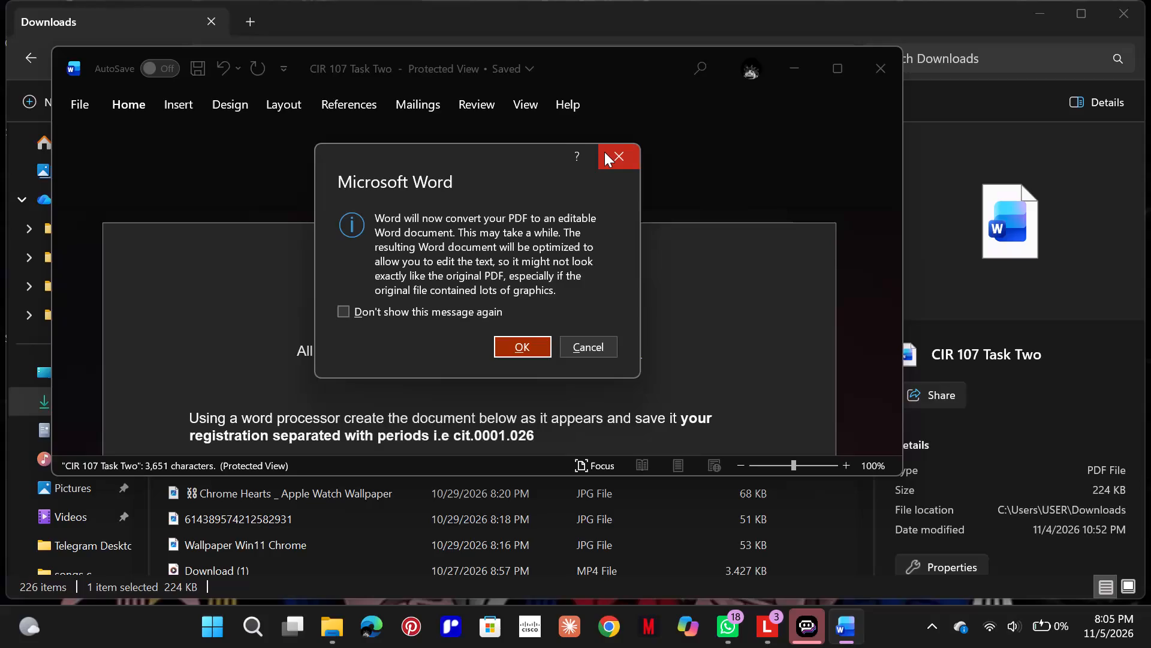
# Dismiss the PDF conversion notice and maximize the window of the CIR 107 Task Two document.
pyautogui.click(604, 152)
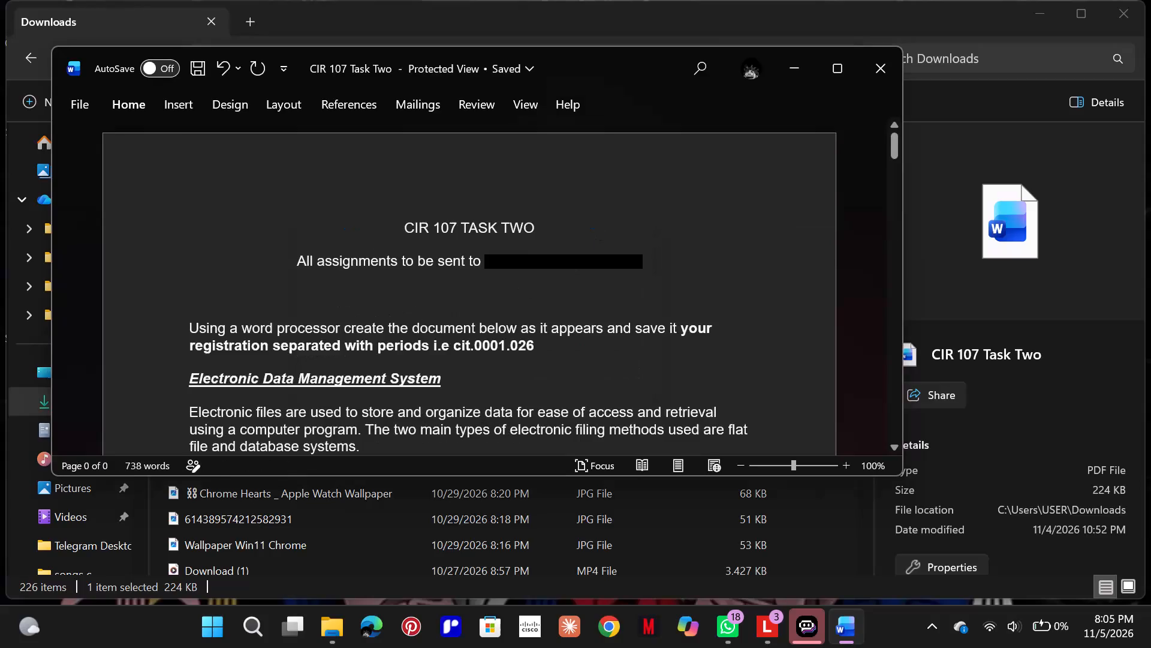
pyautogui.scroll(-5, 595, 234)
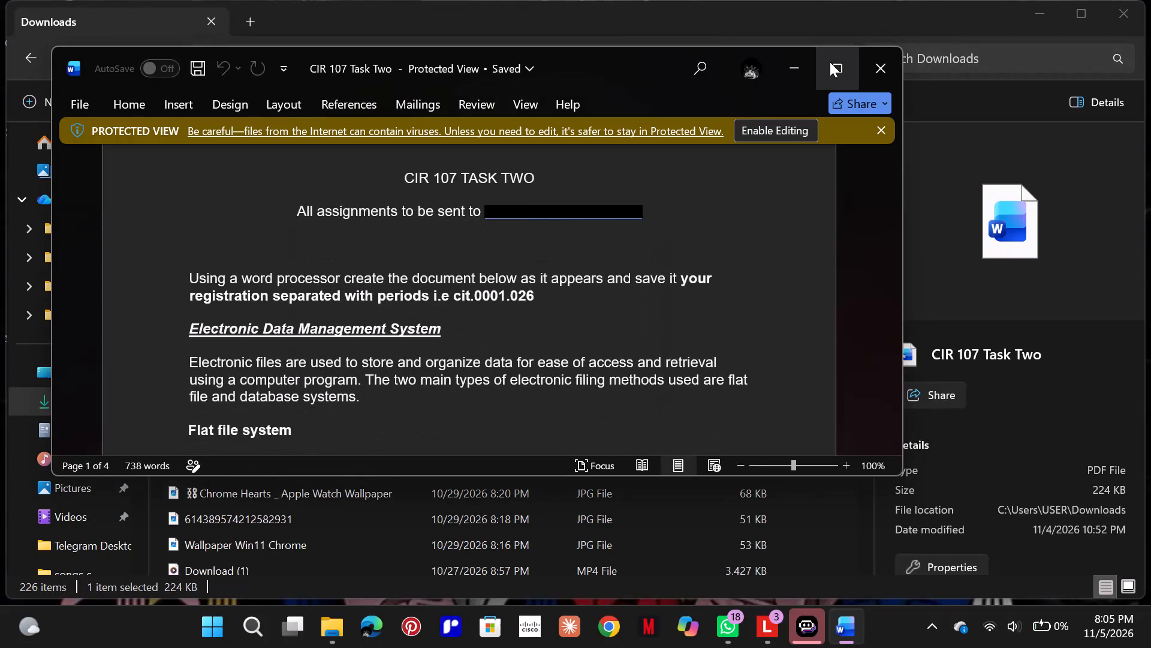
pyautogui.click(830, 62)
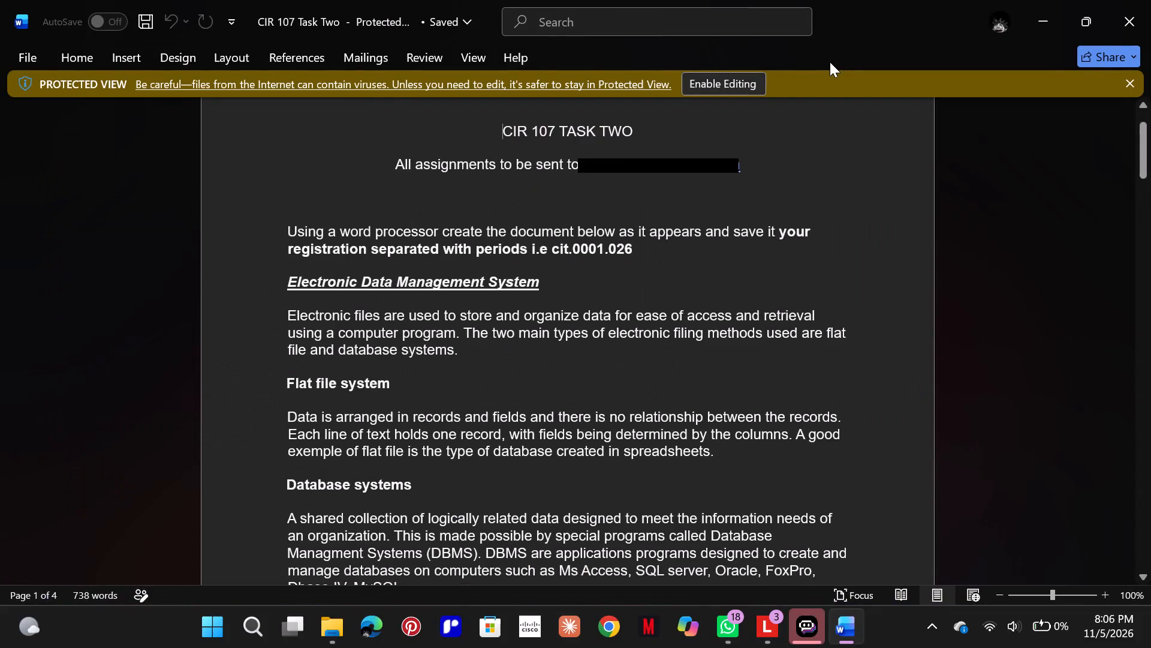
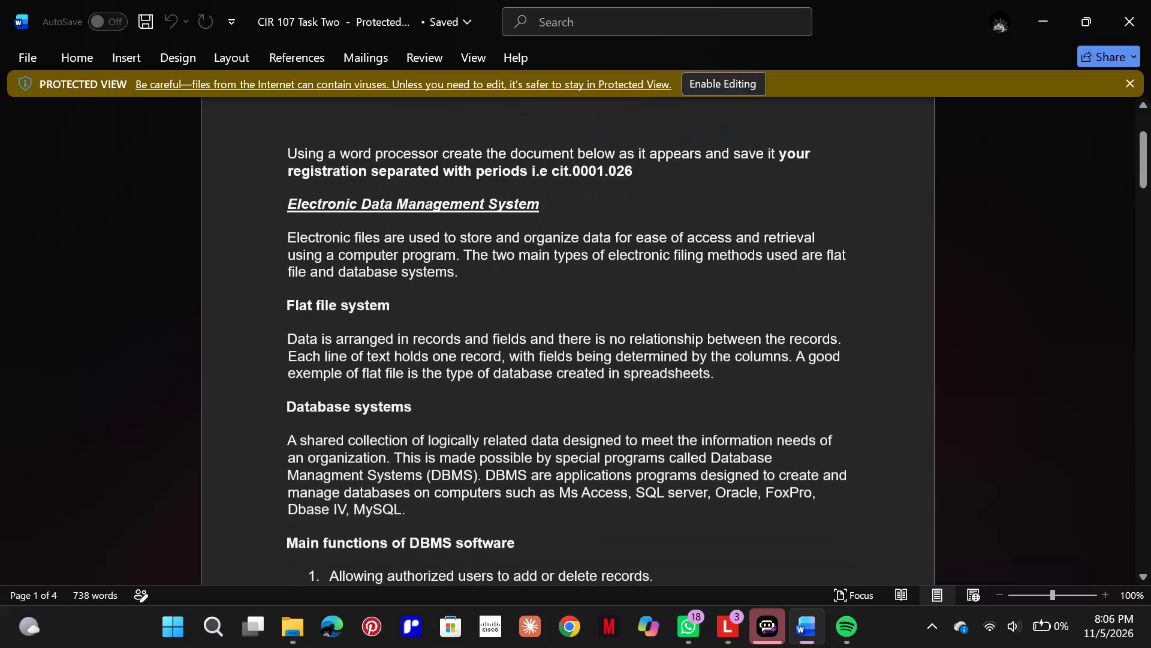
# Skim the assignment from the Electronic Data Management System text to the page 2 formatting tasks and return to the document's beginning.
pyautogui.scroll(-13, 664, 158)
pyautogui.scroll(-6, 592, 113)
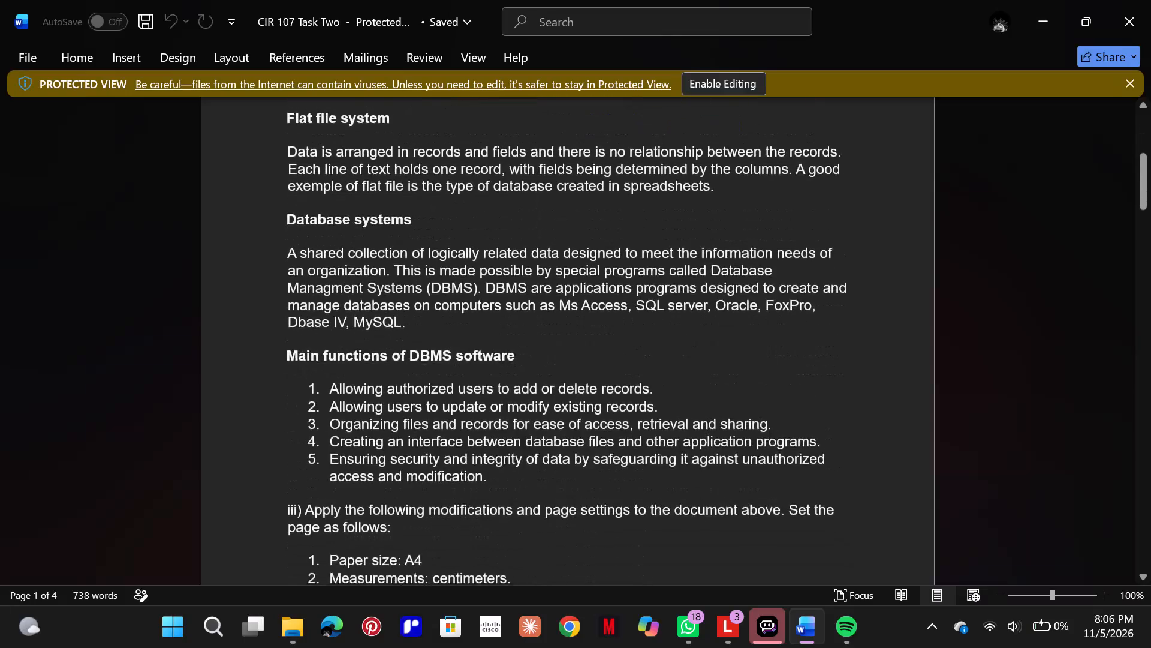
pyautogui.scroll(-3, 592, 113)
pyautogui.scroll(-20, 592, 113)
pyautogui.scroll(-11, 592, 113)
pyautogui.hscroll(-20, 563, 100)
pyautogui.hscroll(-2, 563, 100)
pyautogui.hscroll(1, 563, 100)
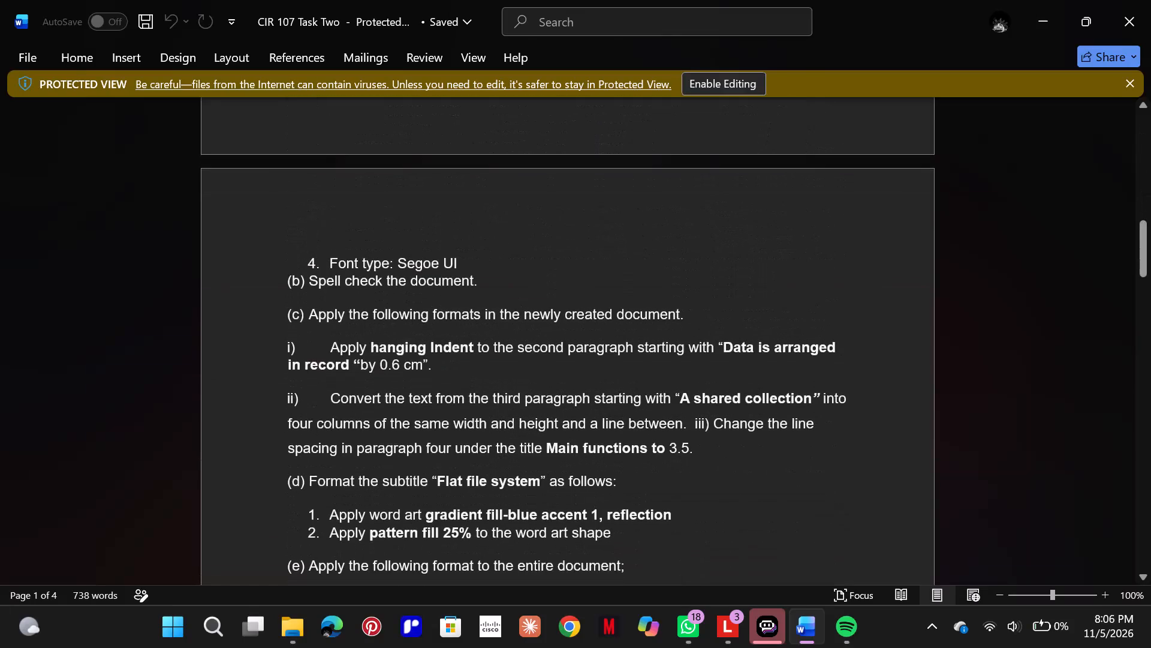
pyautogui.hscroll(3, 563, 100)
pyautogui.scroll(20, 563, 100)
pyautogui.scroll(20, 563, 100)
pyautogui.scroll(20, 563, 100)
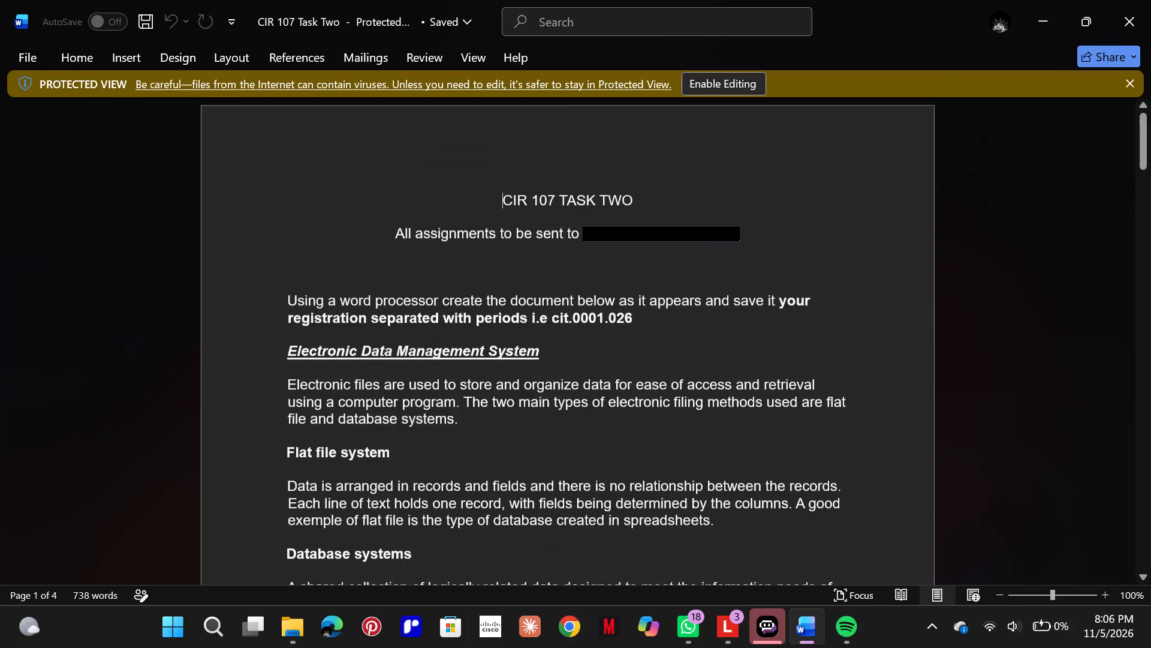
pyautogui.scroll(20, 563, 100)
pyautogui.scroll(3, 563, 100)
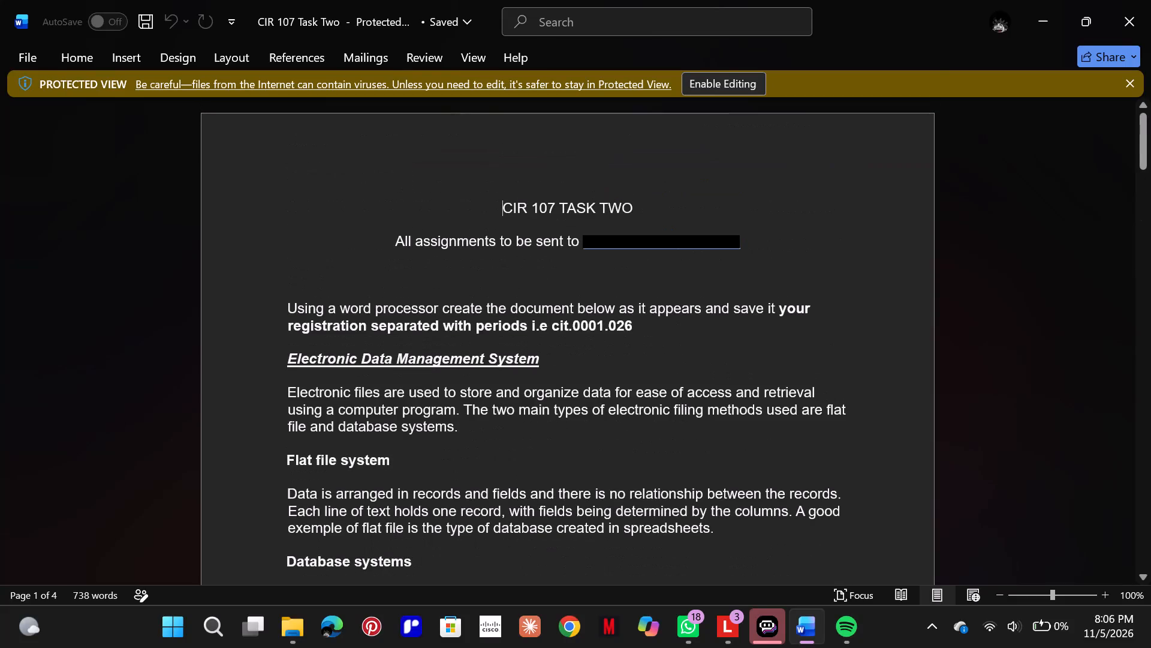
# Read the Electronic Data Management System text to recreate and the page settings listed in part iii.
pyautogui.scroll(-13, 564, 240)
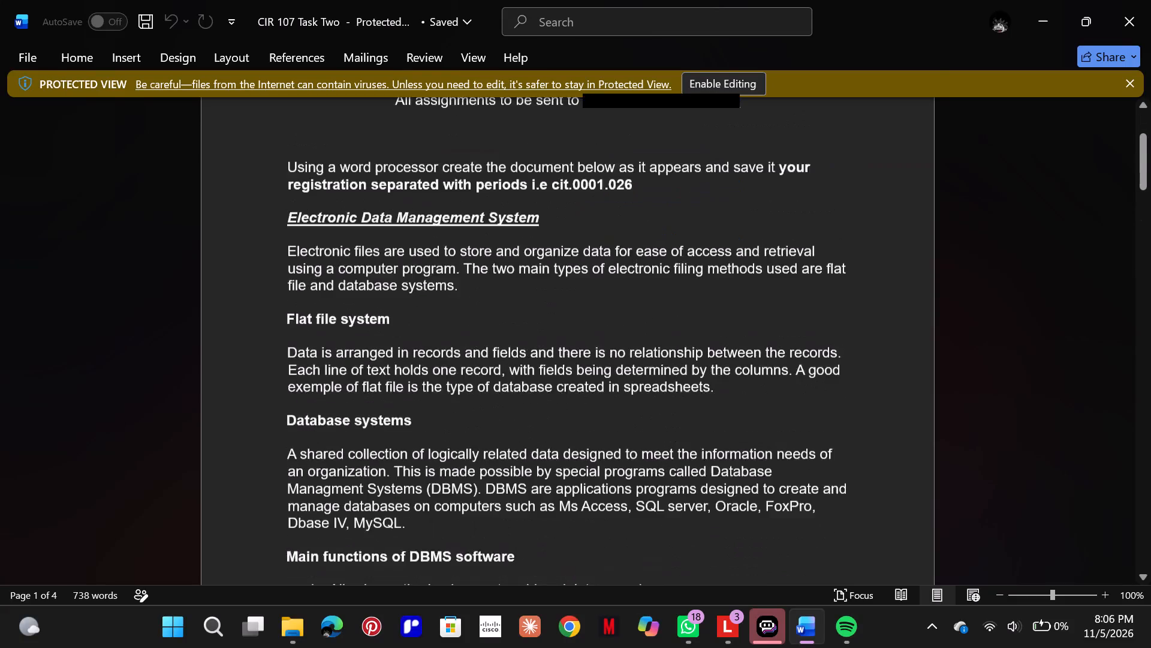
pyautogui.scroll(-2, 564, 238)
pyautogui.moveTo(562, 234); pyautogui.dragTo(515, 157)
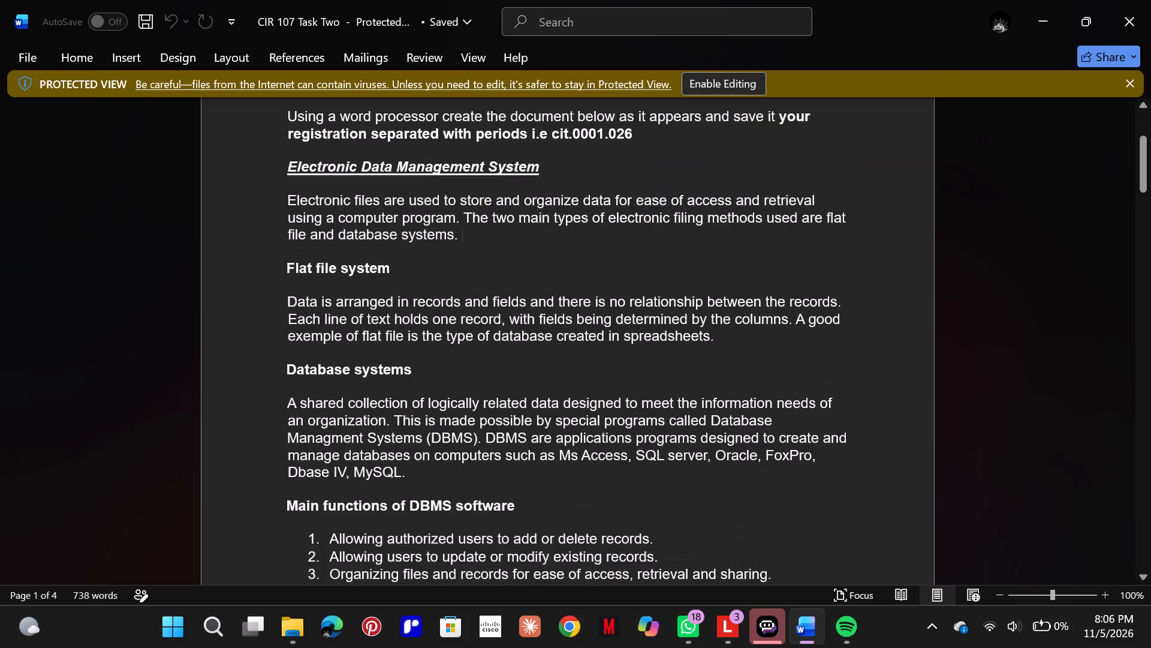
pyautogui.scroll(-14, 462, 271)
pyautogui.scroll(-13, 462, 271)
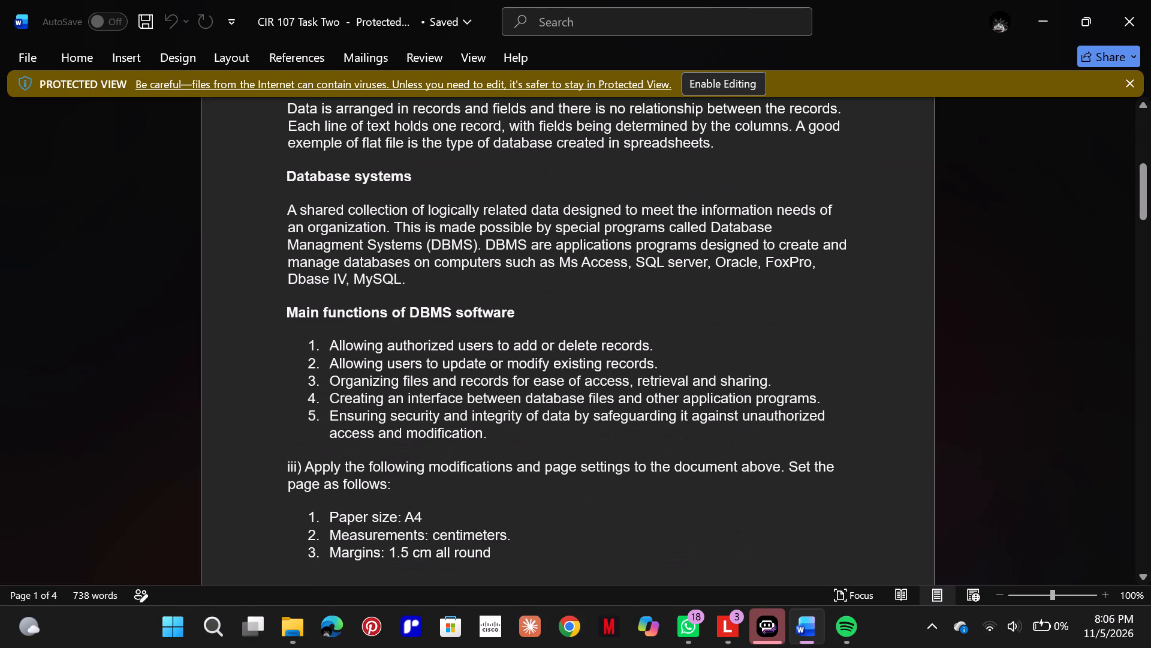
pyautogui.scroll(-5, 457, 261)
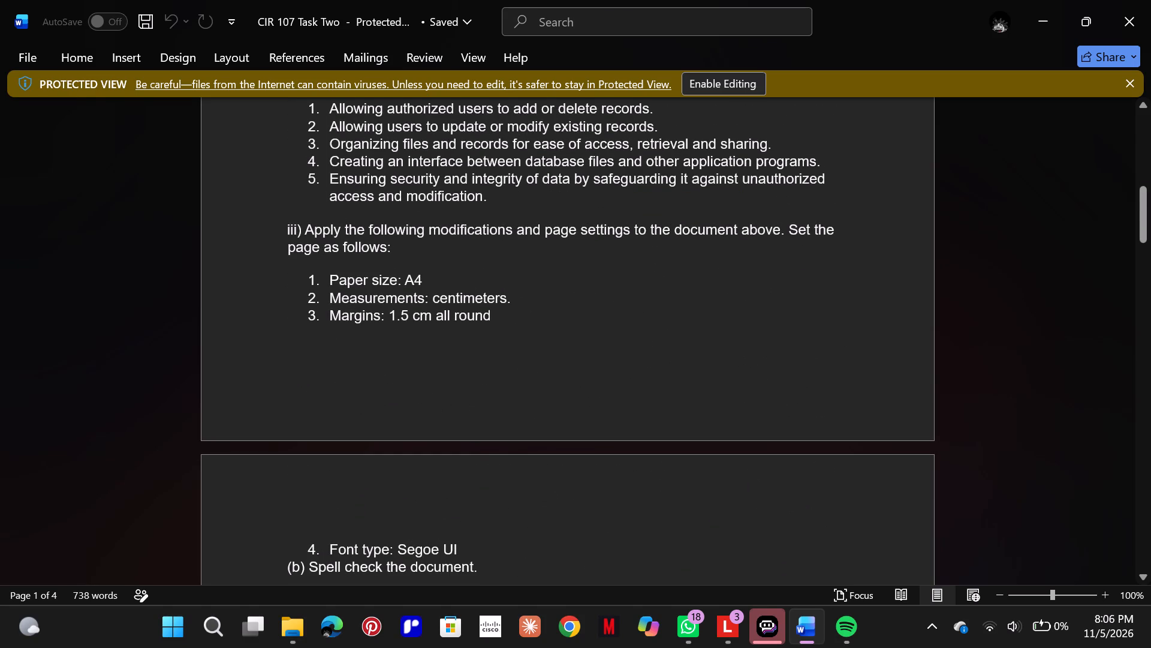
pyautogui.scroll(-3, 457, 261)
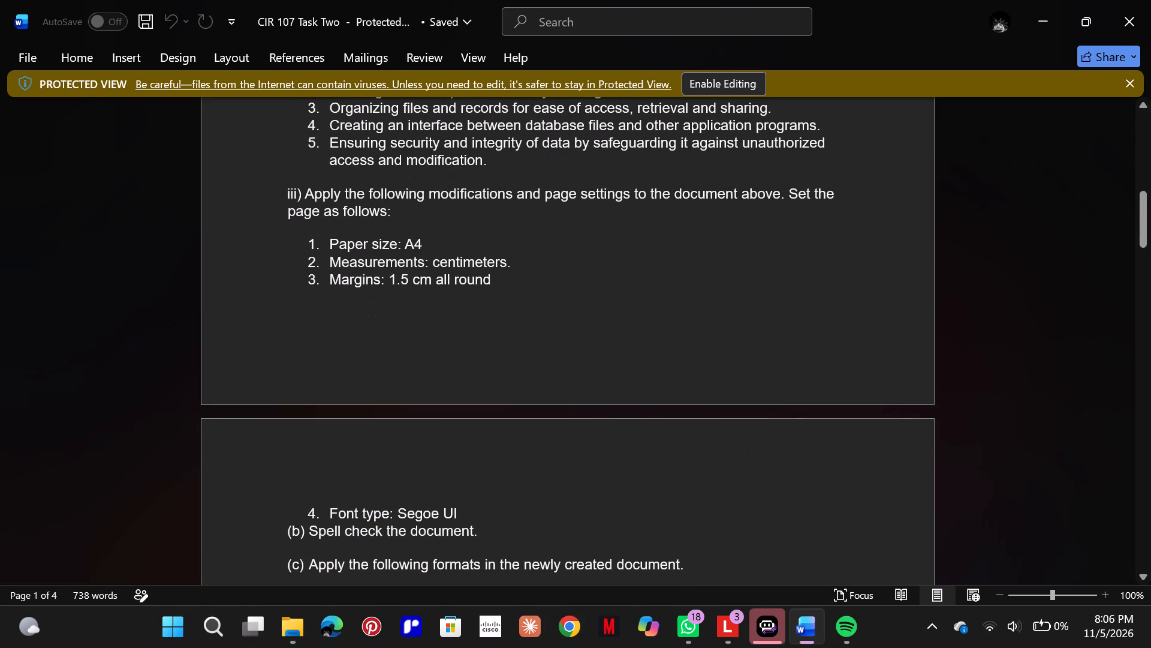
# Read the formatting instructions in parts (b) to (g), through to the product table on market dominance.
pyautogui.scroll(-9, 457, 261)
pyautogui.scroll(-18, 457, 261)
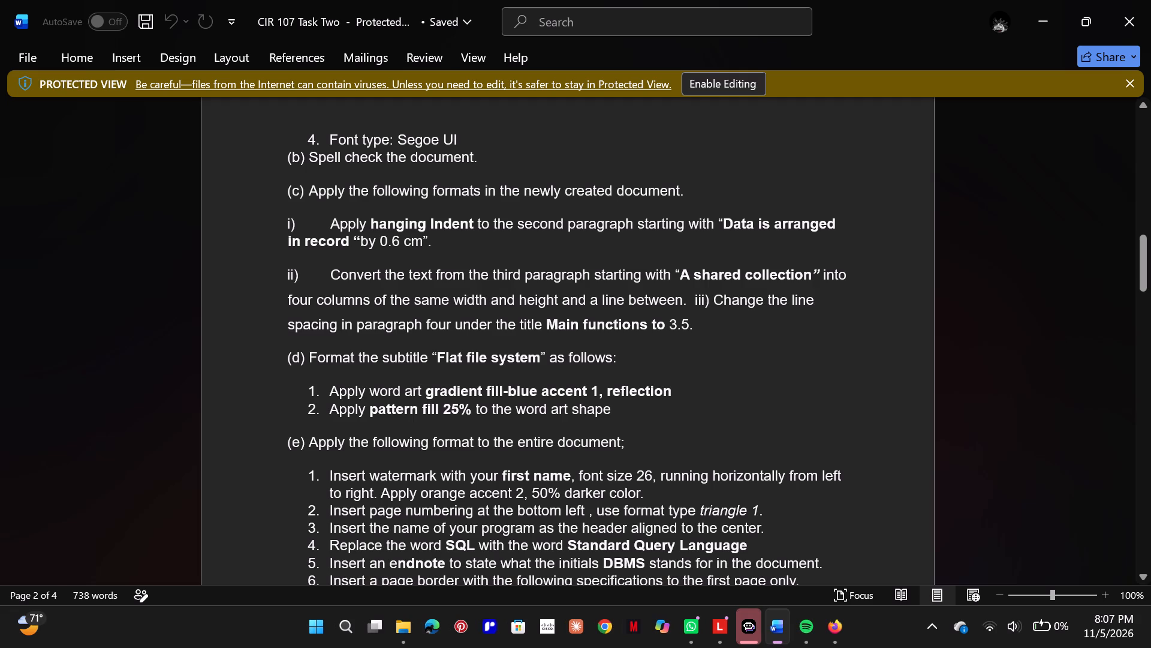
pyautogui.scroll(-12, 616, 356)
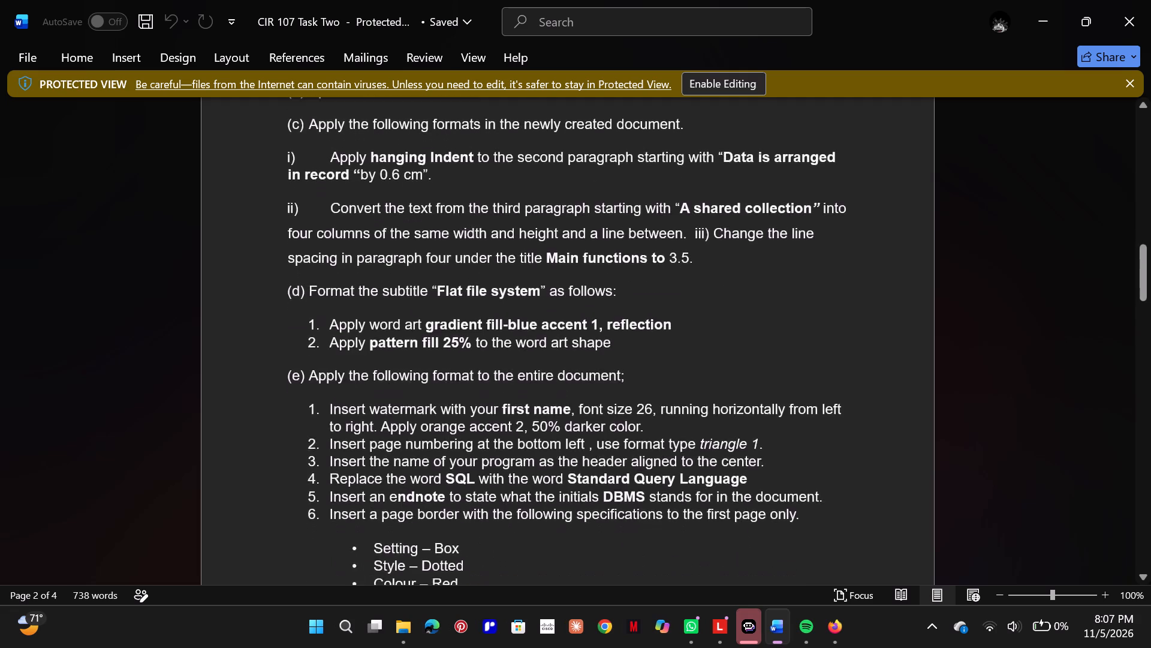
pyautogui.scroll(-16, 616, 356)
pyautogui.scroll(4, 616, 356)
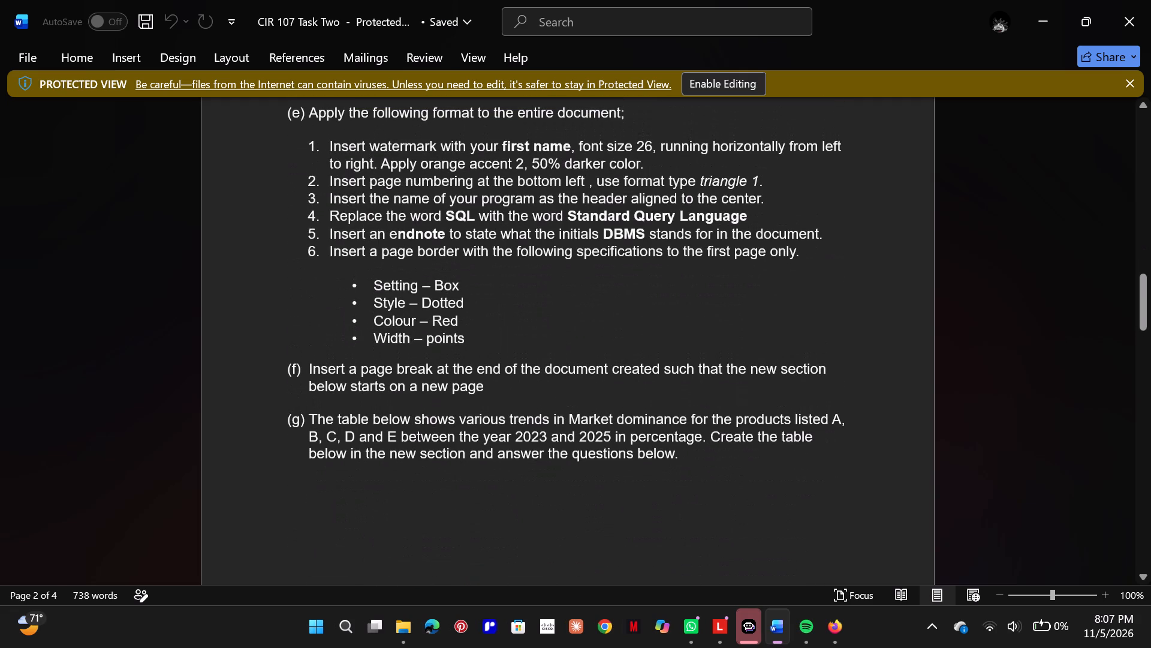
pyautogui.scroll(-10, 616, 356)
pyautogui.scroll(-16, 616, 356)
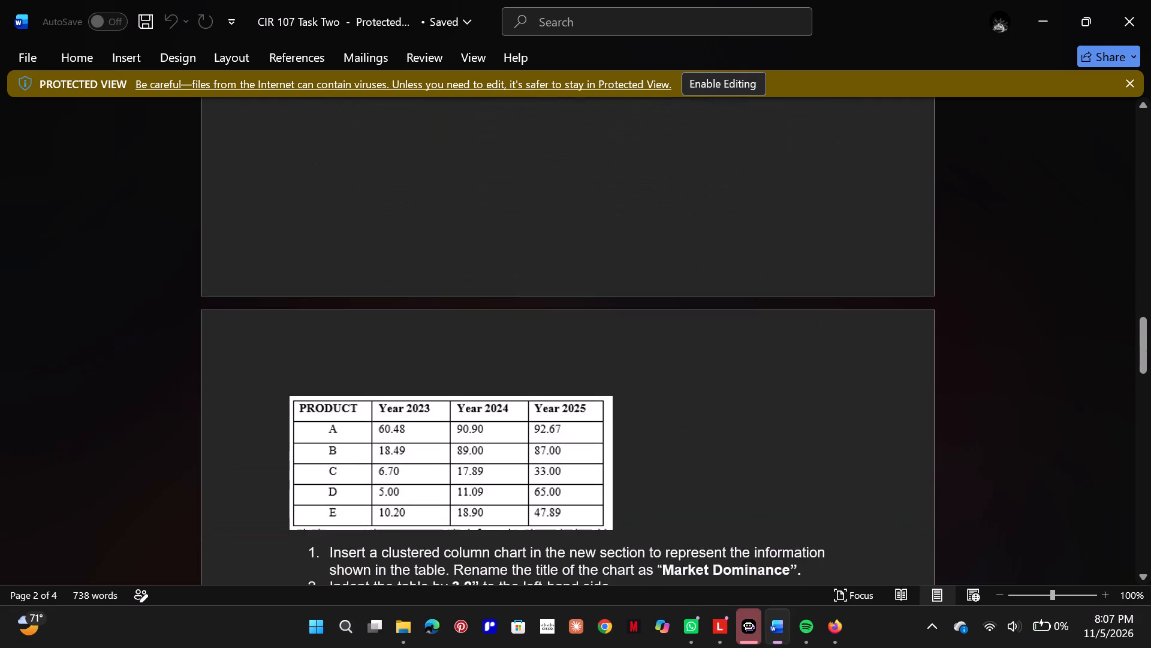
# Read the product table and the five numbered instructions below it on the chart, indent, table style, caption and file name.
pyautogui.scroll(-14, 616, 356)
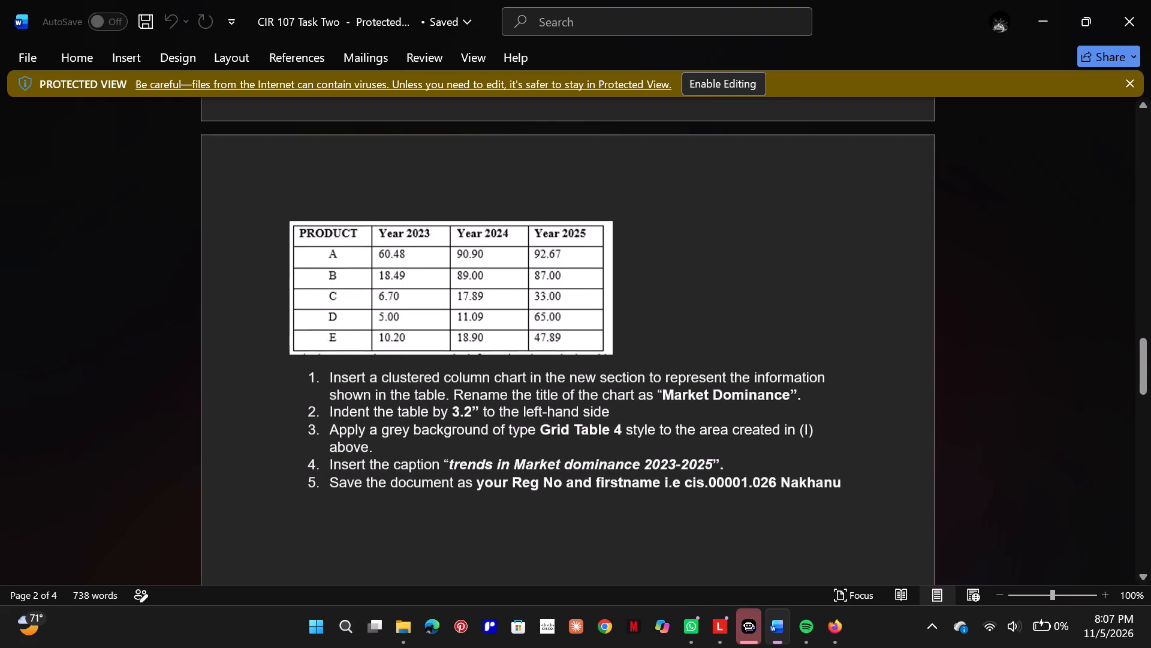
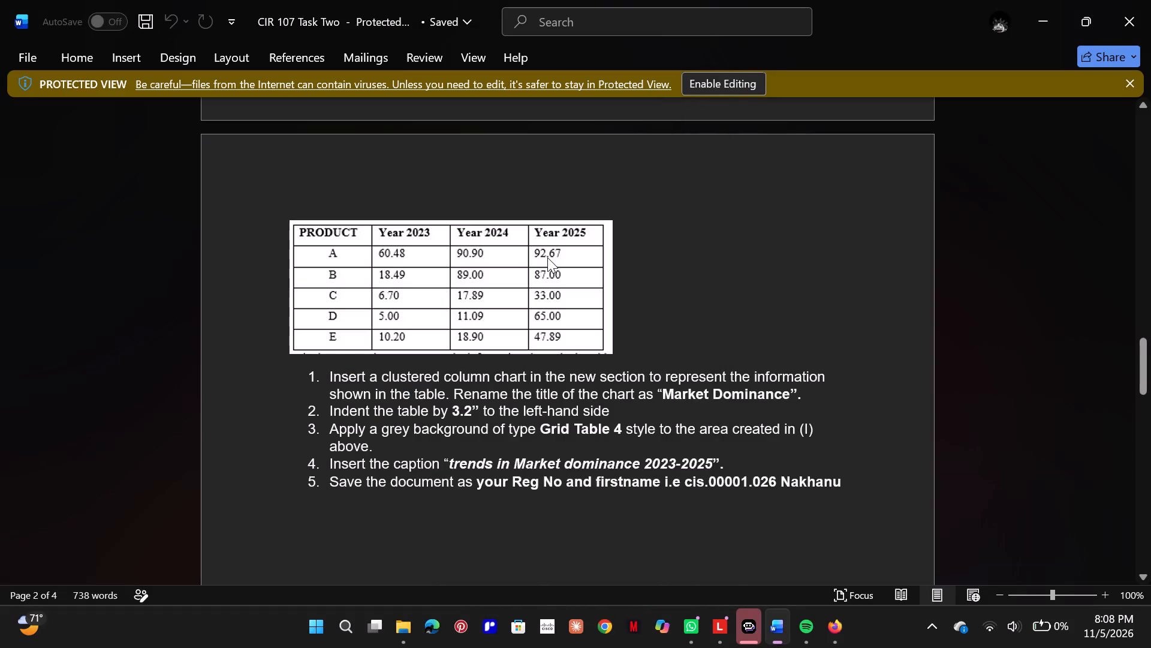
# Examine the rest of the assignment past the market dominance table, including the flowchart diagram and its accompanying text on the last page.
pyautogui.scroll(-11, 547, 257)
pyautogui.scroll(-20, 547, 257)
pyautogui.scroll(-20, 547, 257)
pyautogui.scroll(-20, 547, 257)
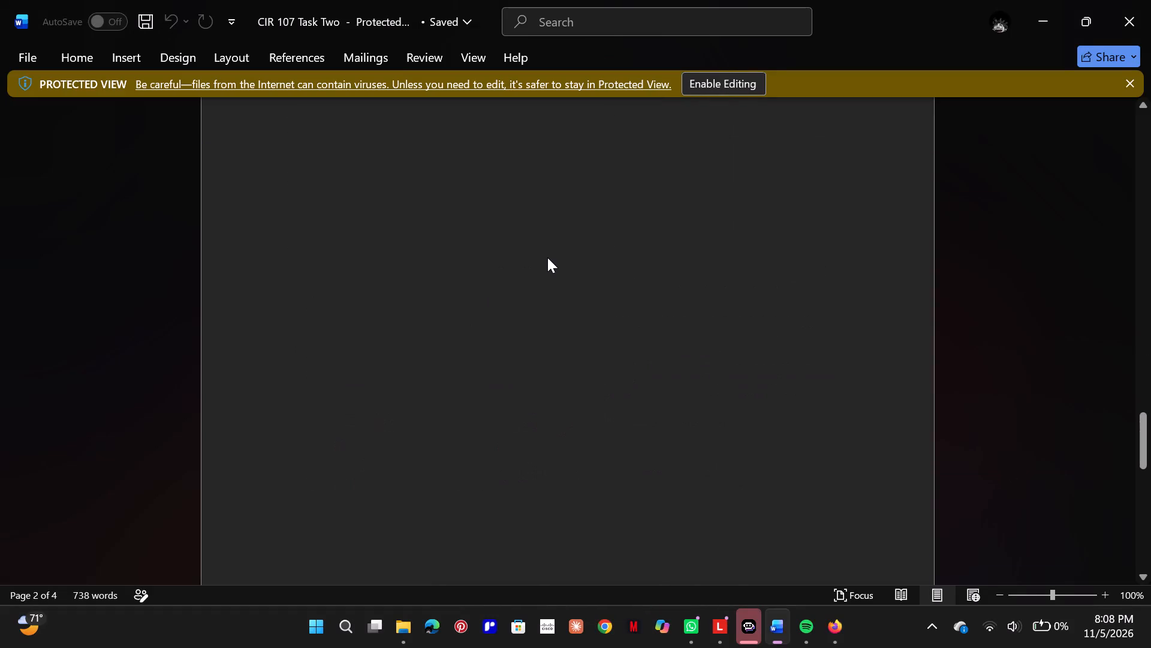
pyautogui.scroll(5, 547, 257)
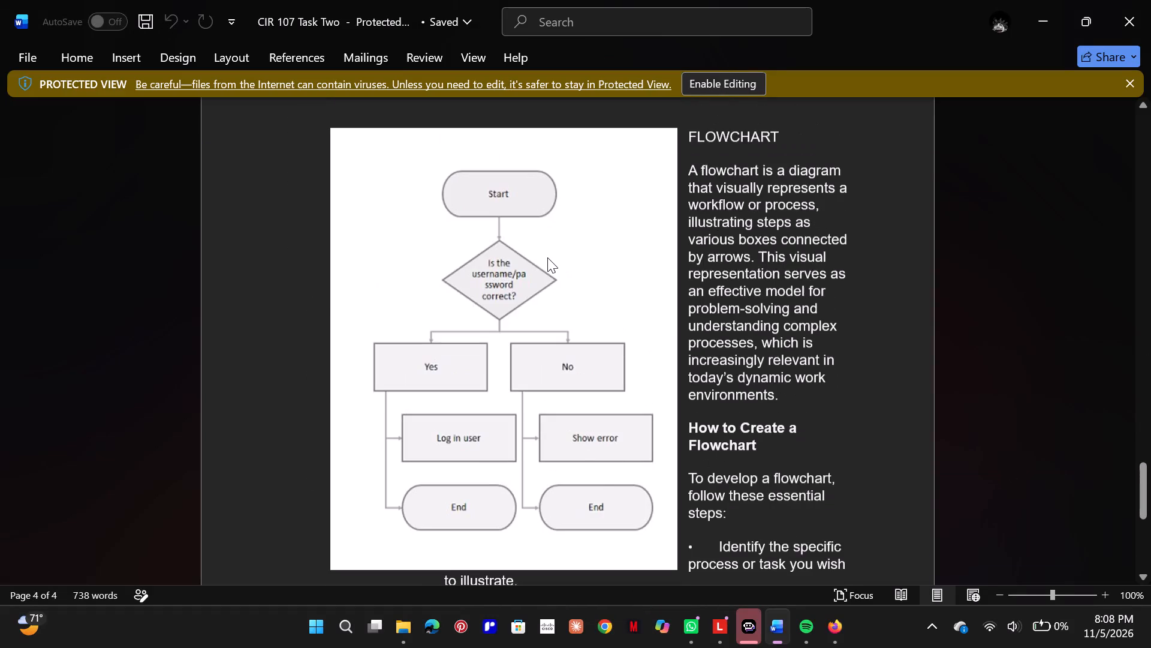
pyautogui.scroll(-10, 547, 257)
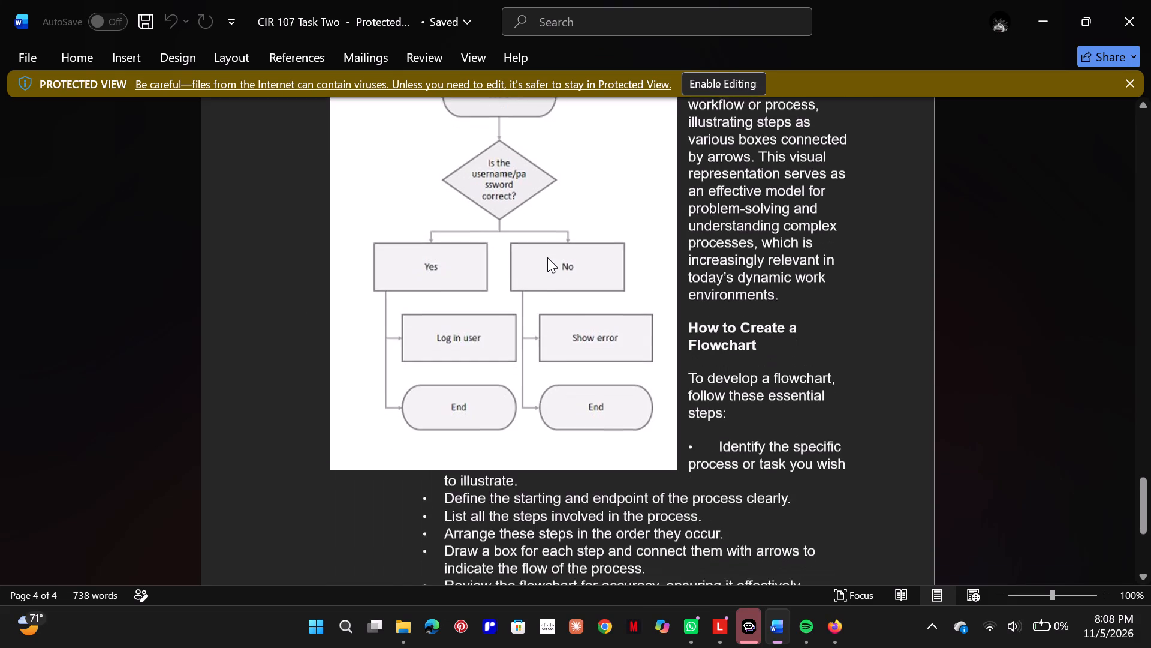
pyautogui.scroll(-20, 547, 257)
pyautogui.scroll(-13, 547, 257)
pyautogui.scroll(6, 547, 257)
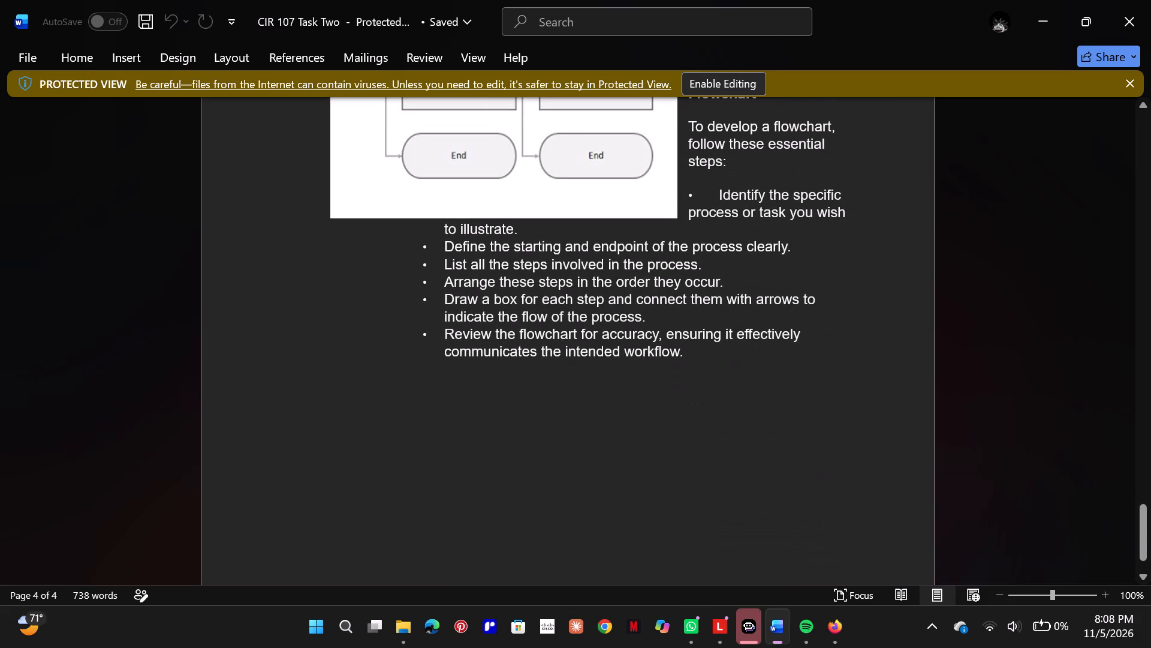
pyautogui.scroll(4, 547, 257)
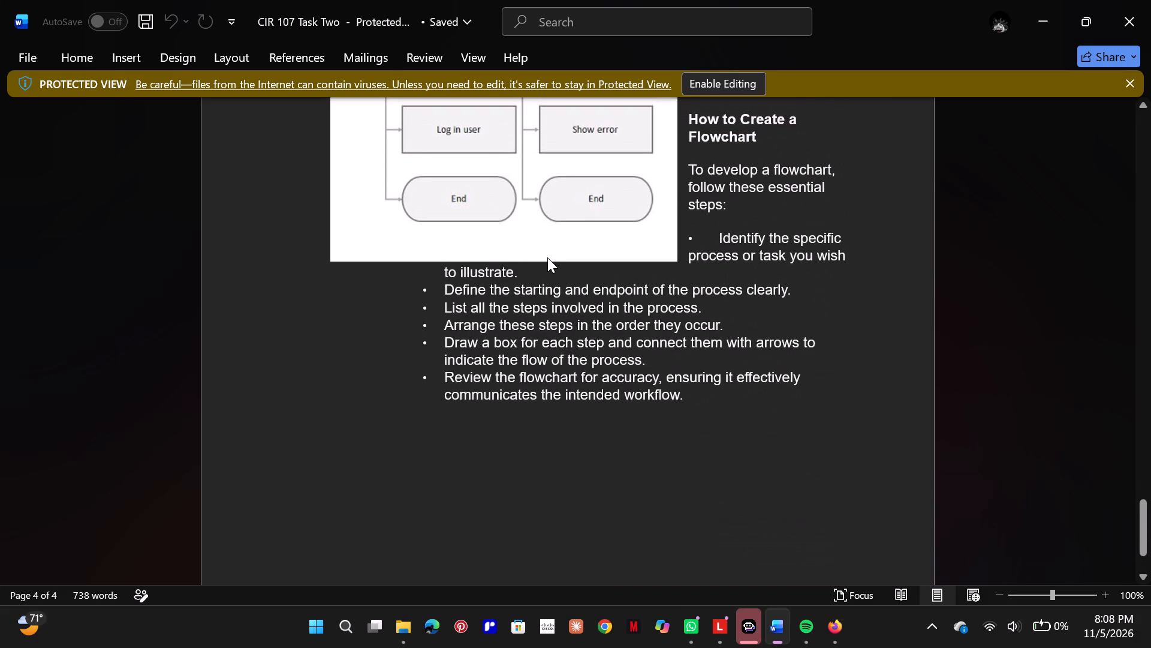
pyautogui.scroll(20, 547, 257)
pyautogui.scroll(20, 547, 257)
pyautogui.scroll(20, 547, 257)
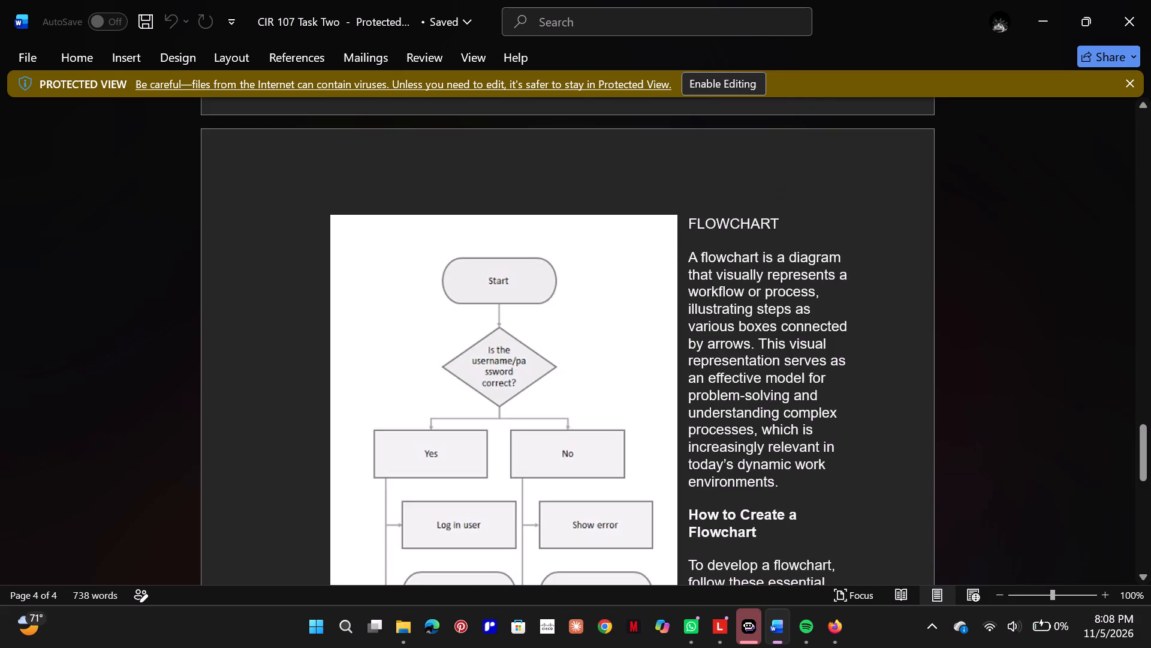
# Skim back from the flowchart page through the formatting instructions to the beginning of the task document.
pyautogui.scroll(4, 547, 257)
pyautogui.scroll(-7, 547, 257)
pyautogui.scroll(20, 547, 257)
pyautogui.scroll(20, 547, 257)
pyautogui.scroll(20, 547, 257)
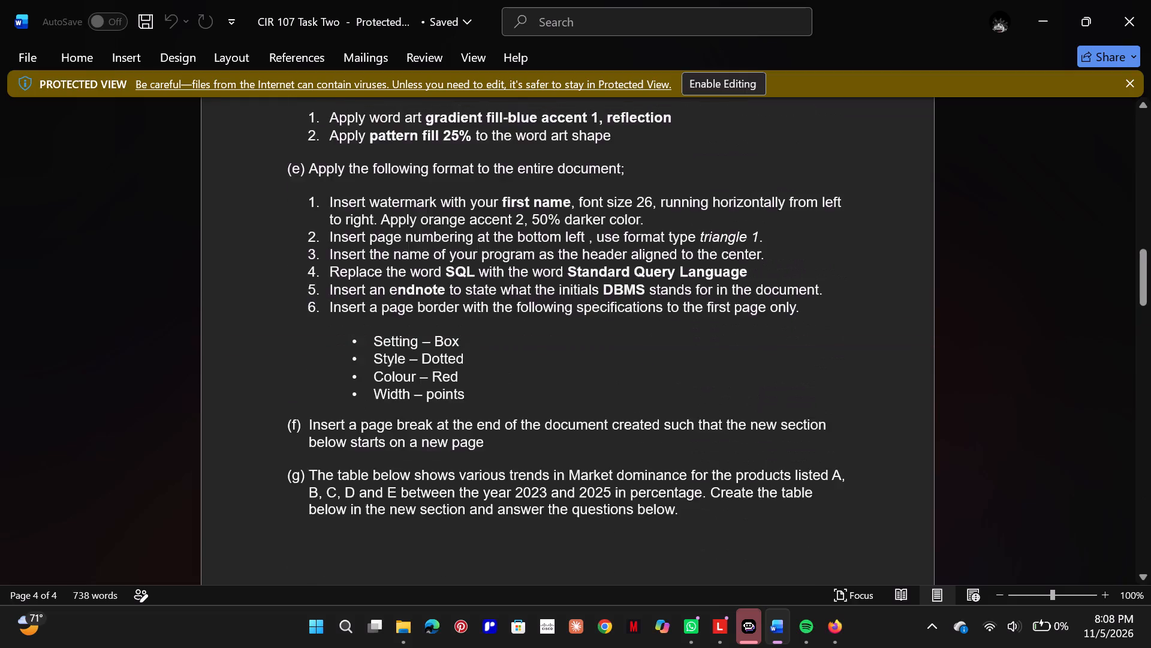
pyautogui.scroll(20, 547, 257)
pyautogui.scroll(20, 547, 257)
pyautogui.scroll(20, 547, 257)
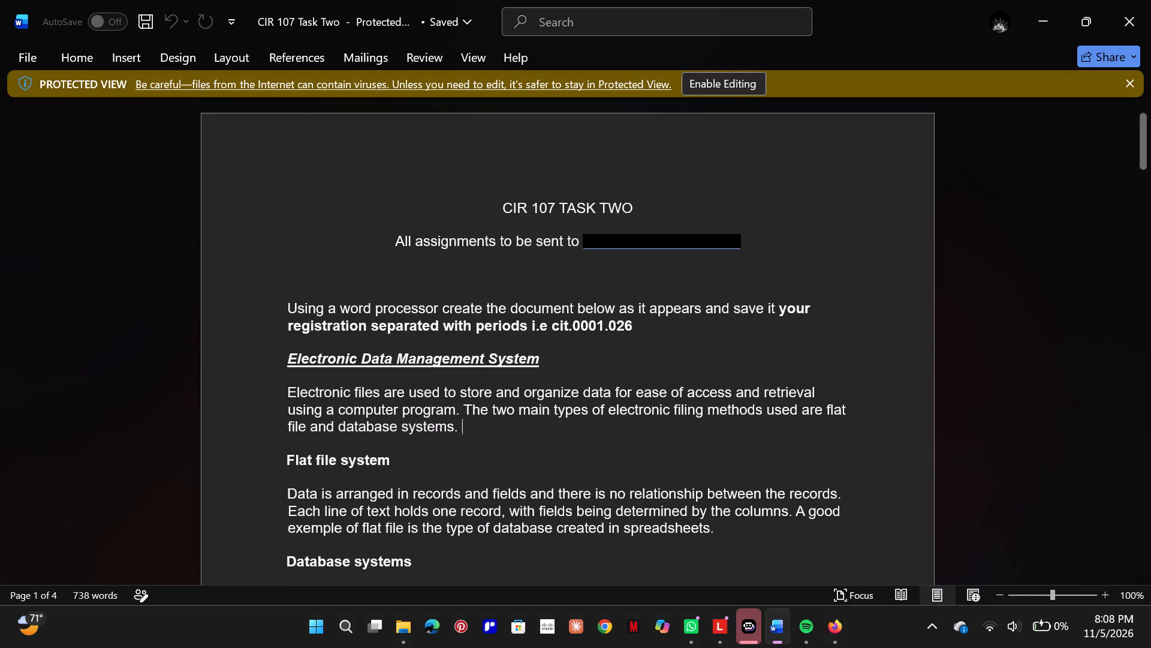
# Minimize the Word task document and close the Poe app window.
pyautogui.click(775, 628)
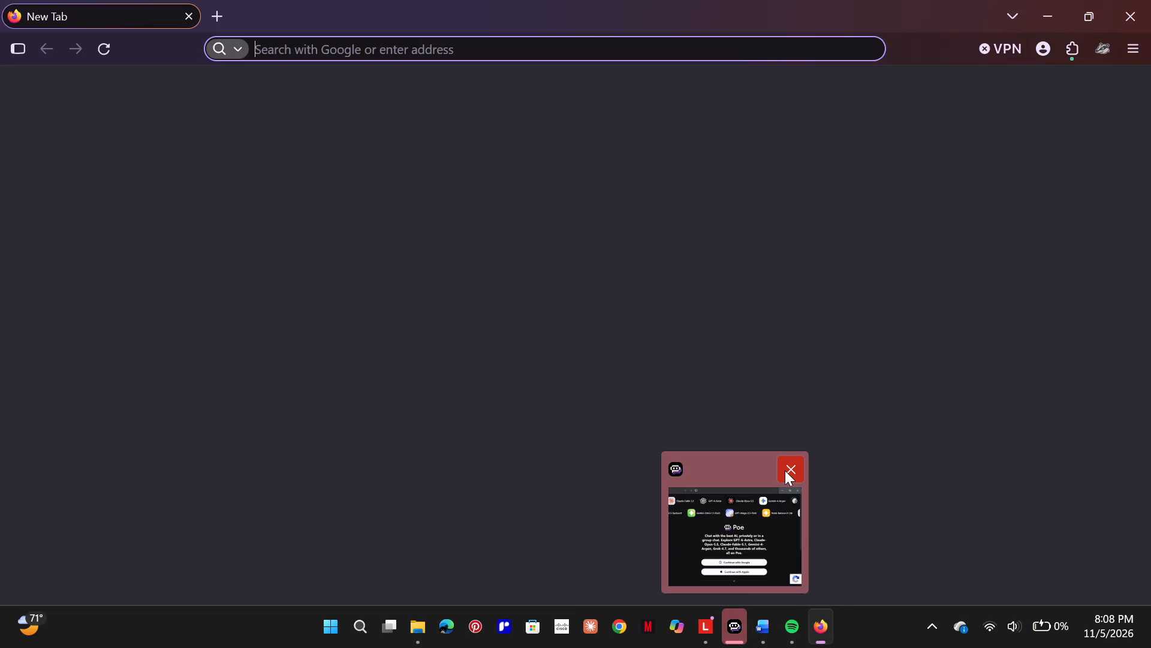
pyautogui.click(785, 470)
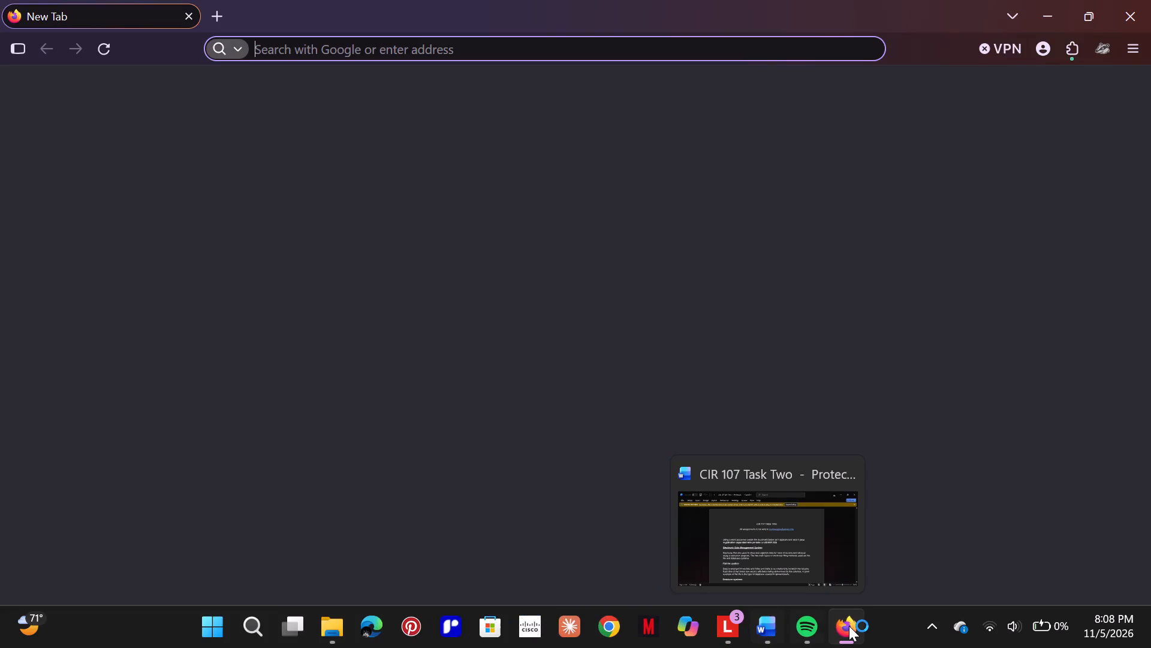
# Close the Firefox window.
pyautogui.click(925, 477)
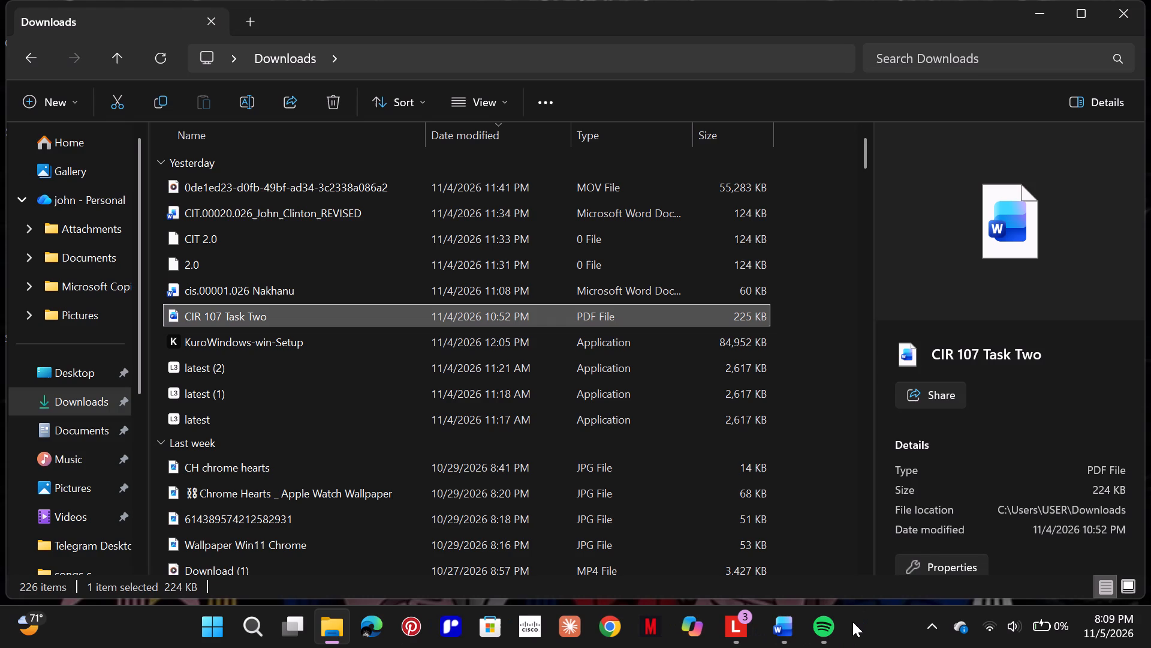
# Bring back the CIR 107 Task Two document and snap its window to the right half of the screen.
pyautogui.click(807, 622)
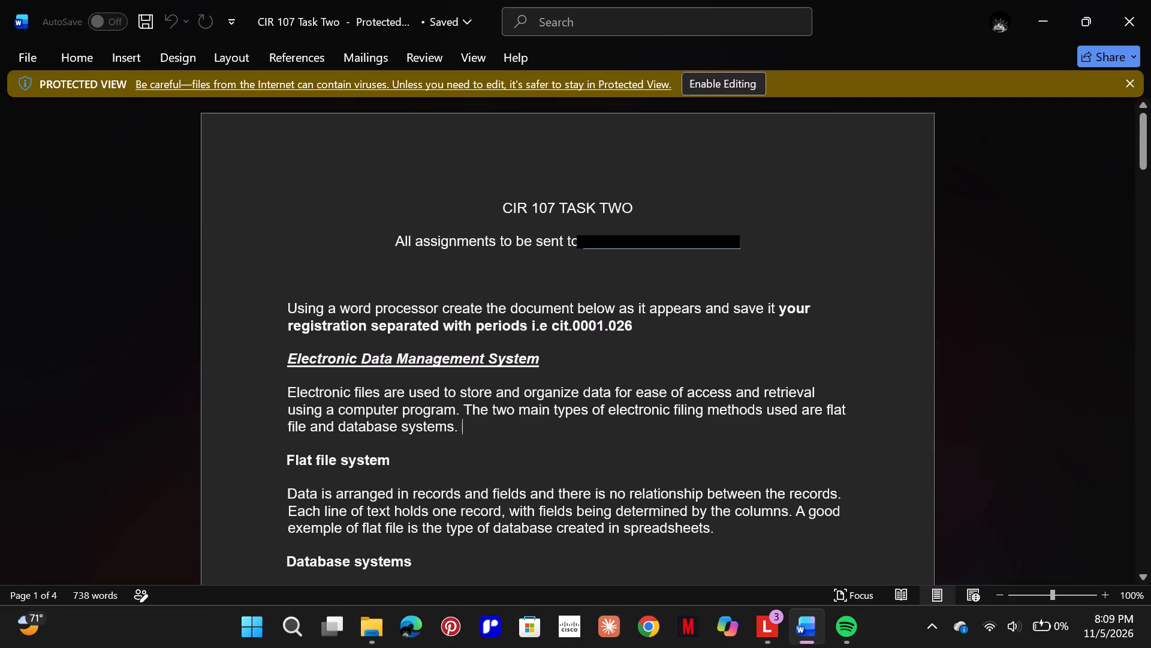
pyautogui.press('super+Right')
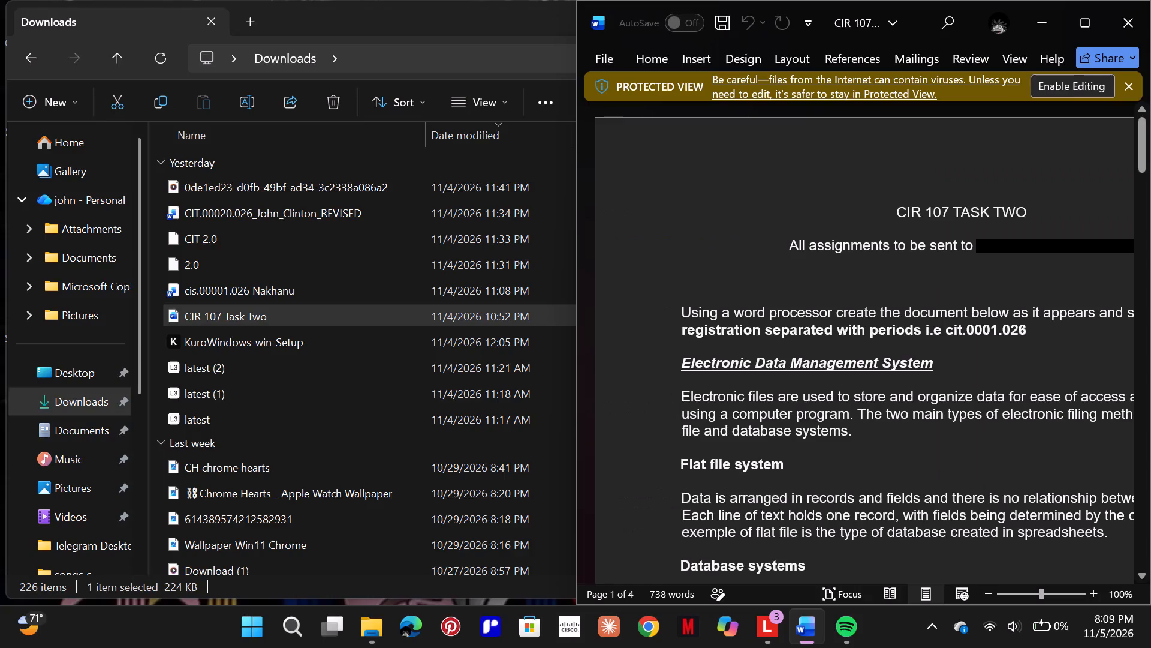
pyautogui.scroll(-1, 375, 284)
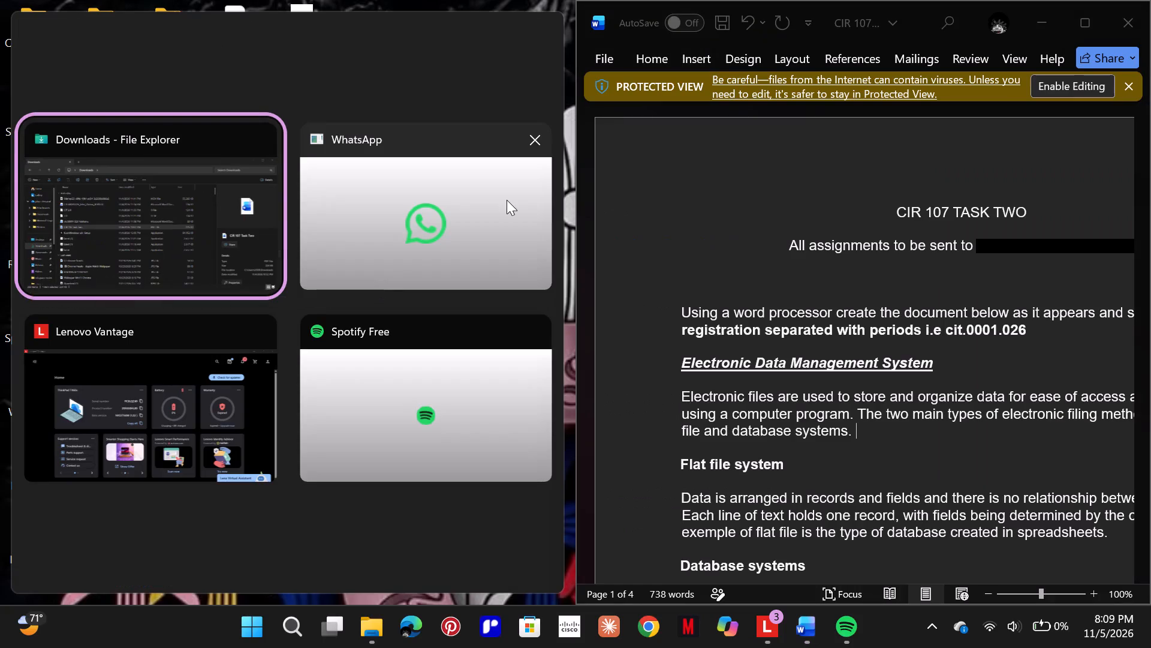
# Close the leftover Downloads, Lenovo Vantage and Spotify windows and try to close WhatsApp, clearing the desktop beside the task document.
pyautogui.click(537, 140)
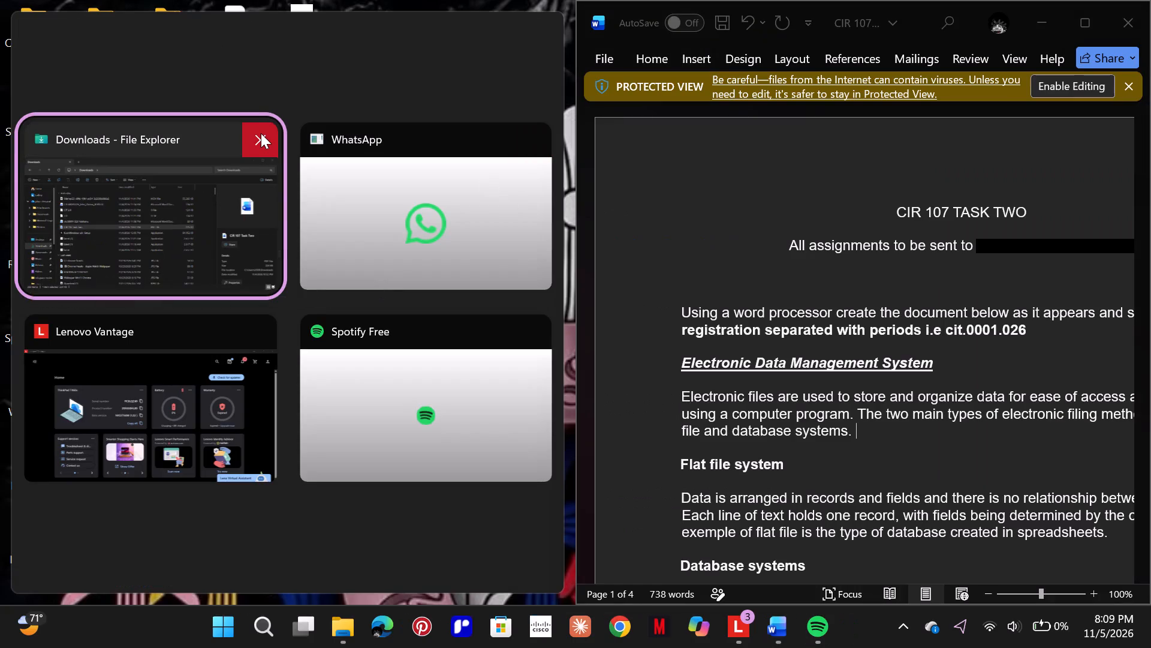
pyautogui.click(261, 133)
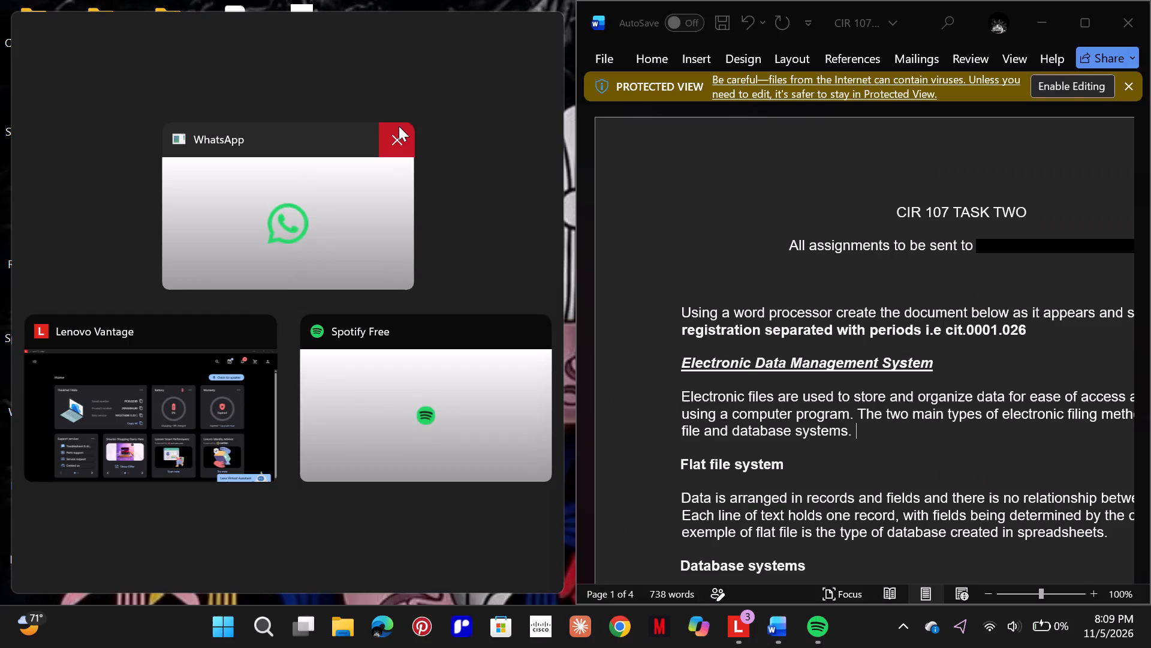
pyautogui.click(399, 126)
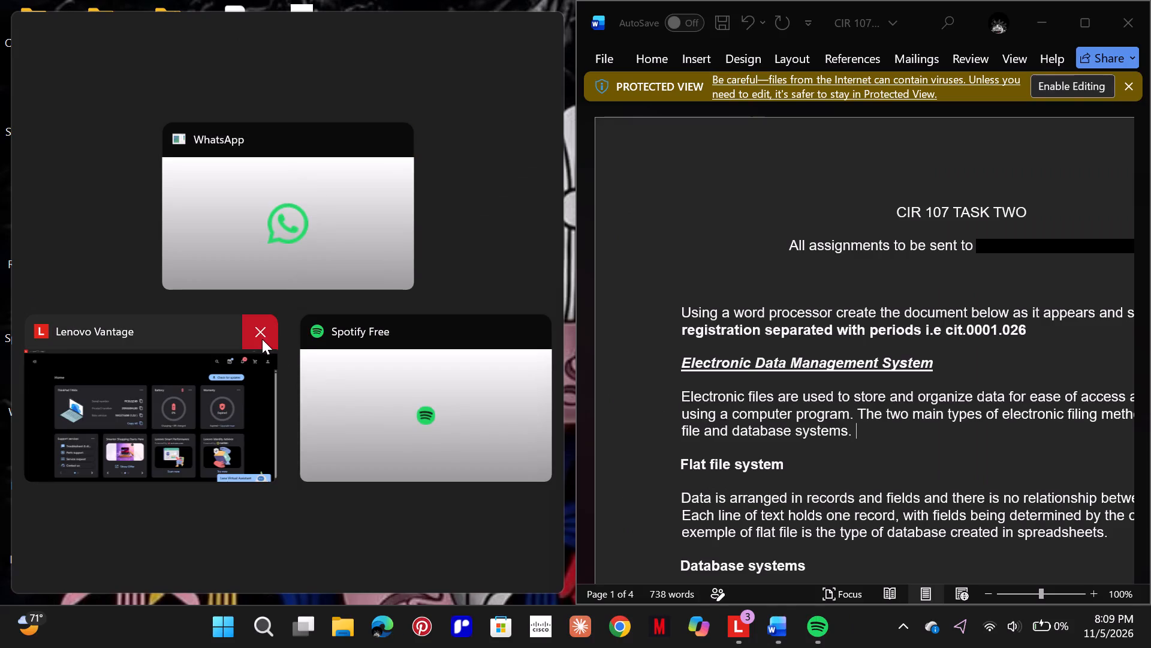
pyautogui.click(262, 339)
pyautogui.click(537, 329)
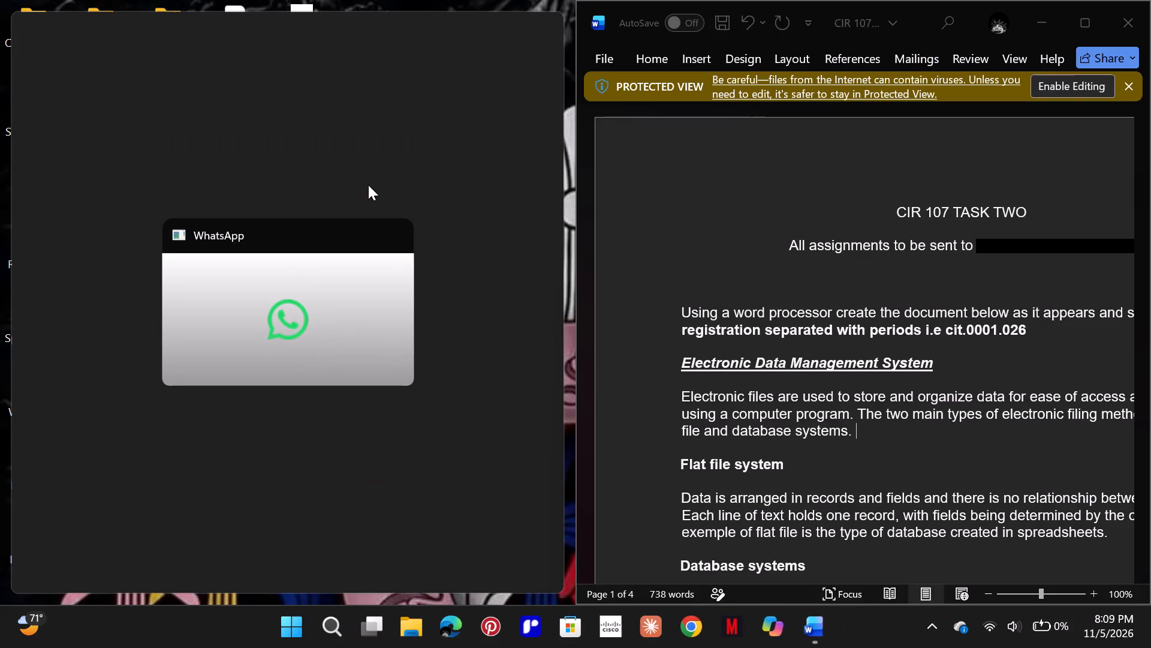
pyautogui.click(391, 229)
pyautogui.click(454, 0)
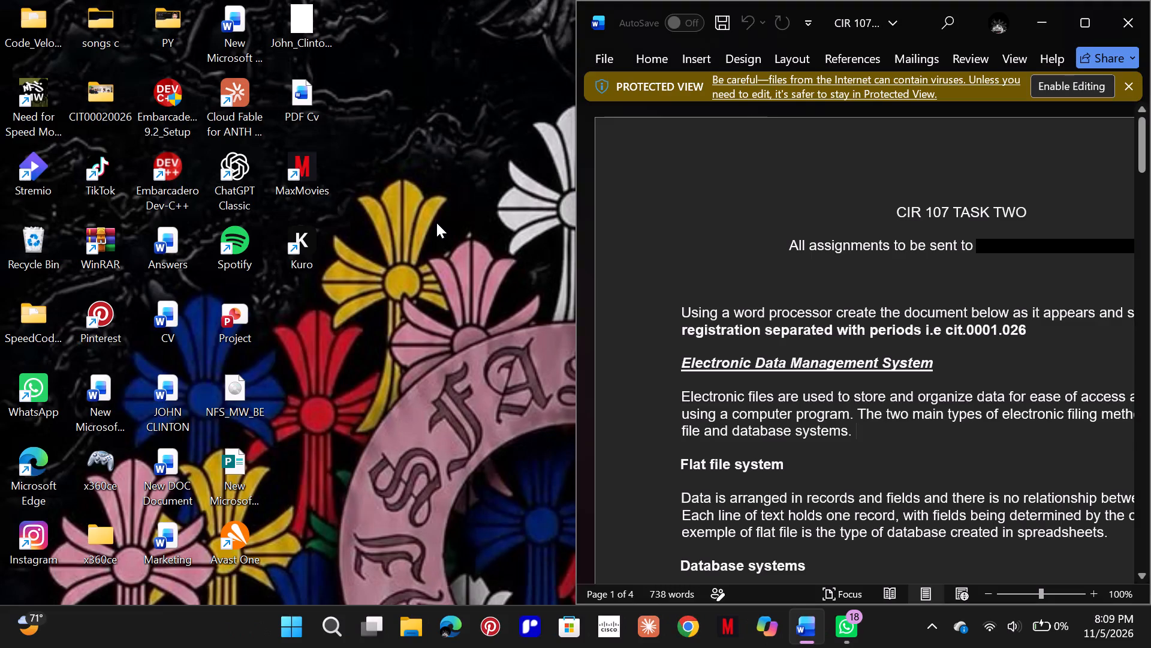
# Start creating a new file on the desktop.
pyautogui.rightClick(436, 223)
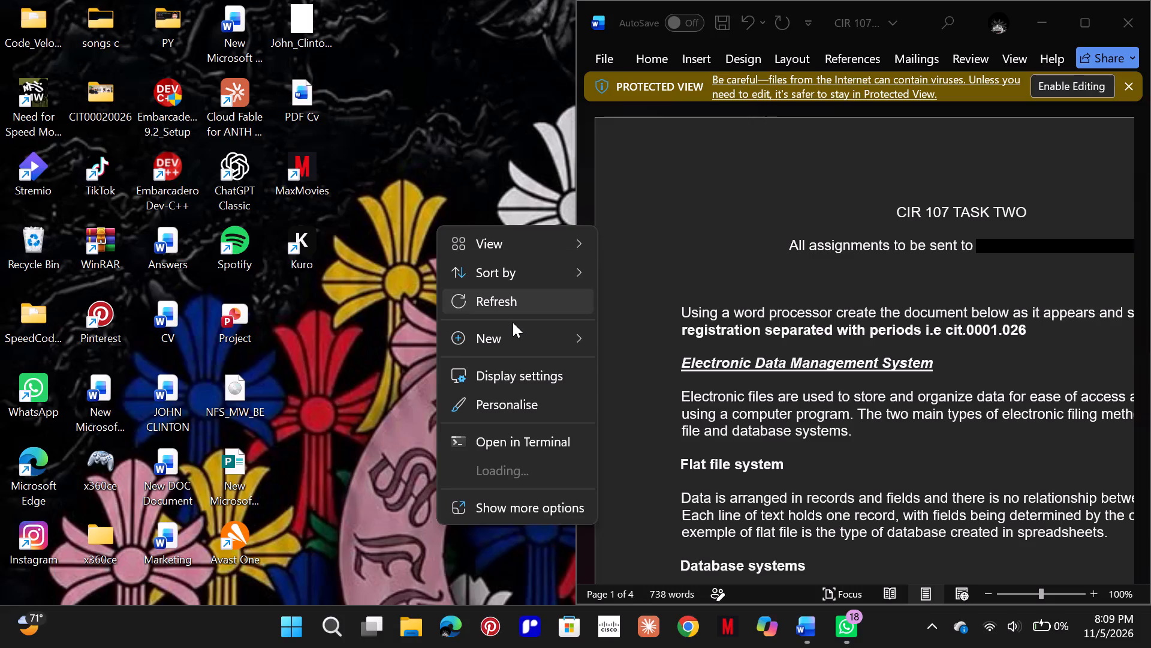
pyautogui.click(513, 327)
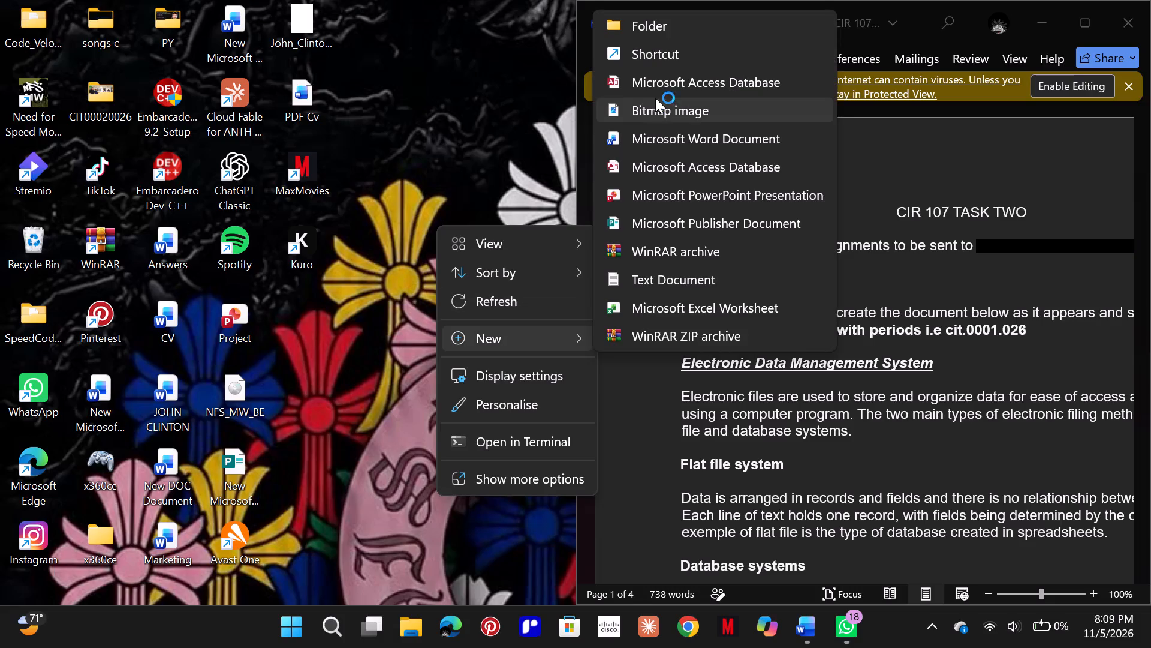
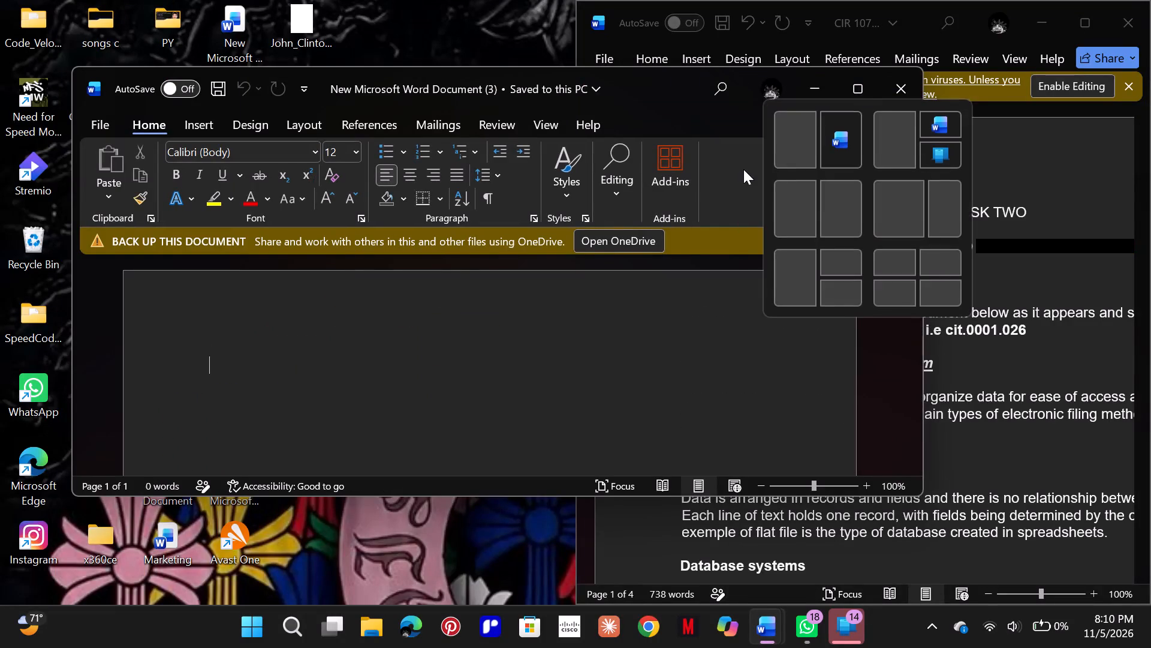
# Snap the blank new document's window side by side with the CIR 107 task document.
pyautogui.click(460, 397)
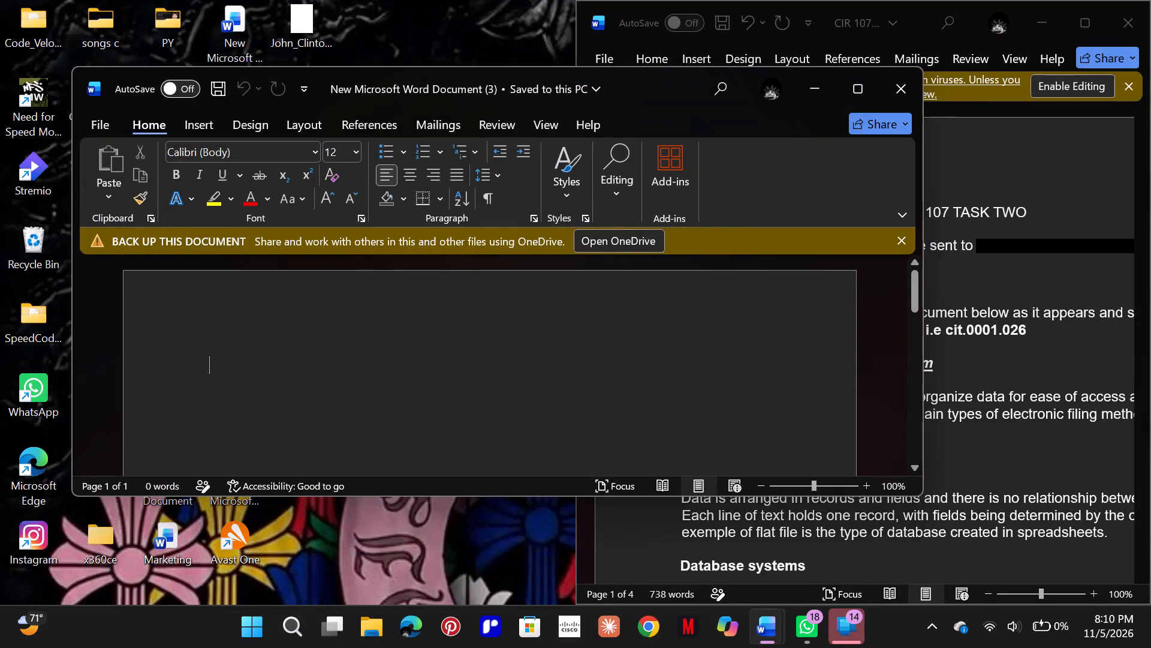
pyautogui.press('super+Left')
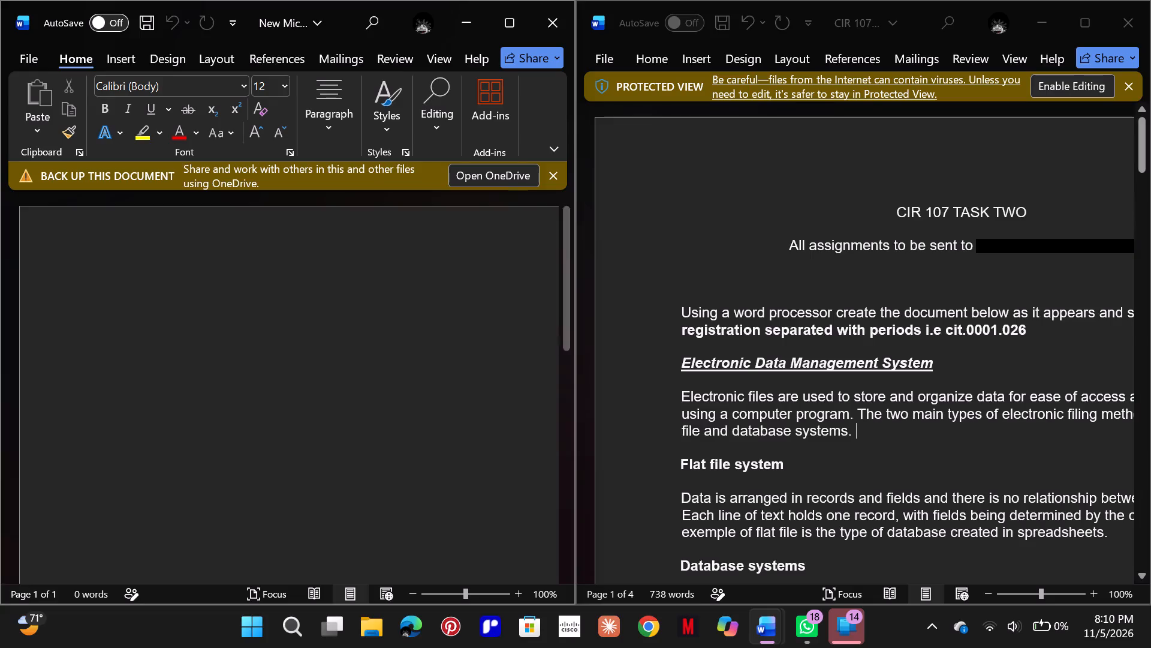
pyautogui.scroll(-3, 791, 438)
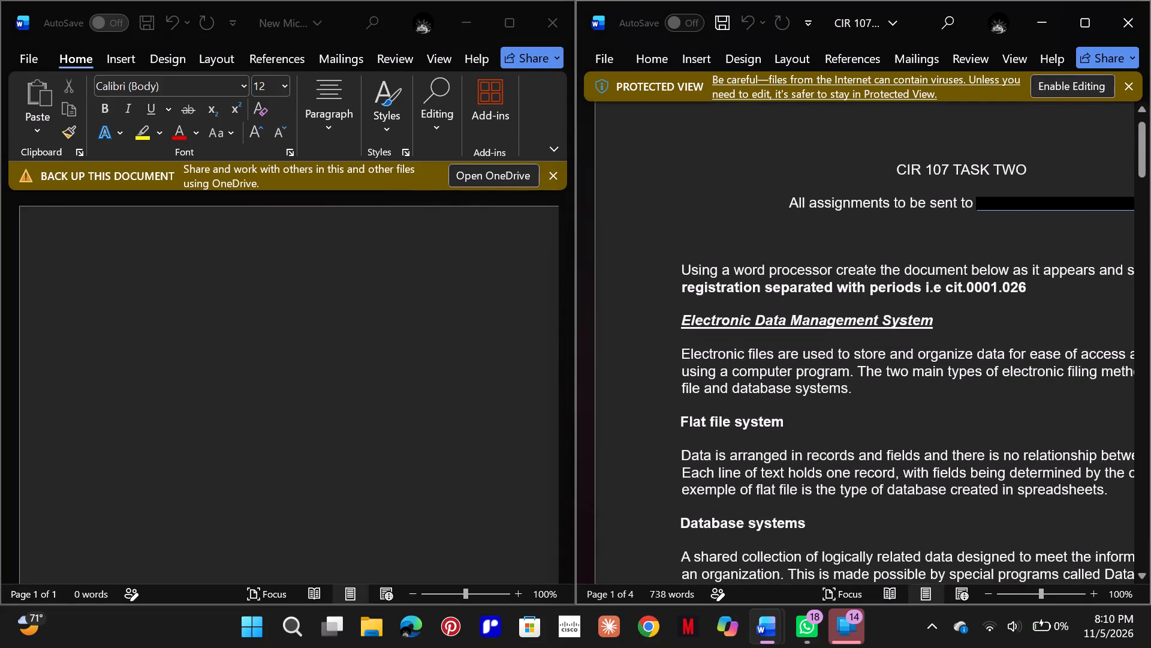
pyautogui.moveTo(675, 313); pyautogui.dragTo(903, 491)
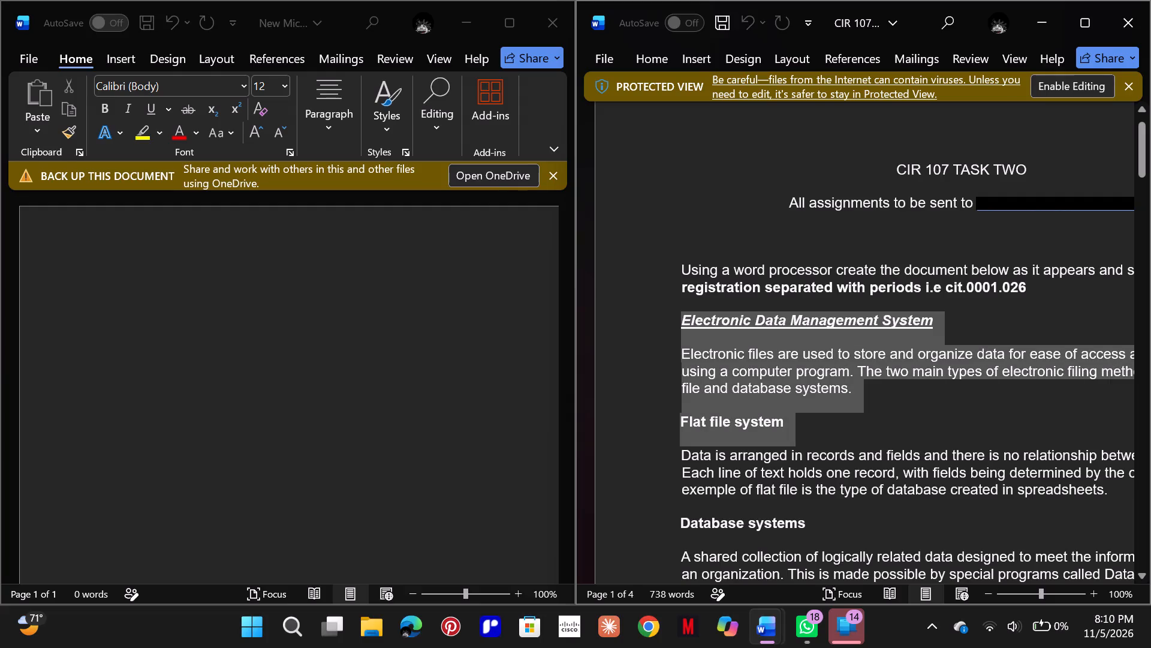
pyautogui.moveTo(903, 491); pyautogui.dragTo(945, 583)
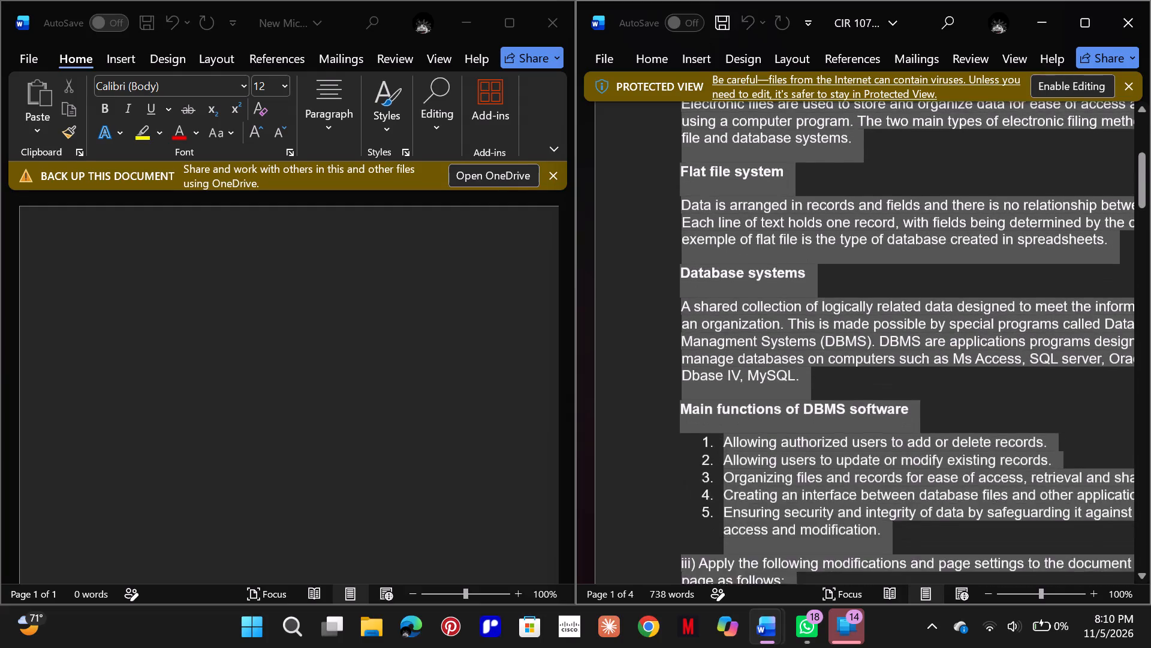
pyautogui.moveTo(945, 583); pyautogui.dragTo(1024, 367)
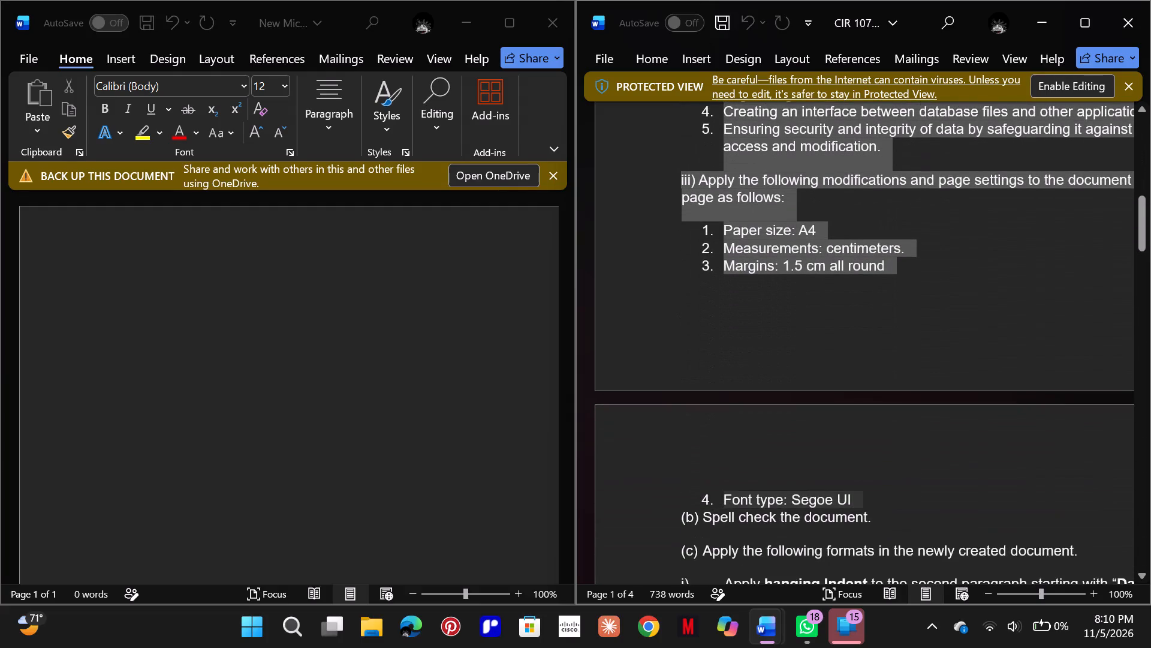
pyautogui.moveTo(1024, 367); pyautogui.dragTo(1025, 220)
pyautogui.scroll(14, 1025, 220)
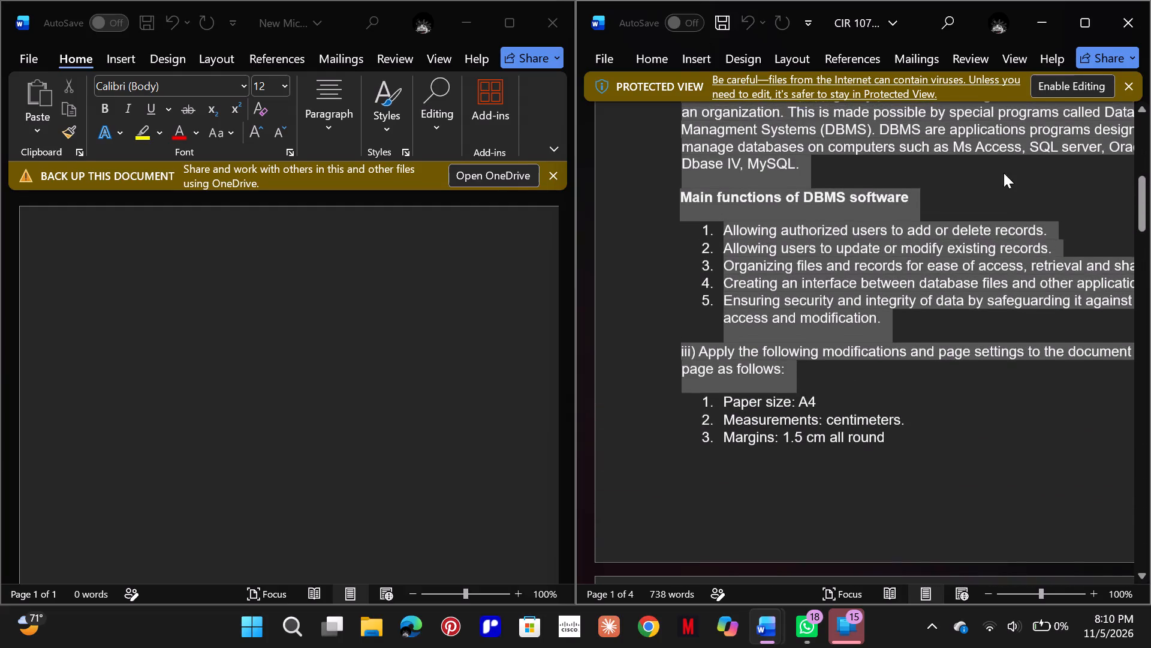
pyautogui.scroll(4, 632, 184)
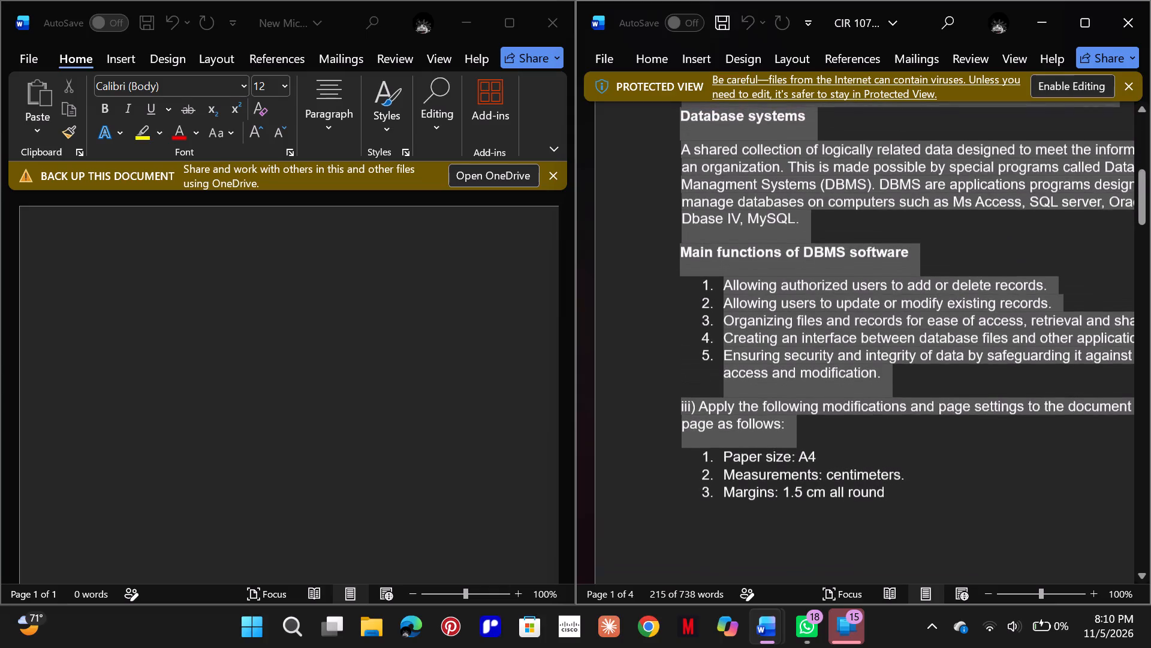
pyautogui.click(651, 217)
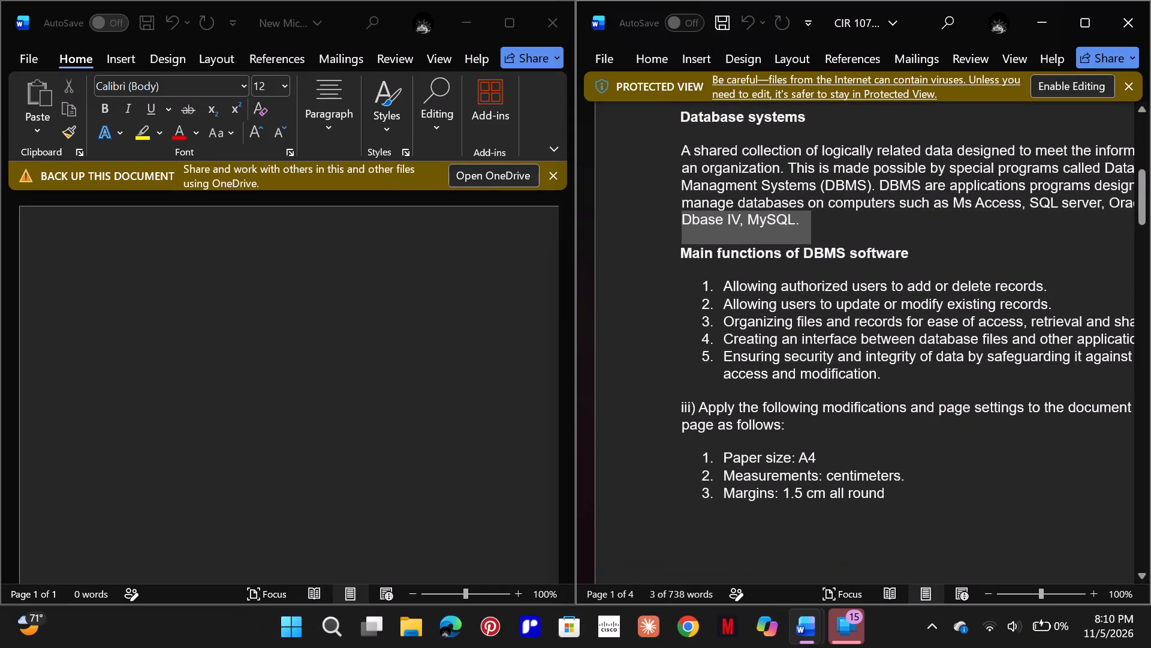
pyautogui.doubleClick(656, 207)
# Copy the task text from the "Electronic Data Management System" heading through the fifth DBMS function into the blank document.
pyautogui.scroll(20, 656, 208)
pyautogui.scroll(20, 656, 208)
pyautogui.scroll(20, 656, 208)
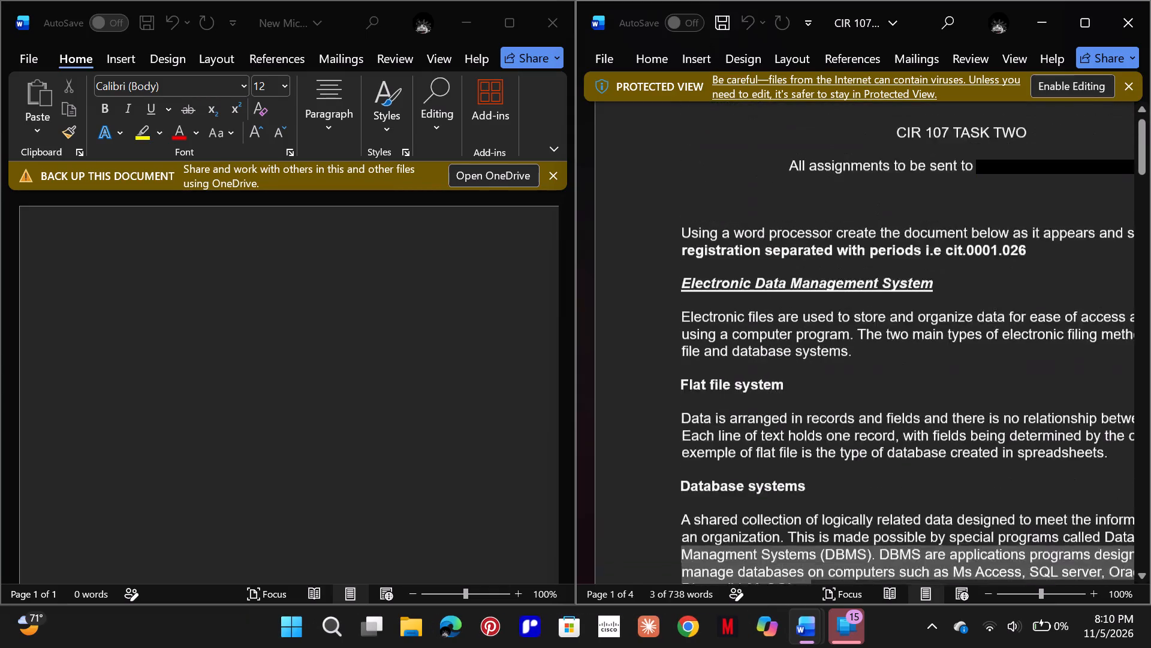
pyautogui.scroll(20, 656, 208)
pyautogui.scroll(20, 656, 208)
pyautogui.scroll(6, 656, 208)
pyautogui.scroll(-4, 656, 208)
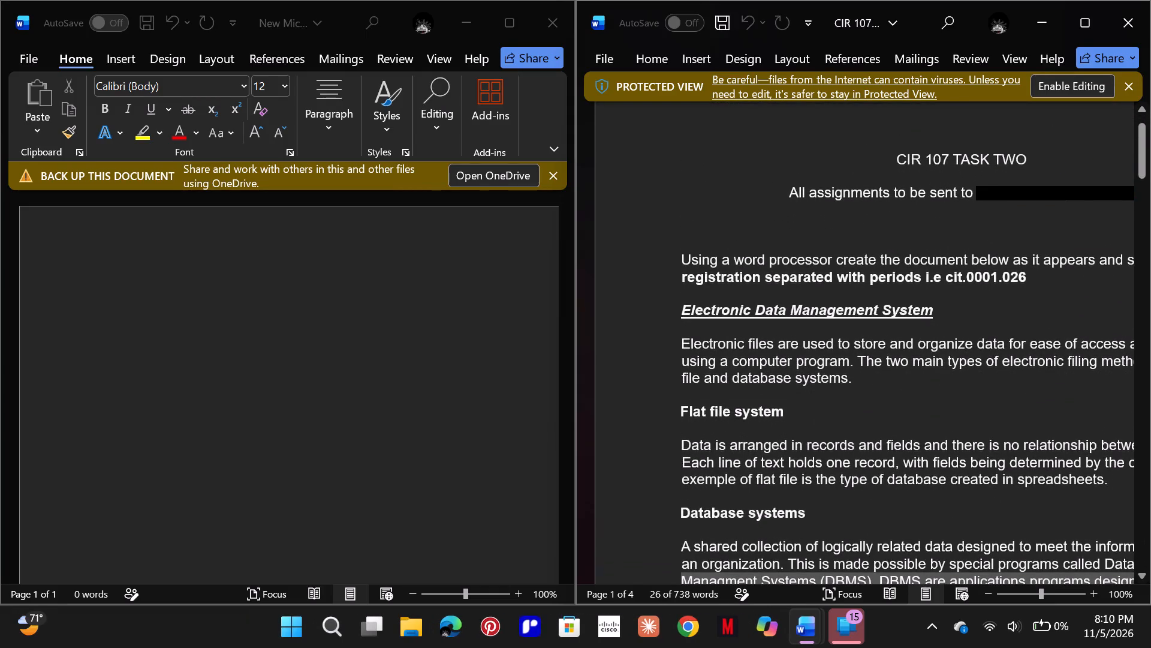
pyautogui.moveTo(661, 305); pyautogui.dragTo(784, 599)
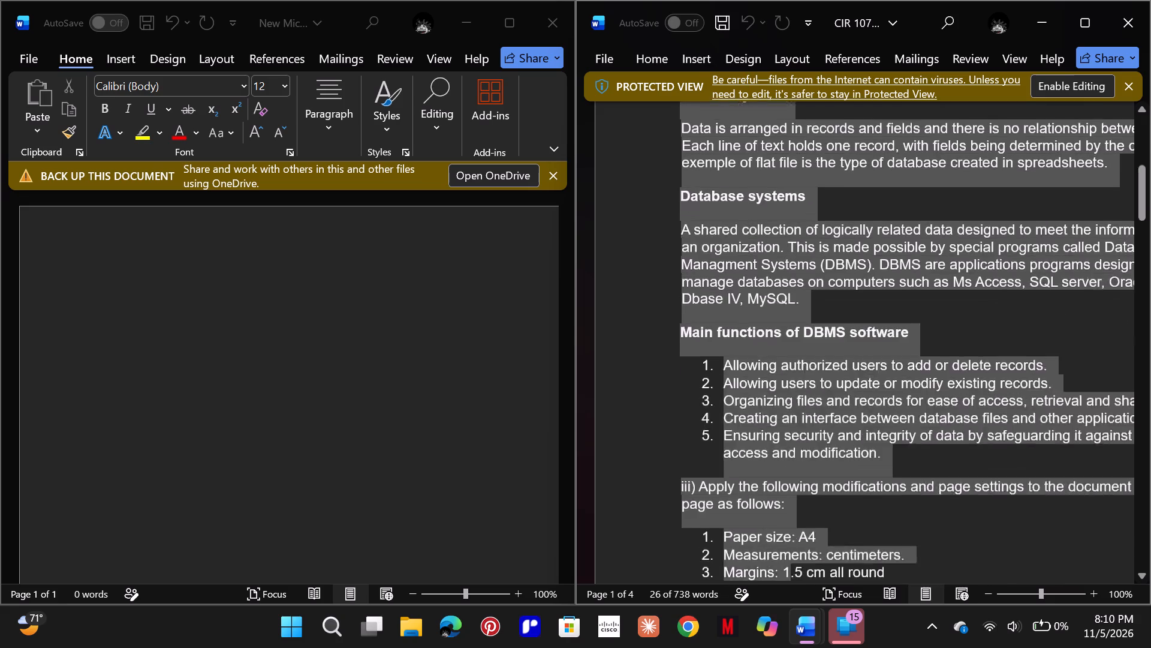
pyautogui.moveTo(784, 599); pyautogui.dragTo(872, 304)
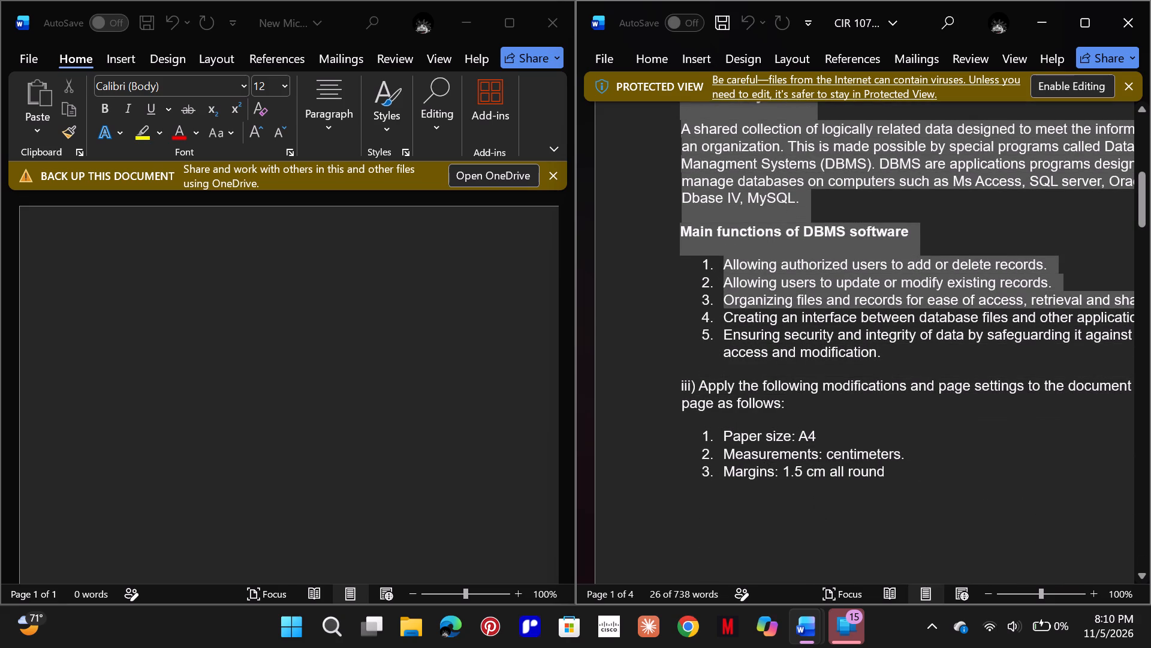
pyautogui.moveTo(872, 304); pyautogui.dragTo(890, 349)
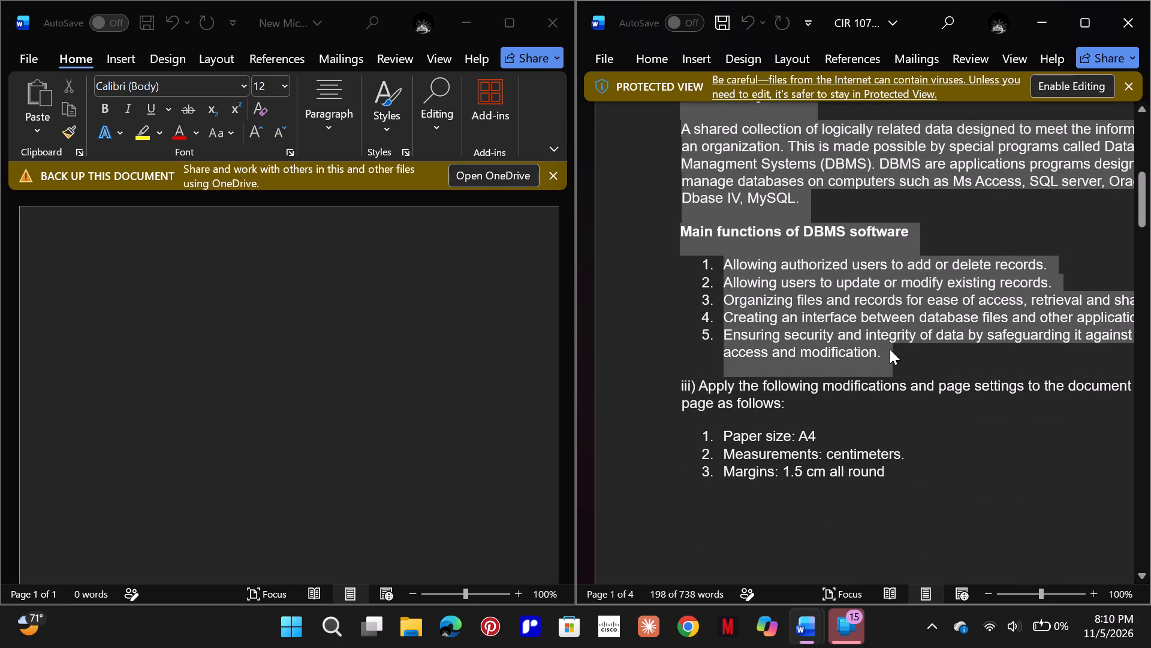
pyautogui.moveTo(904, 315); pyautogui.dragTo(264, 381)
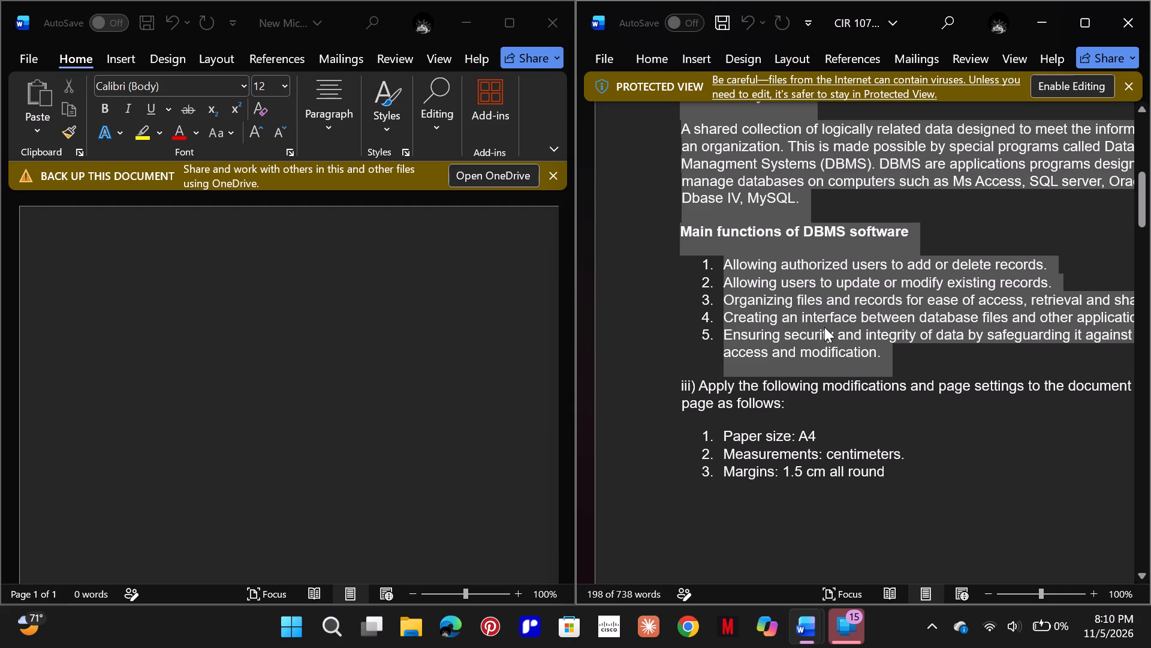
pyautogui.hotkey('ctrl', 'c')
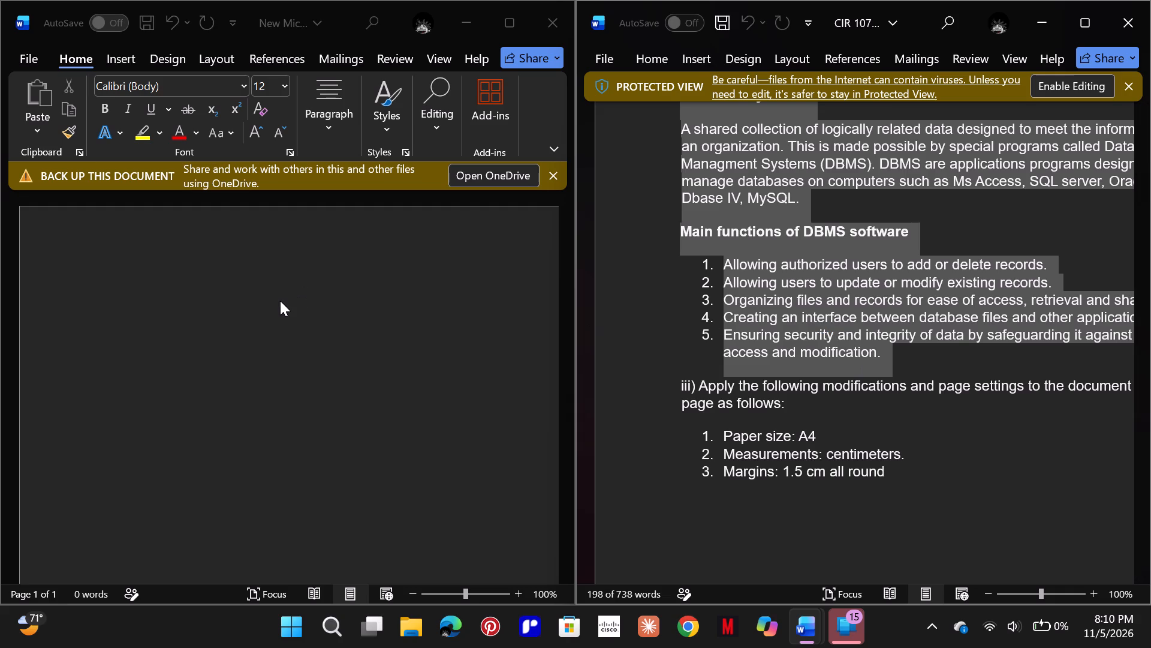
pyautogui.click(280, 301)
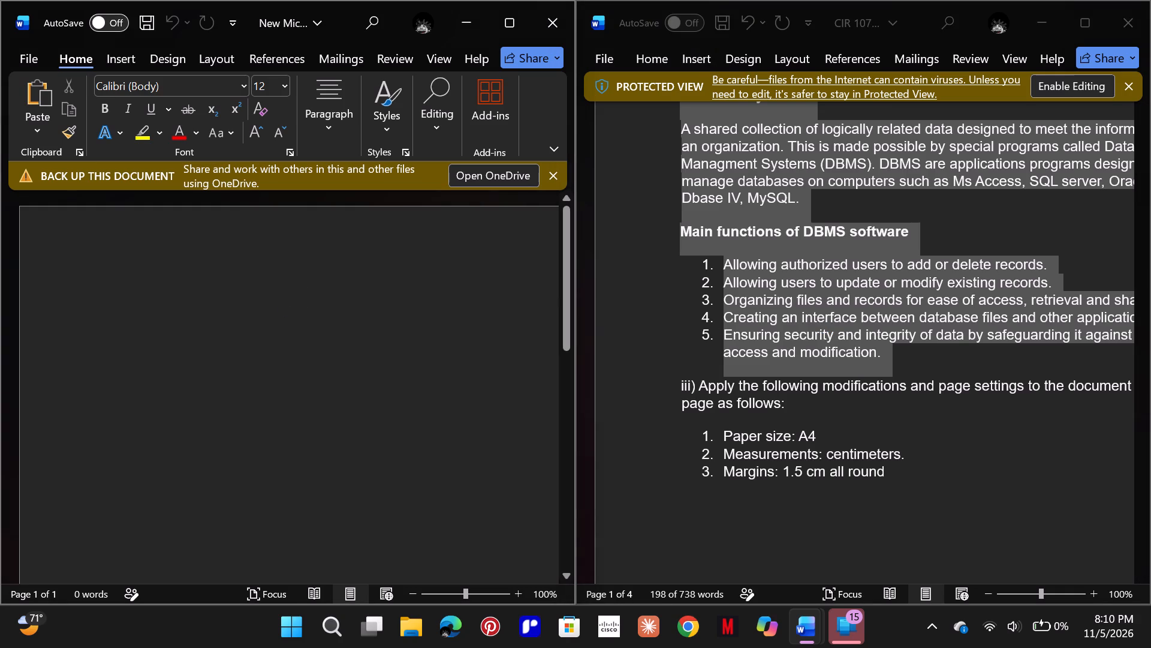
pyautogui.hotkey('ctrl', 'v')
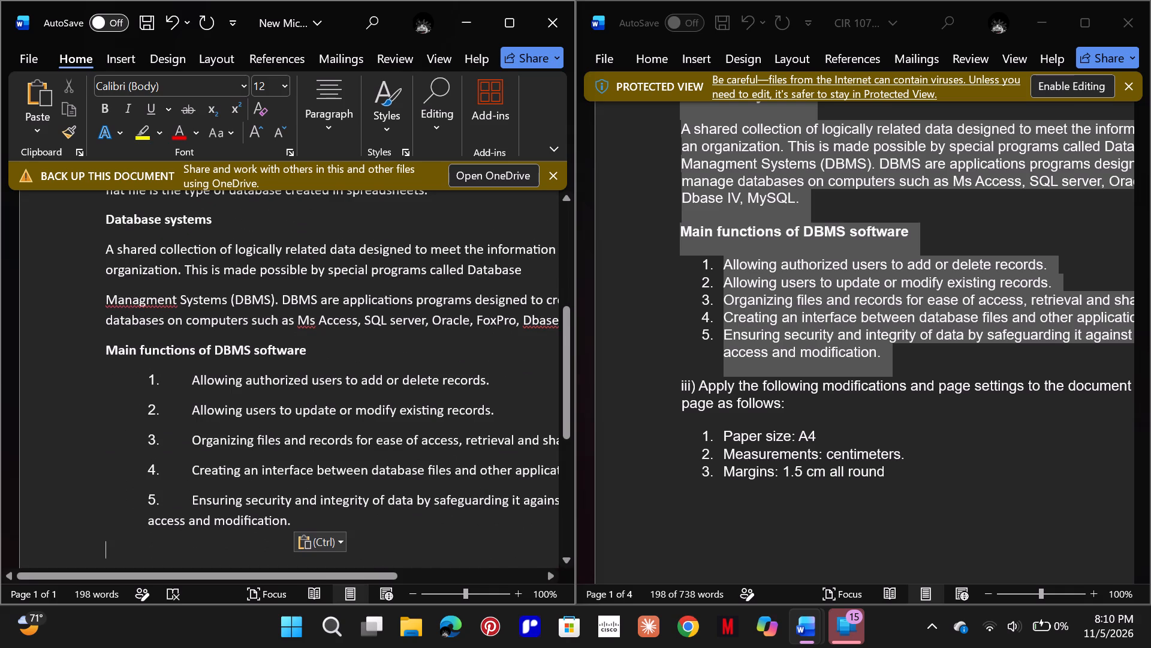
# Correct the misspelled "Managment" to "Management" in the pasted Database systems section using the spelling suggestion.
pyautogui.scroll(8, 175, 311)
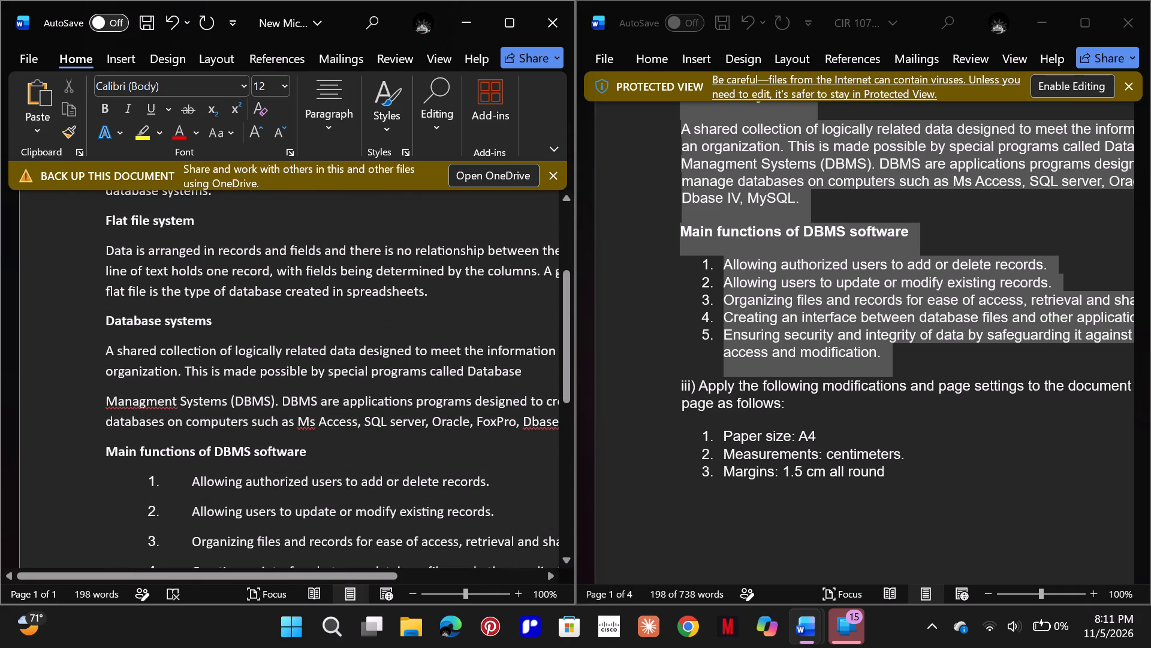
pyautogui.scroll(20, 175, 311)
pyautogui.scroll(20, 175, 311)
pyautogui.scroll(20, 175, 311)
pyautogui.scroll(-7, 175, 311)
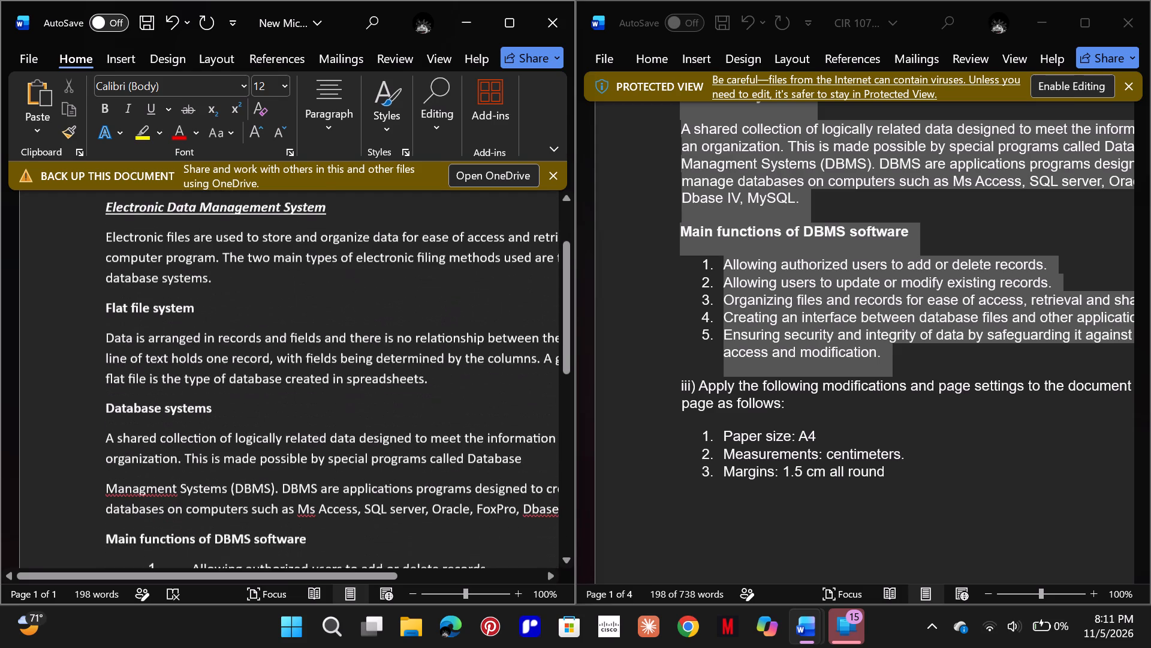
pyautogui.scroll(-2, 175, 311)
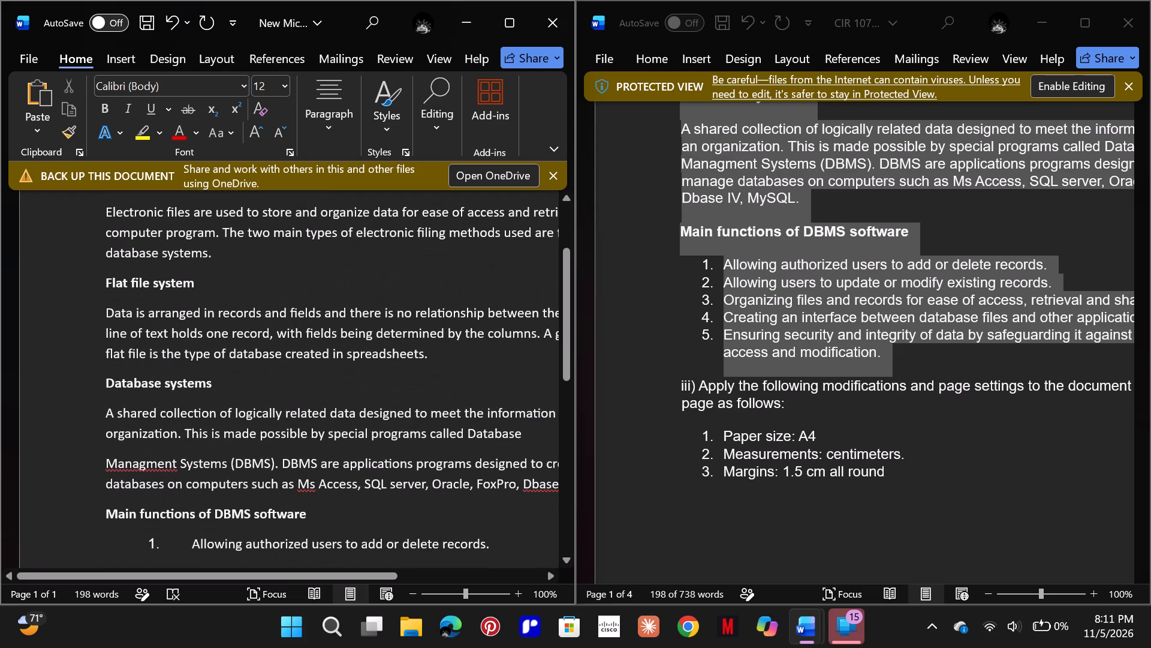
pyautogui.click(156, 469)
pyautogui.rightClick(156, 469)
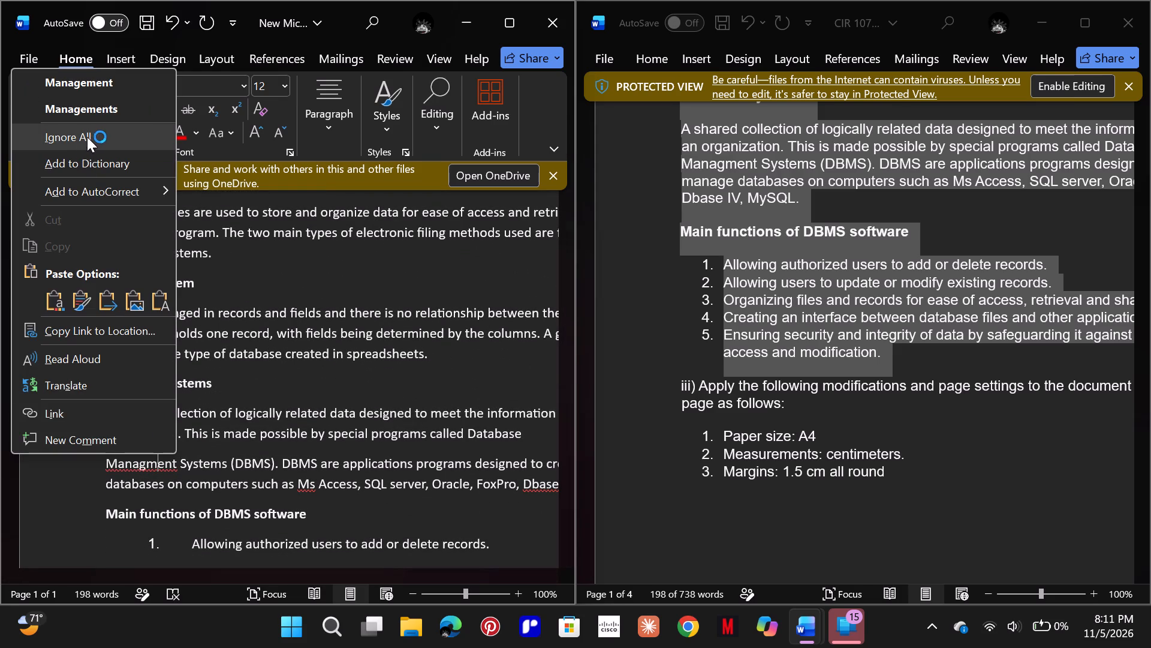
pyautogui.click(104, 76)
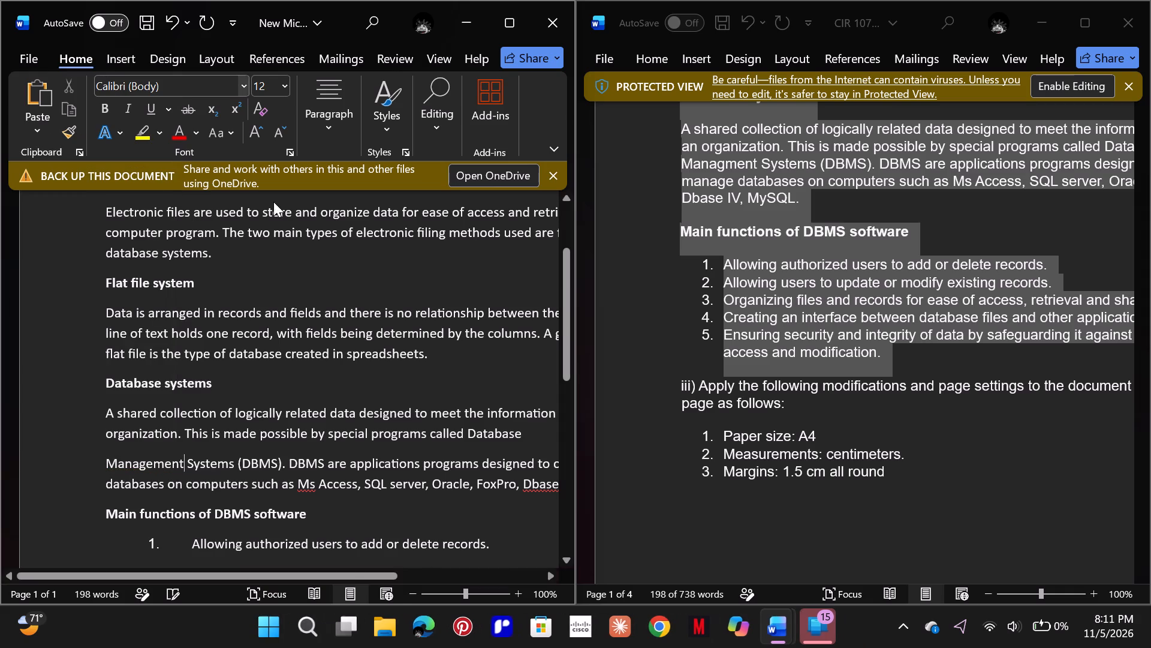
# Replace the flagged "Ms" before "Access" with the suggested spelling "MS".
pyautogui.click(306, 485)
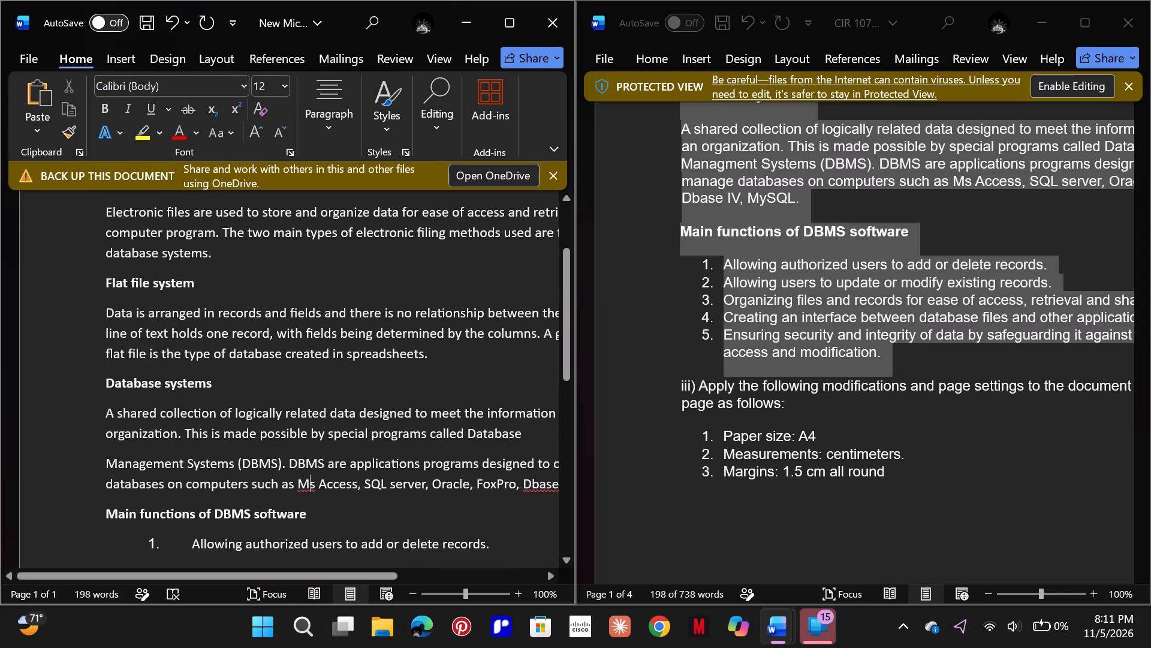
pyautogui.rightClick(306, 485)
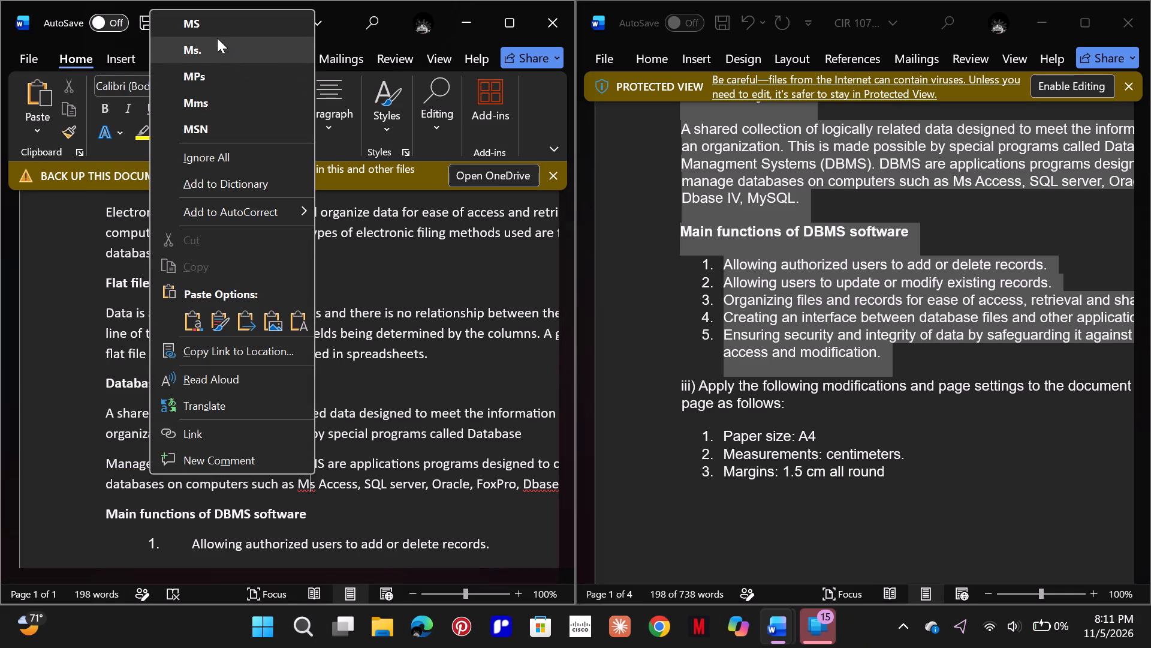
pyautogui.click(219, 29)
# Replace the flagged "Dbase" before "IV" with the suggested spelling "dbase".
pyautogui.scroll(-1, 474, 315)
pyautogui.scroll(1, 474, 315)
pyautogui.scroll(-1, 474, 315)
pyautogui.click(538, 487)
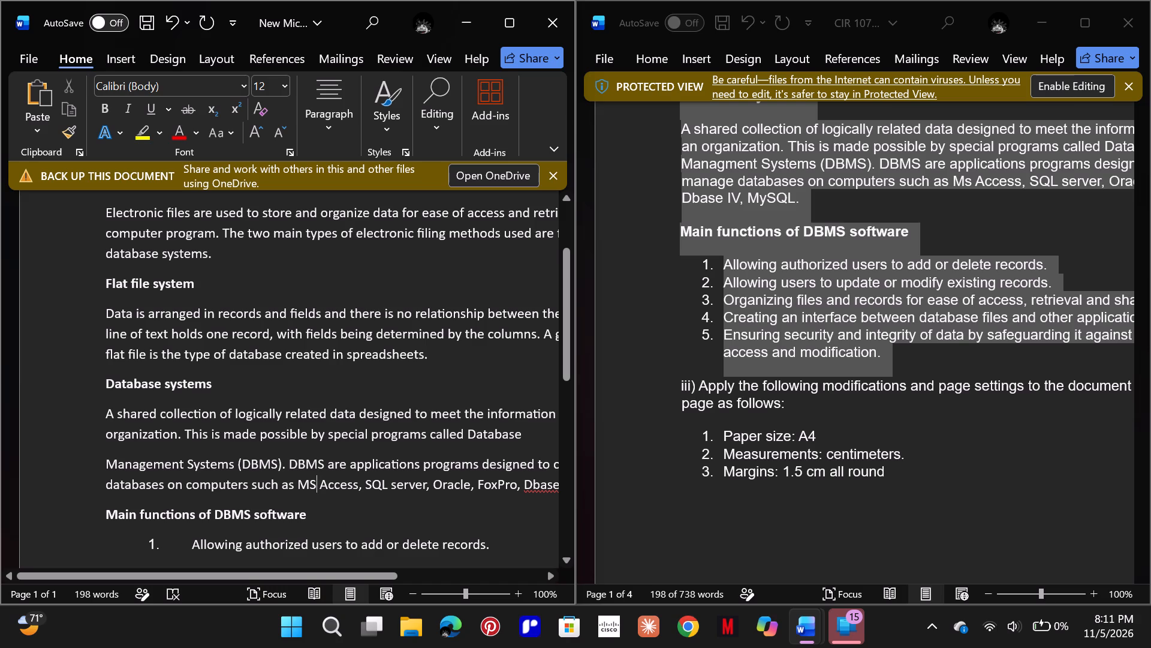
pyautogui.rightClick(538, 487)
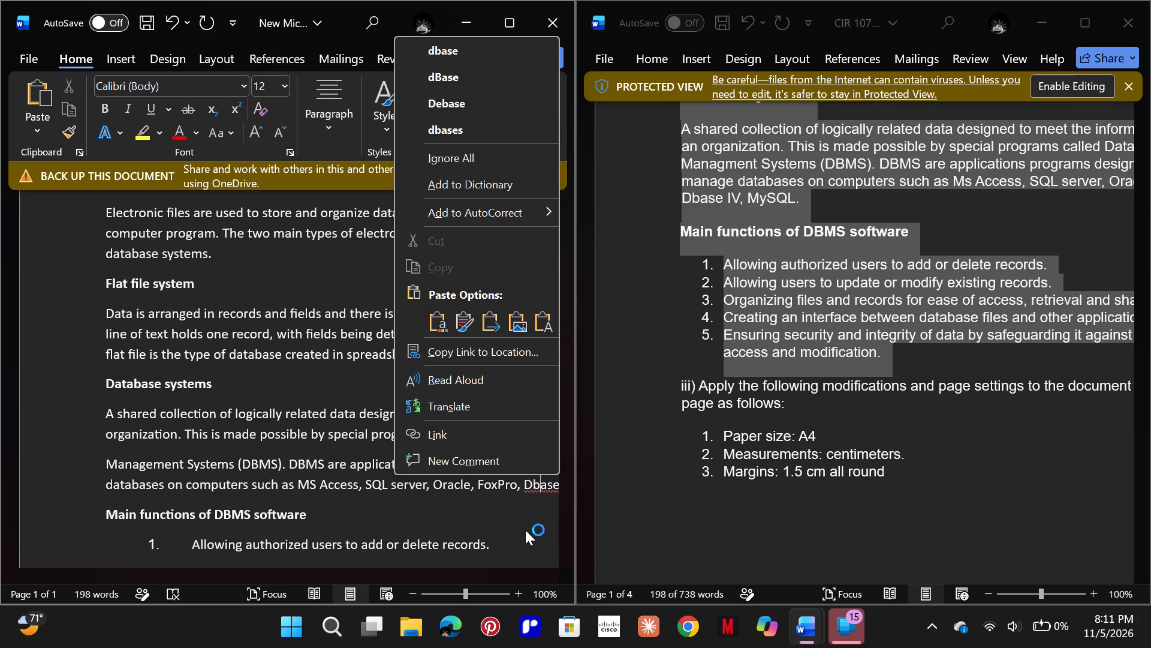
pyautogui.hscroll(-4, 525, 530)
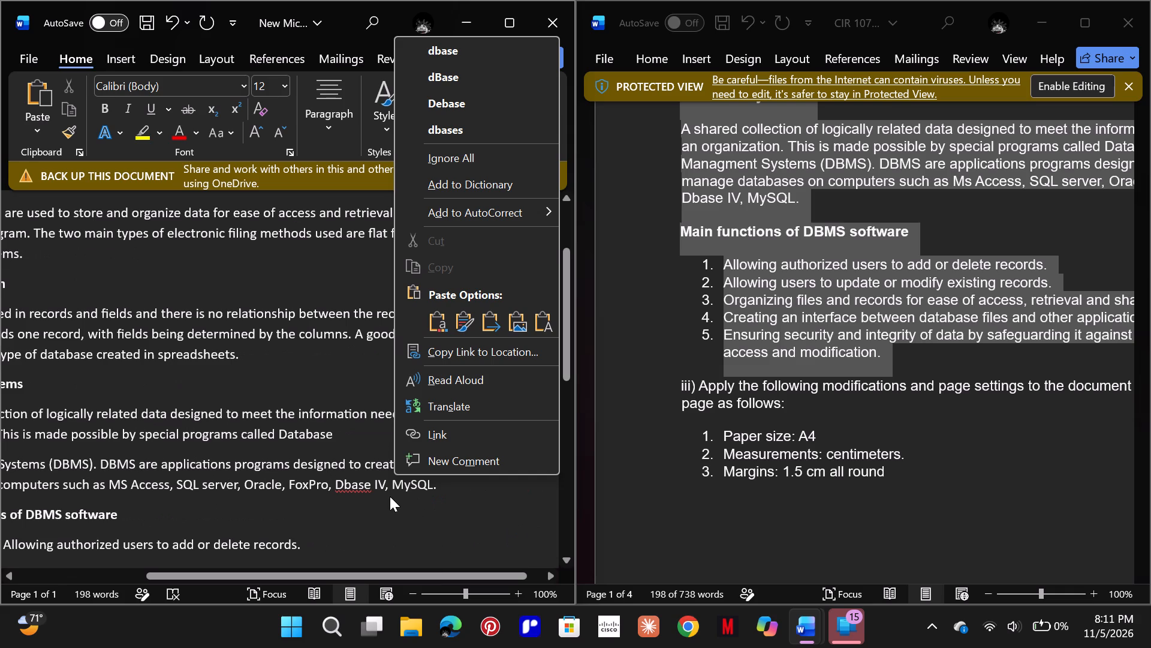
pyautogui.click(498, 43)
# Correct the misspelled "exemple" to "example" in the Flat file system paragraph using the spelling suggestion.
pyautogui.hscroll(20, 442, 289)
pyautogui.hscroll(20, 442, 289)
pyautogui.hscroll(17, 442, 289)
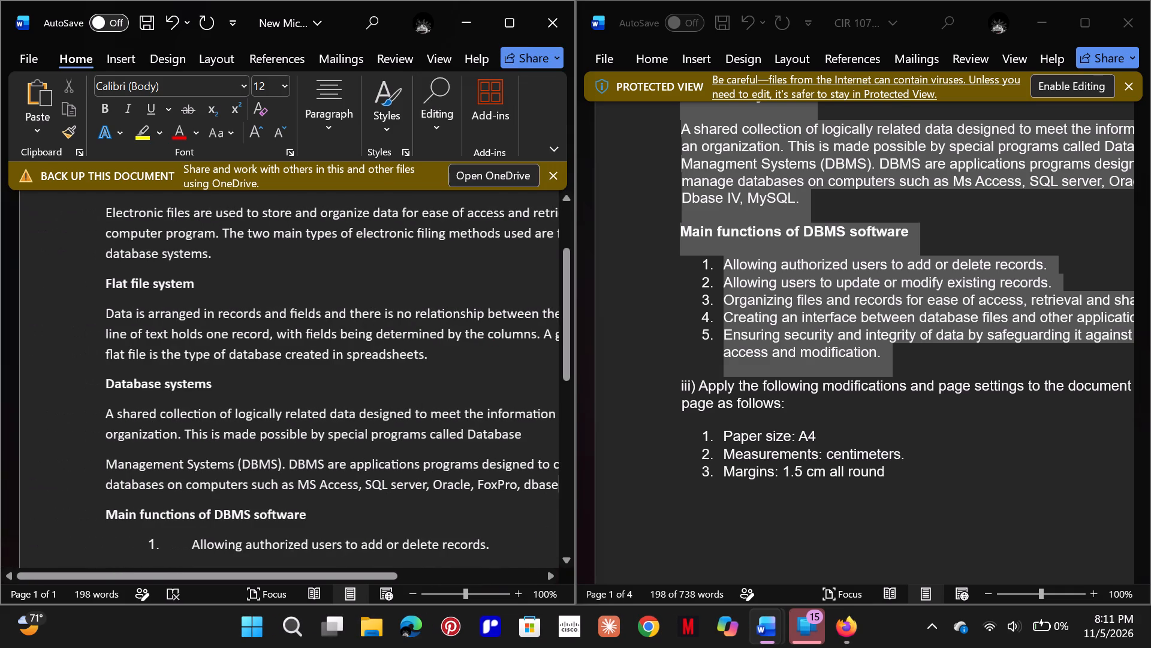
pyautogui.hscroll(11, 442, 289)
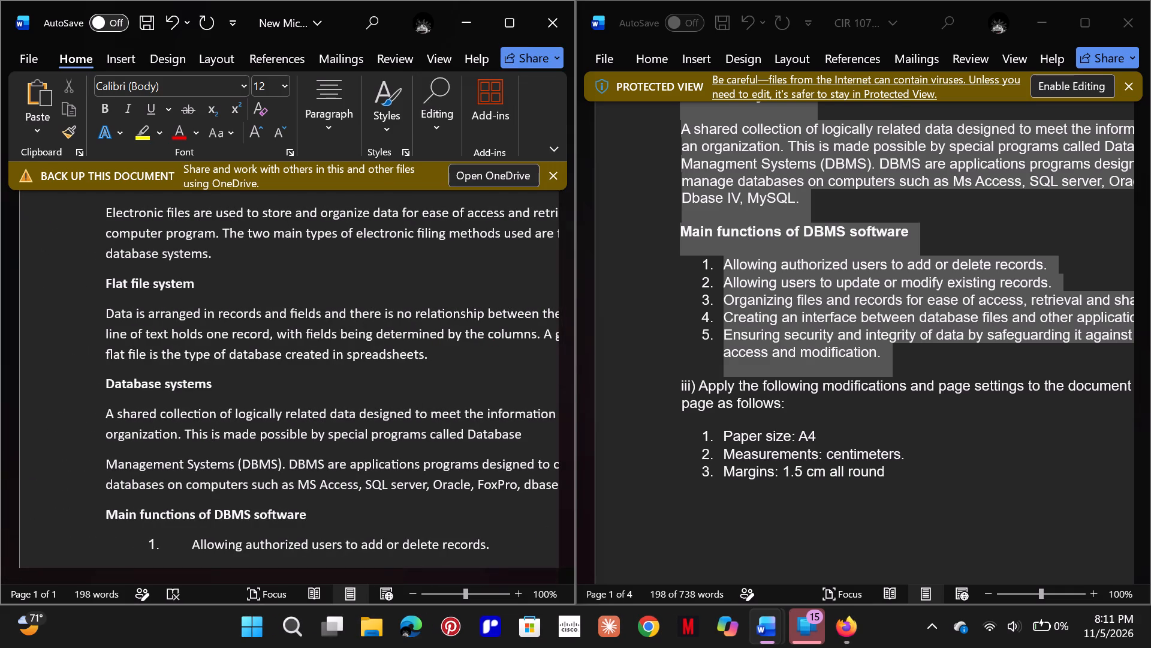
pyautogui.hscroll(-5, 442, 289)
pyautogui.hscroll(1, 442, 289)
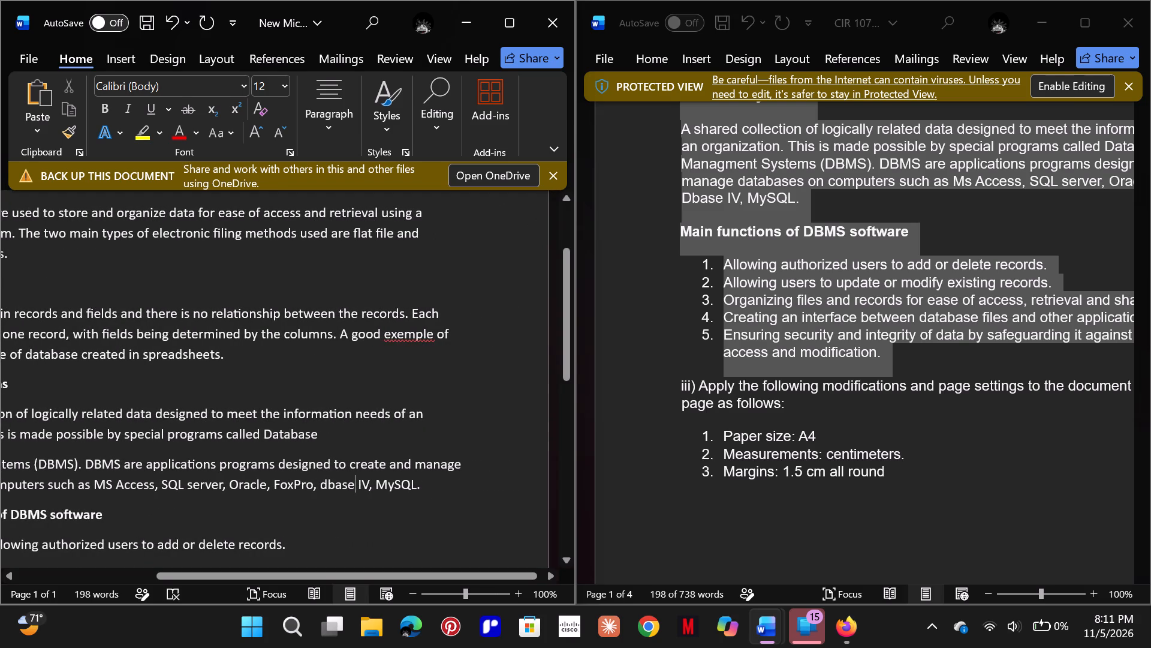
pyautogui.click(414, 338)
pyautogui.rightClick(414, 338)
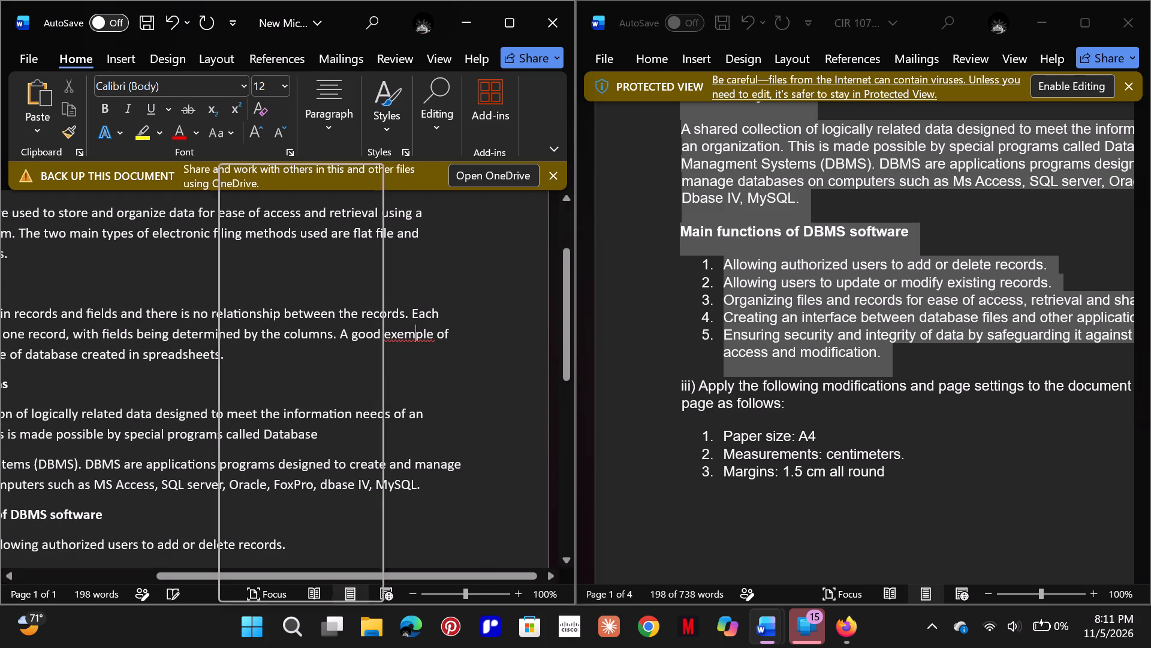
pyautogui.click(327, 184)
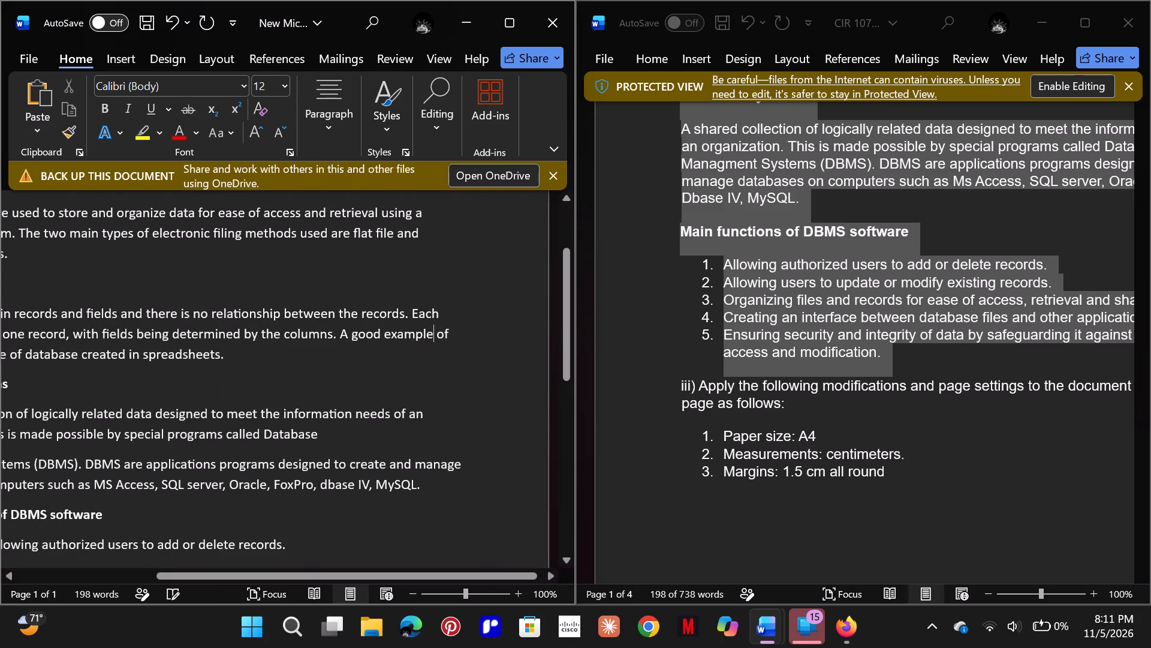
pyautogui.hscroll(20, 414, 312)
pyautogui.hscroll(20, 414, 312)
pyautogui.hscroll(20, 414, 312)
pyautogui.scroll(-7, 414, 312)
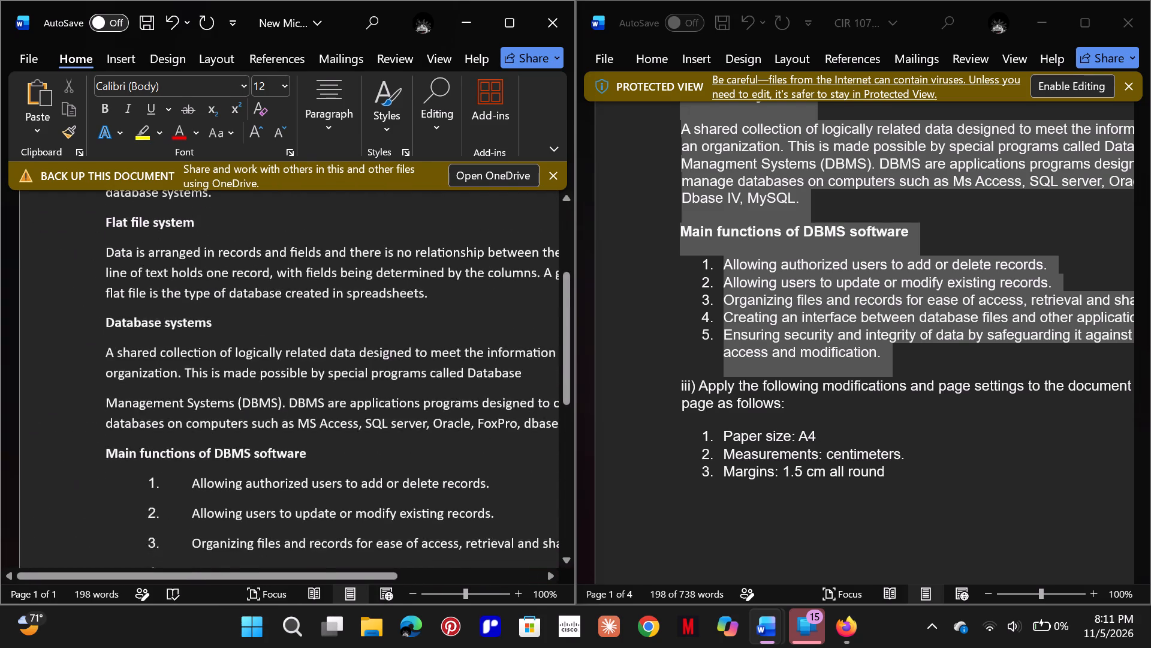
# Review the corrected text in the new document and the page setting requirements under item iii of the CIR 107 task document.
pyautogui.scroll(-13, 414, 312)
pyautogui.scroll(-20, 414, 312)
pyautogui.scroll(-11, 414, 312)
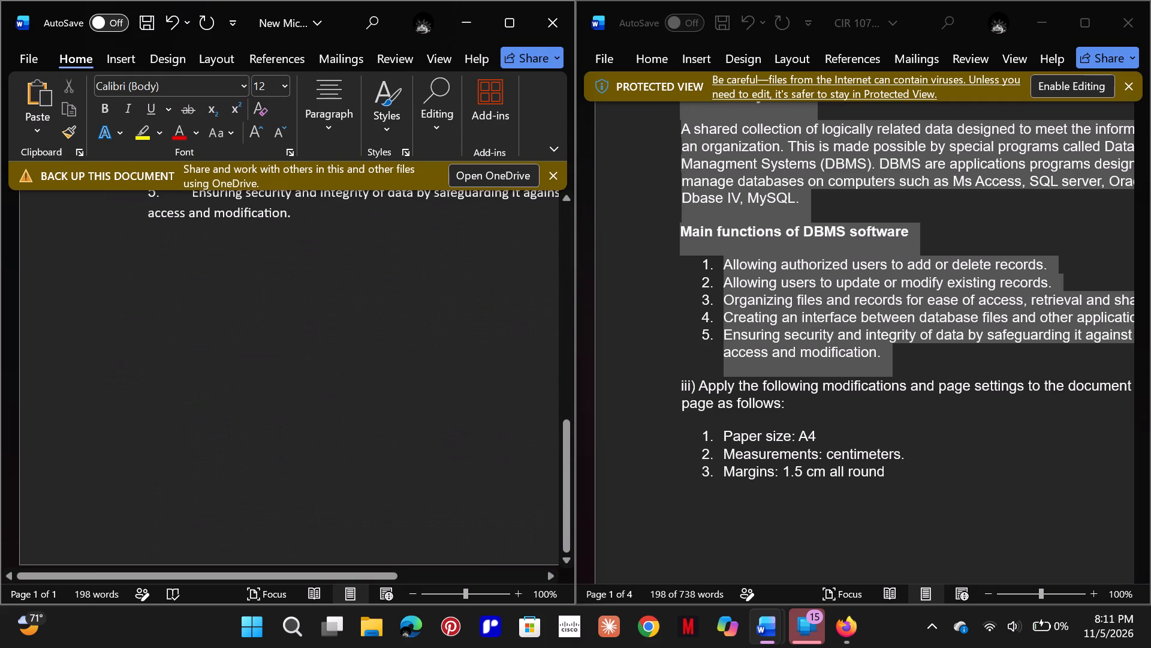
pyautogui.scroll(-14, 414, 312)
pyautogui.scroll(20, 414, 312)
pyautogui.scroll(20, 414, 312)
pyautogui.scroll(20, 414, 312)
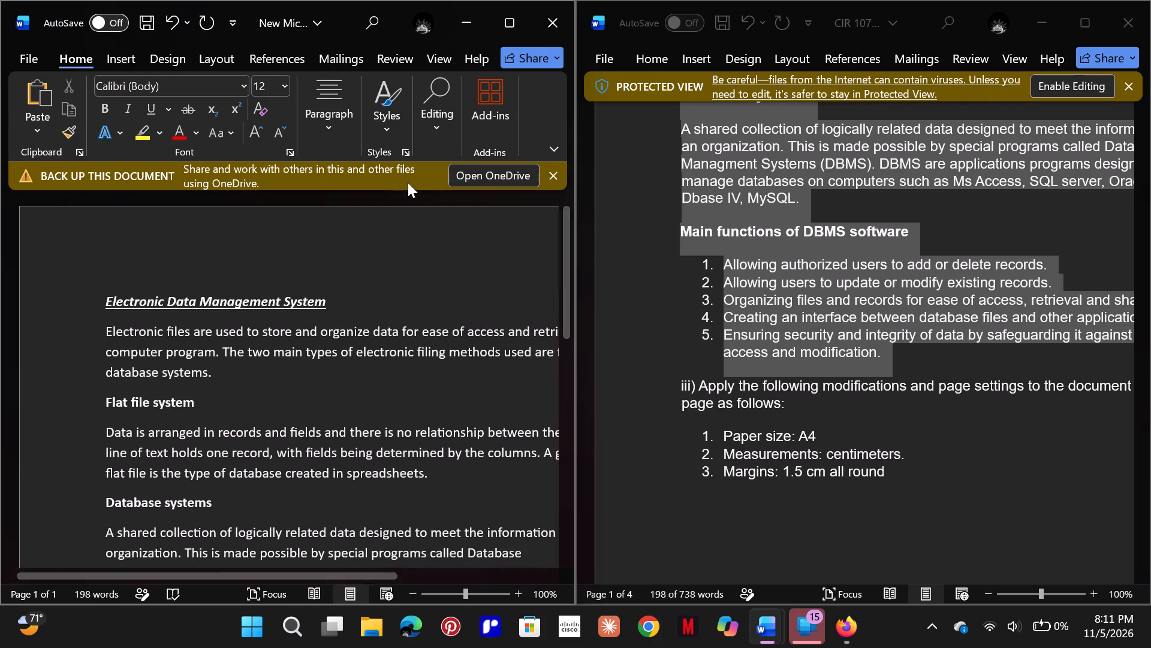
pyautogui.click(967, 476)
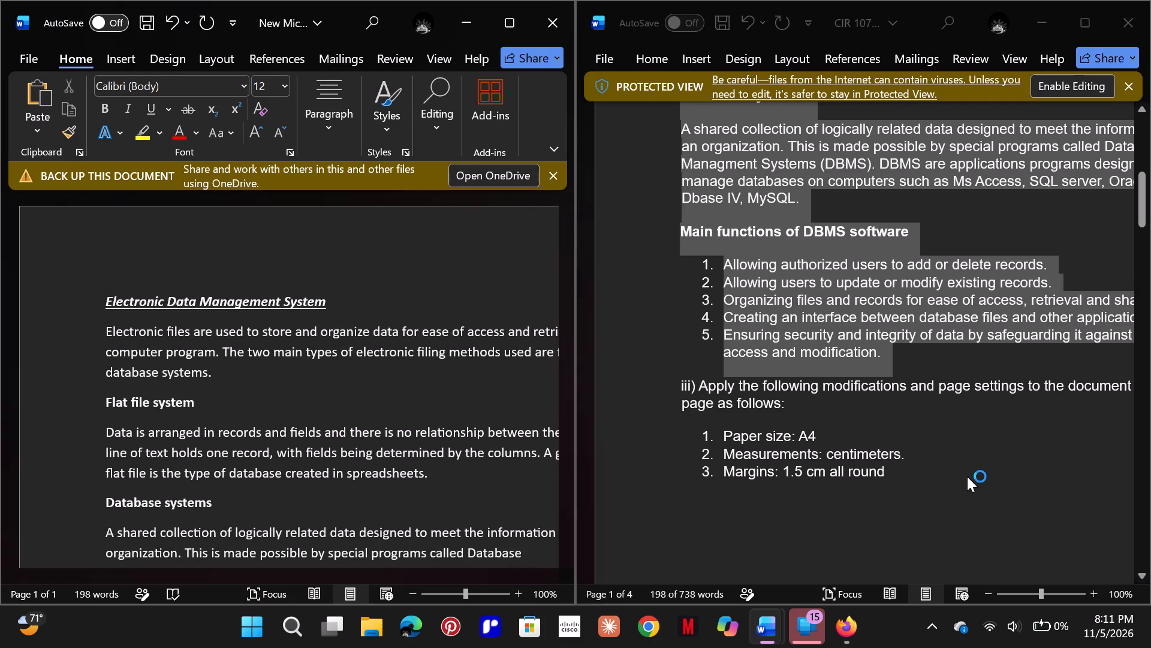
pyautogui.scroll(3, 967, 476)
pyautogui.scroll(-2, 967, 476)
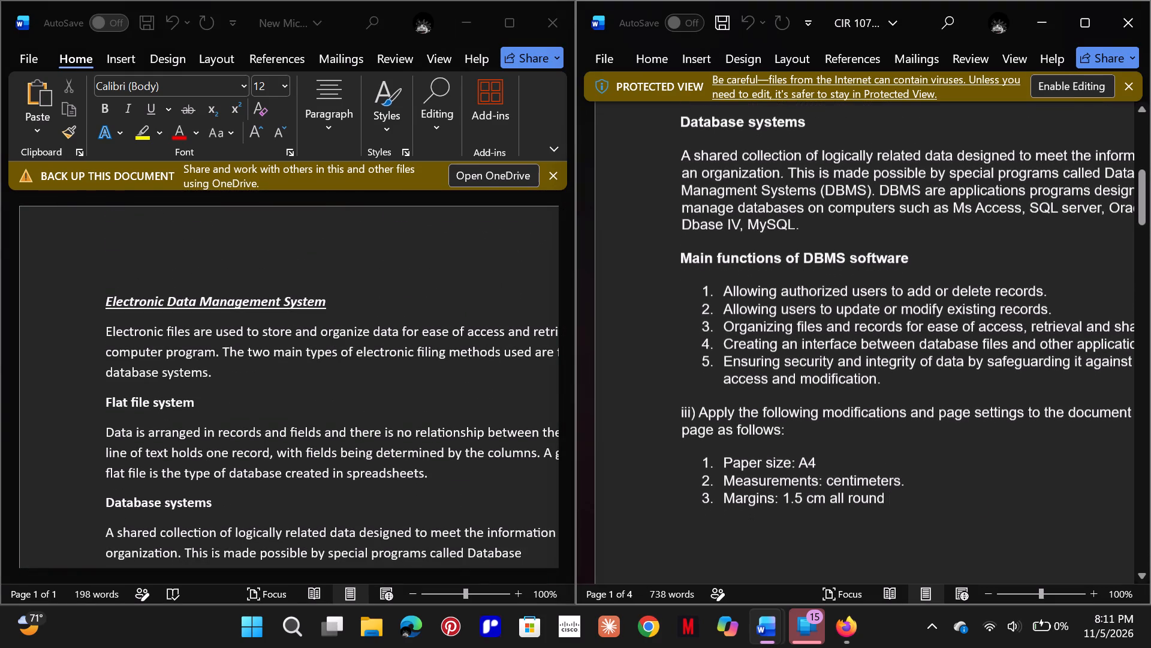
pyautogui.hscroll(-20, 441, 258)
pyautogui.hscroll(-15, 441, 258)
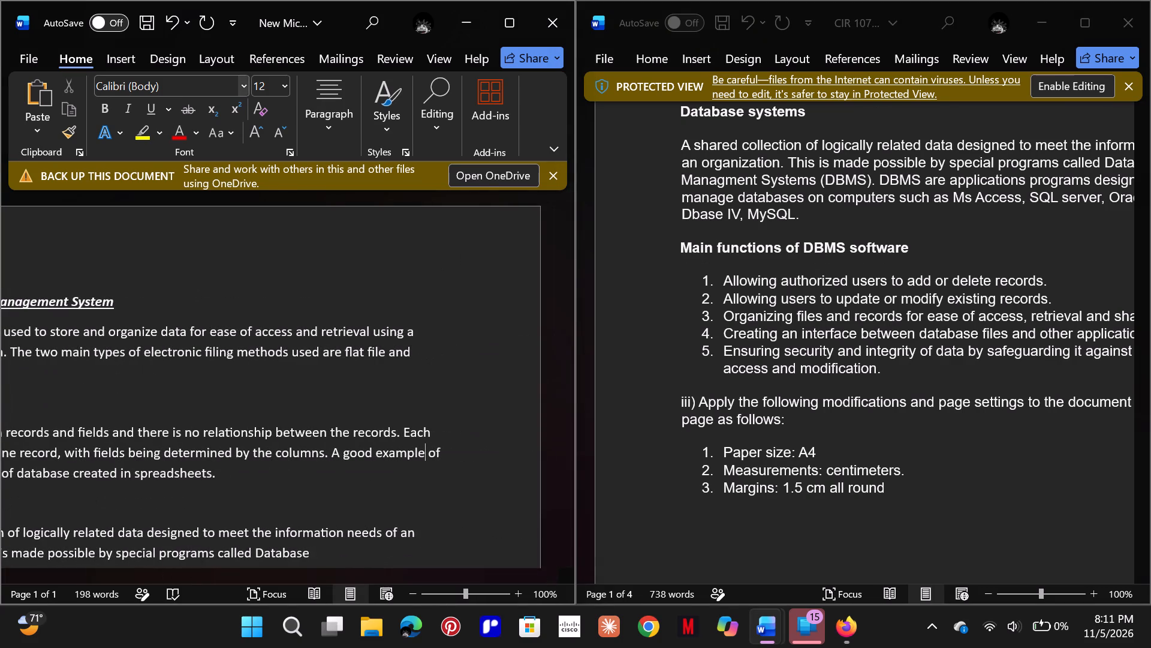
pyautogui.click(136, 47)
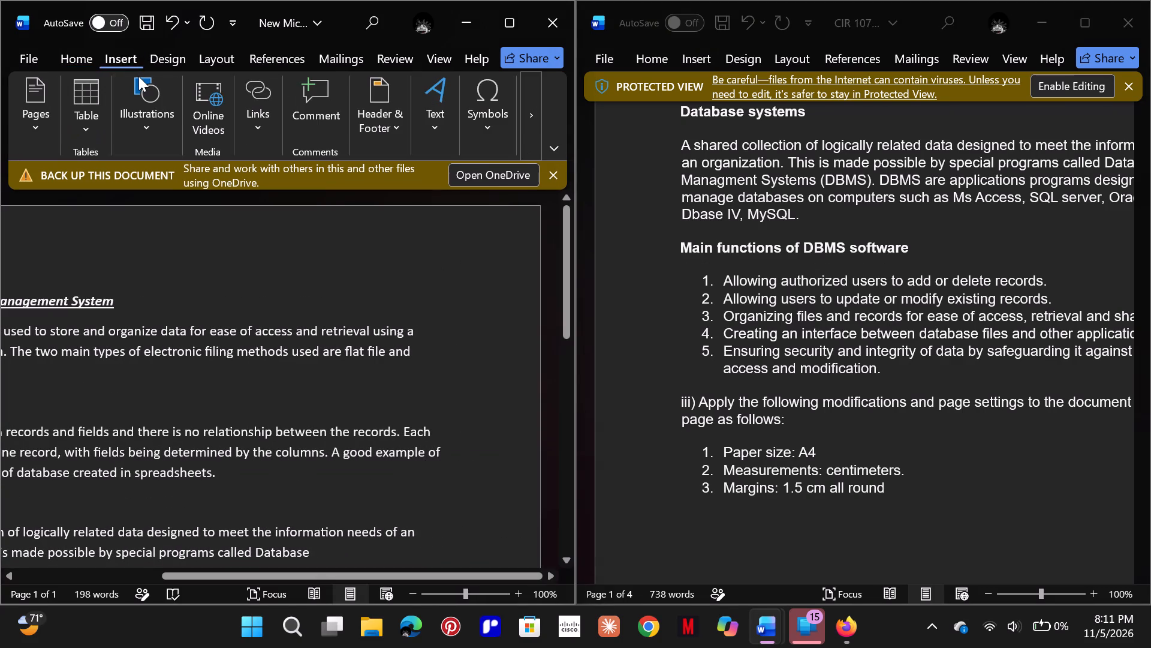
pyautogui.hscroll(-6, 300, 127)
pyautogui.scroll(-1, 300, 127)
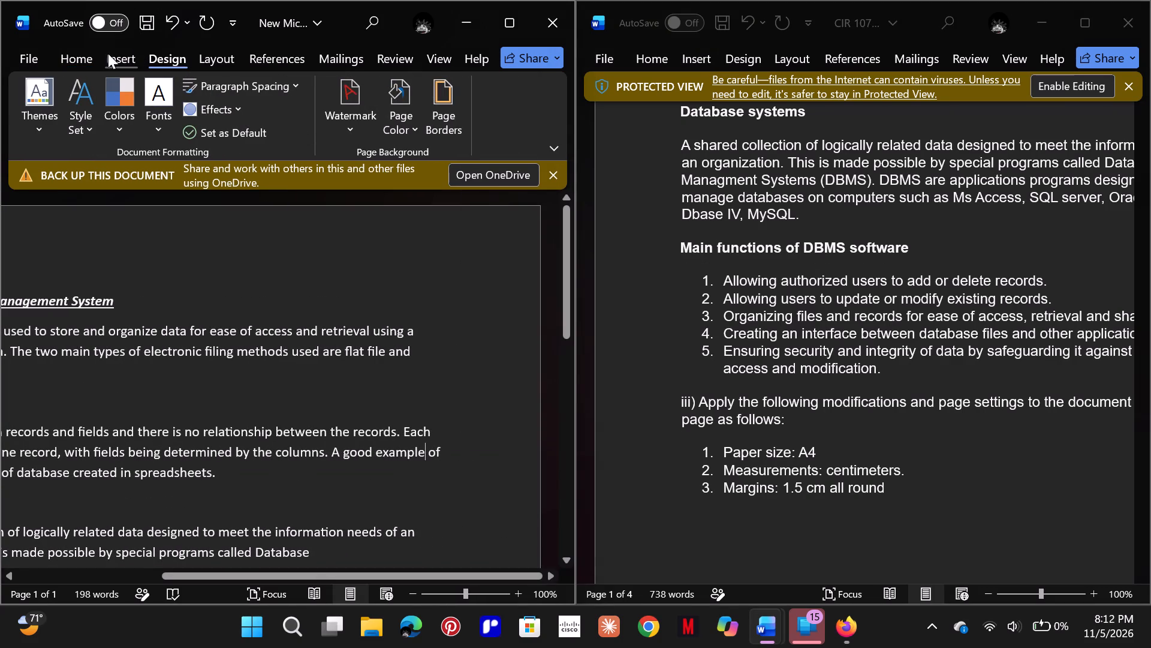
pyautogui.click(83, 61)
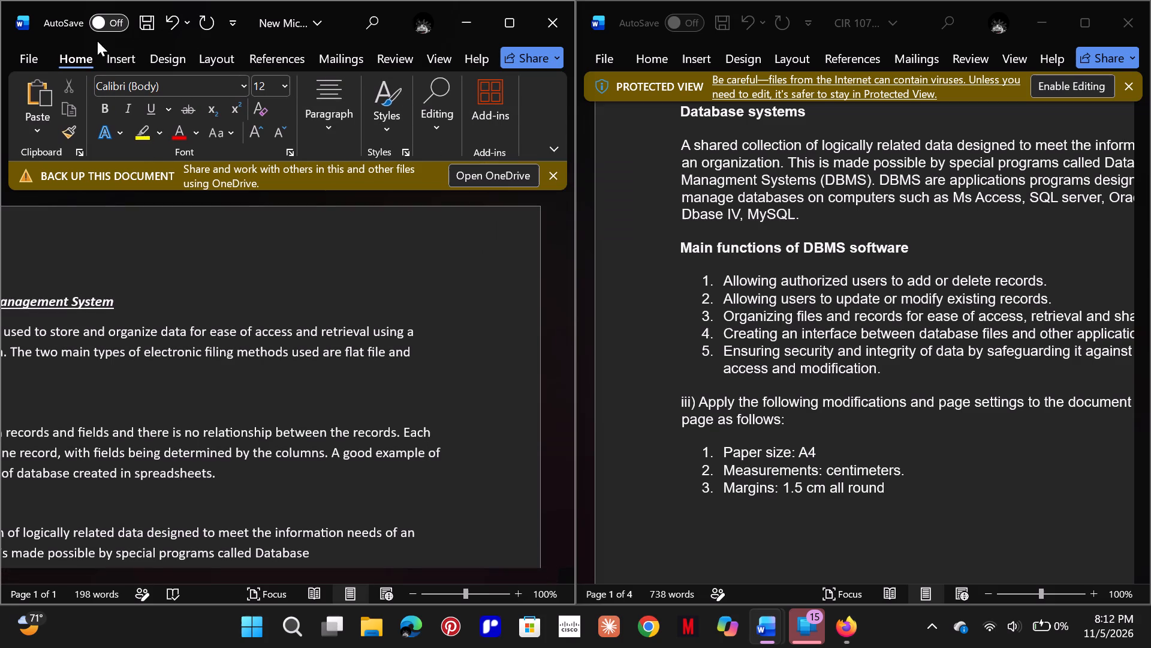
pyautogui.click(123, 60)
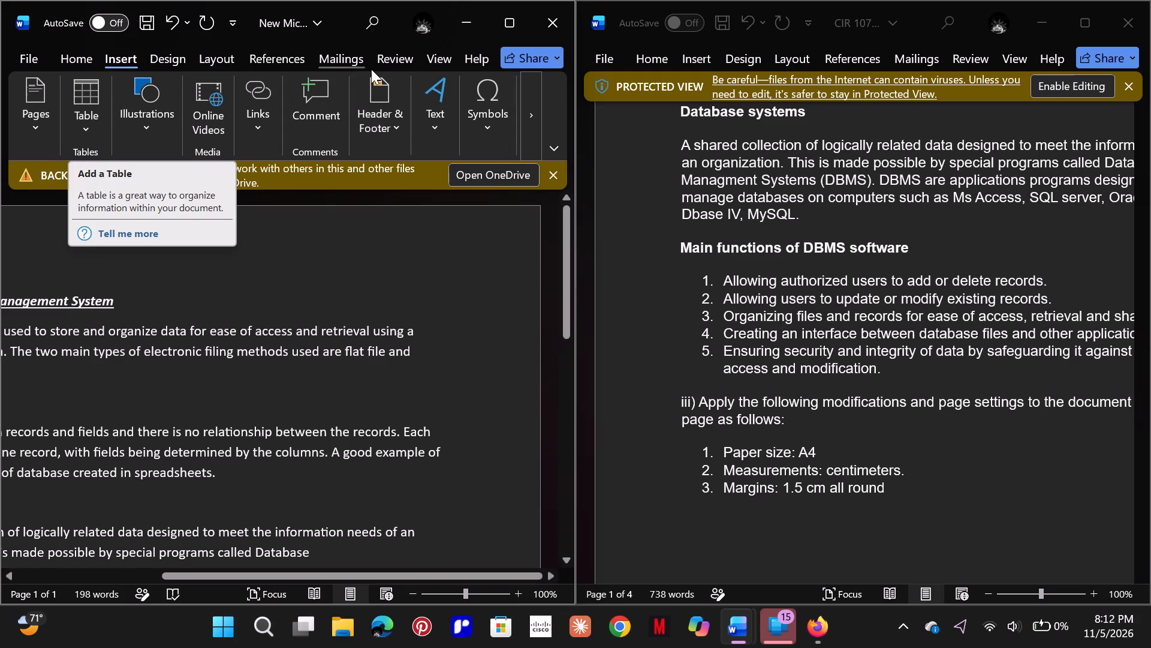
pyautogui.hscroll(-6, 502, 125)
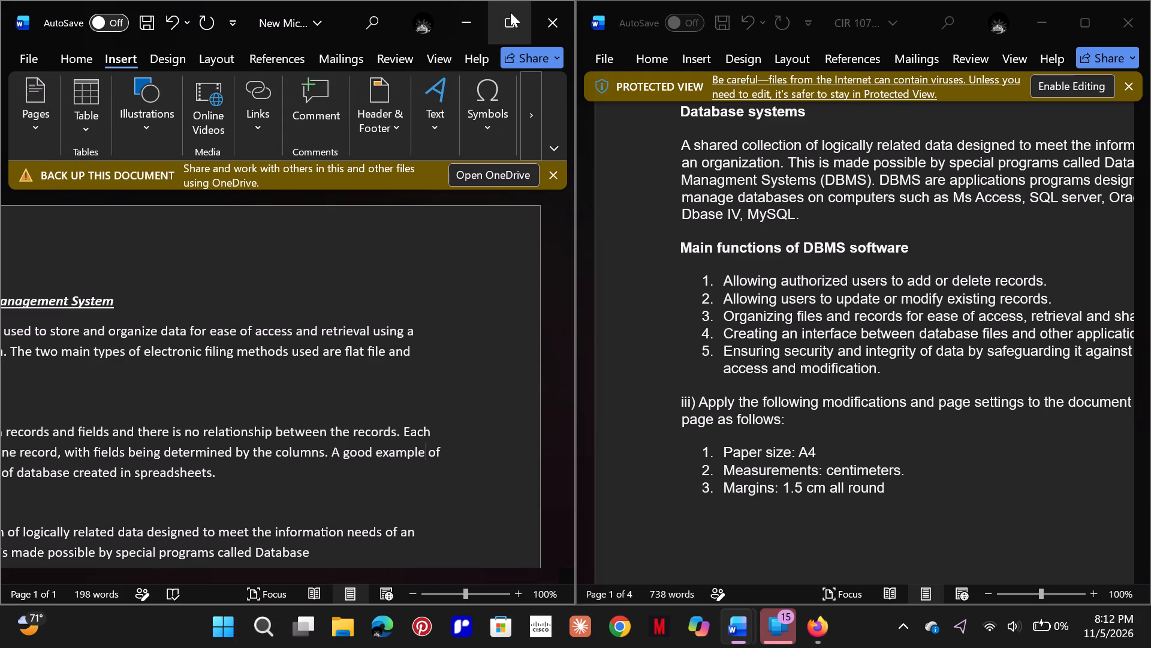
# Maximize the new document's window and open its custom margin settings.
pyautogui.click(510, 12)
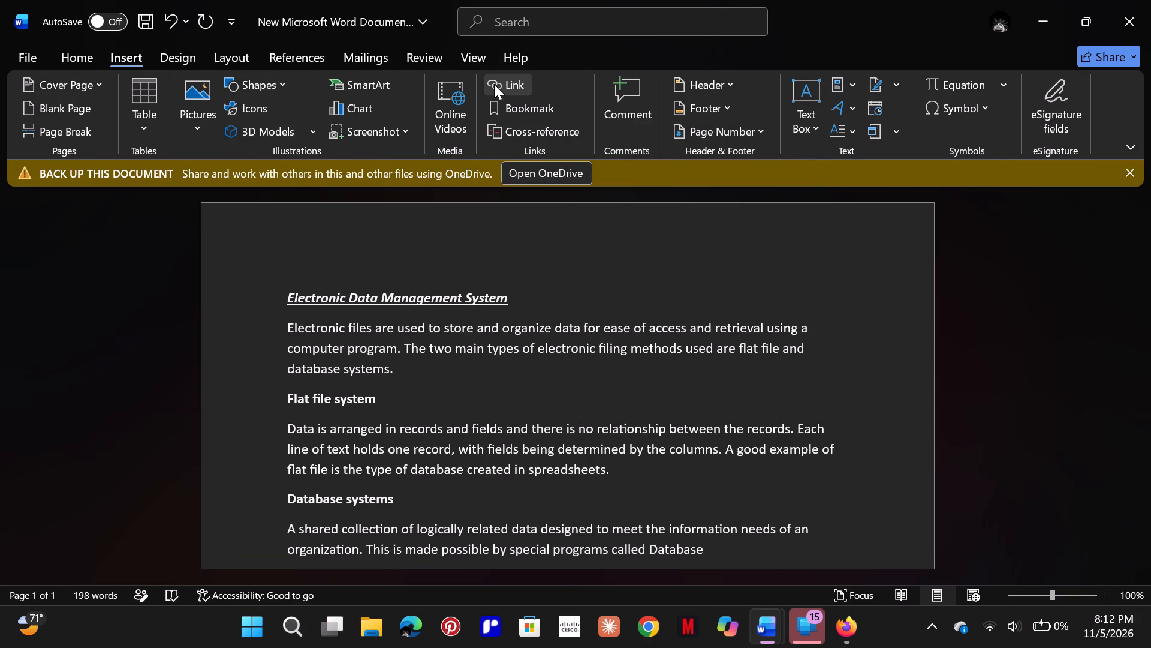
pyautogui.click(237, 55)
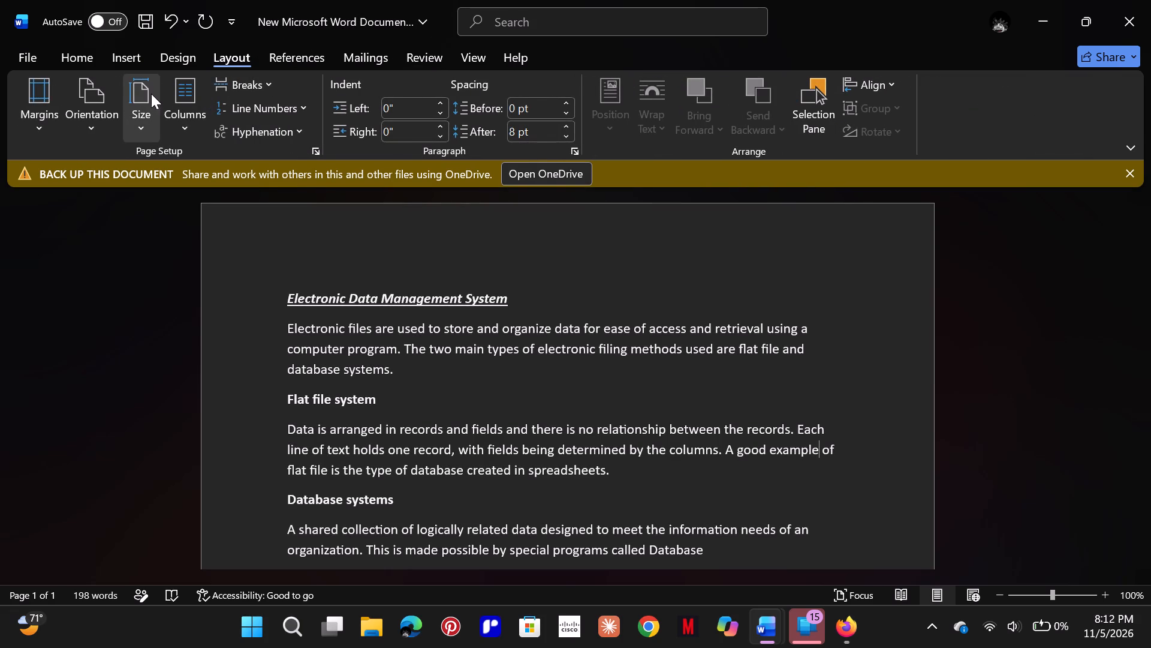
pyautogui.click(44, 86)
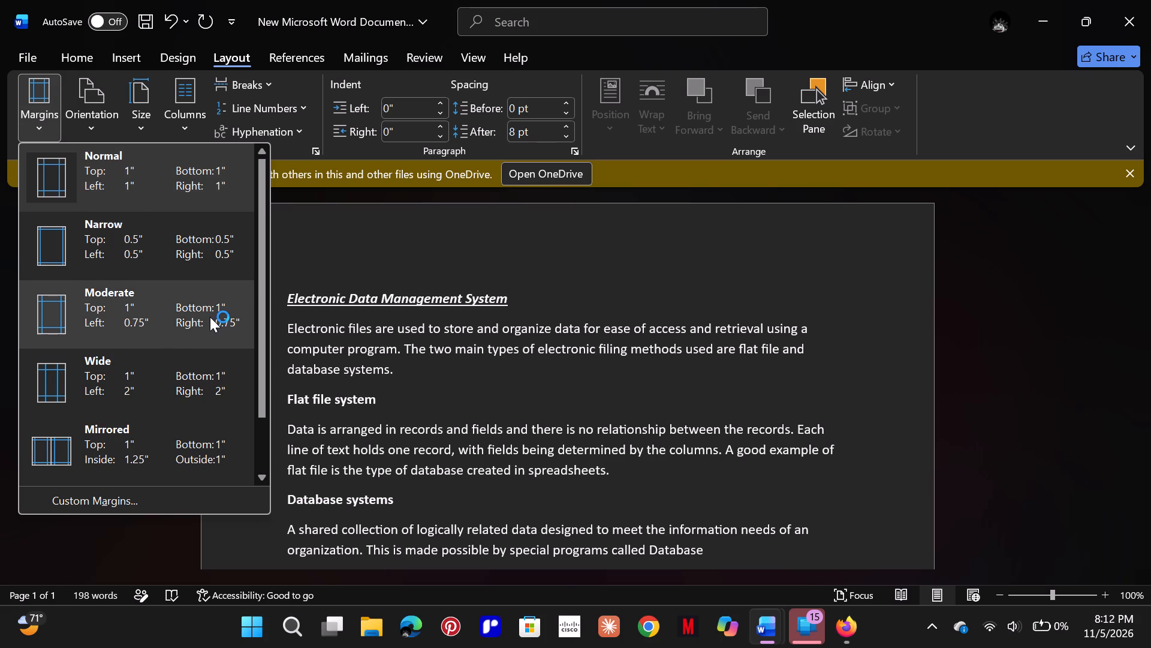
pyautogui.click(113, 496)
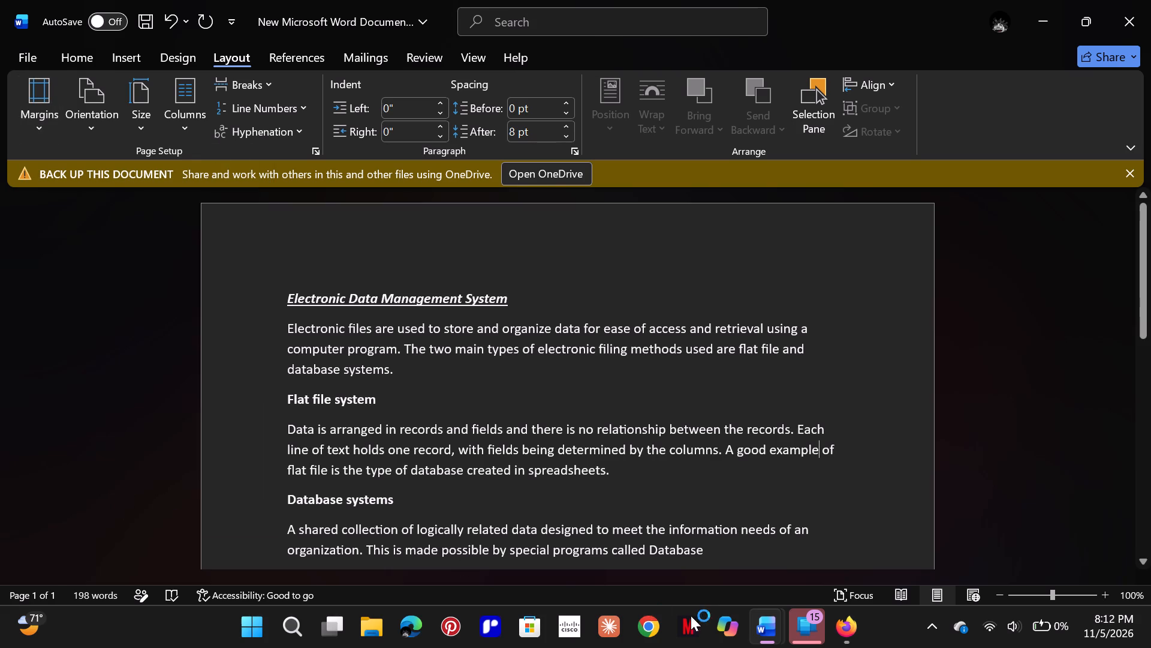
pyautogui.click(766, 626)
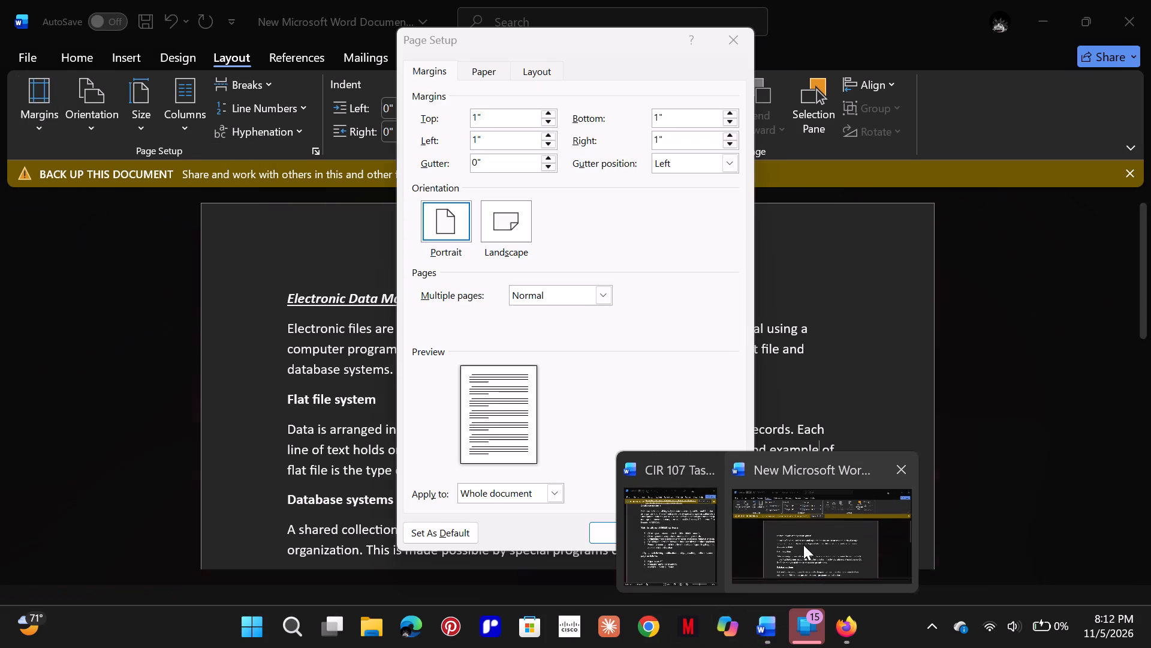
pyautogui.click(679, 524)
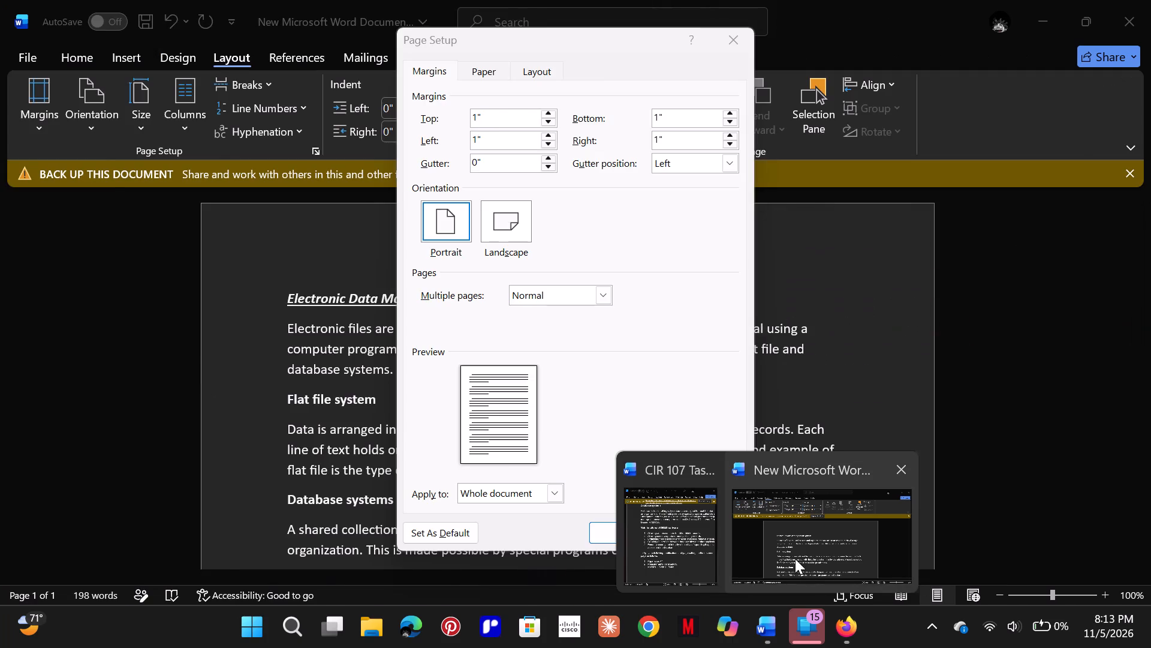
pyautogui.doubleClick(668, 506)
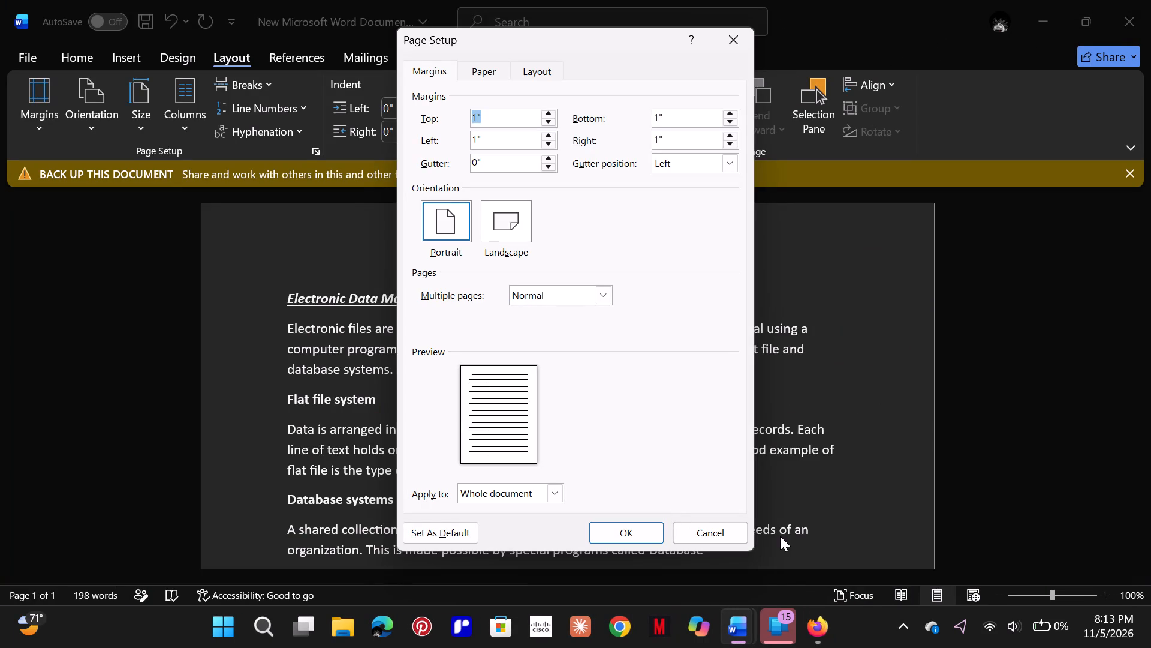
pyautogui.scroll(-13, 780, 536)
pyautogui.click(744, 633)
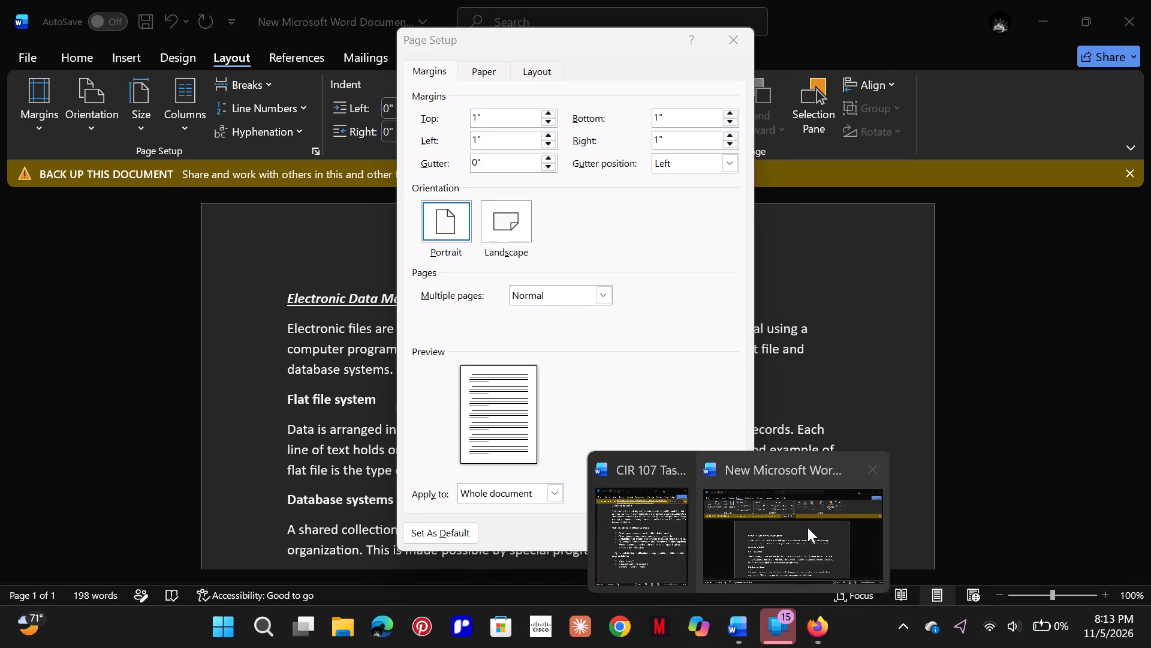
pyautogui.click(807, 527)
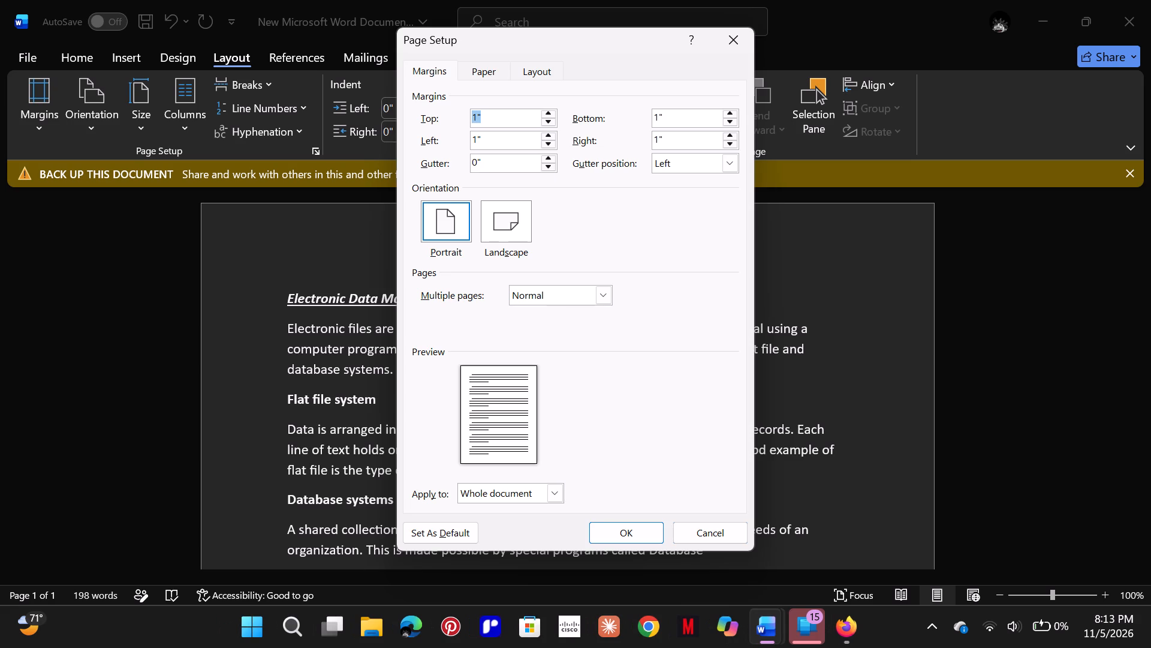
# Set the top page margin to 1.5 cm.
pyautogui.press('5')
pyautogui.press('BackSpace')
pyautogui.write('1.')
pyautogui.write('5')
pyautogui.press('space')
pyautogui.write('cm')
pyautogui.press('BackSpace')
pyautogui.press('BackSpace')
pyautogui.press('BackSpace')
pyautogui.write('cm')
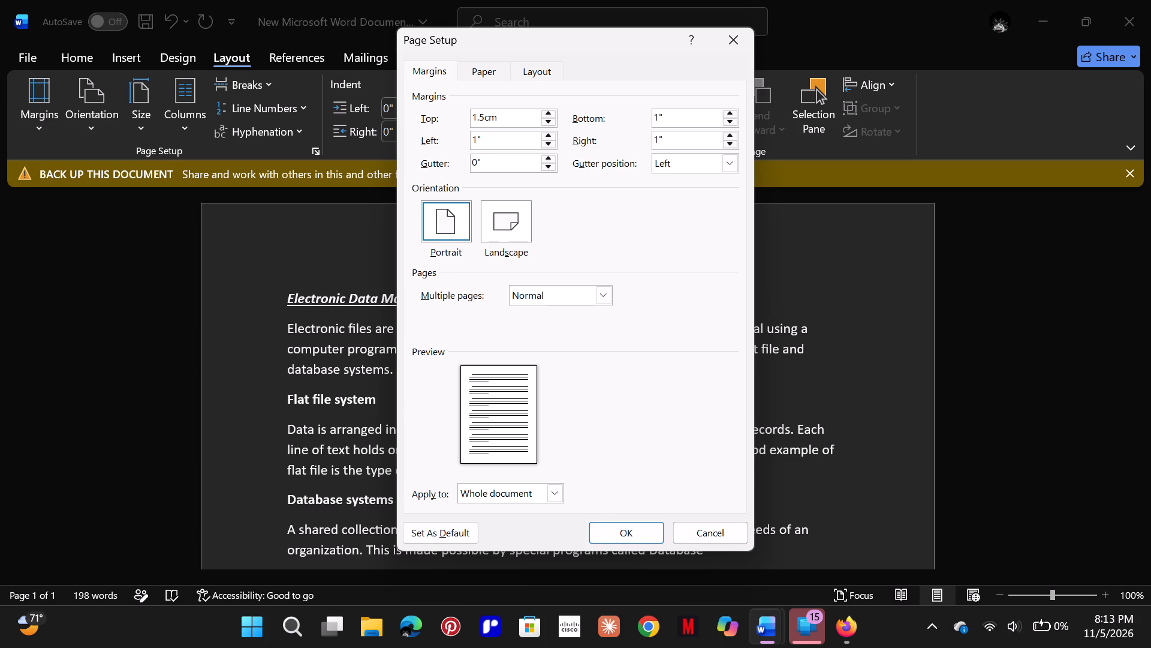
# Set the left page margin to 1.5 cm.
pyautogui.click(488, 139)
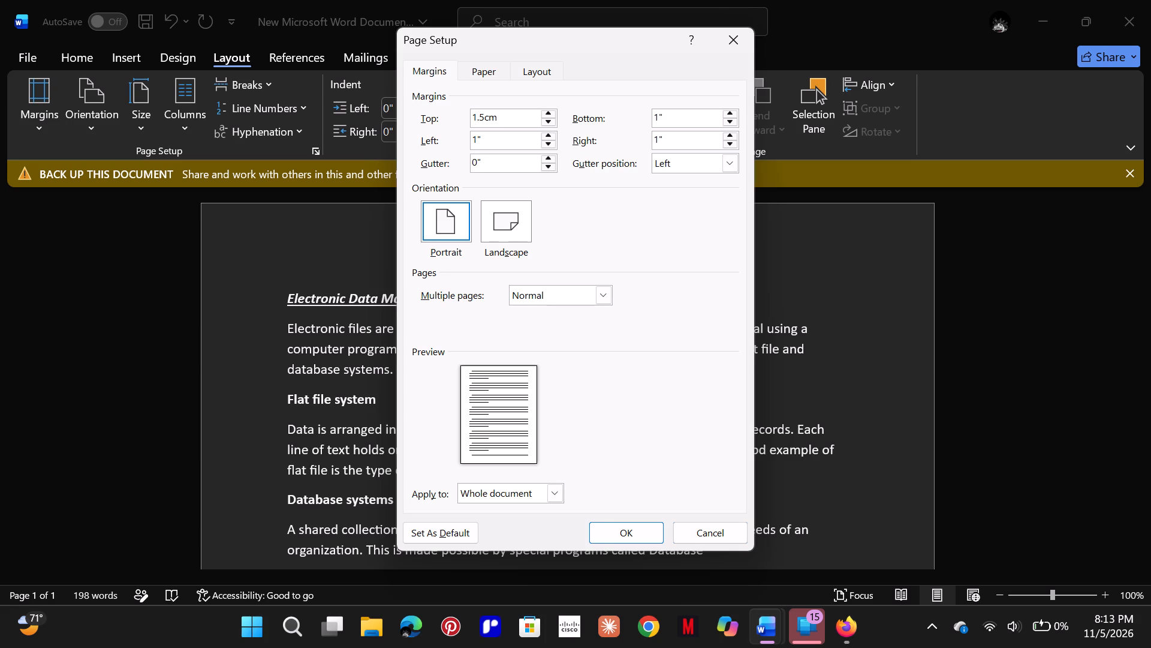
pyautogui.press('BackSpace')
pyautogui.press('BackSpace')
pyautogui.write('1.')
pyautogui.write('5')
pyautogui.press('space')
pyautogui.press('BackSpace')
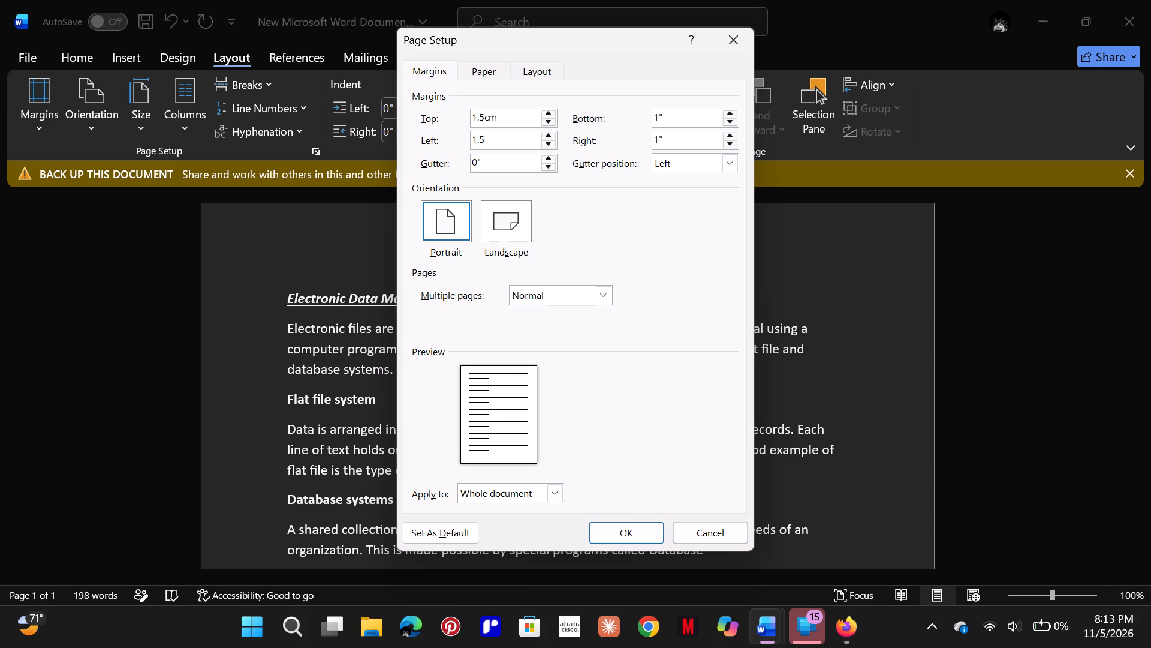
pyautogui.write('cm')
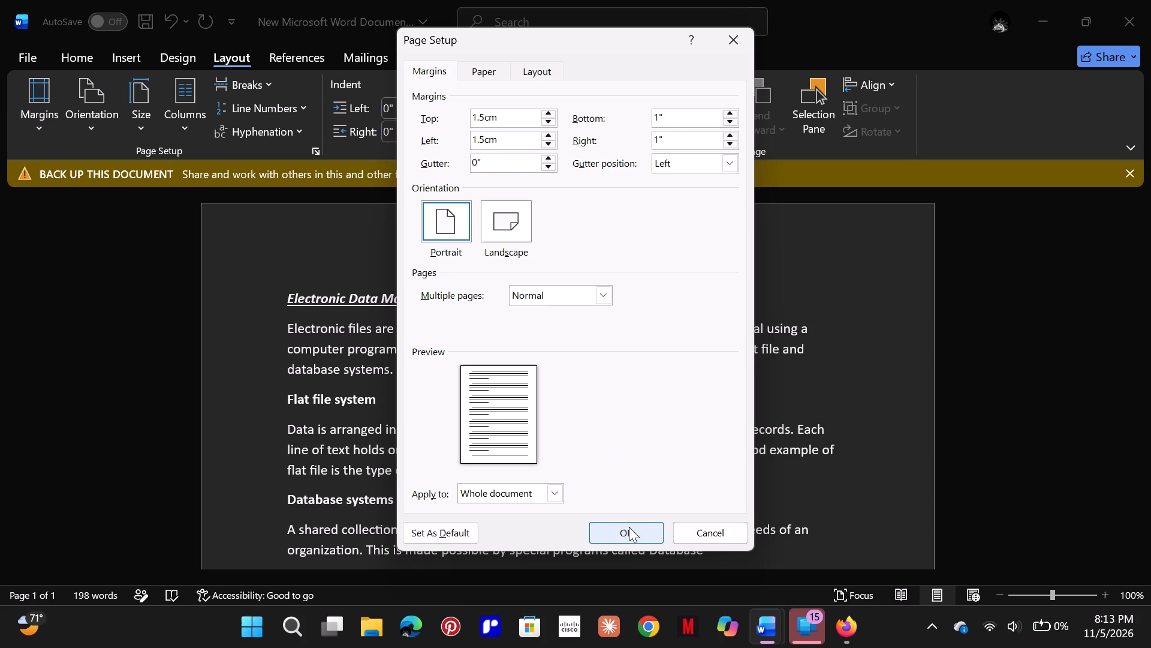
# Apply the new page margins to the whole document.
pyautogui.click(629, 527)
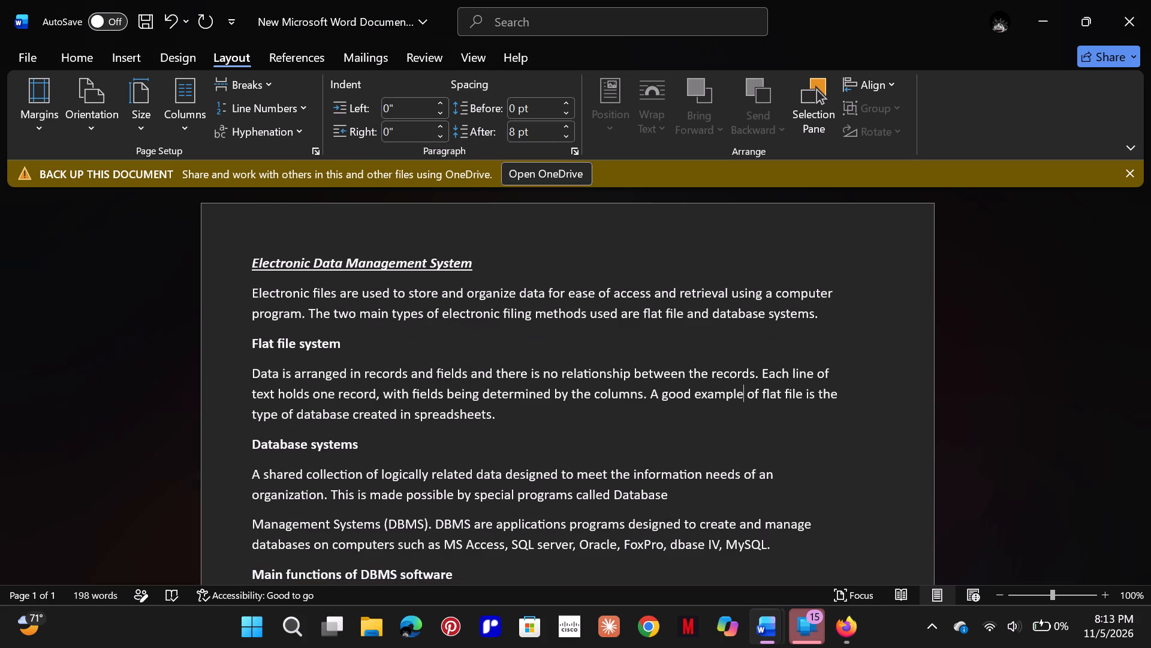
# Recheck the page settings required in the CIR 107 task document, then look over the new document.
pyautogui.click(757, 626)
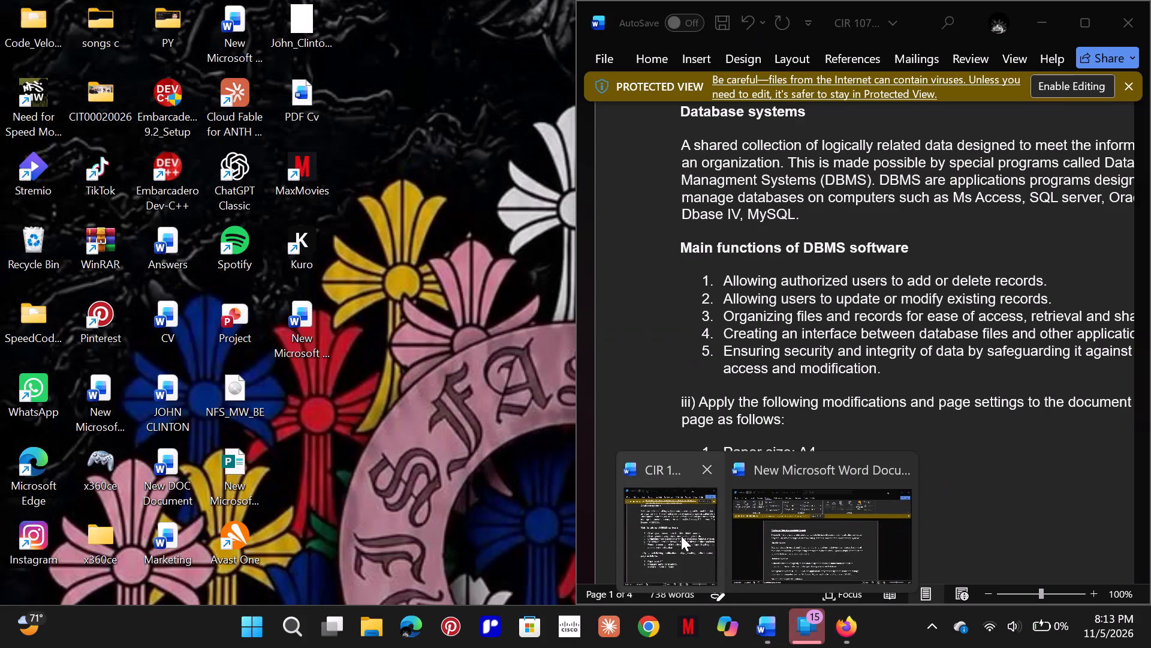
pyautogui.click(681, 536)
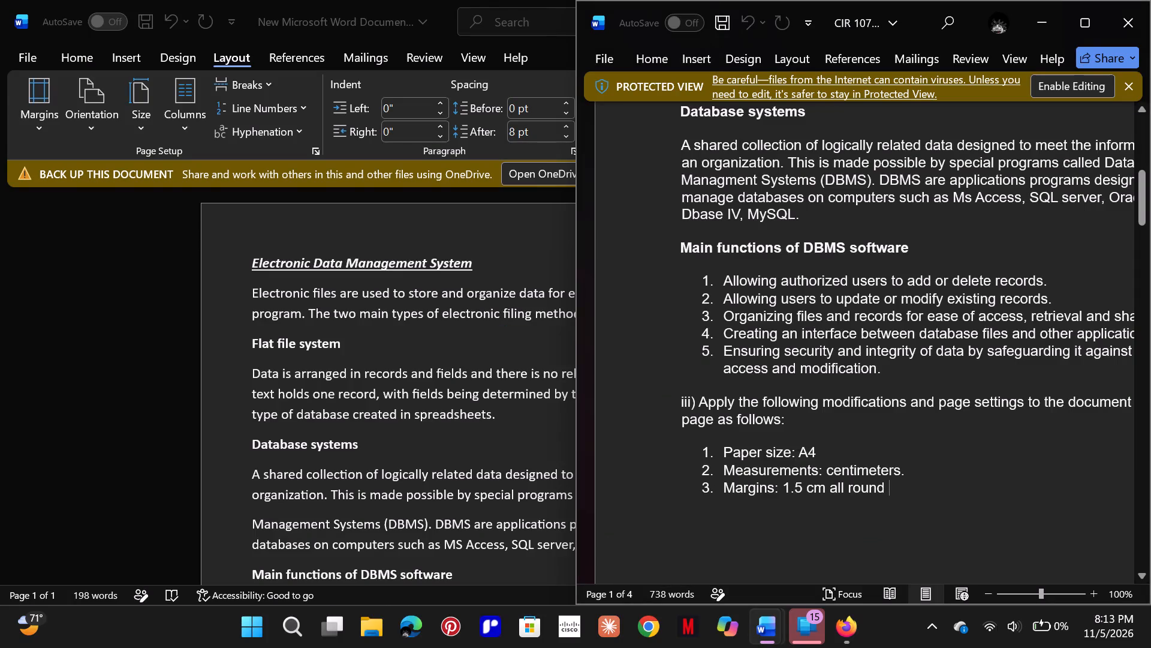
pyautogui.scroll(-4, 909, 488)
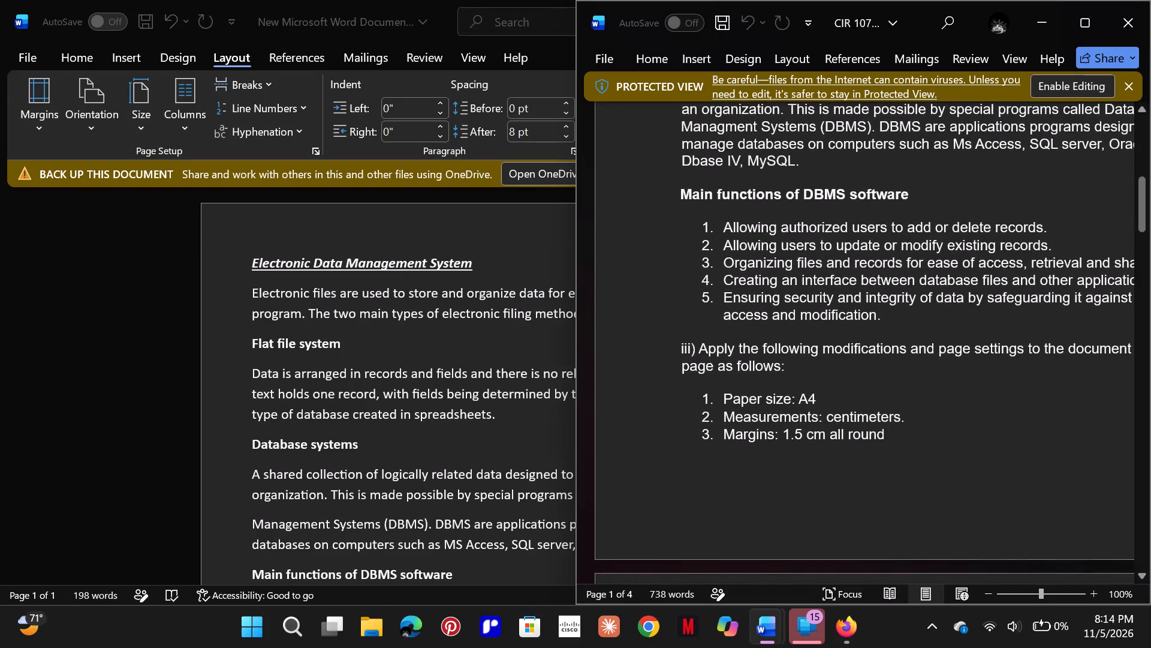
pyautogui.scroll(20, 812, 422)
pyautogui.scroll(20, 812, 422)
pyautogui.scroll(11, 812, 422)
pyautogui.scroll(-20, 812, 422)
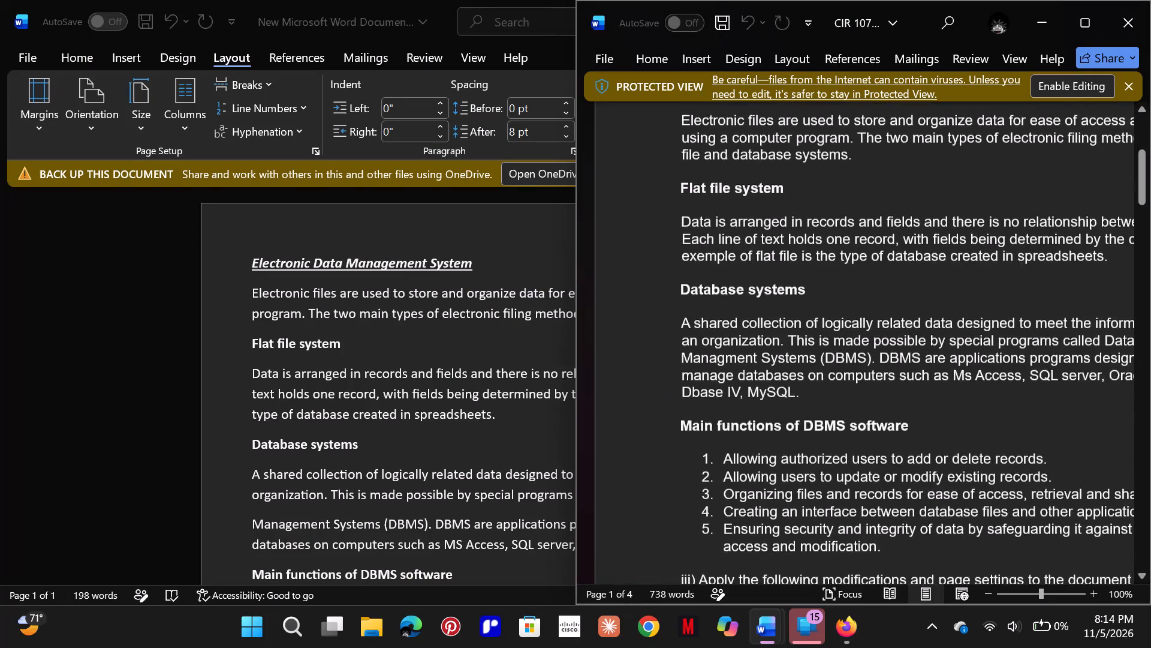
pyautogui.scroll(-17, 812, 422)
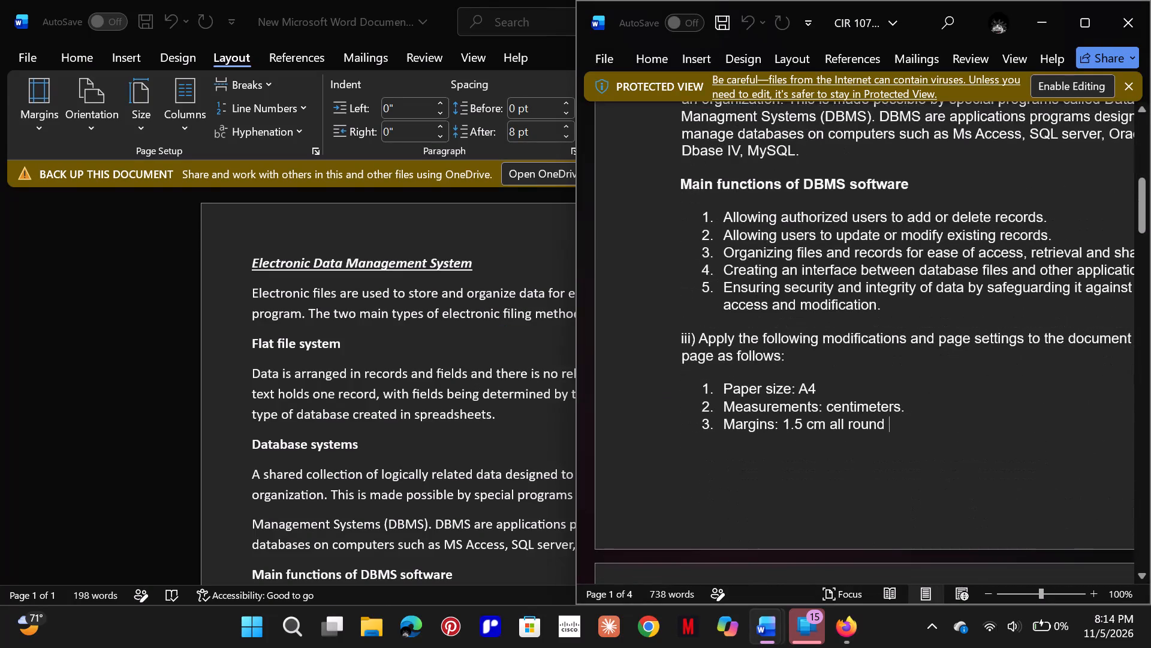
pyautogui.click(1044, 18)
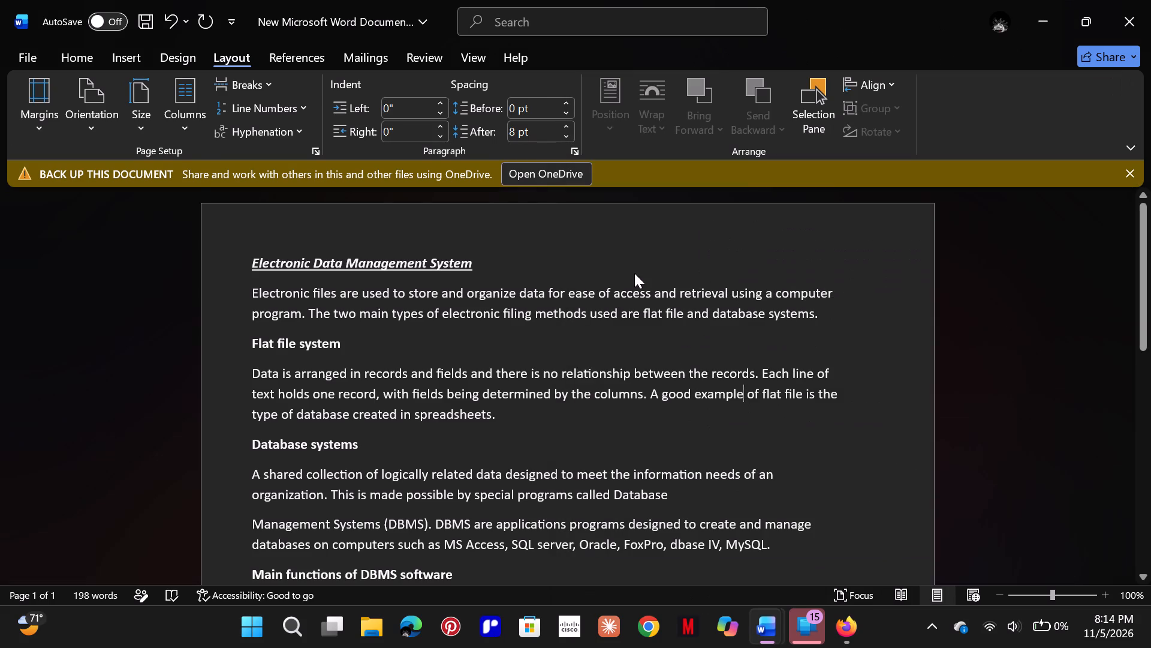
pyautogui.scroll(-20, 634, 273)
pyautogui.scroll(-11, 634, 273)
pyautogui.scroll(20, 634, 273)
pyautogui.scroll(2, 634, 273)
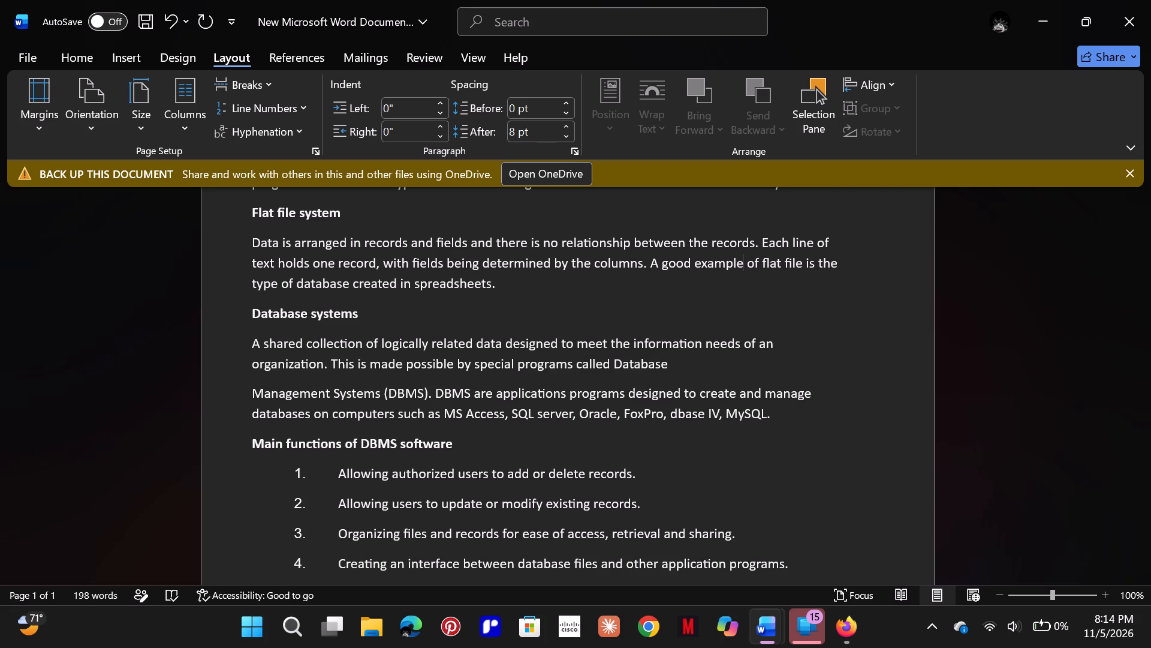
# Read the remaining formatting instructions in the CIR 107 task document, up to the page break and market dominance table questions.
pyautogui.click(764, 623)
pyautogui.click(698, 523)
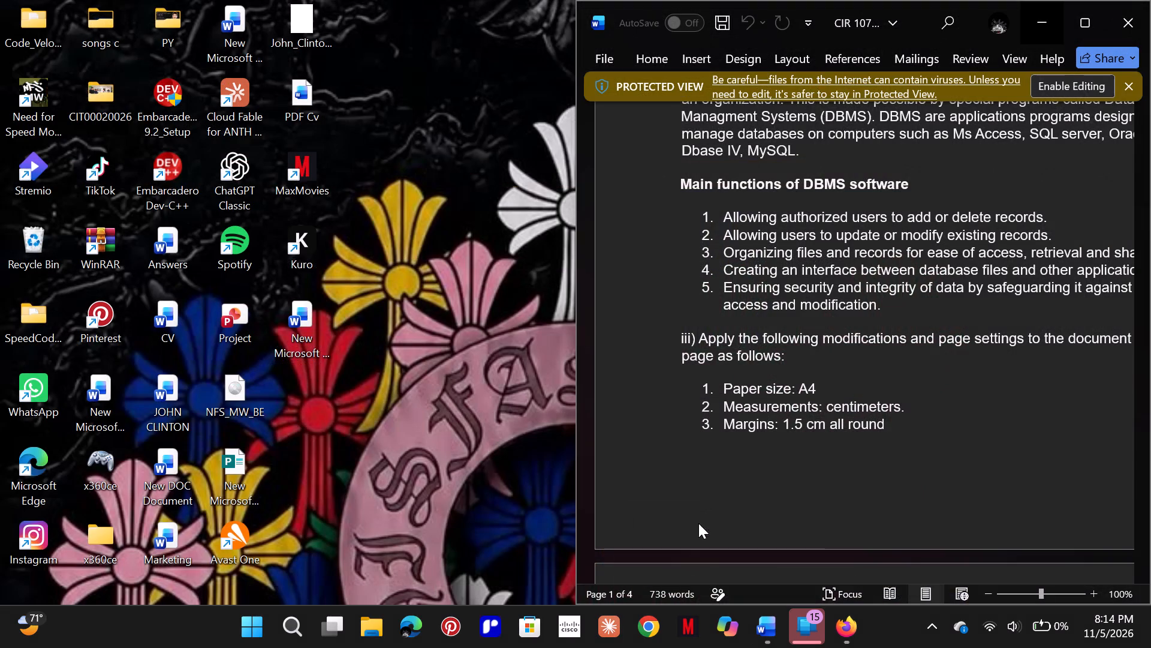
pyautogui.scroll(-20, 818, 464)
pyautogui.scroll(-4, 818, 464)
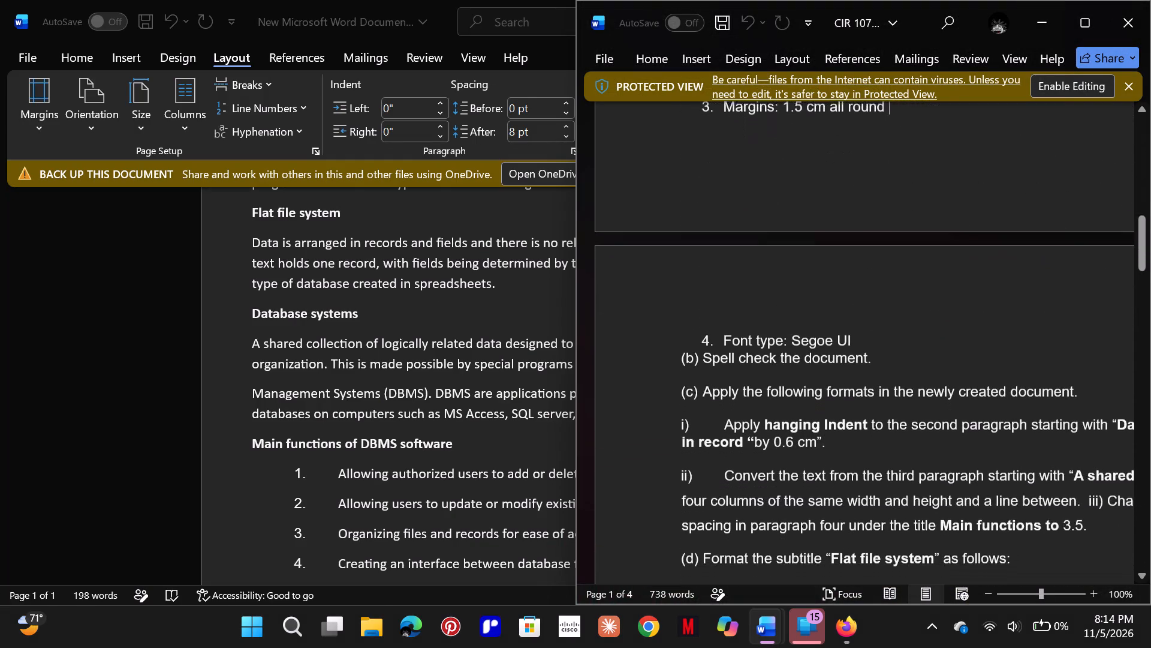
pyautogui.scroll(-17, 818, 464)
pyautogui.scroll(-10, 818, 464)
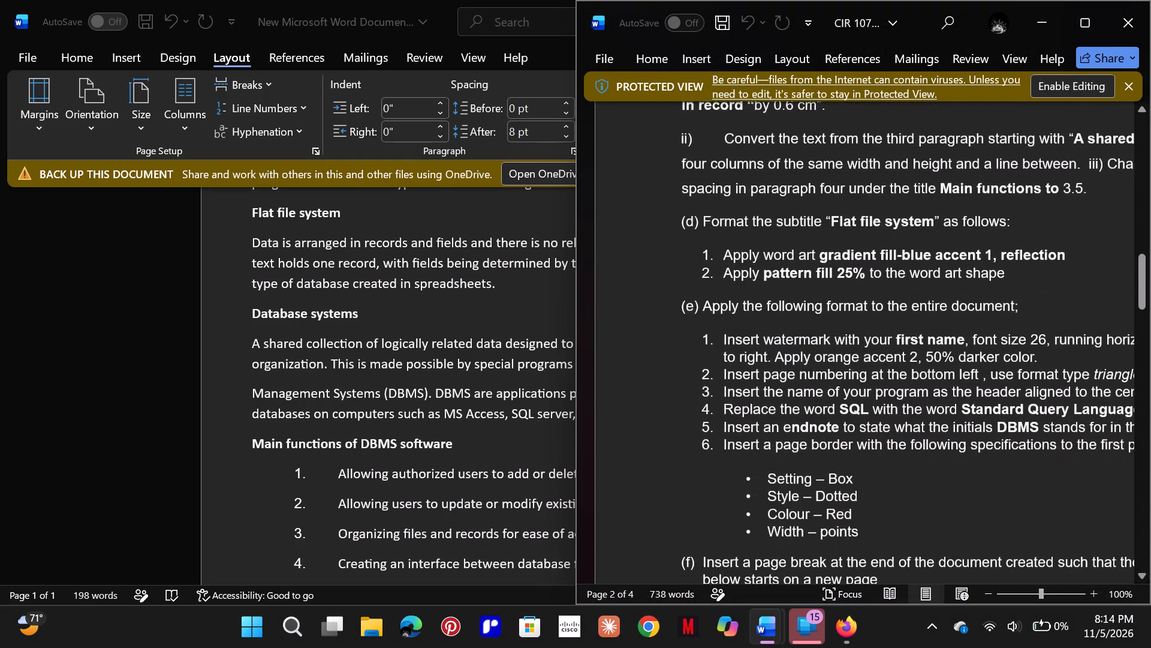
pyautogui.scroll(-17, 818, 464)
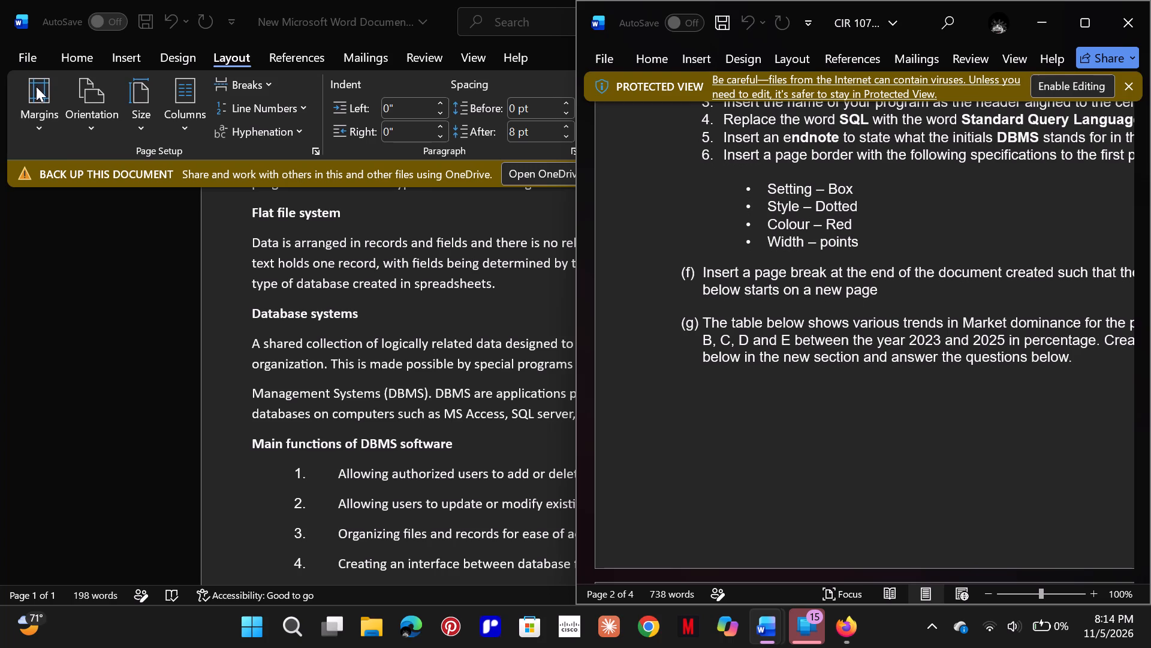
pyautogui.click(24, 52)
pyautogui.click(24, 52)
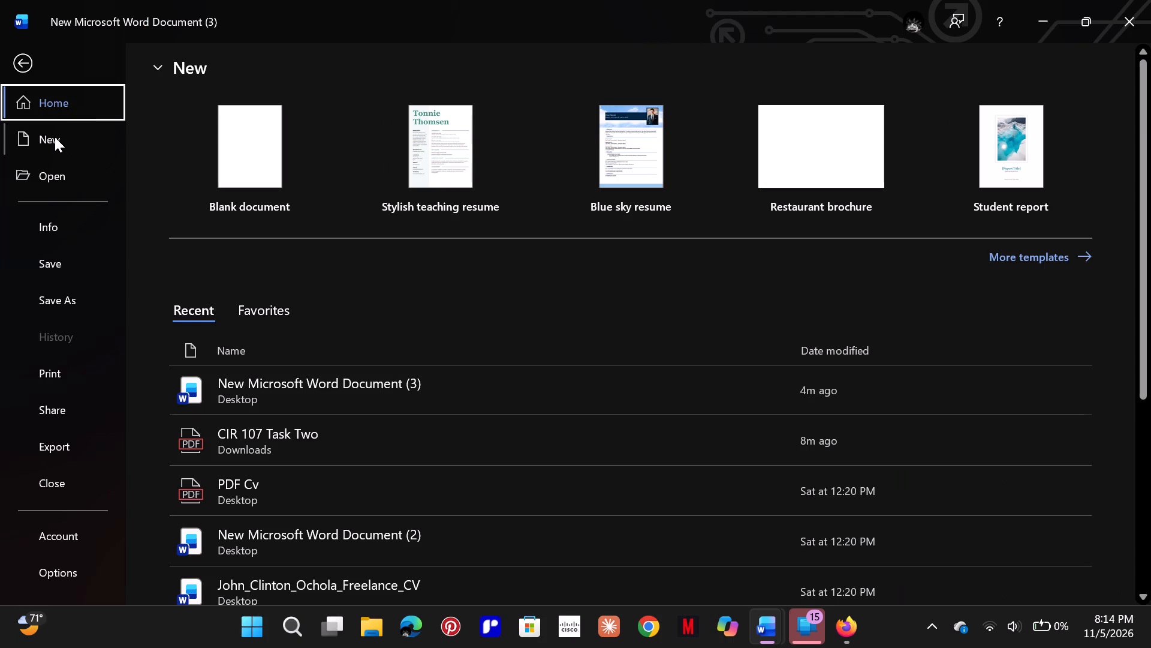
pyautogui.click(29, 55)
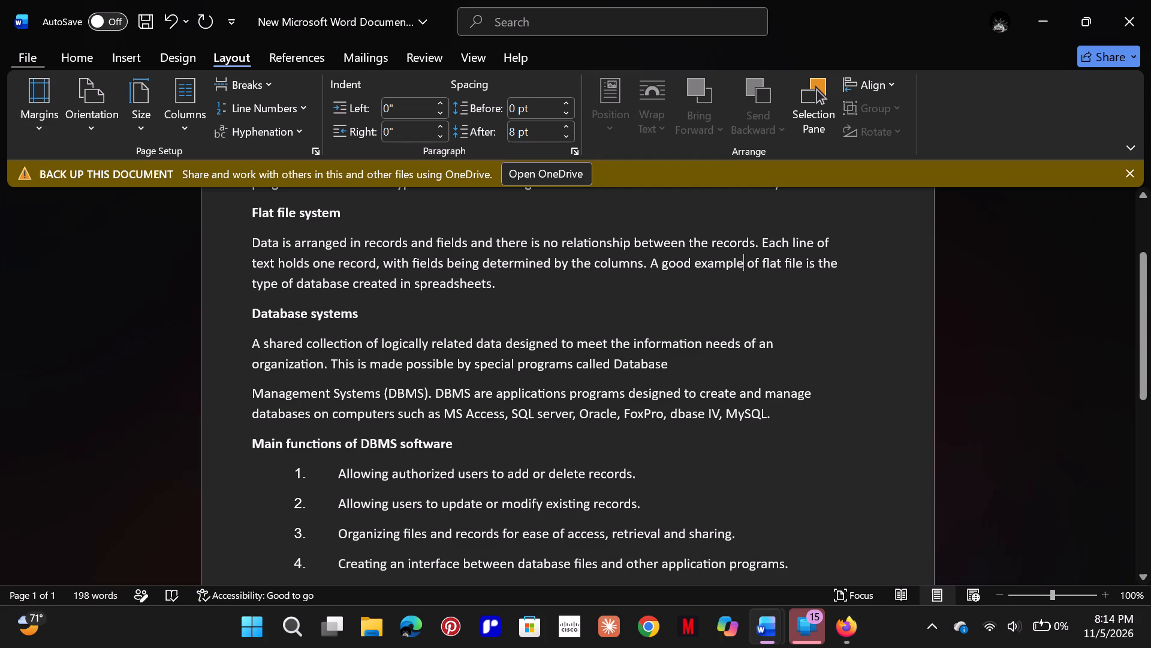
# Add blank lines after the last list item in the new document until a second page starts.
pyautogui.scroll(-20, 340, 239)
pyautogui.scroll(-20, 340, 239)
pyautogui.scroll(-20, 340, 239)
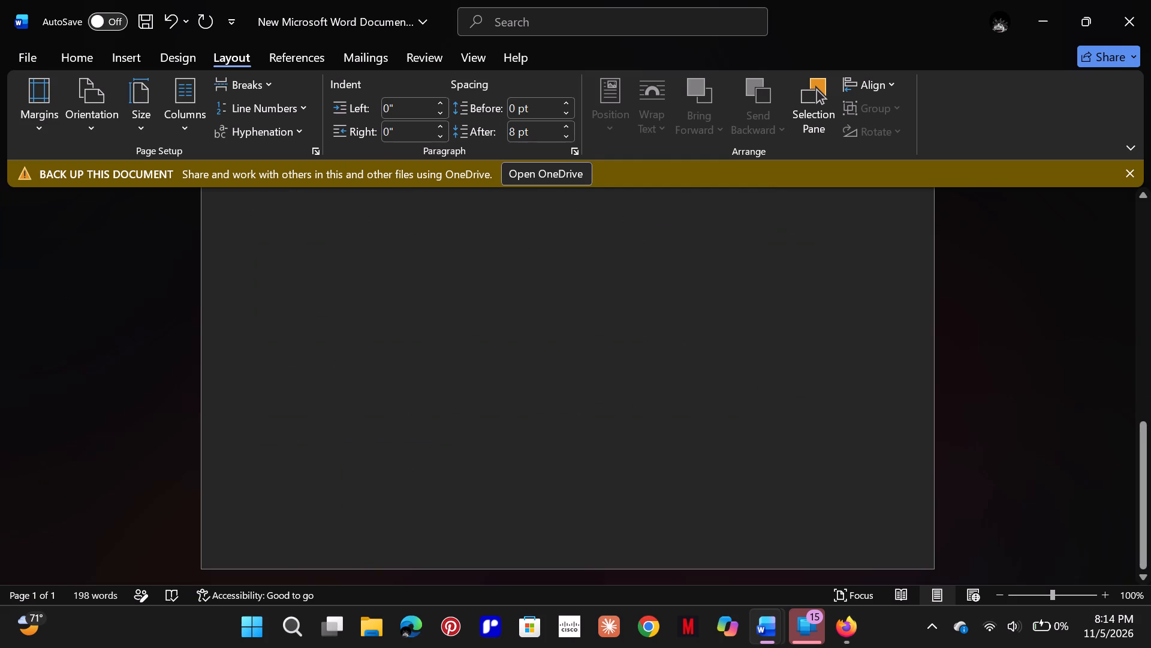
pyautogui.scroll(-4, 584, 443)
pyautogui.click(496, 379)
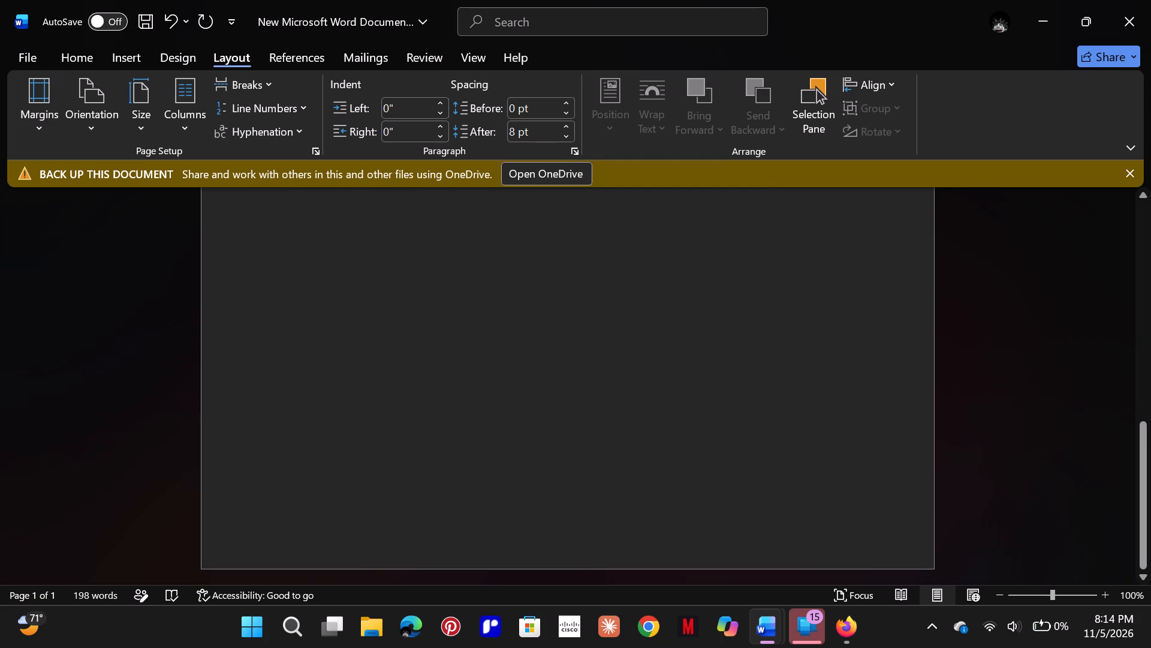
pyautogui.doubleClick(496, 379)
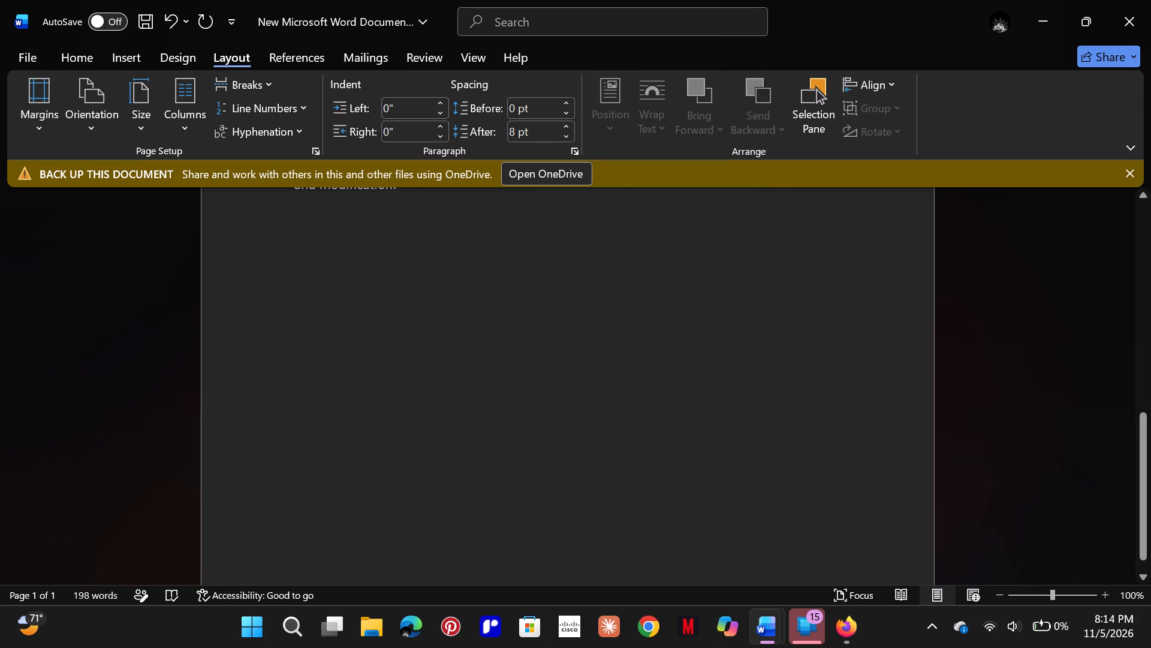
pyautogui.press('Return')
pyautogui.press('Return')
pyautogui.press('Return')
pyautogui.press('Return')
pyautogui.press('Return')
pyautogui.press('Return')
pyautogui.press('Return')
pyautogui.press('Return')
pyautogui.press('Return')
pyautogui.press('Return')
pyautogui.press('Return')
pyautogui.press('Return')
pyautogui.press('Return')
pyautogui.press('Return')
pyautogui.press('Return')
pyautogui.press('Return')
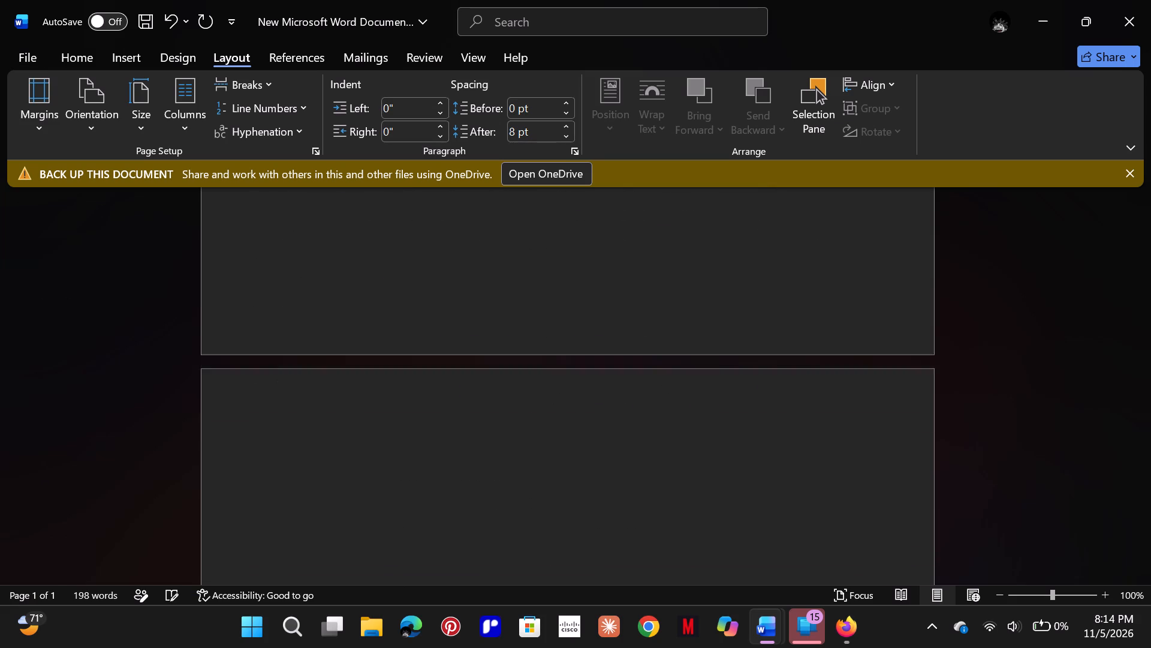
pyautogui.scroll(20, 496, 379)
pyautogui.scroll(20, 496, 379)
pyautogui.scroll(20, 496, 379)
pyautogui.scroll(-5, 496, 379)
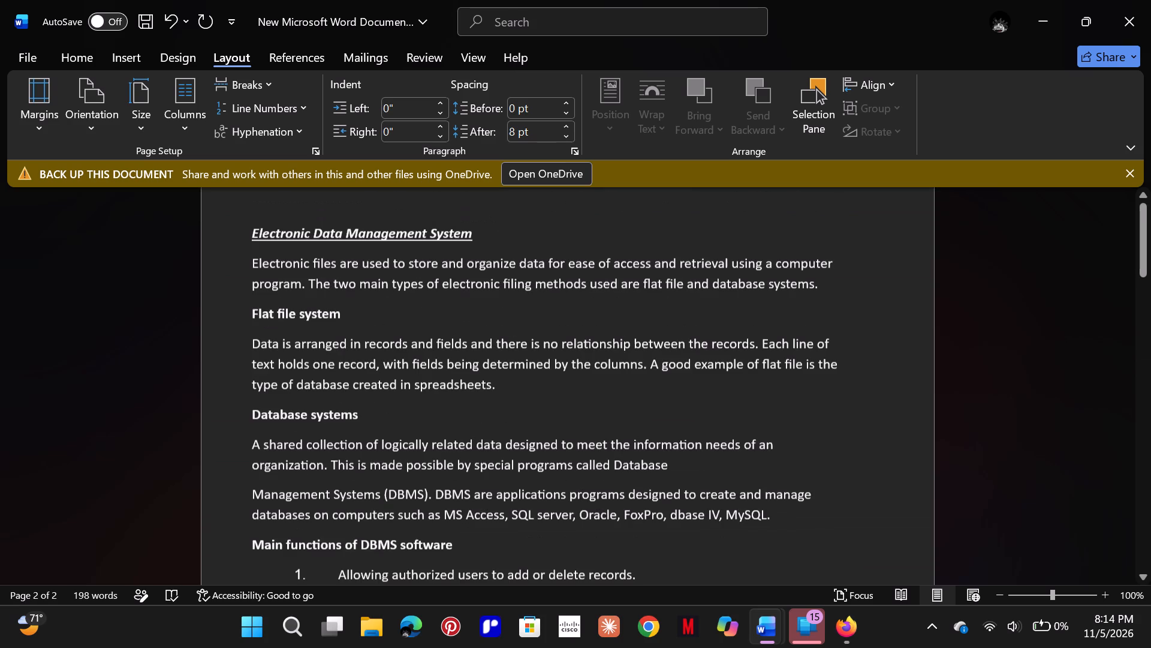
pyautogui.scroll(-20, 496, 379)
pyautogui.scroll(-18, 496, 379)
pyautogui.scroll(-8, 496, 379)
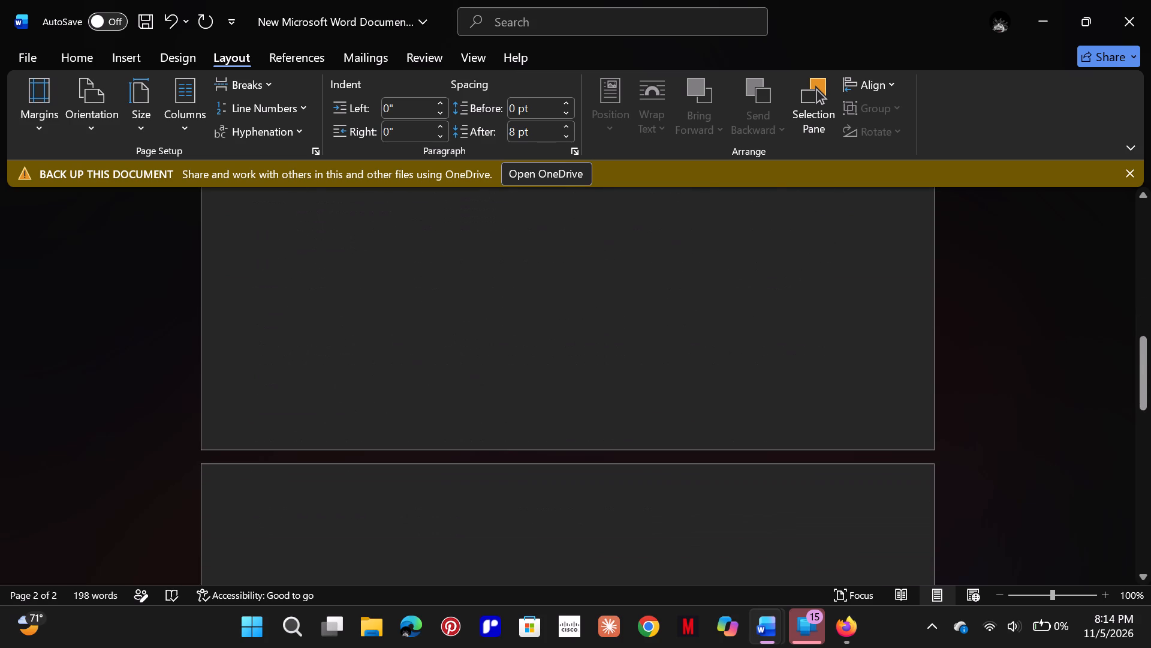
# Read the market dominance table and the chart instructions below it in the CIR 107 task document.
pyautogui.click(778, 627)
pyautogui.click(660, 531)
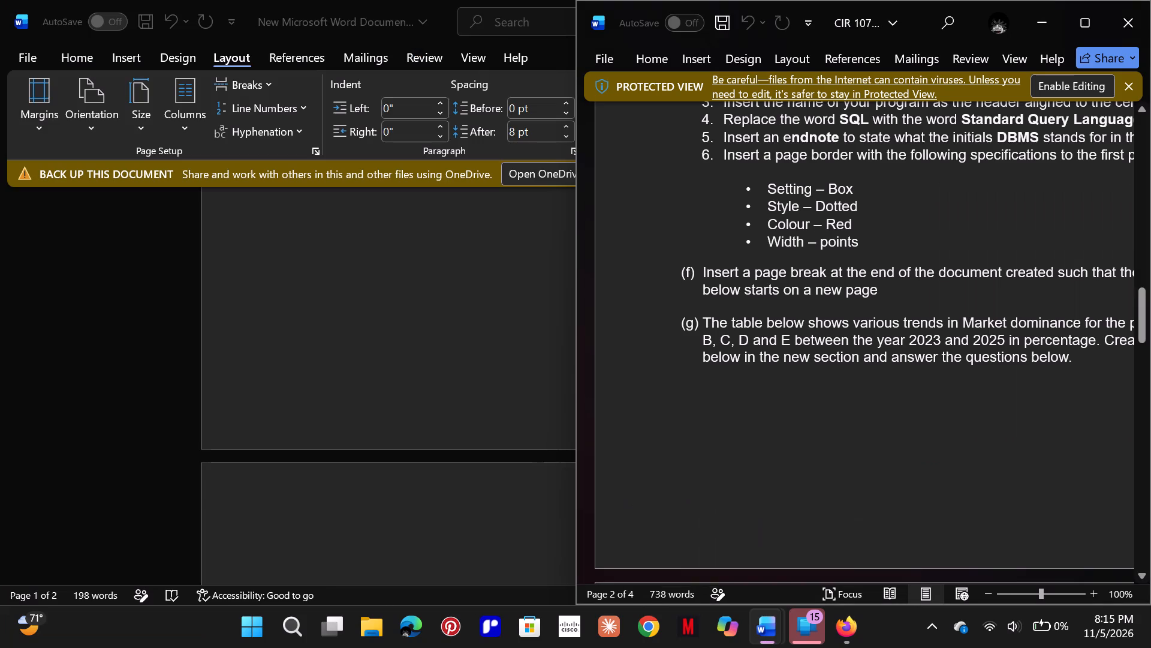
pyautogui.scroll(-20, 824, 308)
pyautogui.scroll(-20, 824, 308)
pyautogui.scroll(-13, 824, 308)
pyautogui.scroll(9, 824, 308)
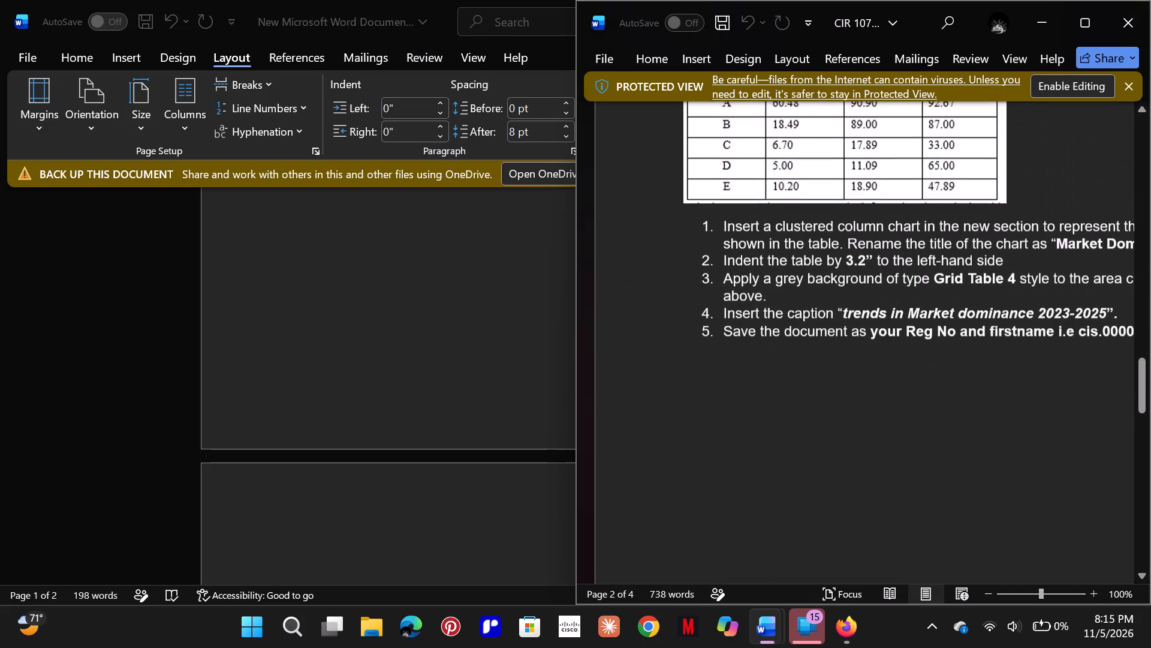
pyautogui.scroll(8, 824, 308)
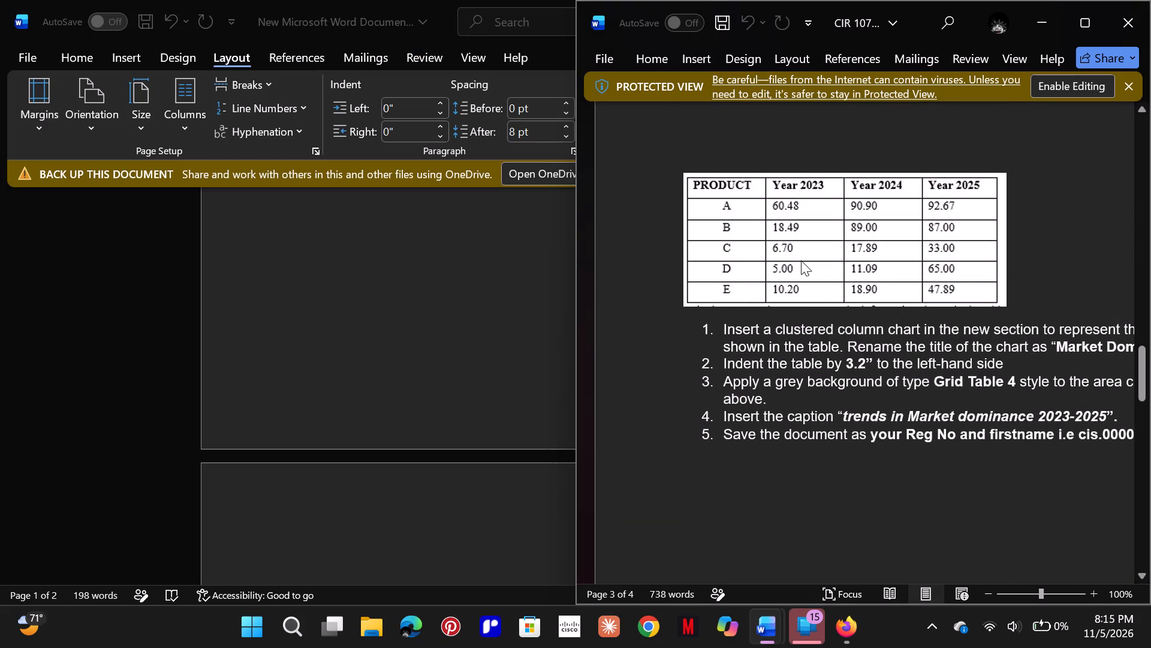
# Insert a clustered column chart on the second page of the new document.
pyautogui.click(135, 59)
pyautogui.click(135, 59)
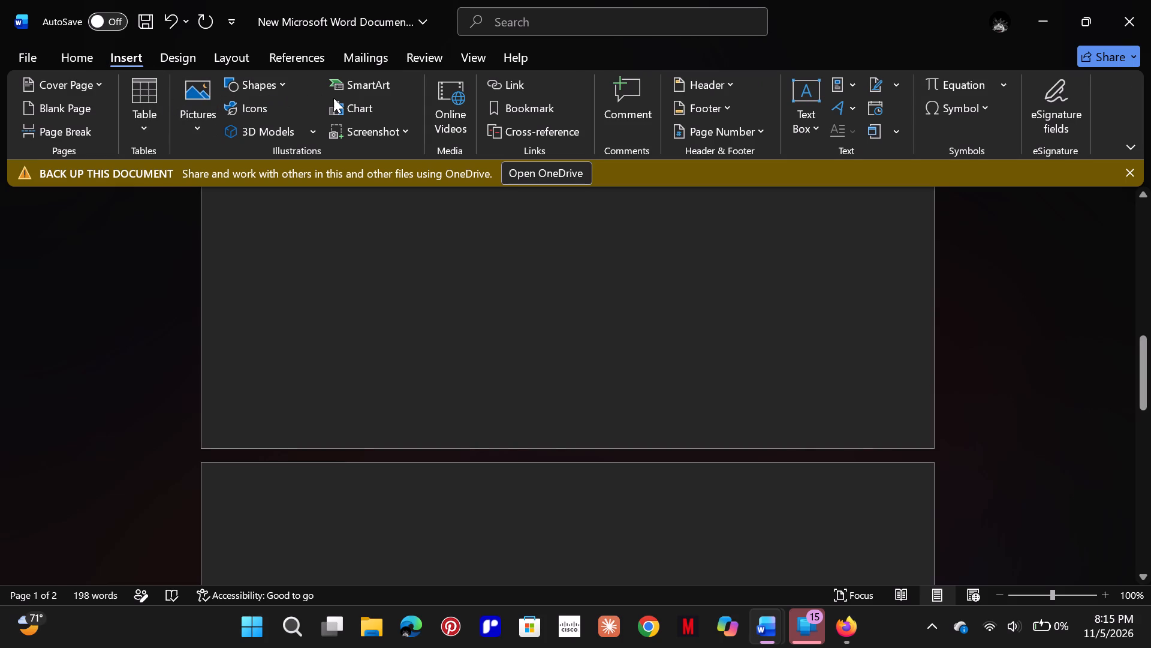
pyautogui.click(363, 112)
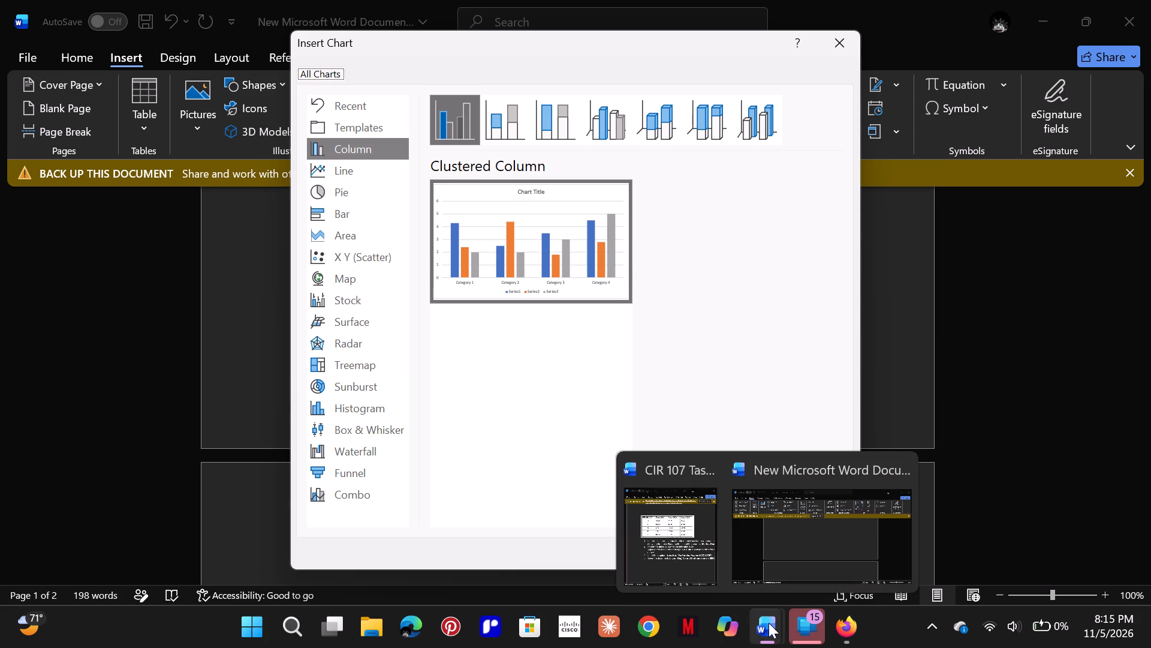
pyautogui.click(683, 531)
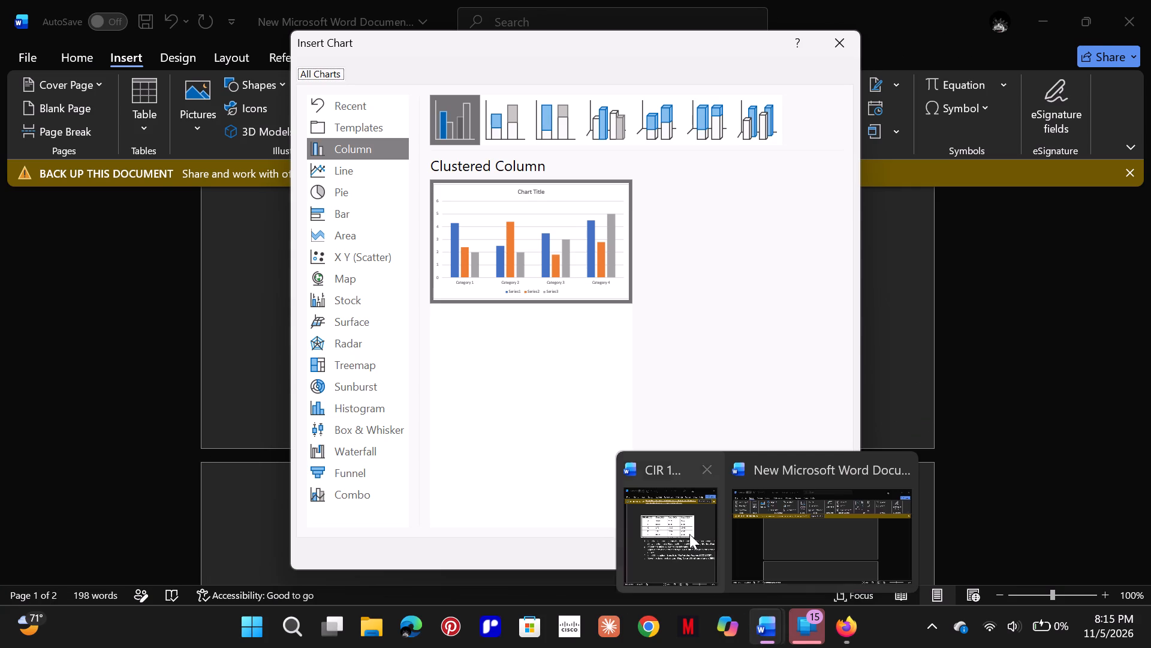
pyautogui.click(691, 535)
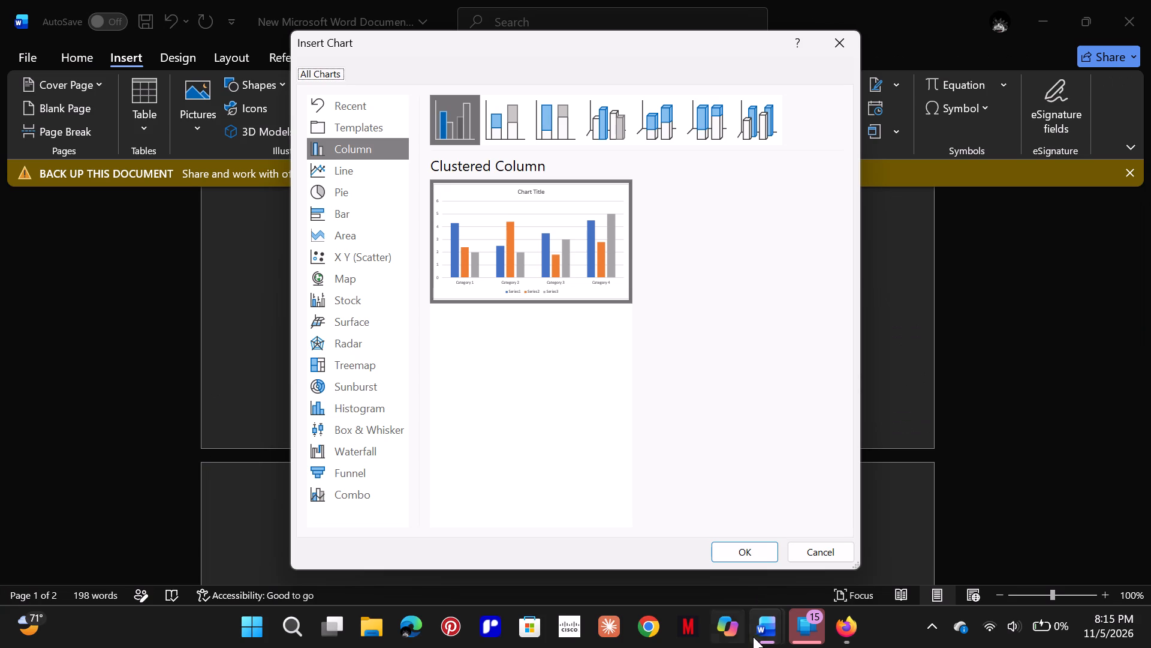
pyautogui.click(683, 545)
pyautogui.click(461, 211)
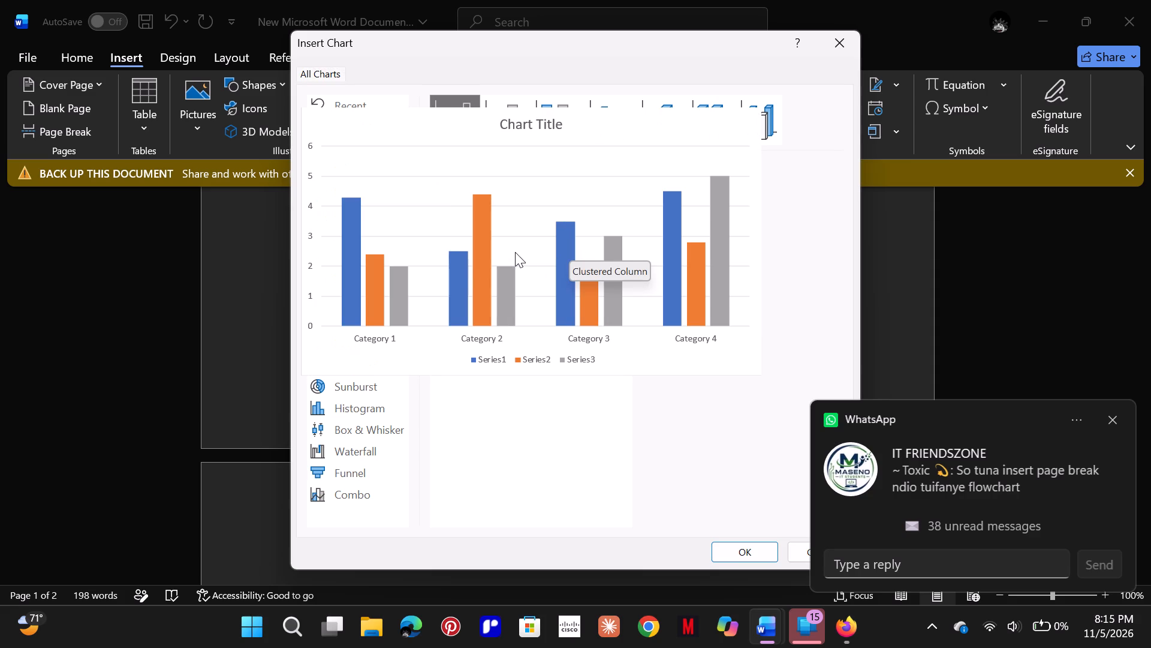
pyautogui.click(593, 206)
pyautogui.click(596, 219)
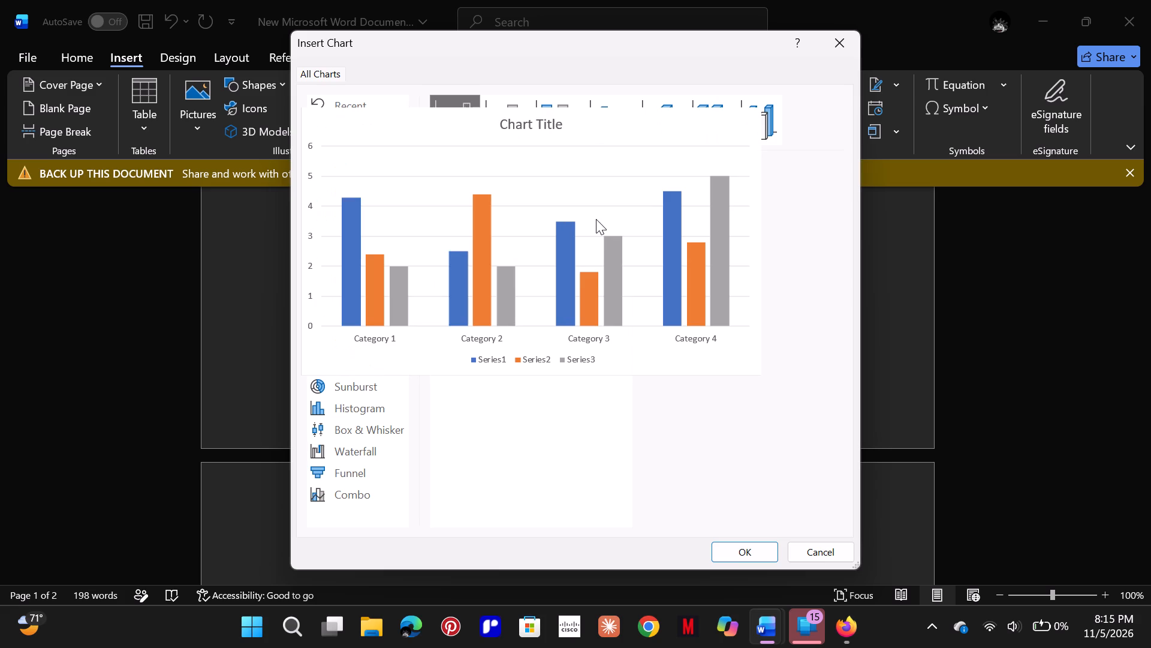
pyautogui.doubleClick(596, 264)
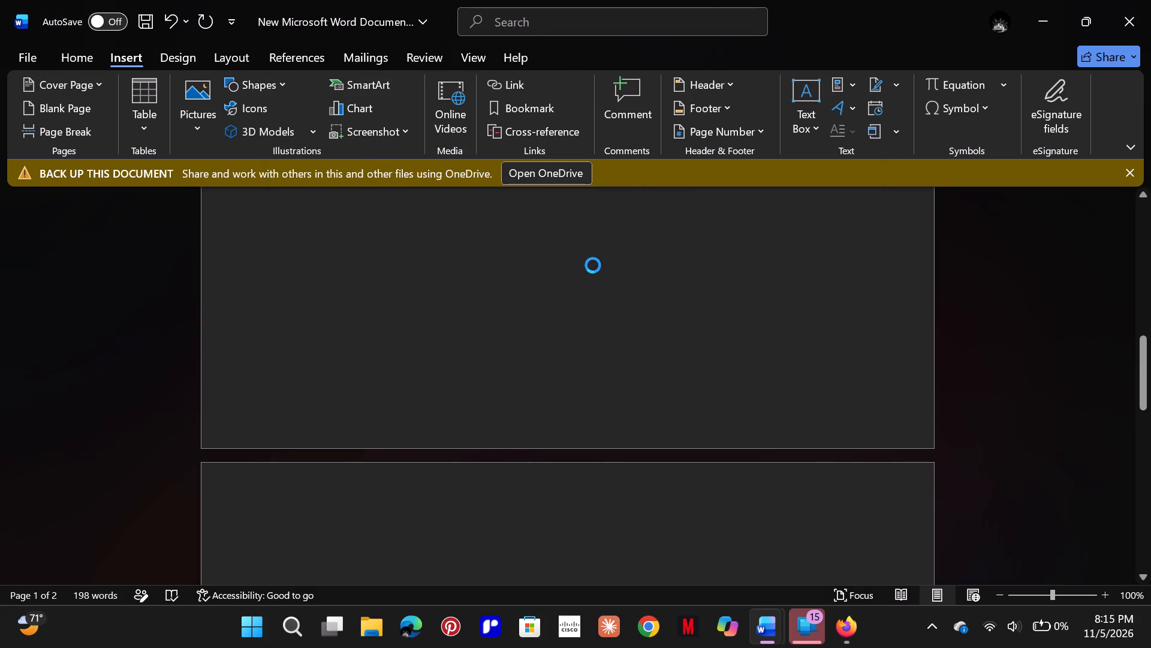
pyautogui.scroll(20, 593, 265)
pyautogui.scroll(17, 593, 265)
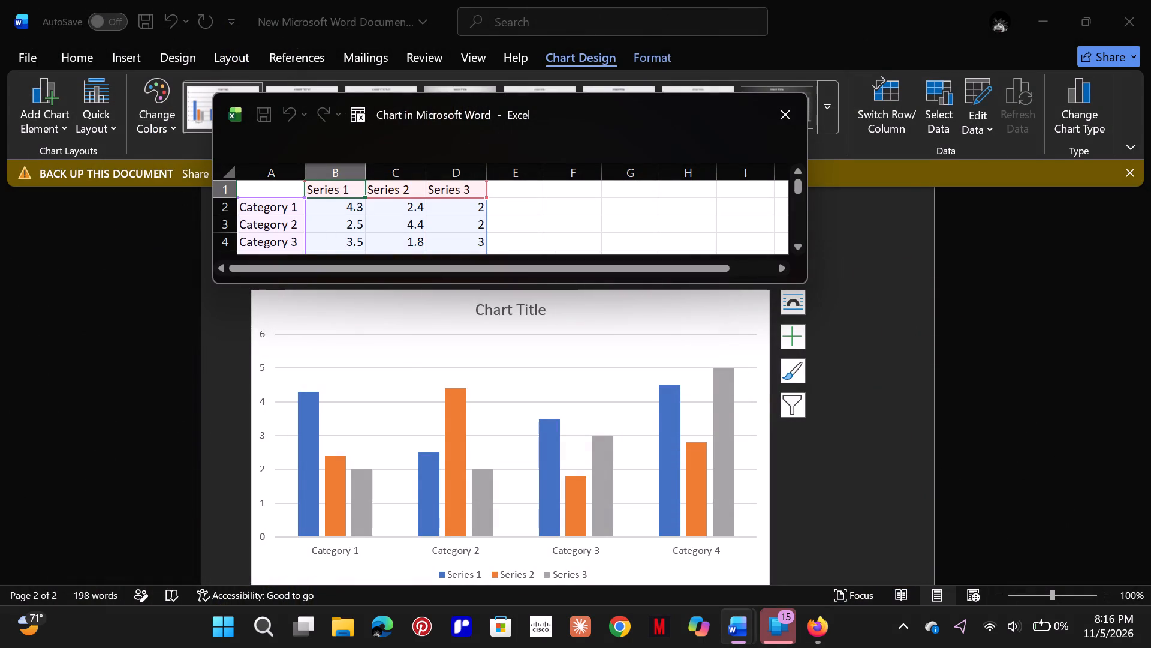
# Enter the headers Product in A1 and Year 2023 in B1 of the chart's data sheet.
pyautogui.click(269, 191)
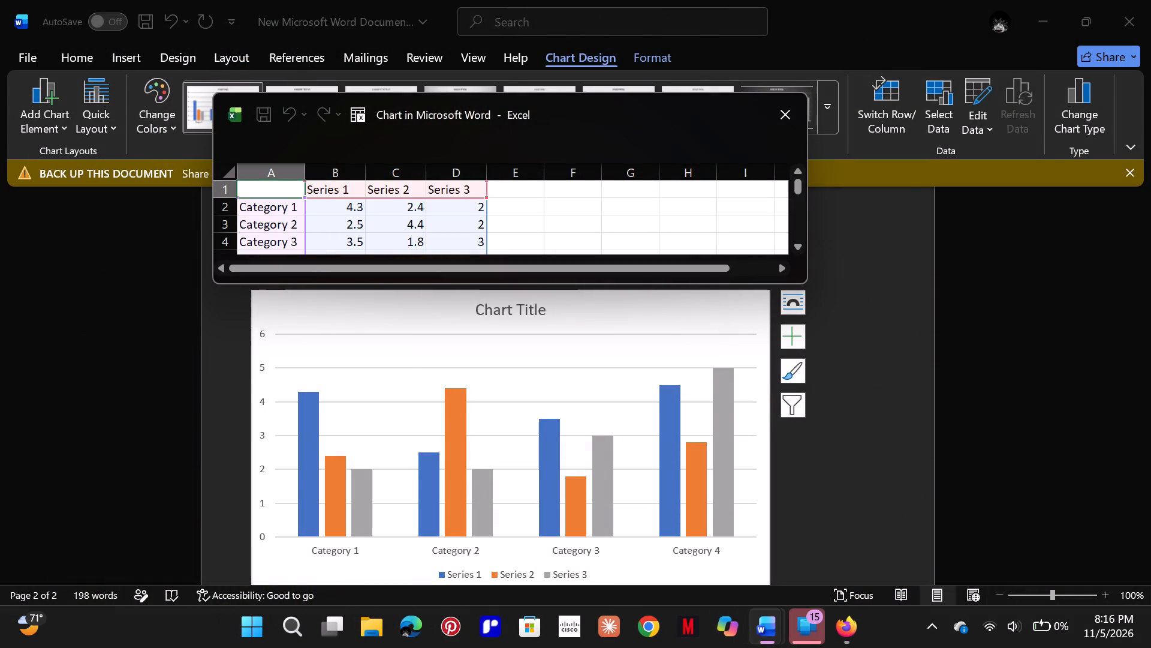
pyautogui.hotkey('shift', 'p')
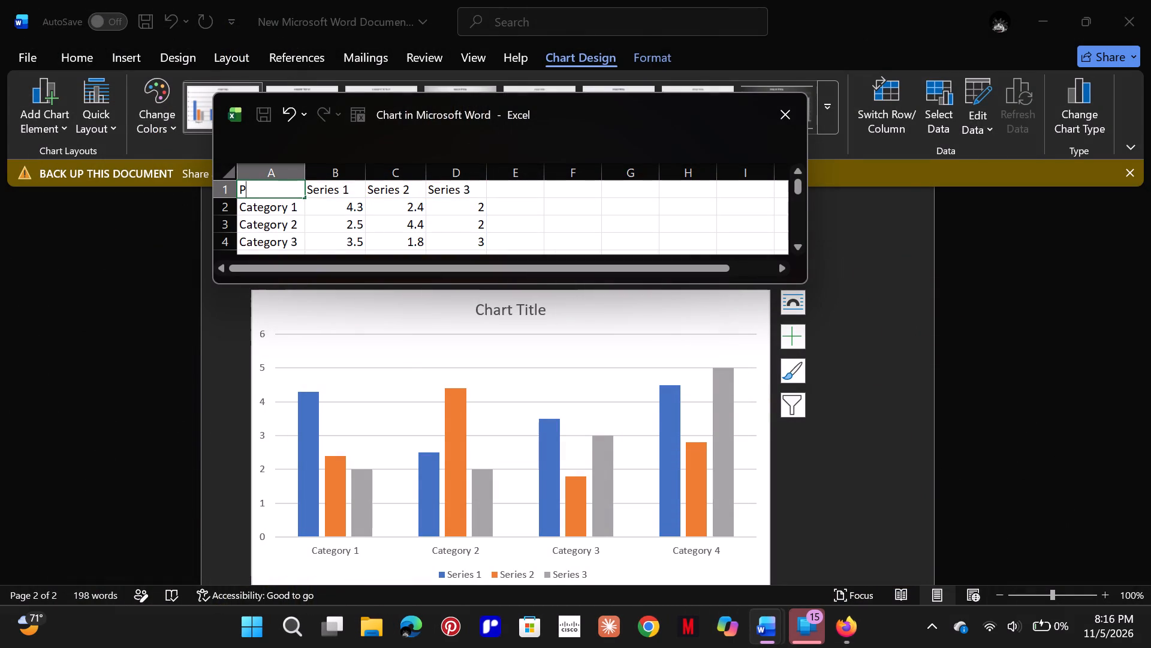
pyautogui.write('ro')
pyautogui.write('duct')
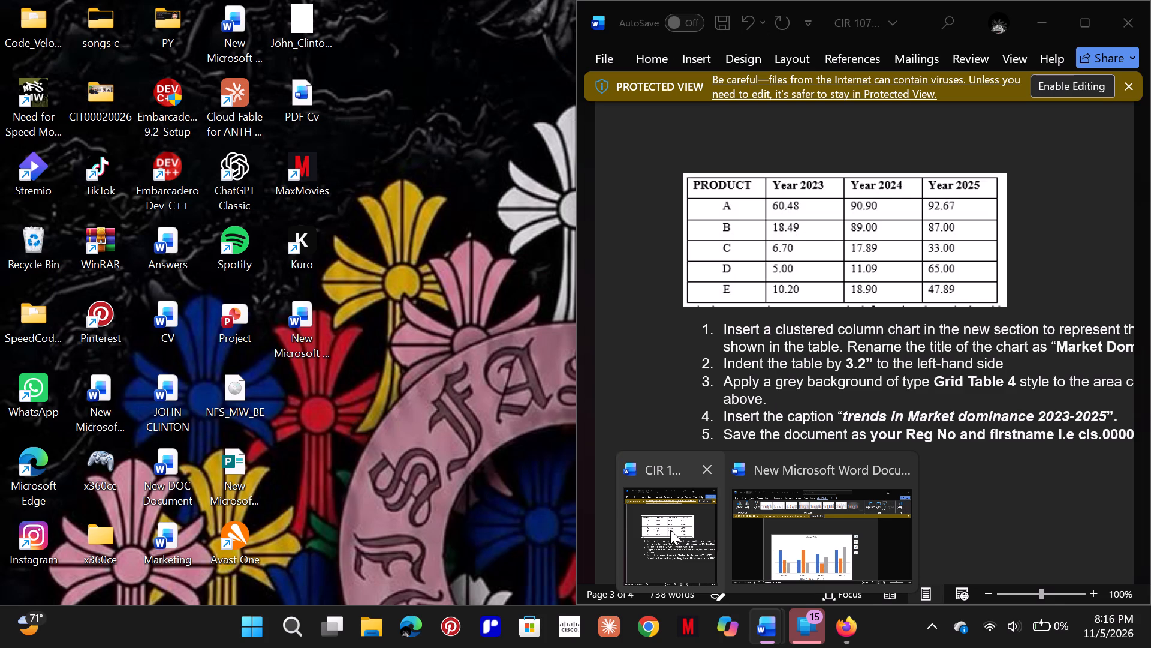
pyautogui.click(325, 186)
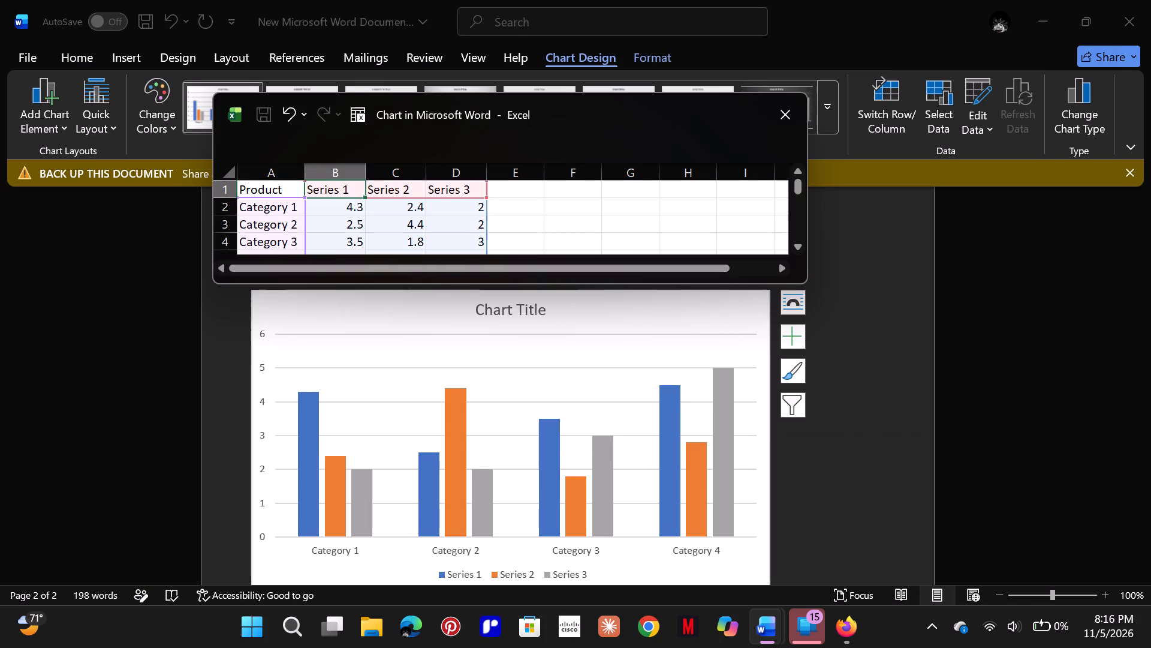
pyautogui.write('Year')
pyautogui.press('space')
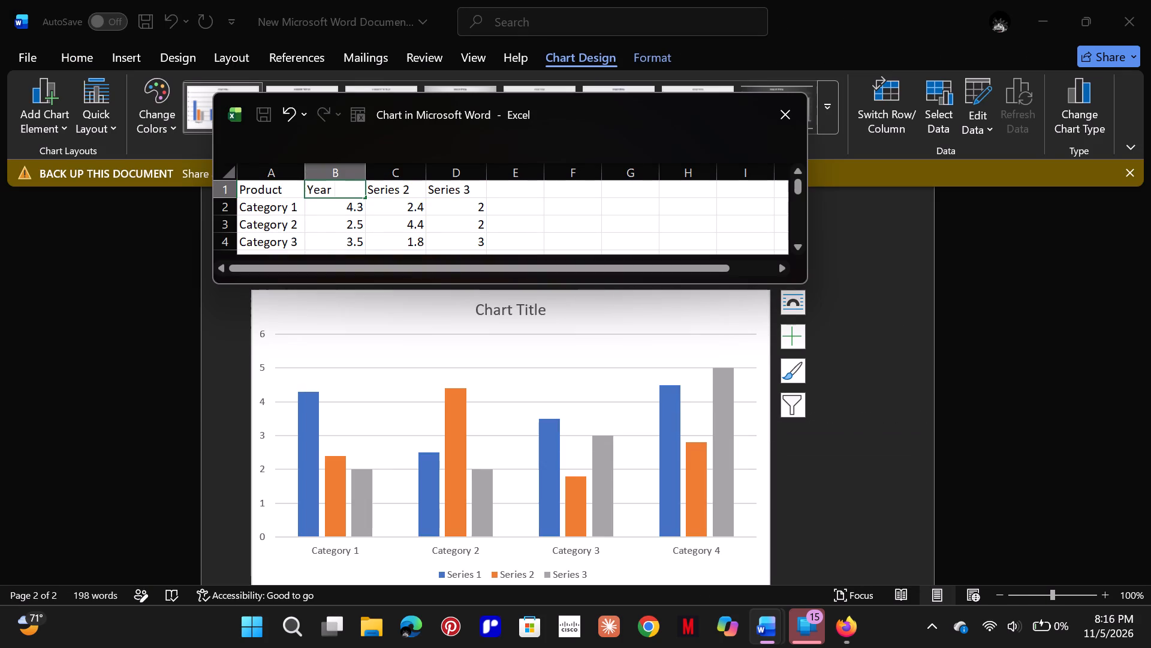
pyautogui.hotkey('shift', '@')
pyautogui.press('BackSpace')
pyautogui.press('2')
pyautogui.press('0')
pyautogui.write('23')
# Enter the headers Year 2024 in C1 and Year 2025 in D1 of the chart's data sheet.
pyautogui.click(393, 191)
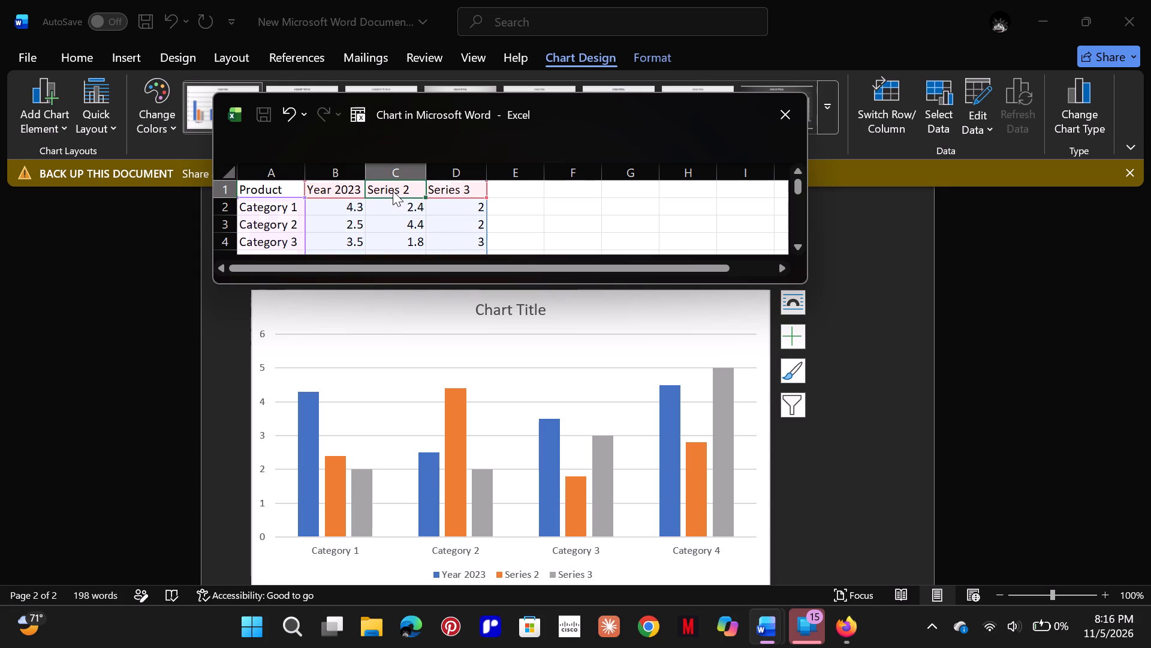
pyautogui.write('Year')
pyautogui.press('space')
pyautogui.write('2024')
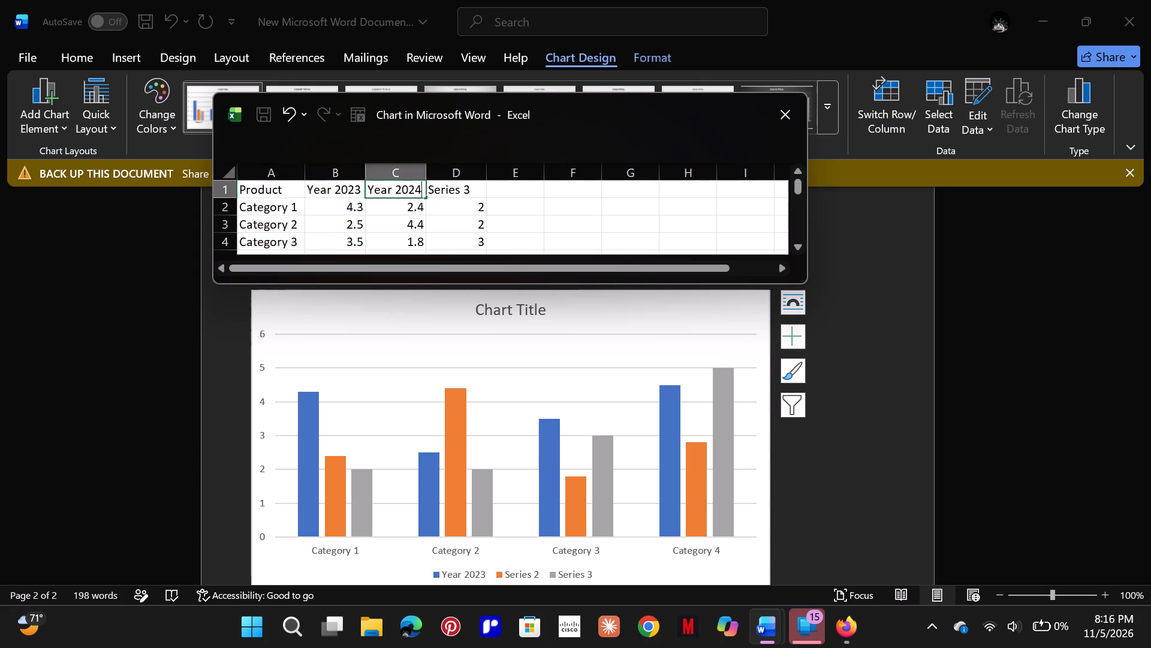
pyautogui.click(457, 194)
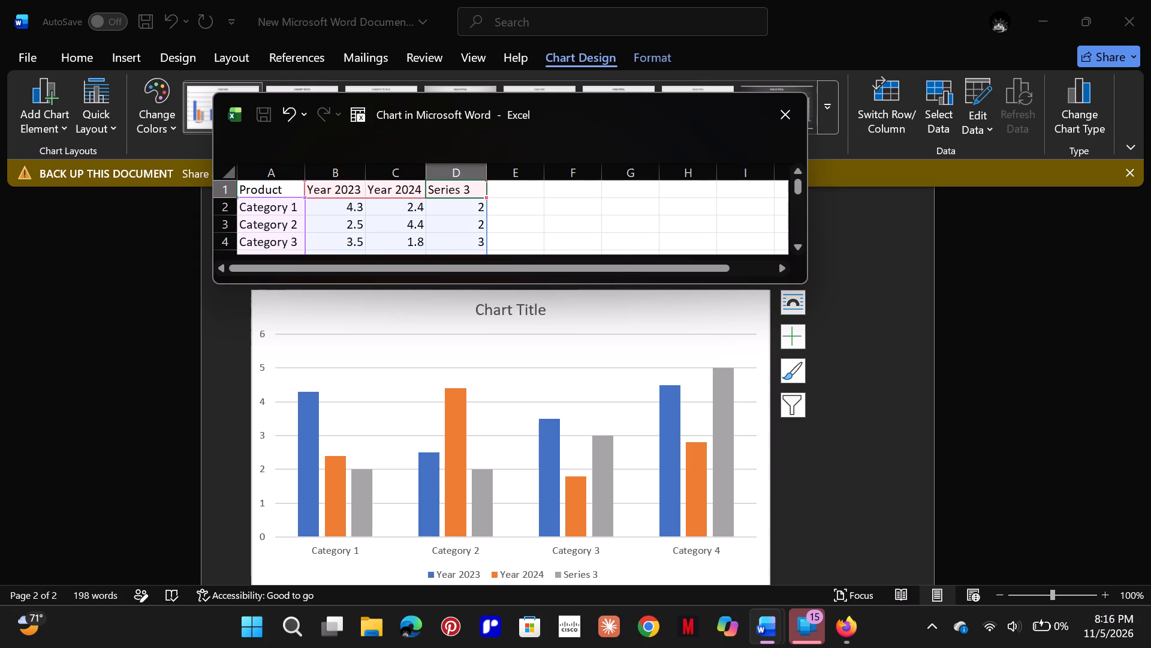
pyautogui.write('Year')
pyautogui.press('space')
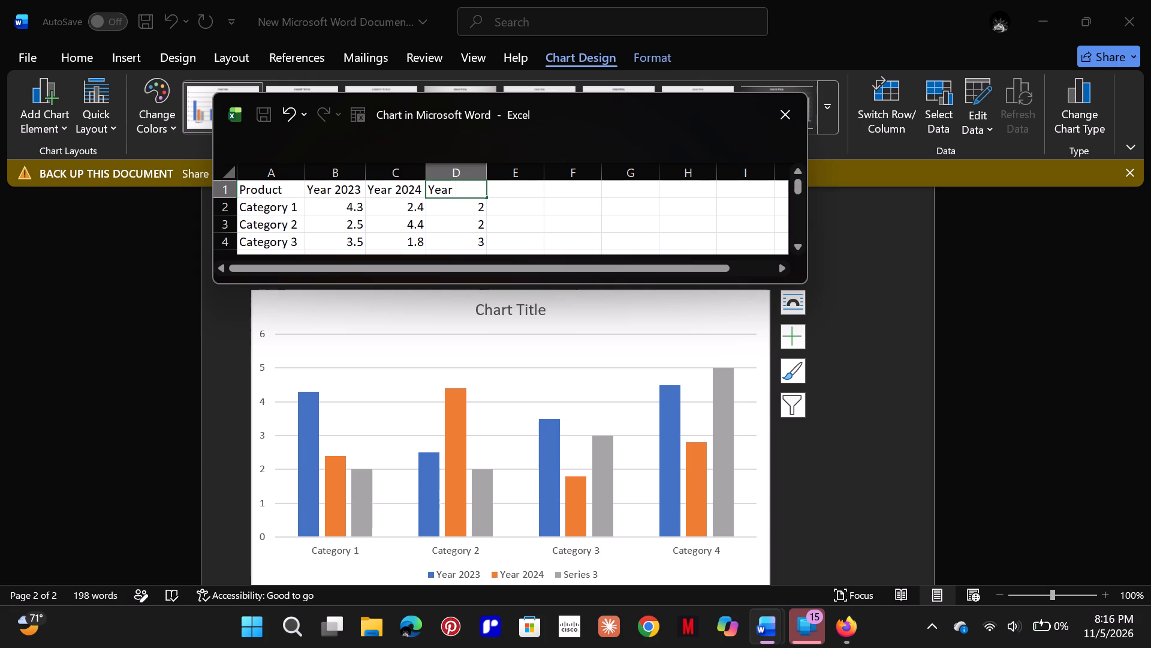
pyautogui.write('2025')
# Label the products A, B, C, D and E in cells A2 to A6 of the chart's data sheet.
pyautogui.click(282, 211)
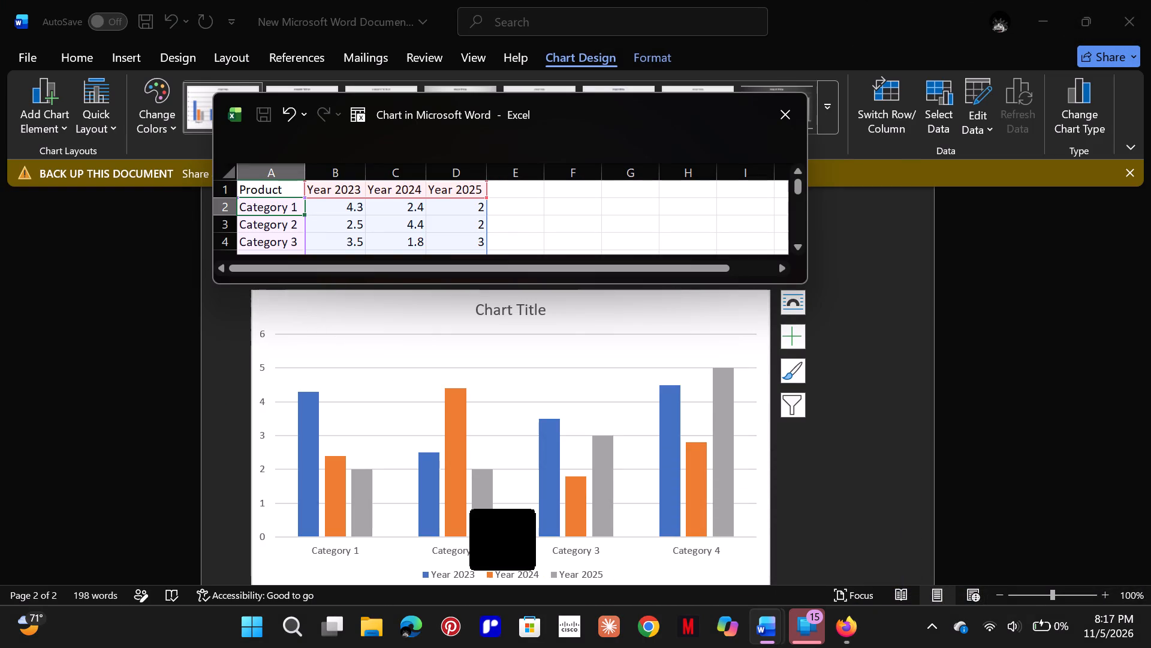
pyautogui.press('a')
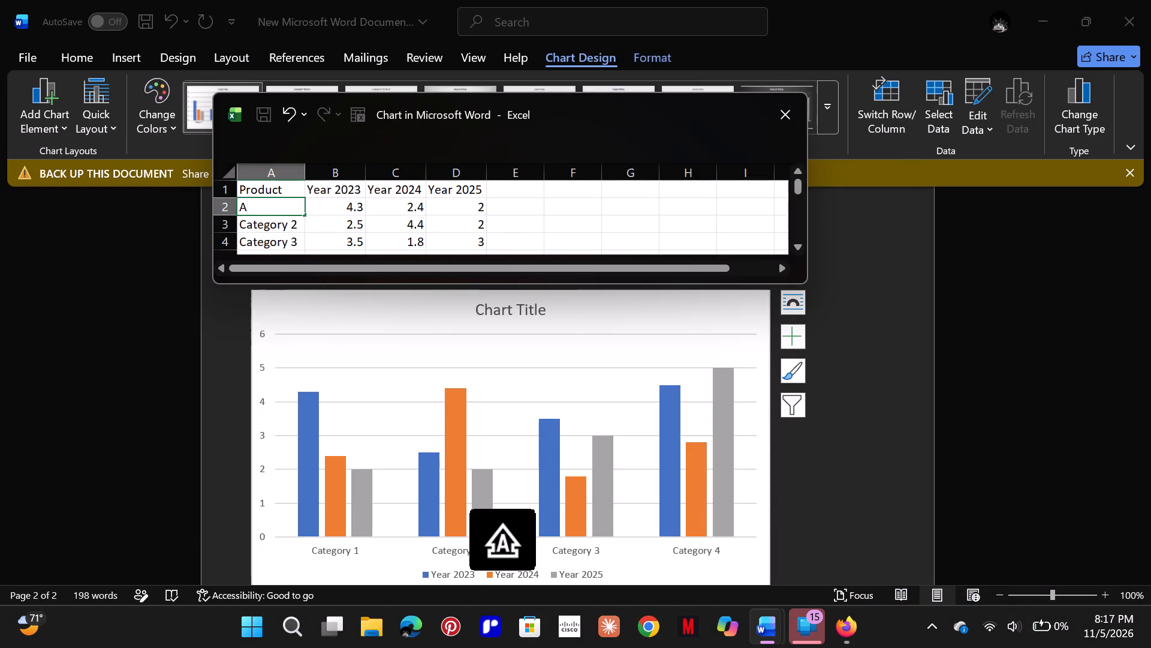
pyautogui.click(281, 226)
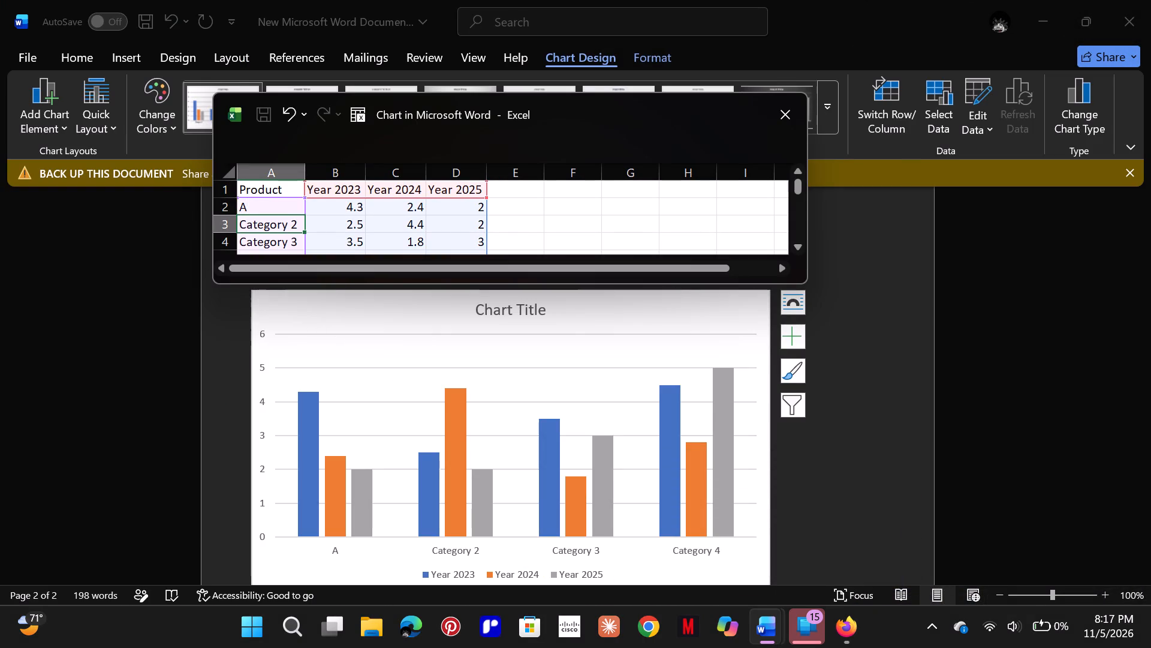
pyautogui.press('b')
pyautogui.click(272, 242)
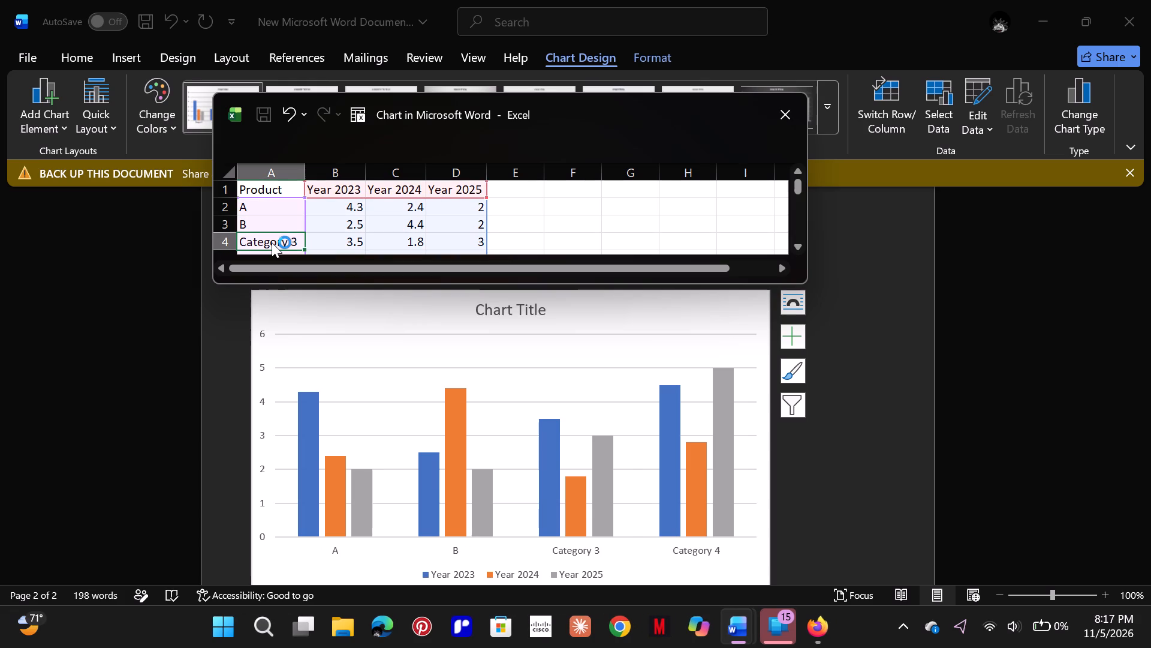
pyautogui.press('c')
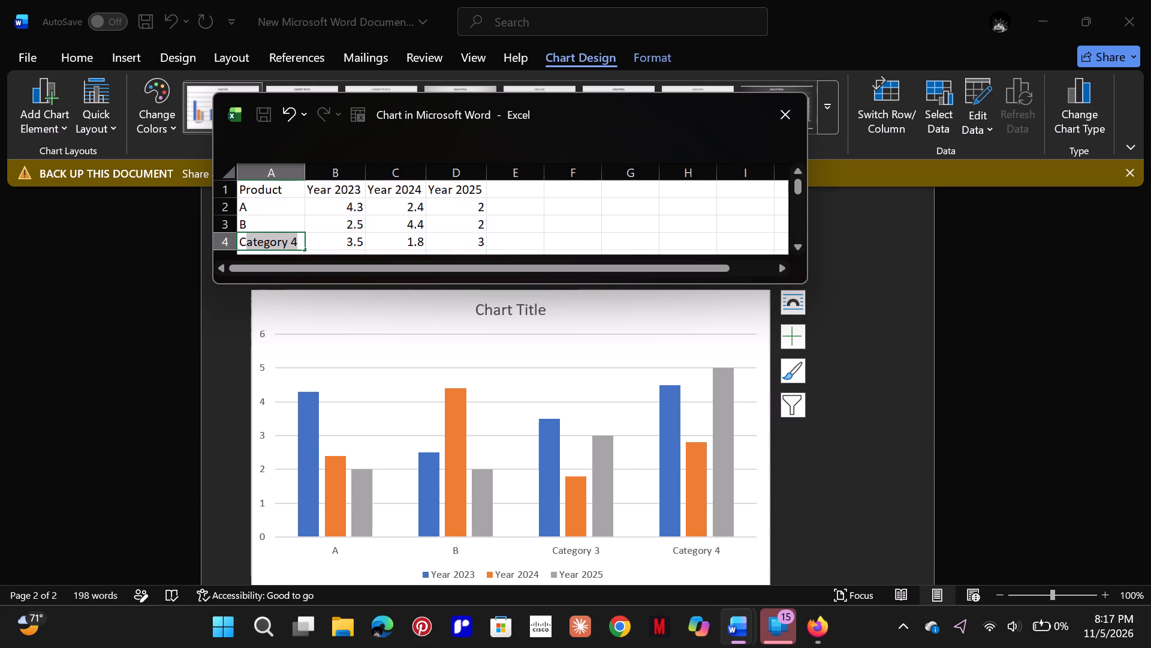
pyautogui.scroll(-2, 272, 242)
pyautogui.click(265, 226)
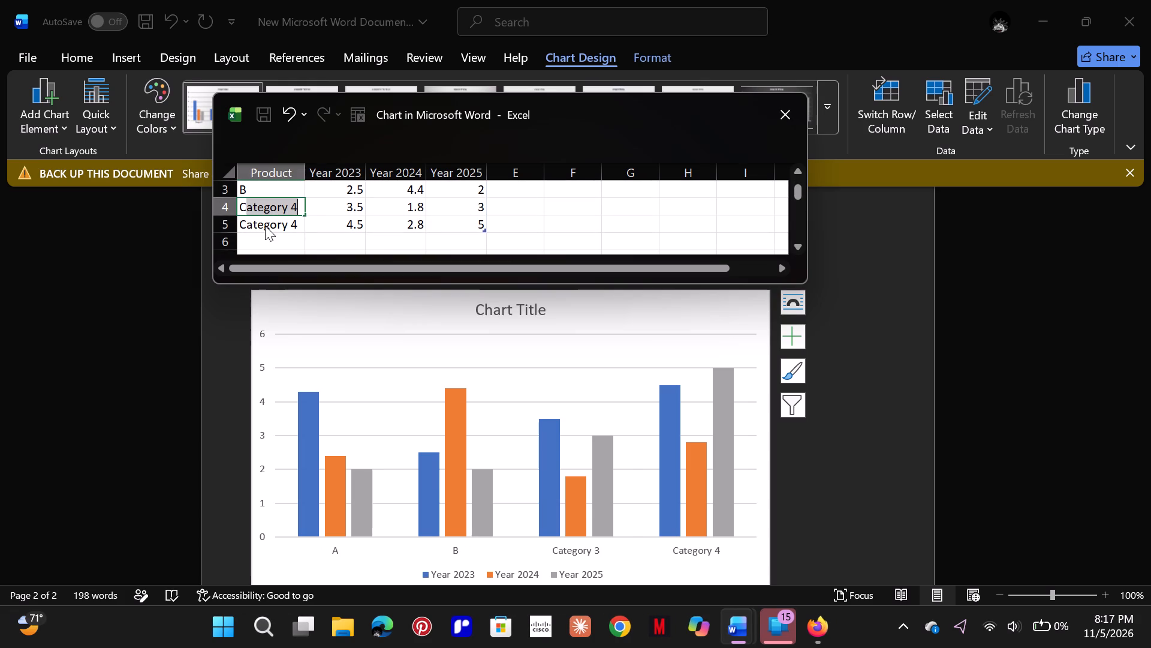
pyautogui.click(268, 211)
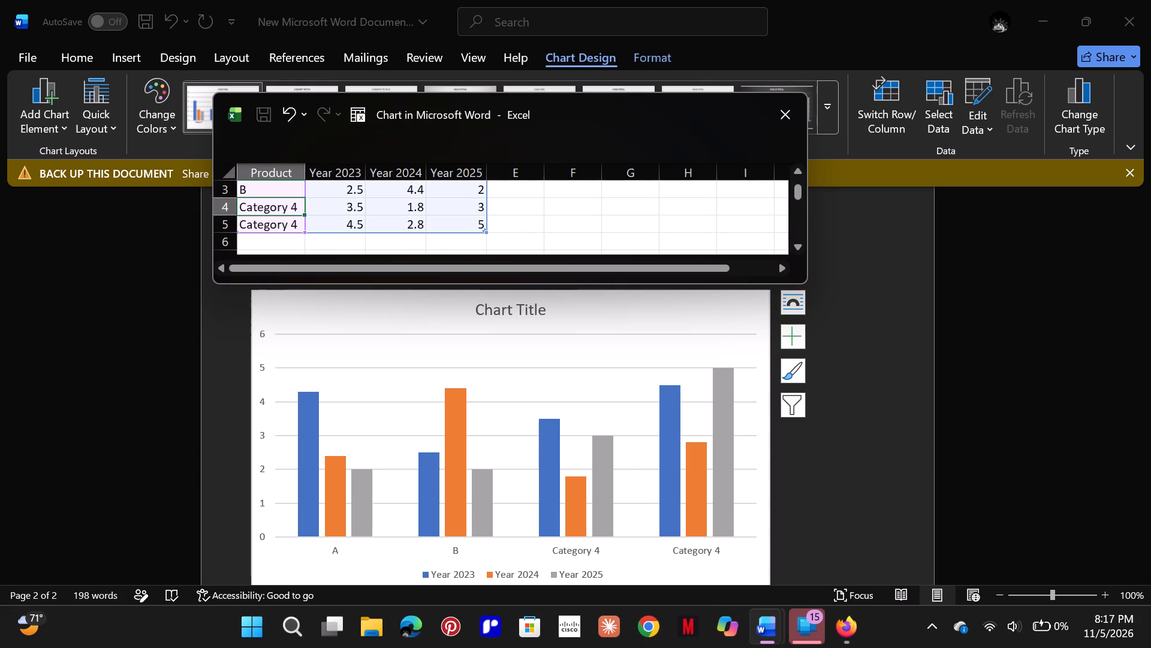
pyautogui.press('c')
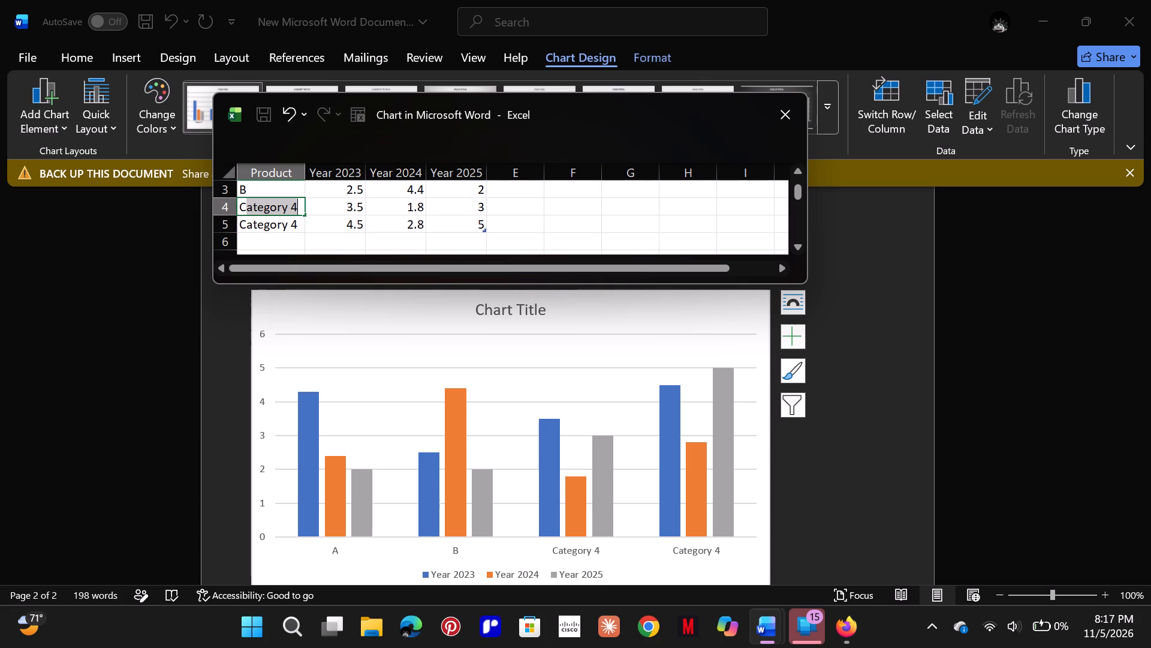
pyautogui.press('BackSpace')
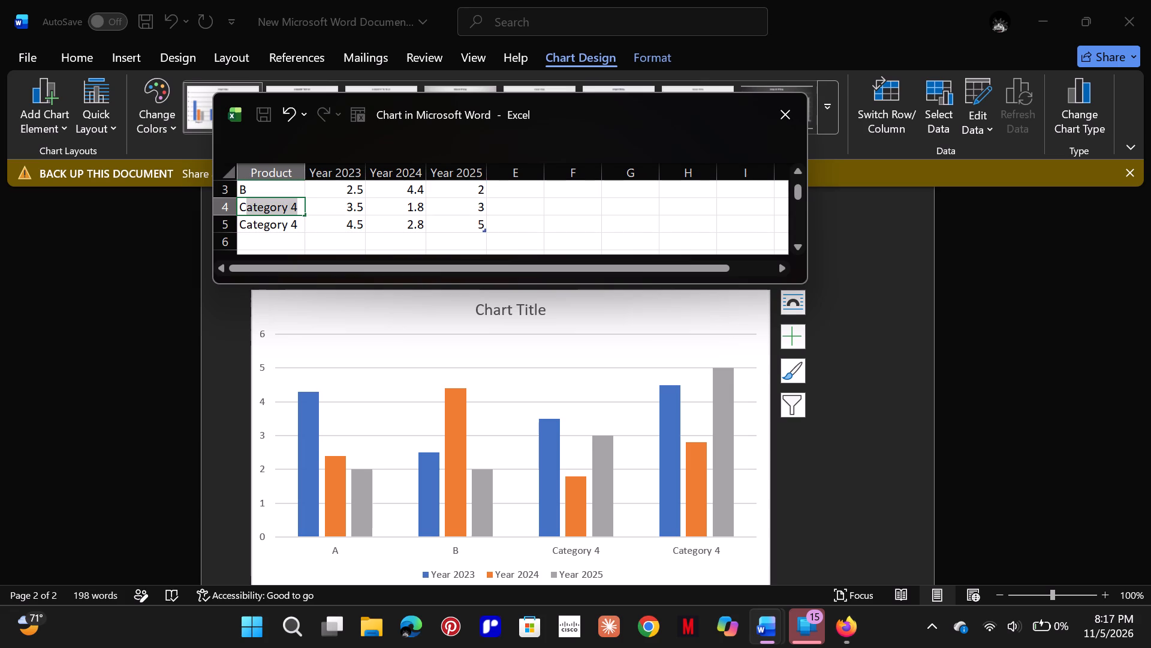
pyautogui.click(293, 222)
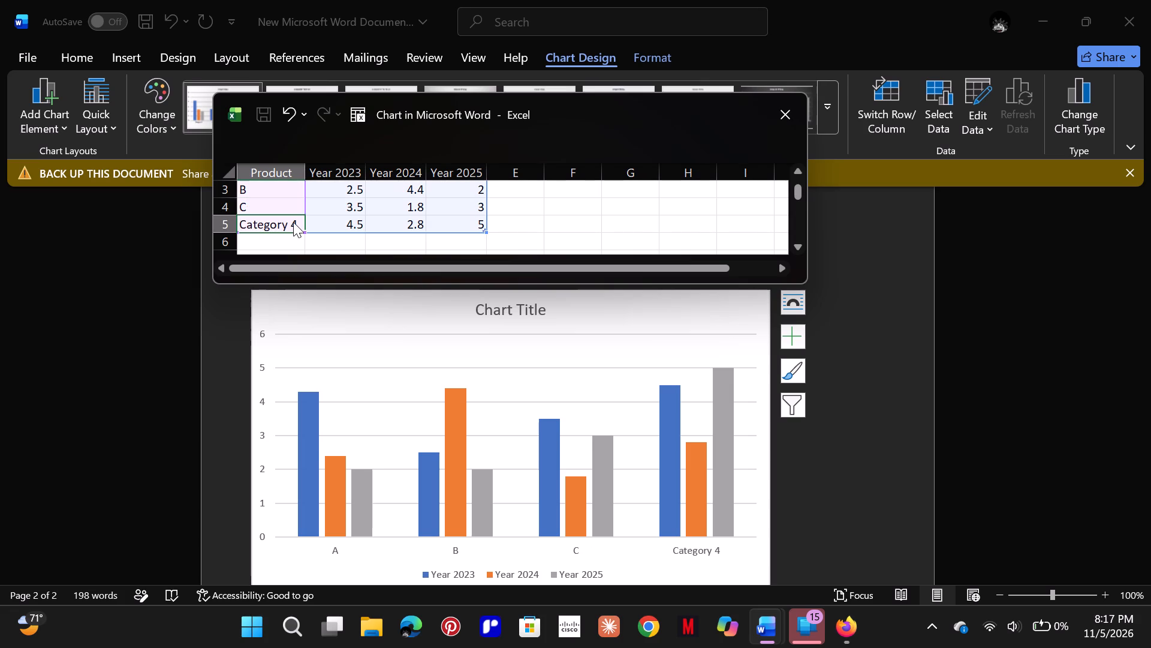
pyautogui.press('d')
pyautogui.click(263, 240)
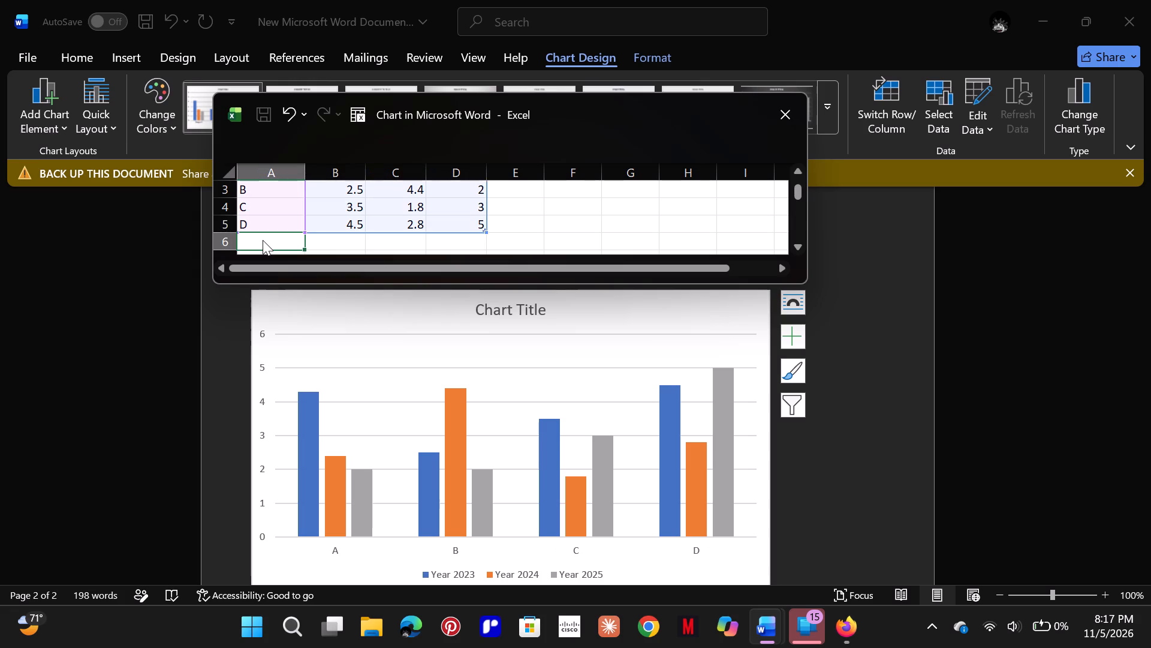
pyautogui.press('e')
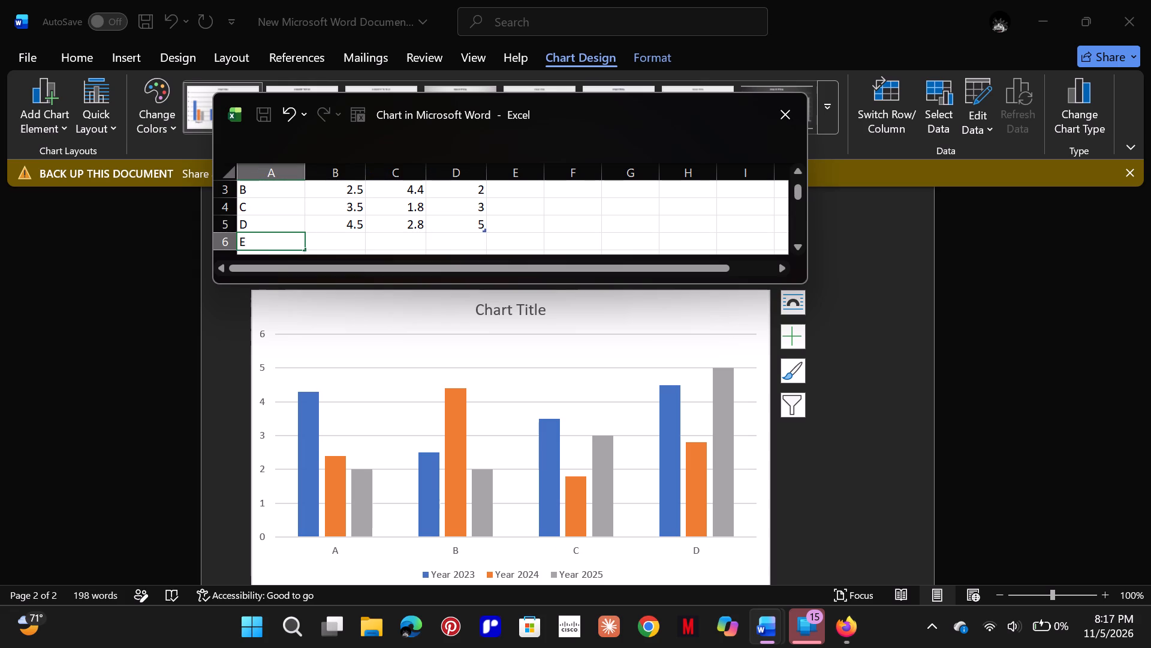
# Check the product table in the CIR 107 task document and enter 60.48 as product A's Year 2023 value in the chart data.
pyautogui.scroll(4, 367, 242)
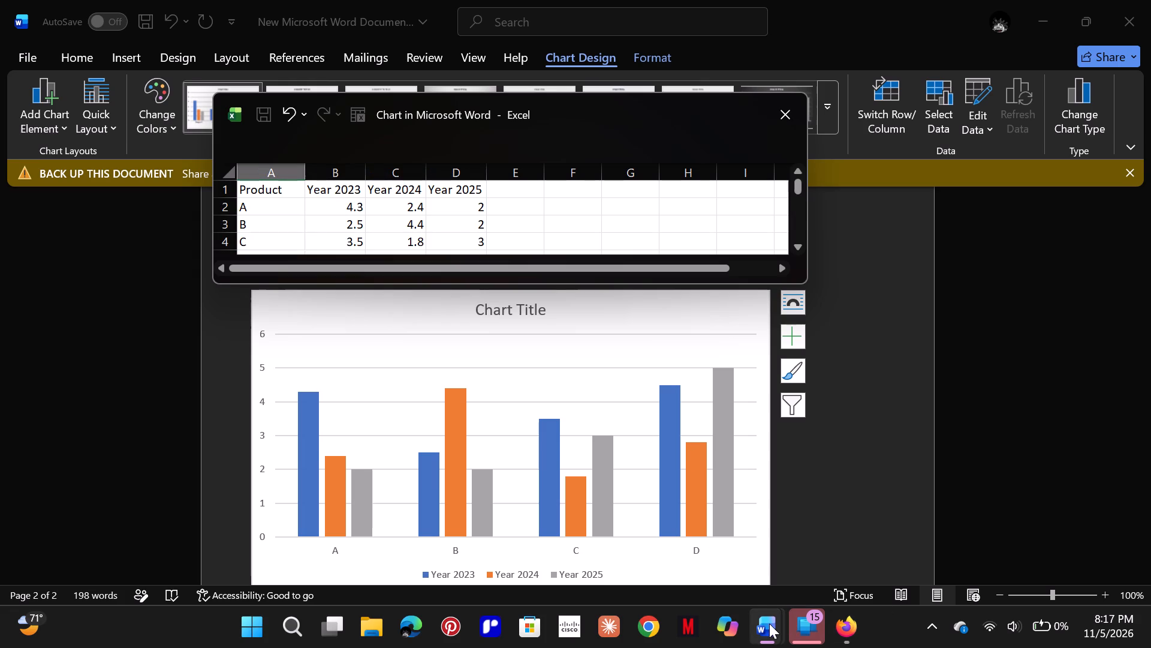
pyautogui.click(769, 623)
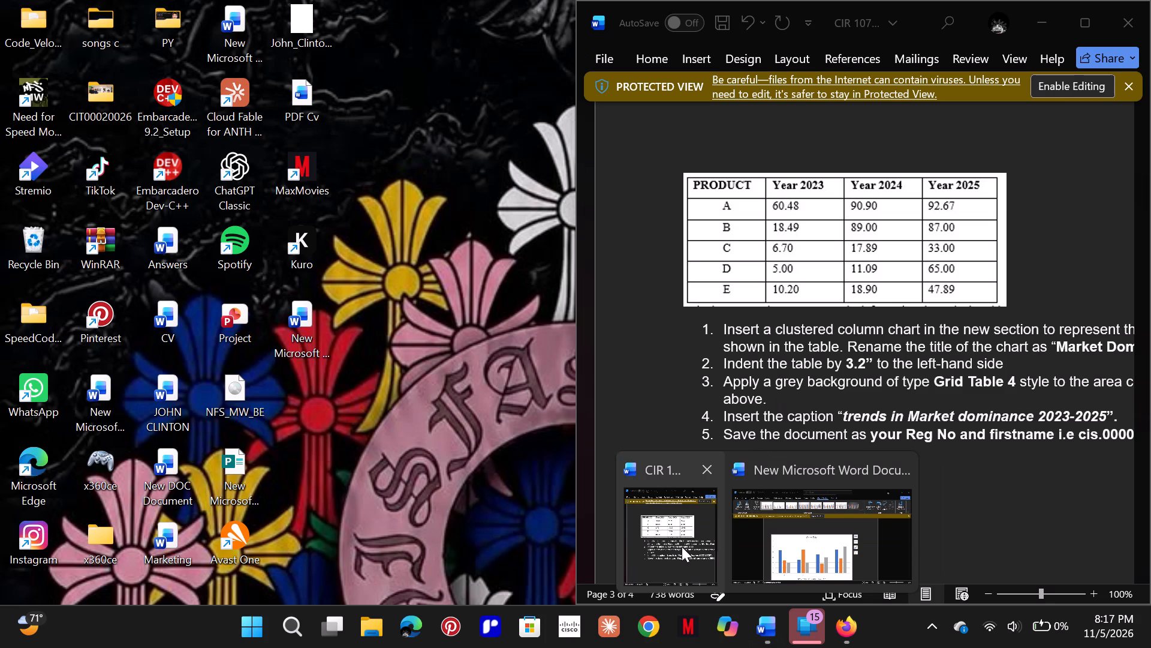
pyautogui.scroll(5, 379, 289)
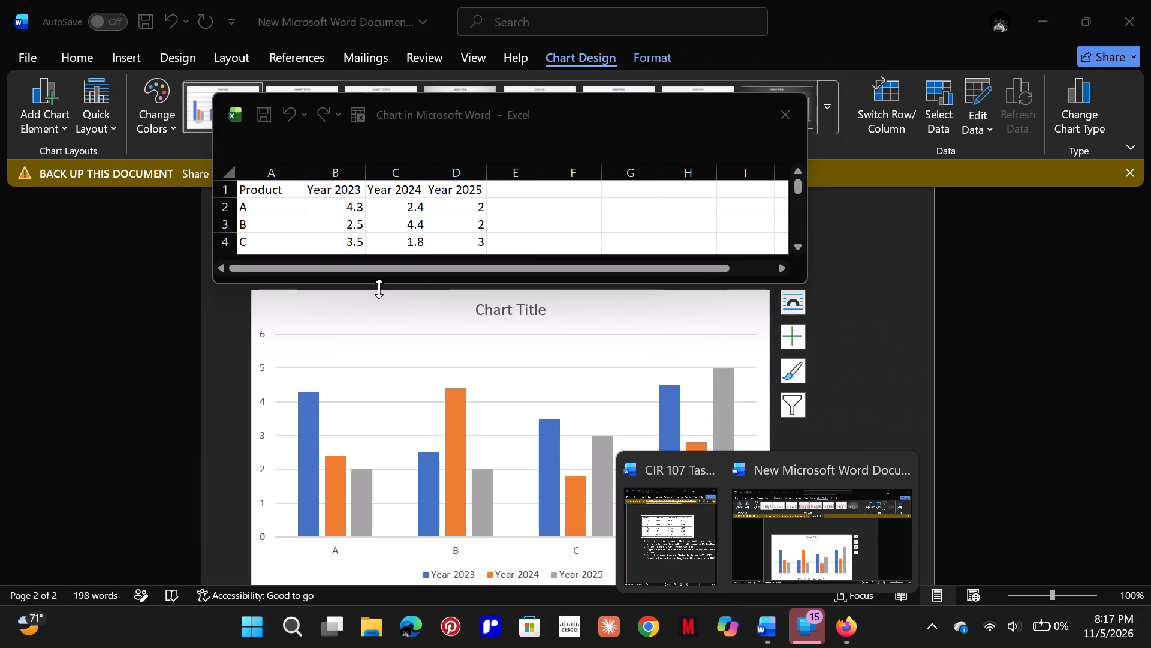
pyautogui.click(324, 196)
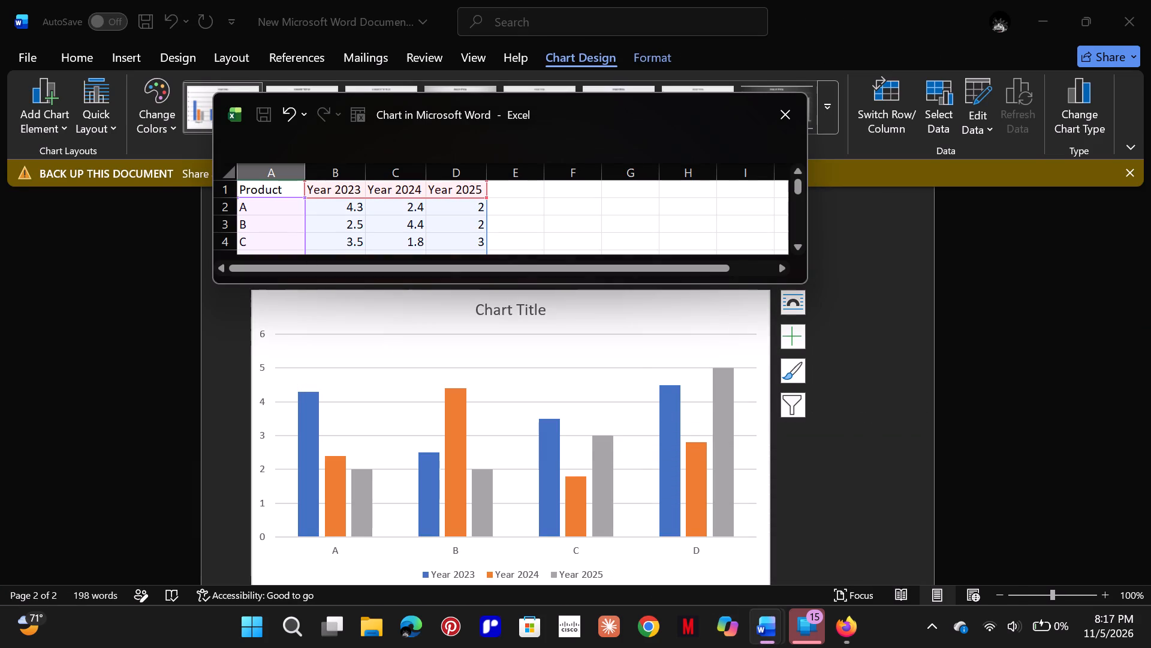
pyautogui.click(341, 207)
pyautogui.press('BackSpace')
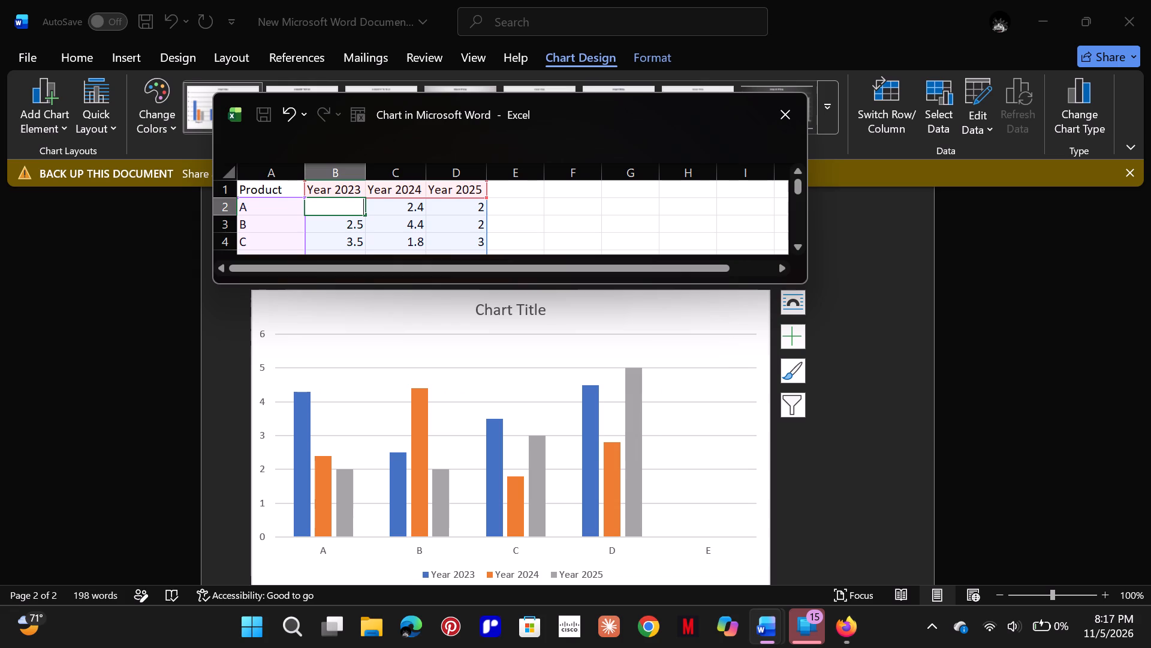
pyautogui.write('60')
pyautogui.press('.')
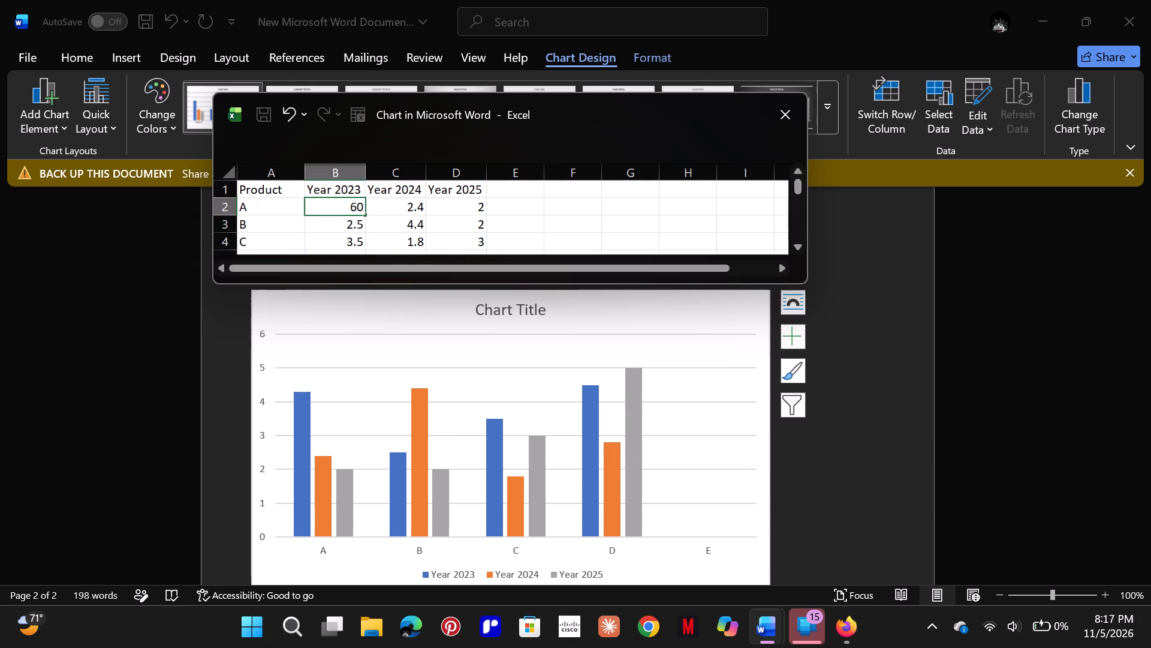
pyautogui.write('48')
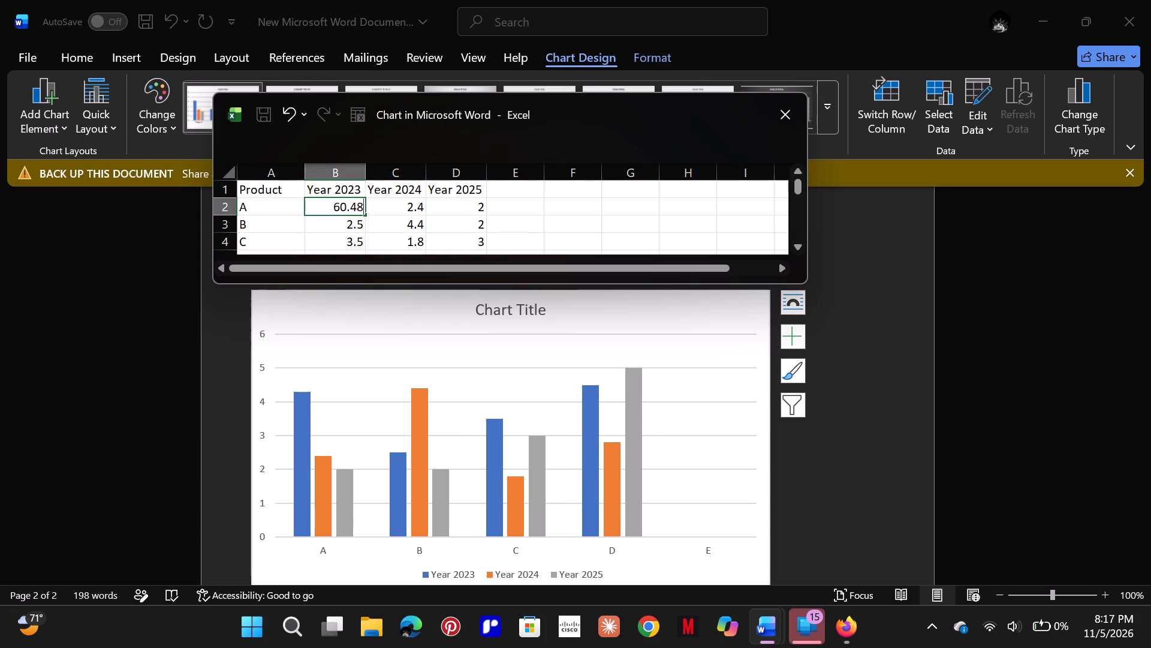
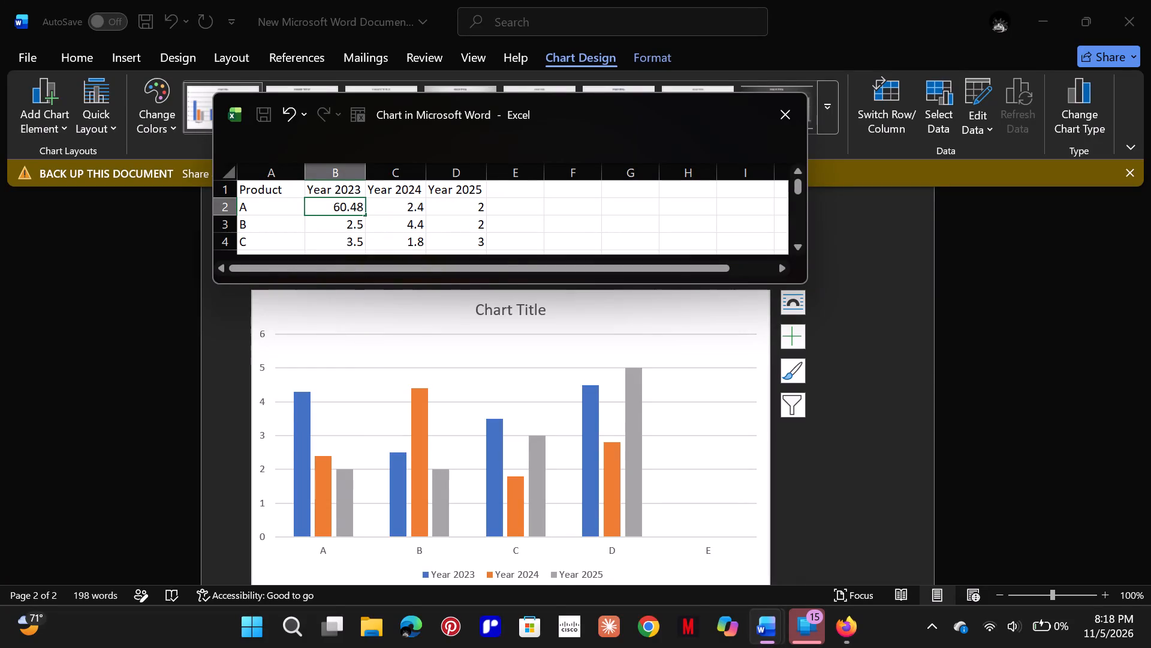
# Enter the Year 2023 values 18.49 for product B and 6.70 for product C in the chart data.
pyautogui.click(344, 227)
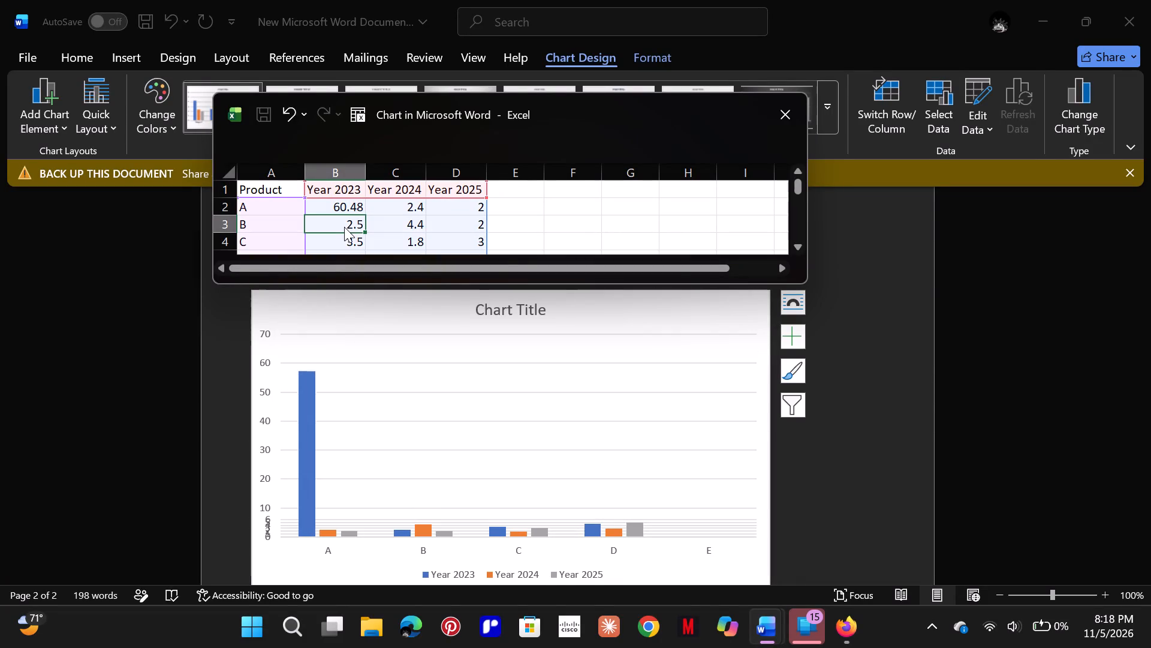
pyautogui.write('18')
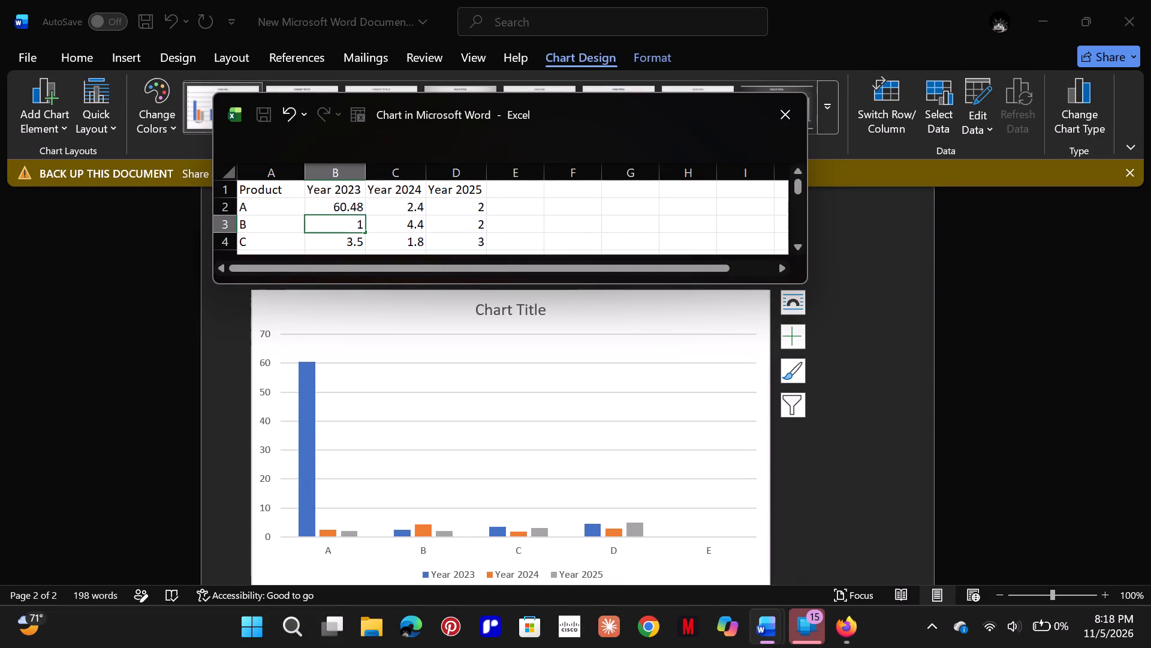
pyautogui.press('.')
pyautogui.write('49')
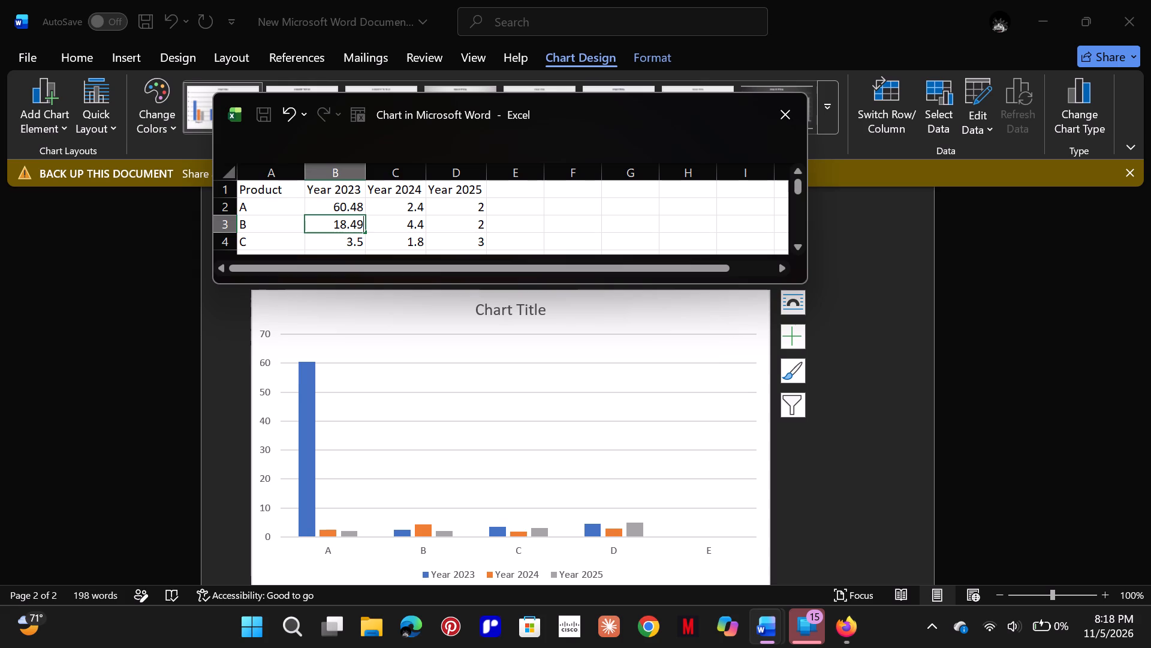
pyautogui.click(342, 238)
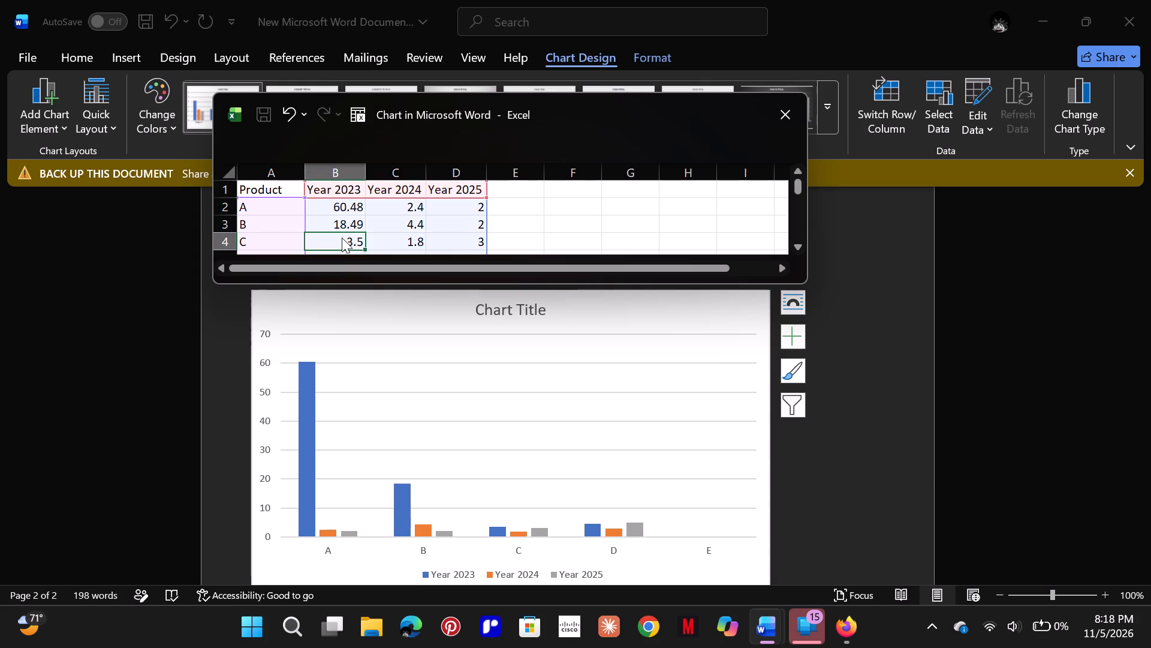
pyautogui.press('6')
pyautogui.write('.70')
# Enter the Year 2023 values 5.00 for product D and 10.2 for product E in the chart data.
pyautogui.scroll(-3, 342, 234)
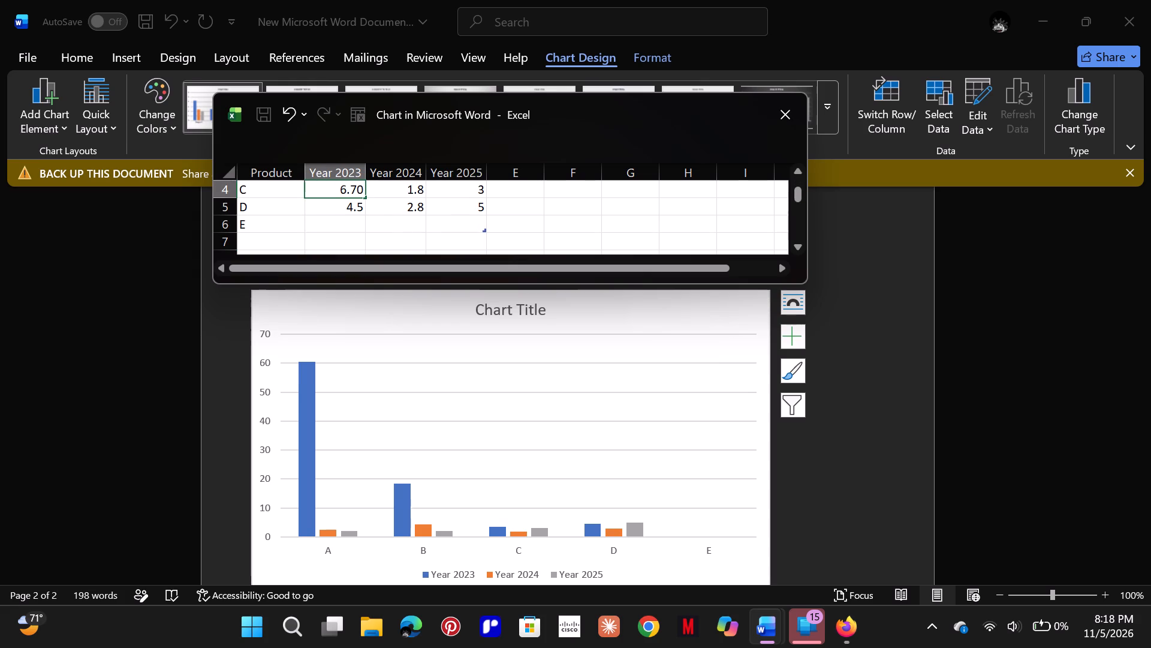
pyautogui.click(344, 206)
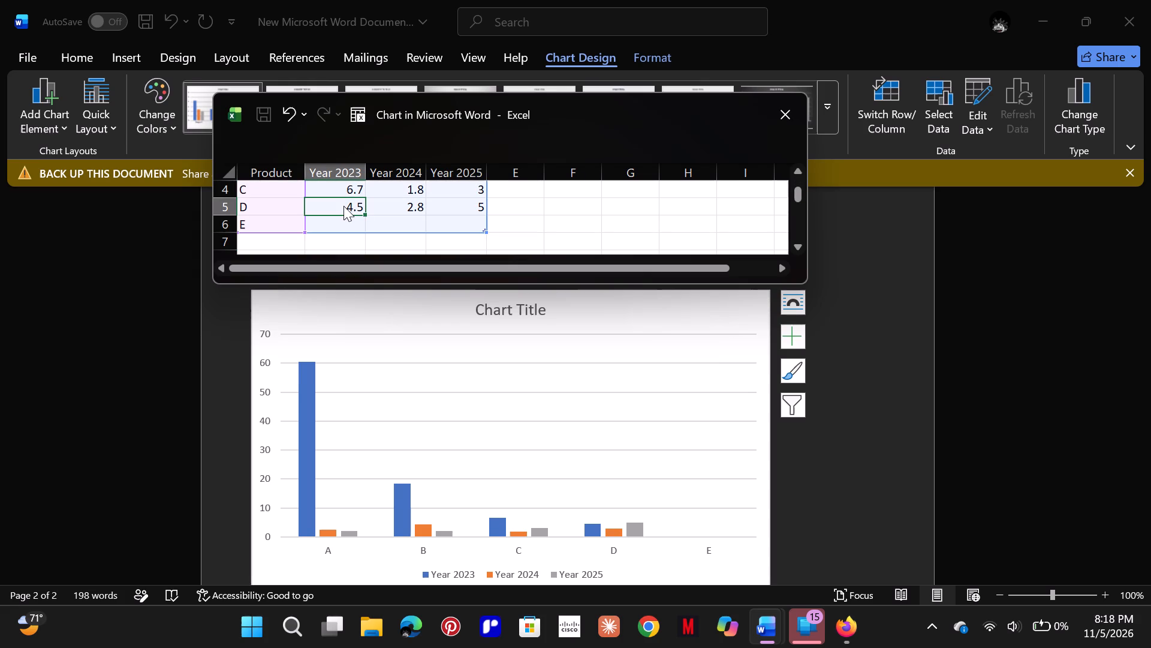
pyautogui.write('5.00')
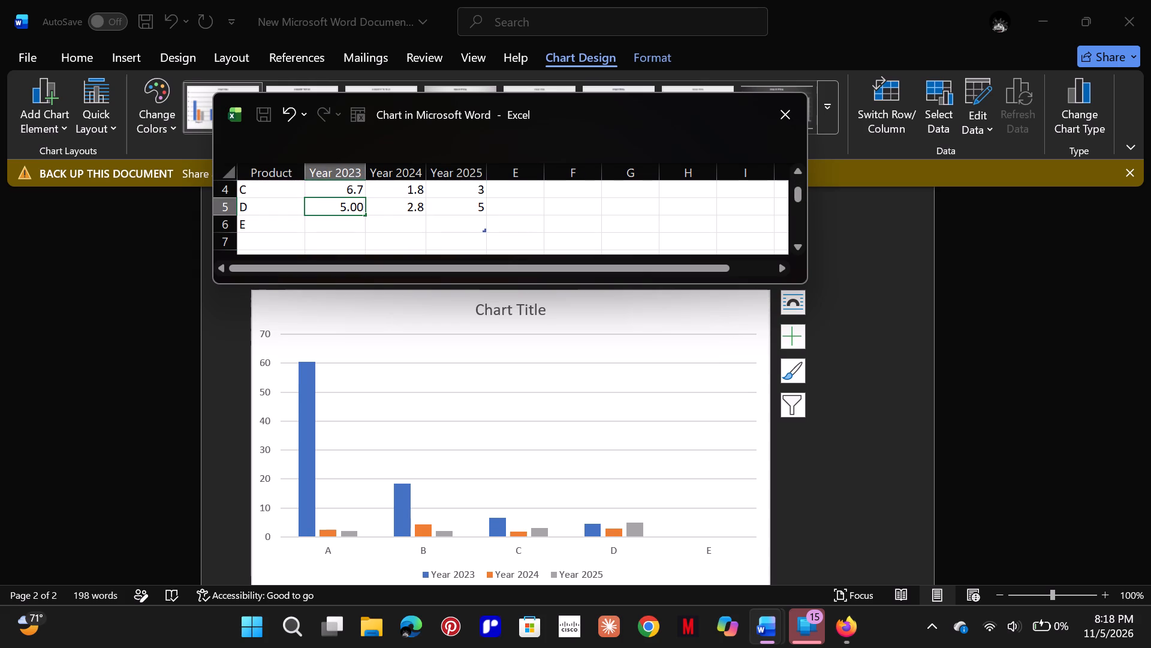
pyautogui.click(344, 217)
pyautogui.press('BackSpace')
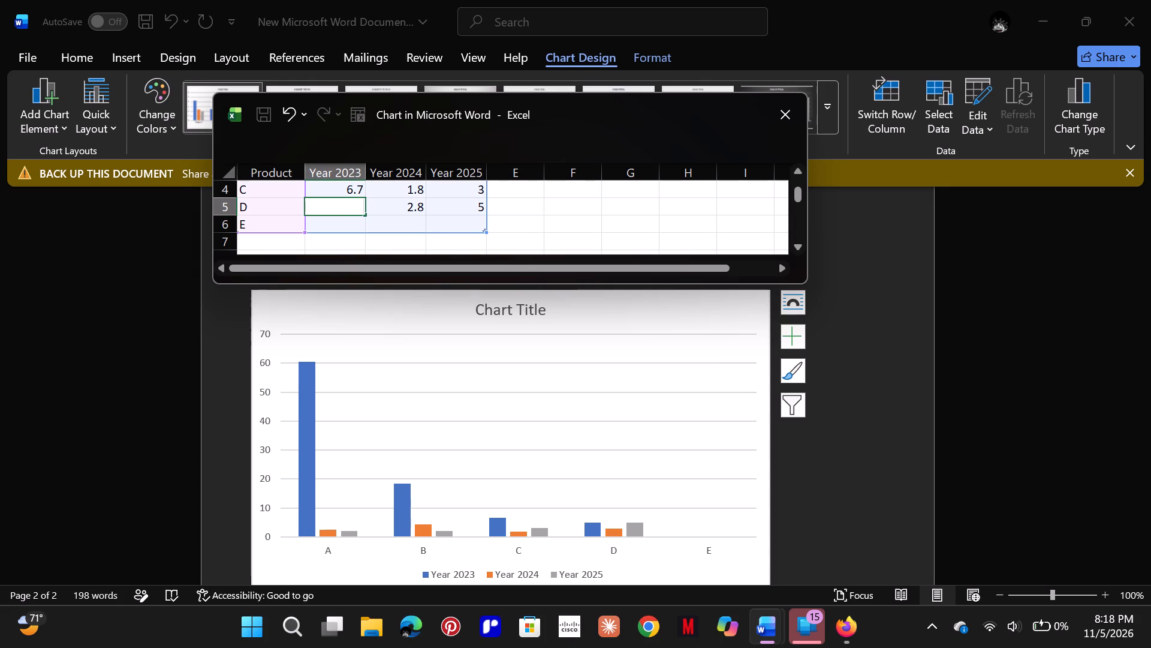
pyautogui.write('5.00')
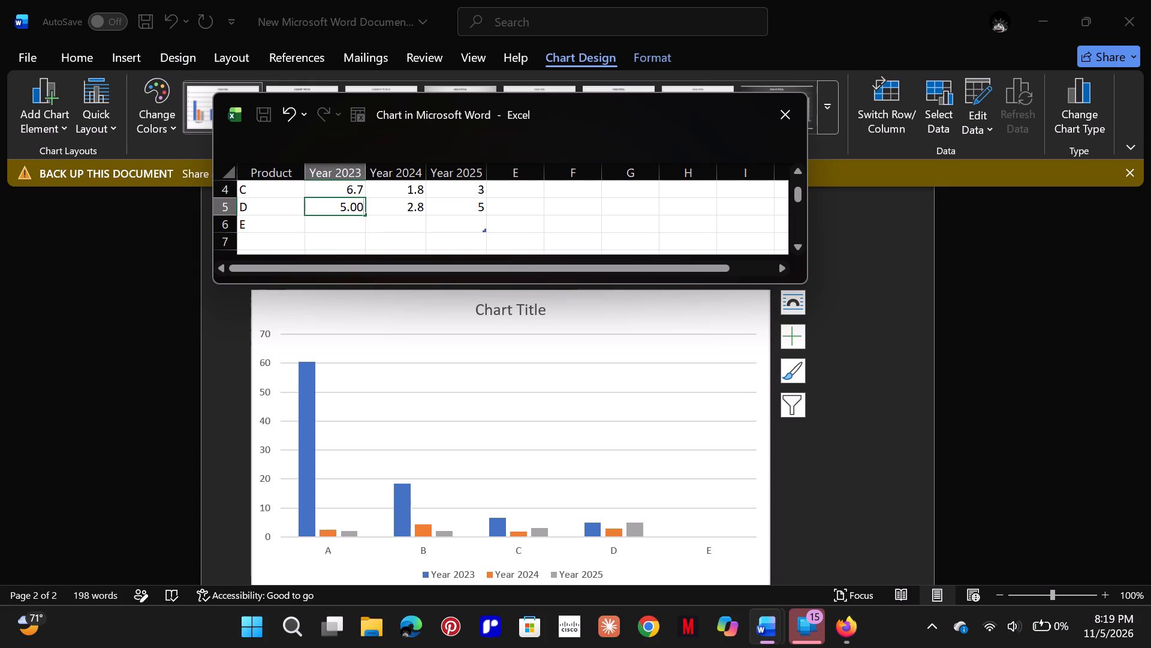
pyautogui.click(341, 228)
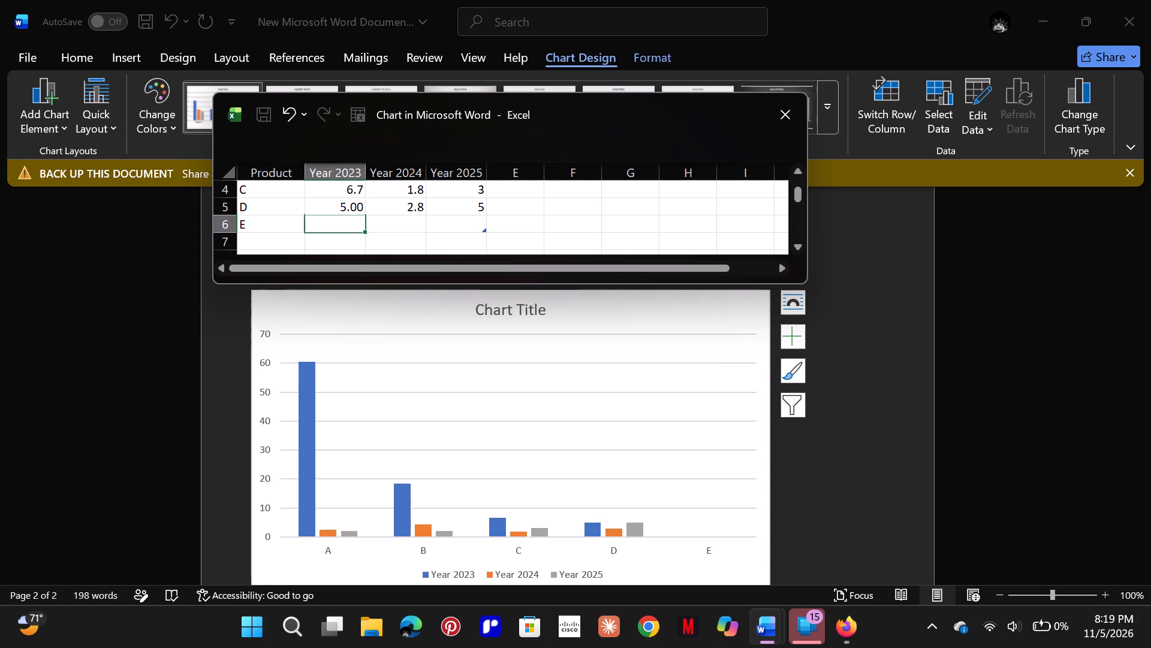
pyautogui.write('10')
pyautogui.write('.2')
# Enter the Year 2024 values 90.90 for product A and 89.0 for product B in the chart data.
pyautogui.scroll(4, 341, 228)
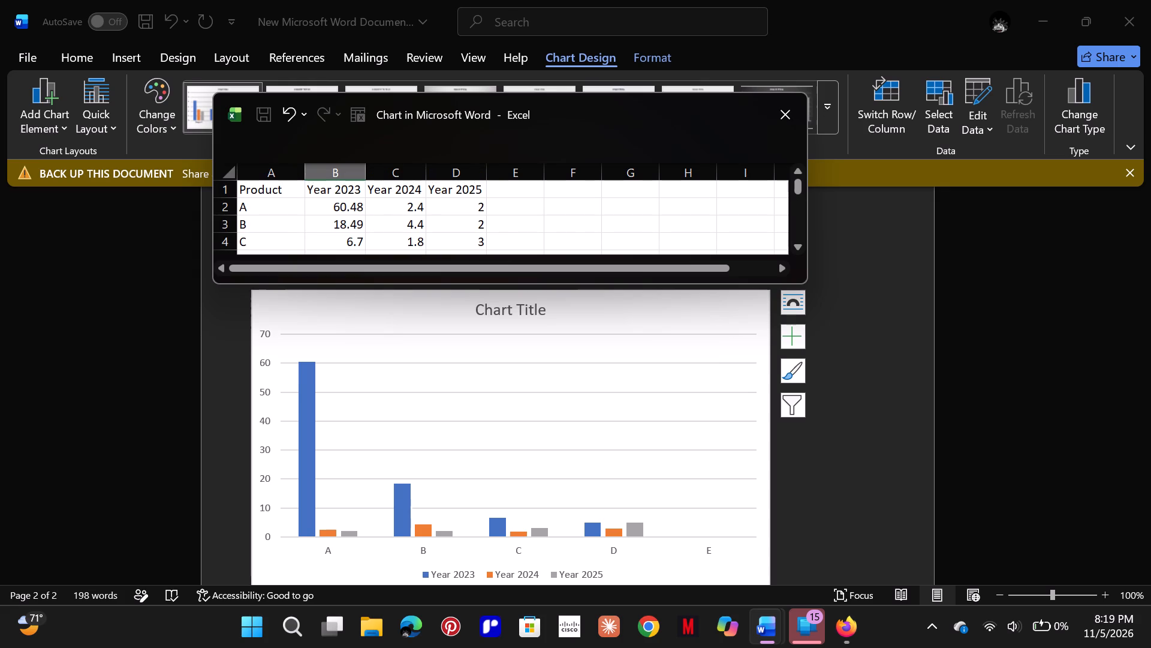
pyautogui.scroll(1, 341, 228)
pyautogui.click(401, 207)
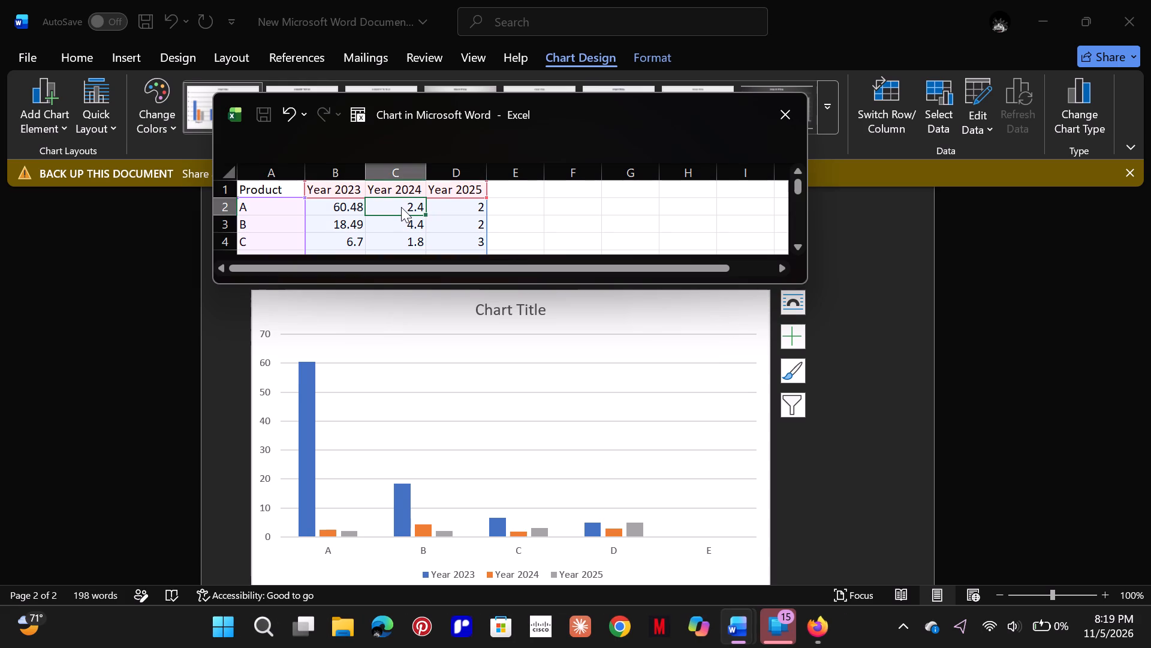
pyautogui.write('90')
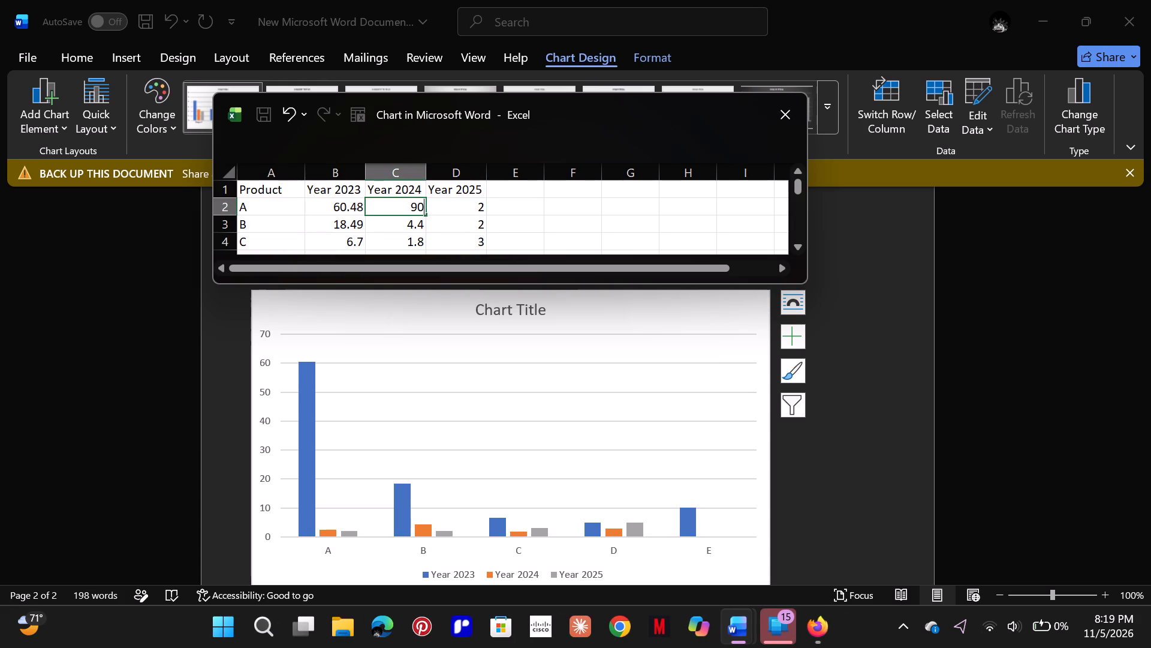
pyautogui.write('.90')
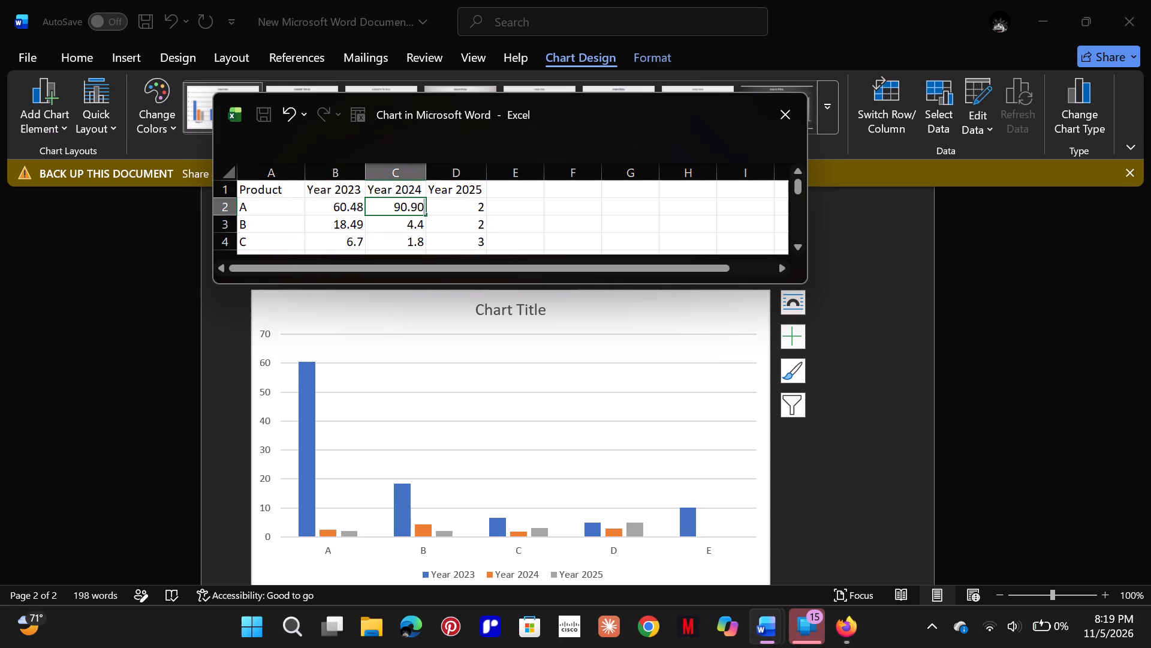
pyautogui.click(413, 220)
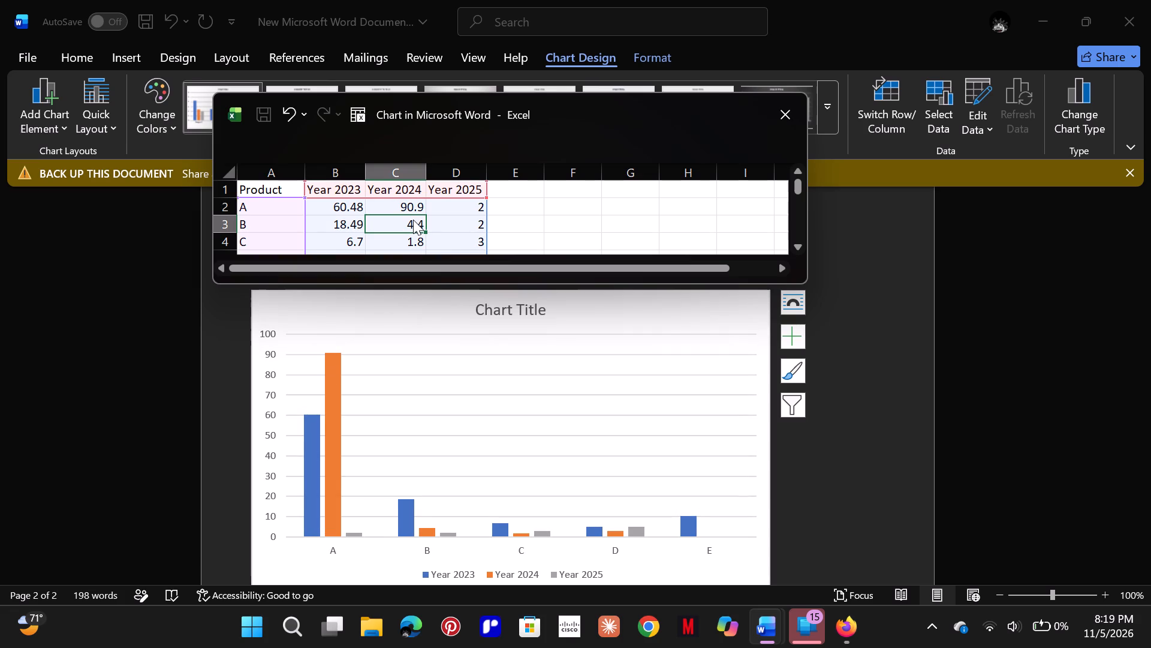
pyautogui.write('89')
pyautogui.write('.0')
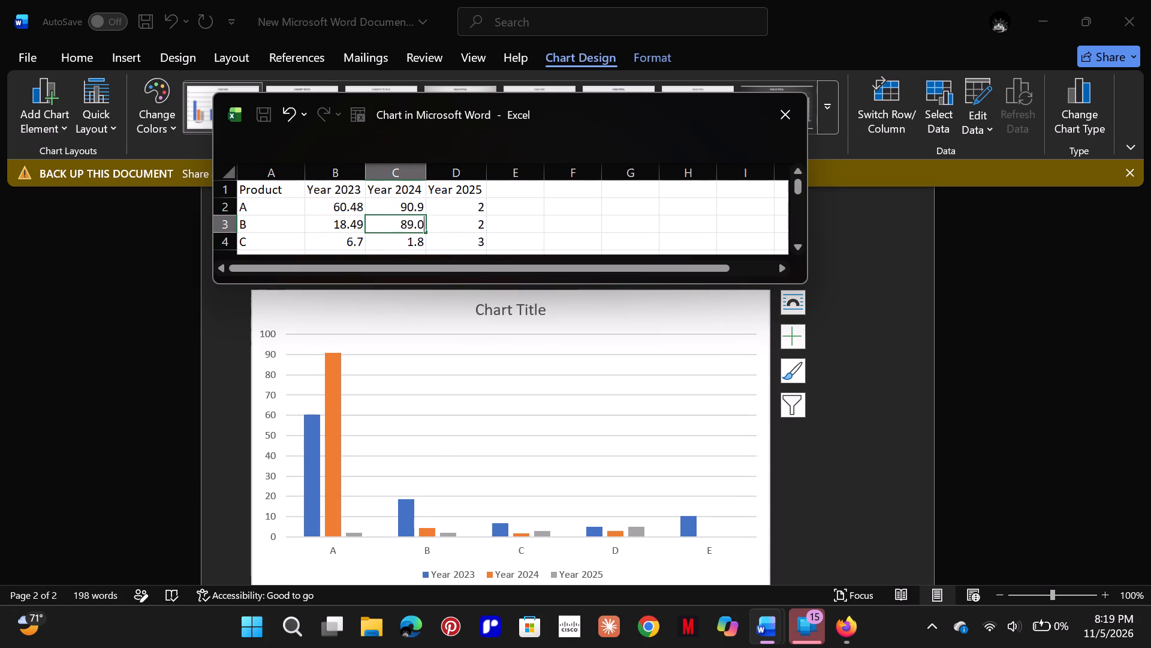
# Enter the Year 2024 values 17.89, 11.09 and 18.90 for products C, D and E in the chart data.
pyautogui.click(413, 241)
pyautogui.scroll(-1, 413, 241)
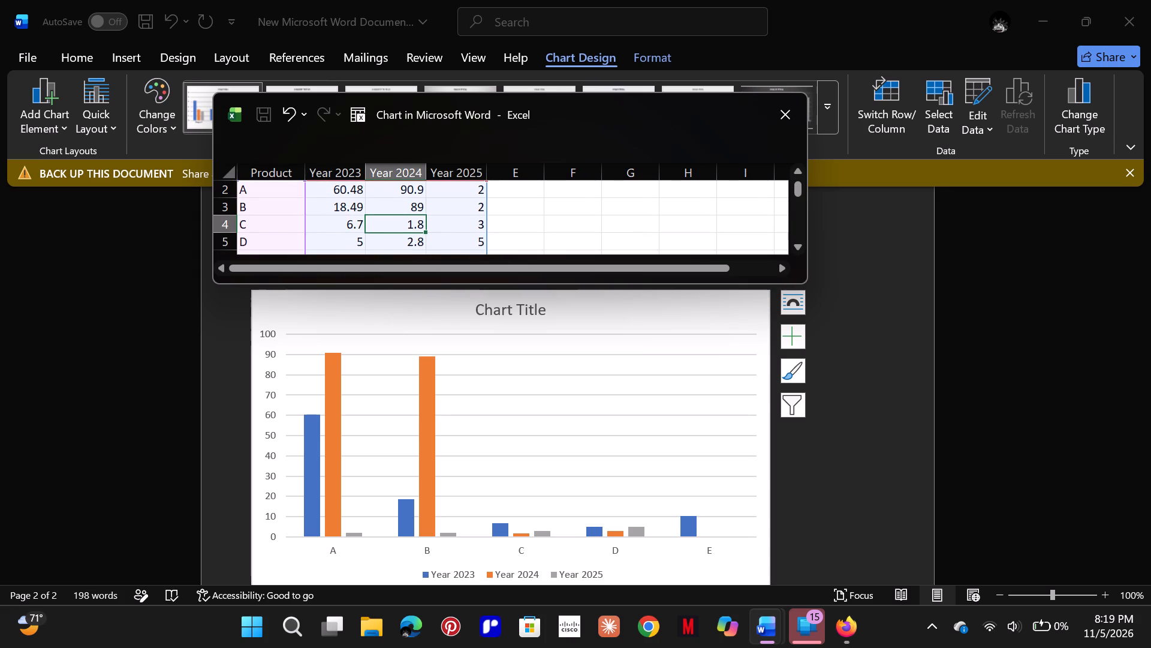
pyautogui.write('17')
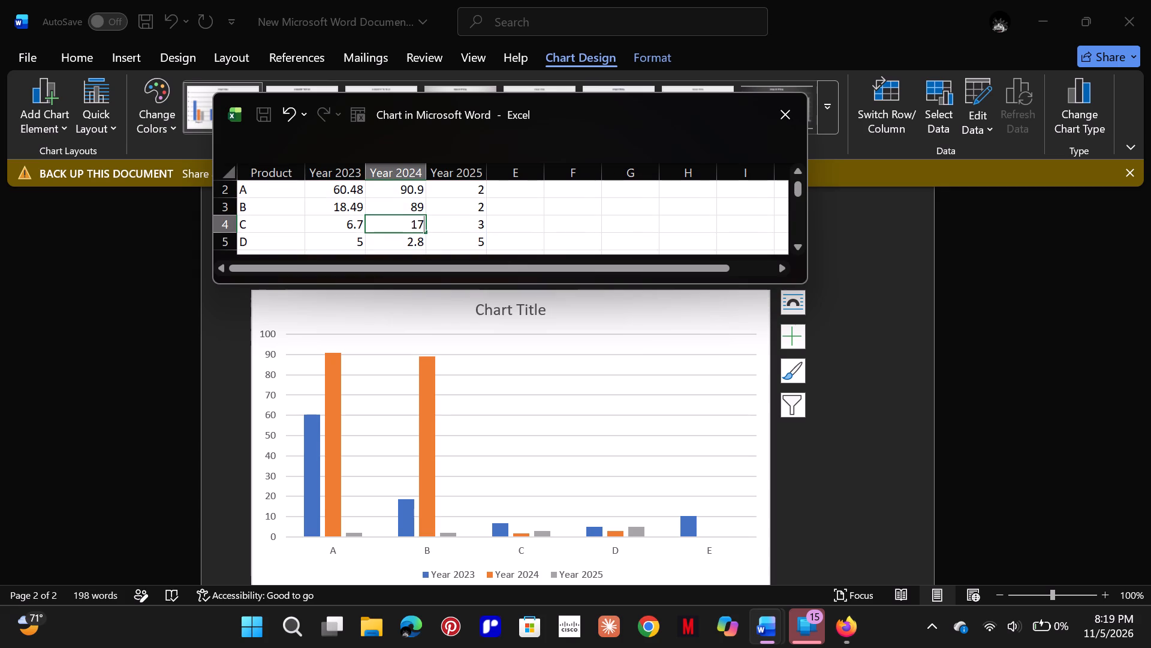
pyautogui.press('.')
pyautogui.press('8')
pyautogui.press('9')
pyautogui.click(414, 243)
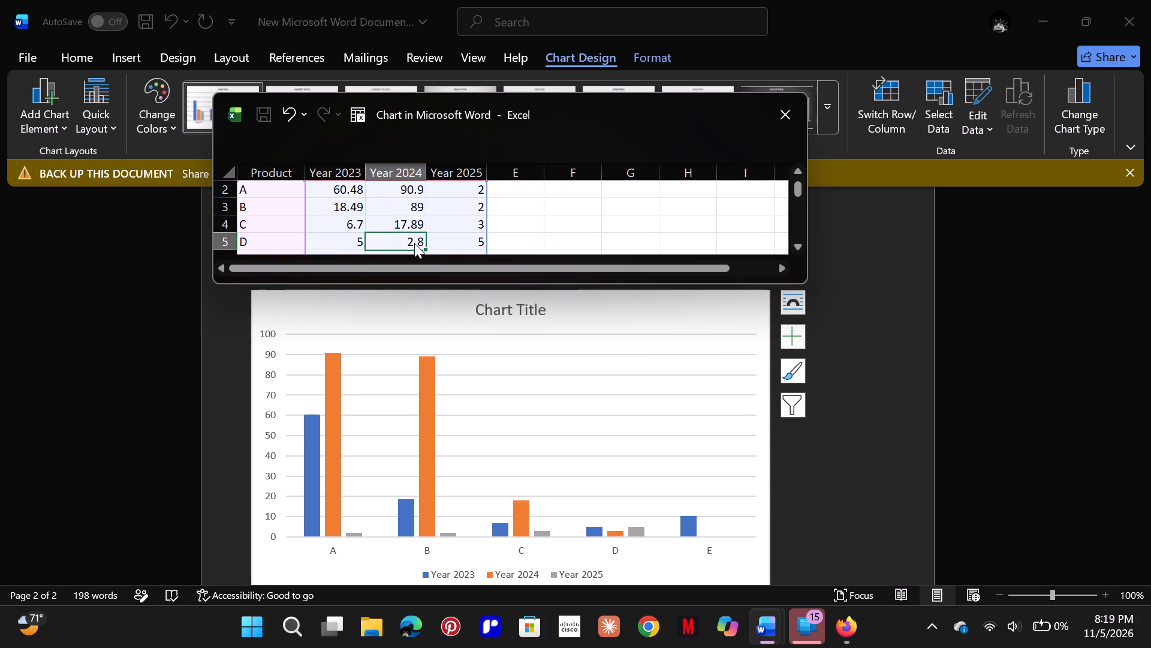
pyautogui.write('11')
pyautogui.write('.09')
pyautogui.scroll(-2, 414, 243)
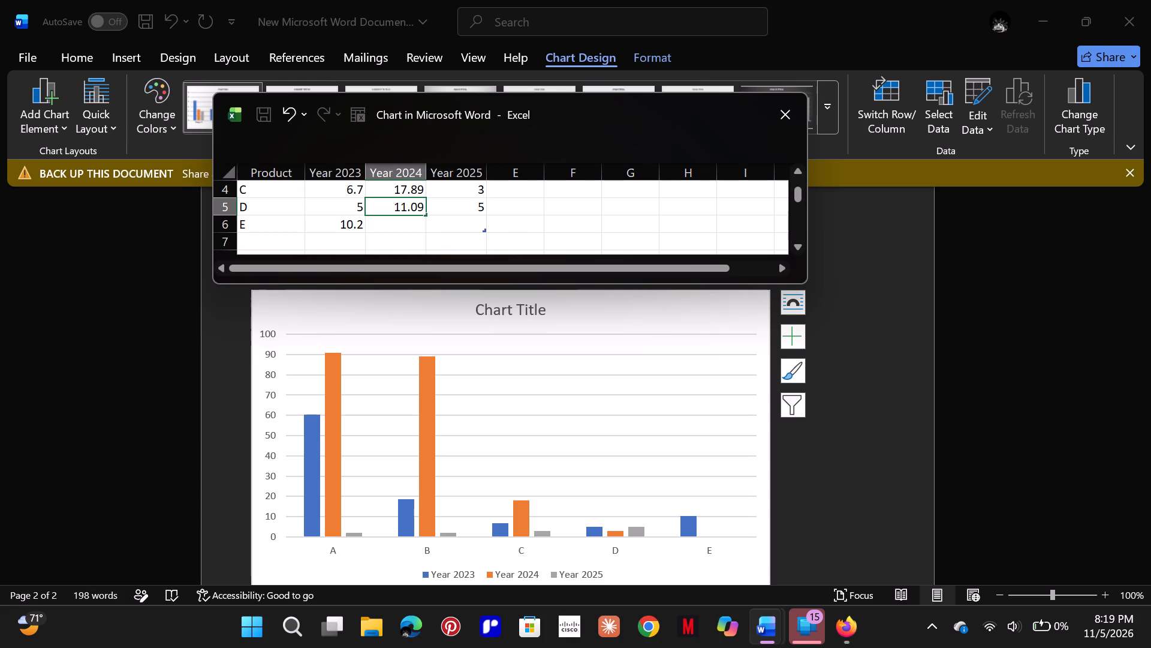
pyautogui.click(408, 226)
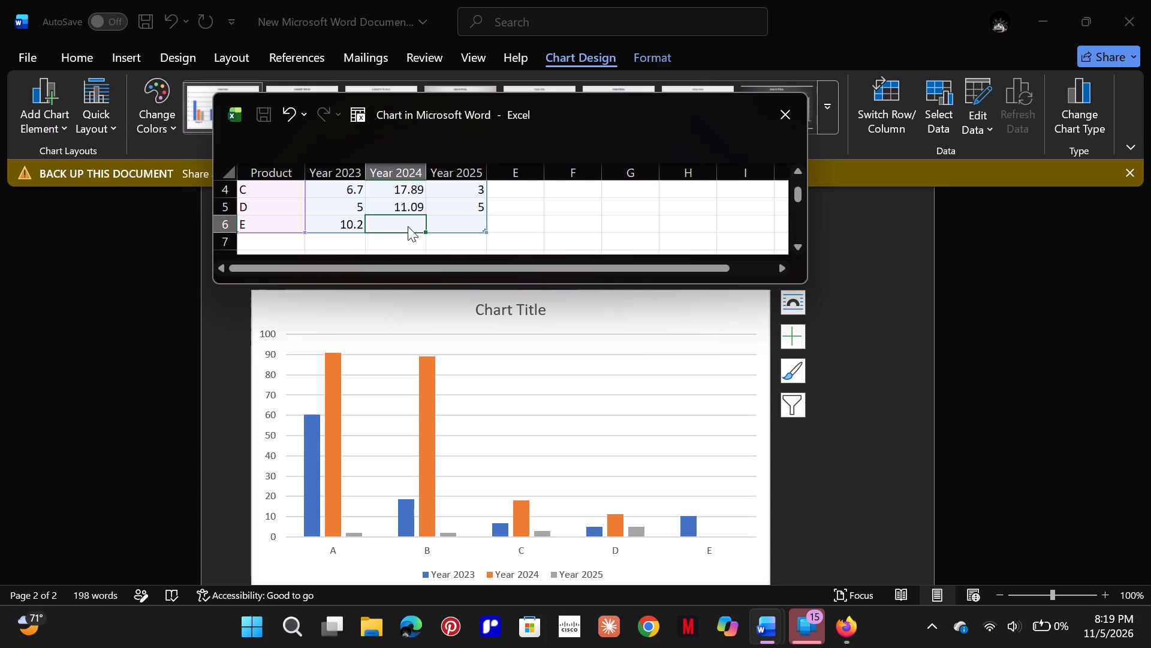
pyautogui.write('18')
pyautogui.write('.90')
# Enter the Year 2025 values 92.67, 87 and 33 for products A, B and C in the chart data.
pyautogui.scroll(9, 408, 226)
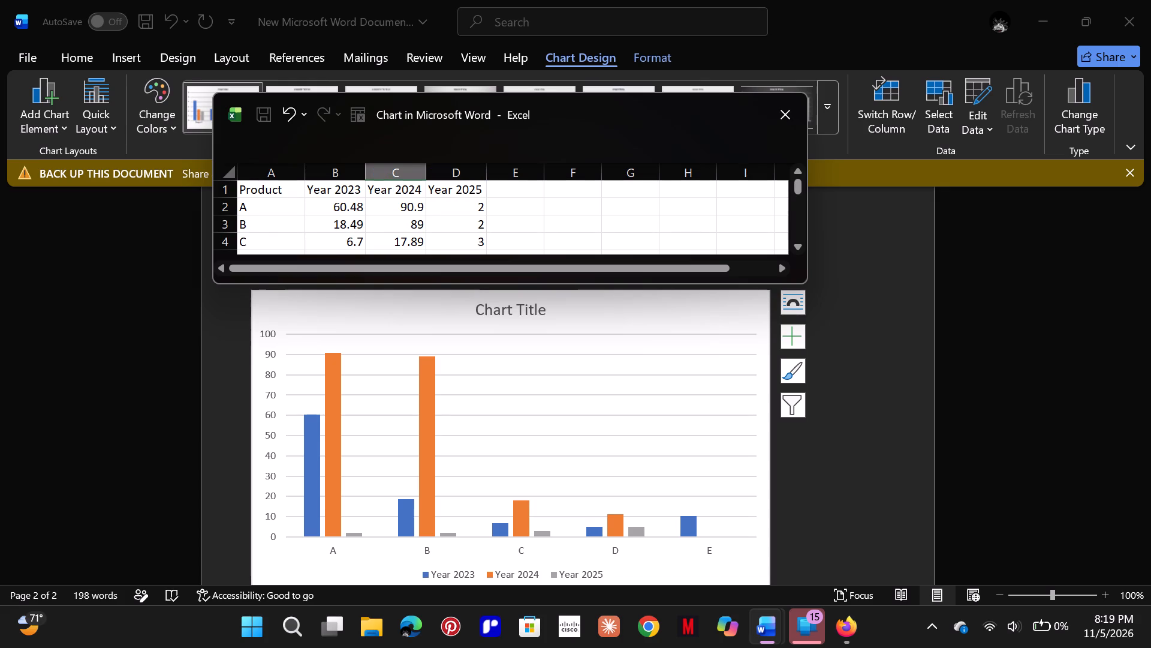
pyautogui.click(465, 209)
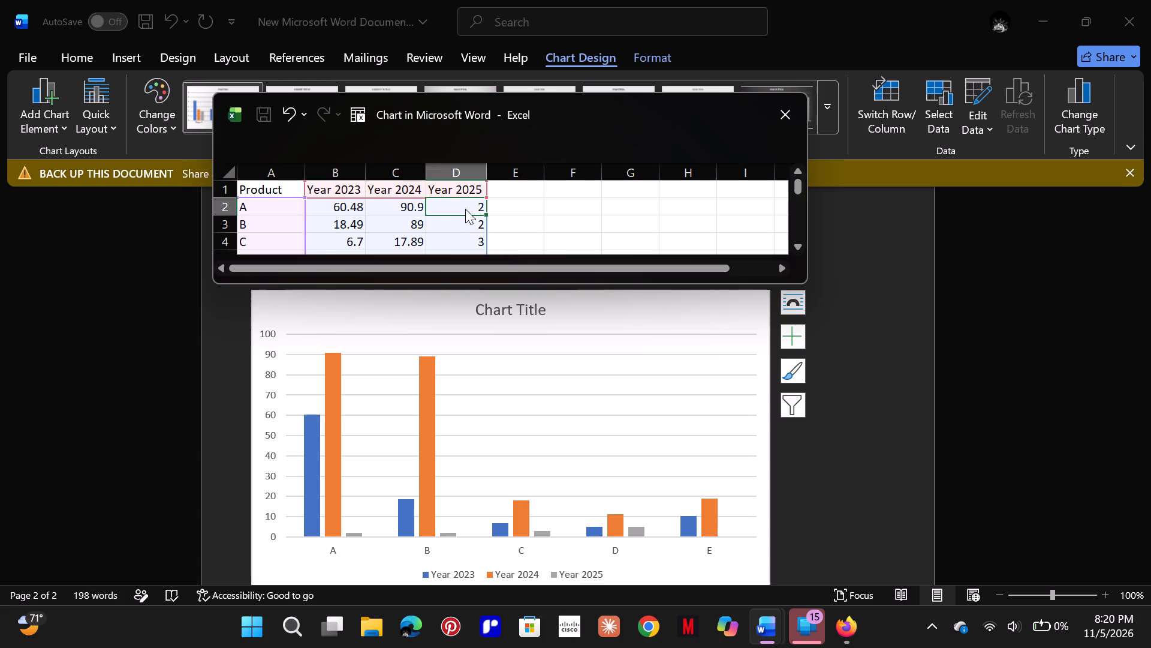
pyautogui.write('92')
pyautogui.press('.')
pyautogui.write('67')
pyautogui.click(469, 220)
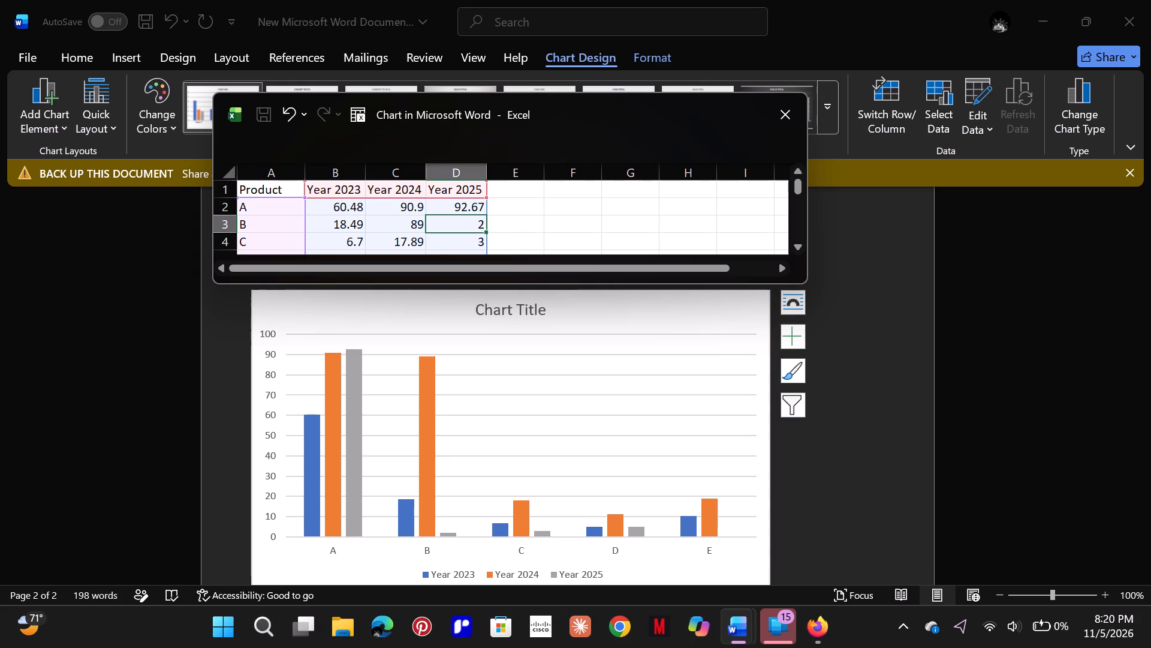
pyautogui.write('87')
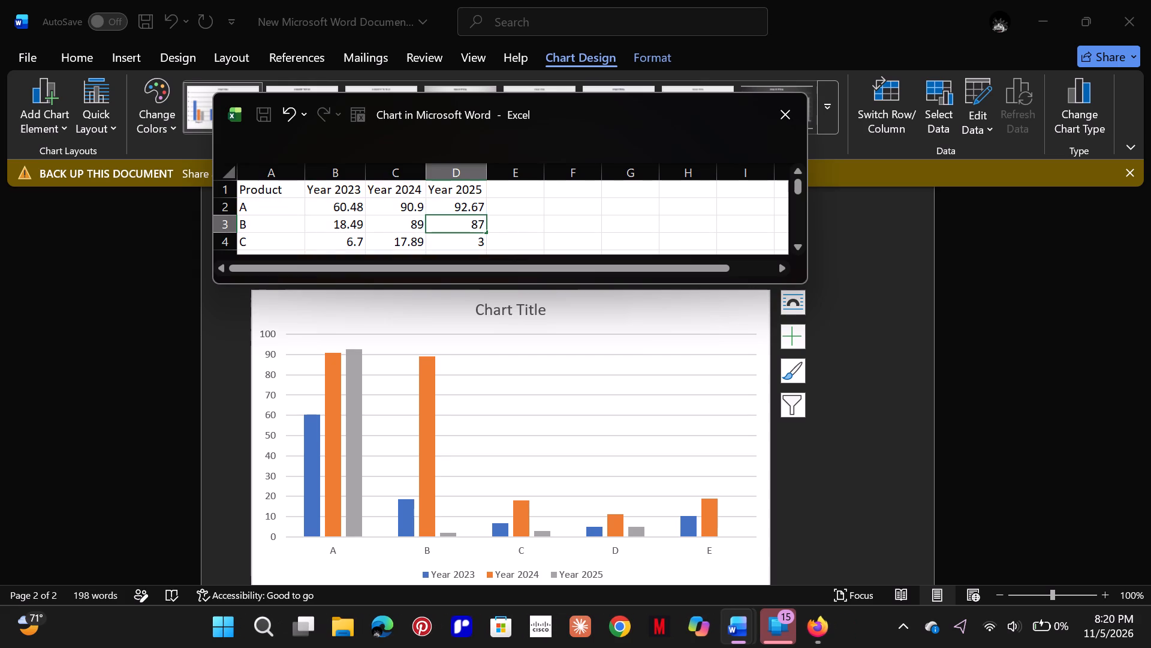
pyautogui.click(468, 238)
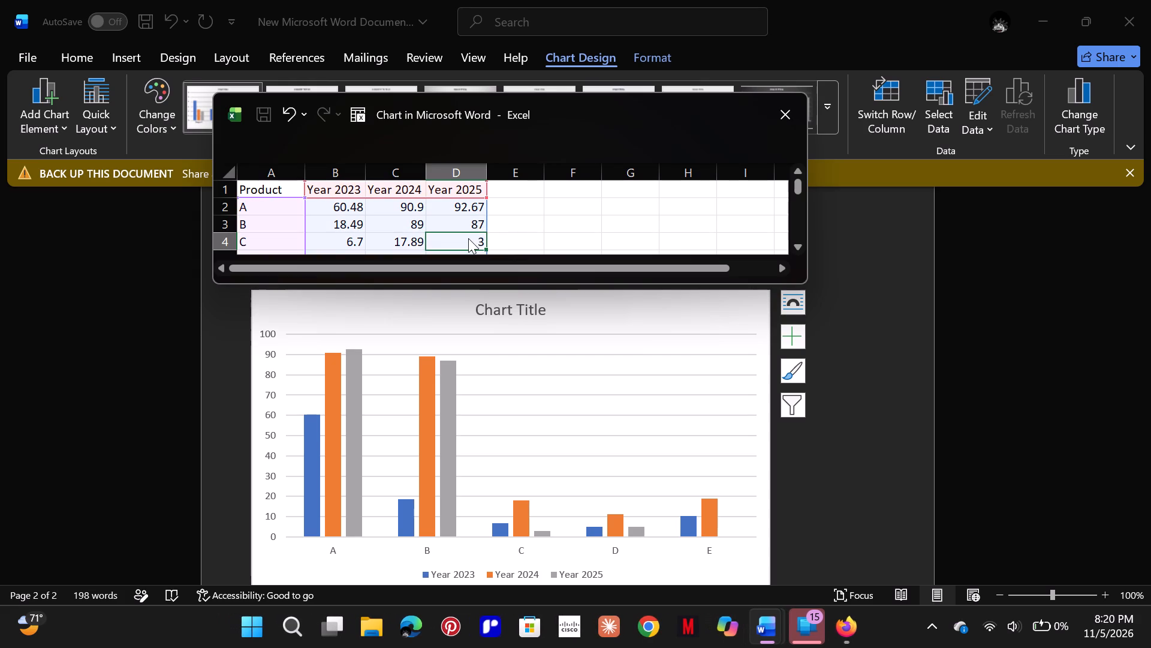
pyautogui.write('33')
# Enter the Year 2025 values 65 for product D and 47..89 for product E in the chart data.
pyautogui.scroll(-3, 475, 230)
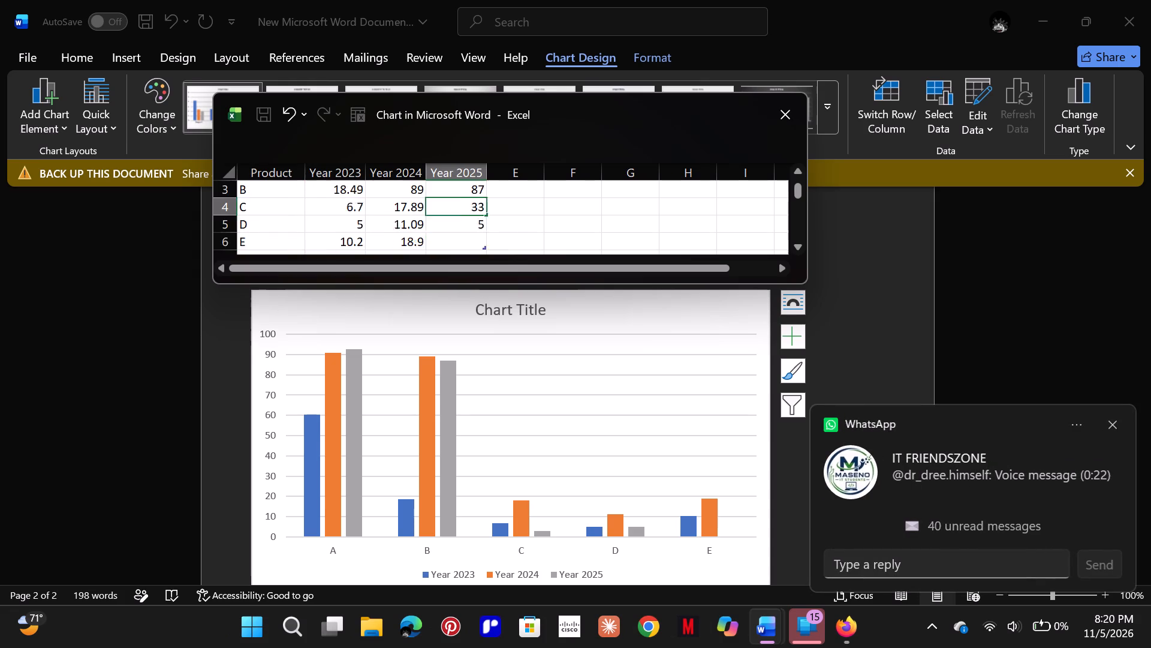
pyautogui.click(465, 212)
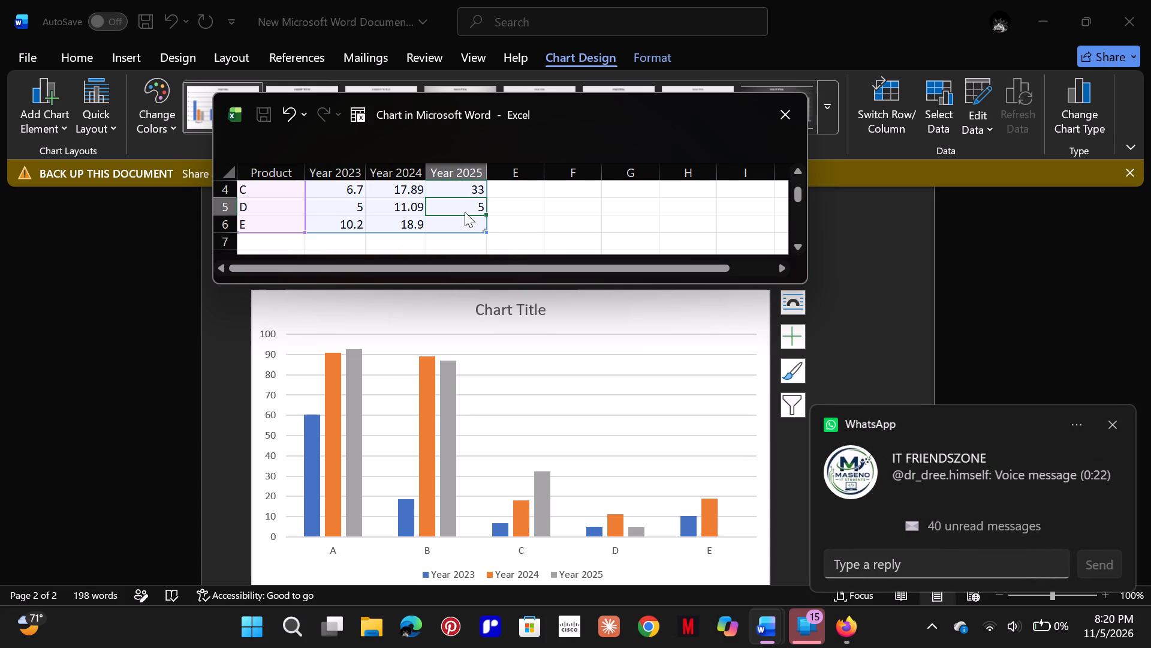
pyautogui.write('65')
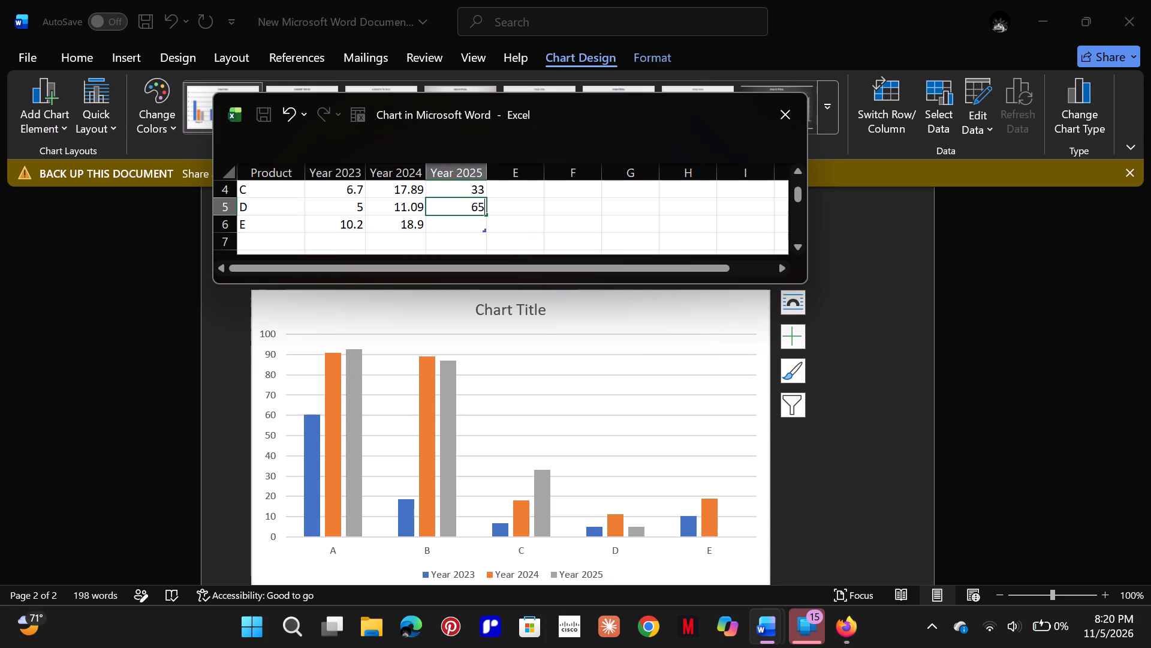
pyautogui.click(468, 224)
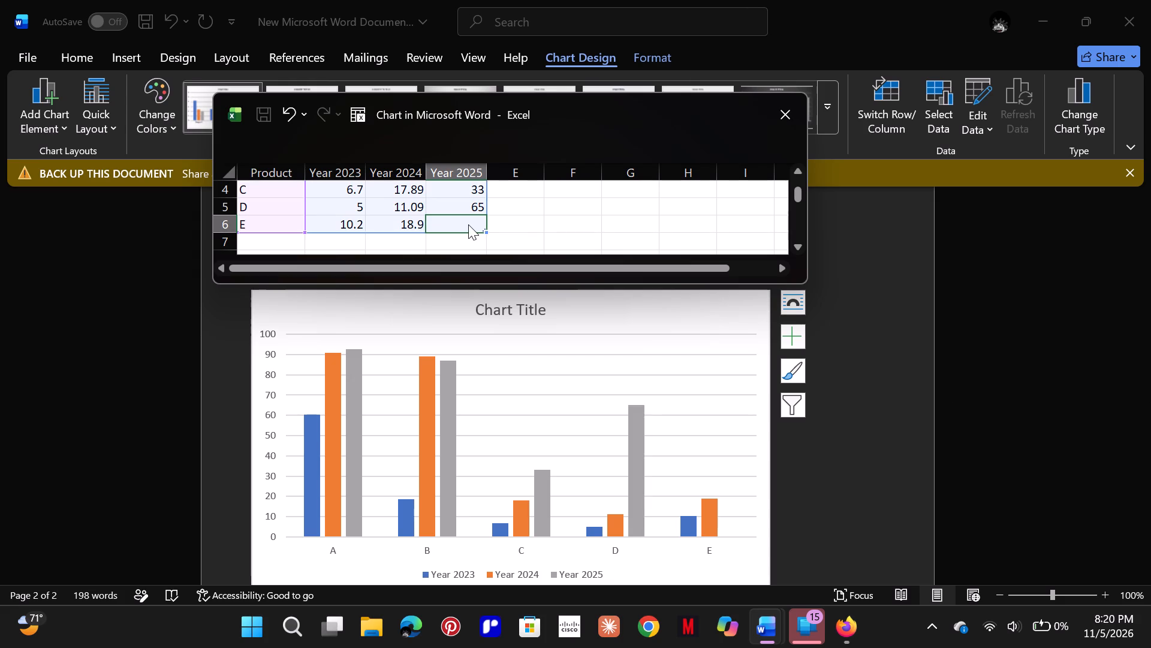
pyautogui.write('47')
pyautogui.write('..')
pyautogui.write('89')
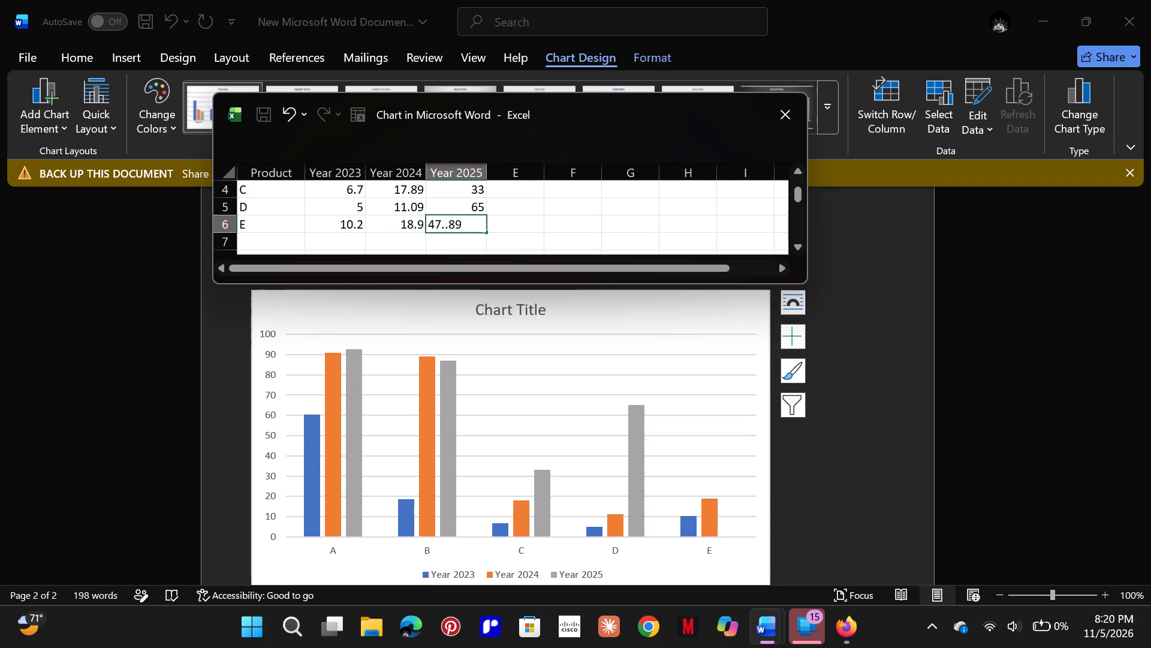
# Close the chart data sheet and return to the document.
pyautogui.scroll(-3, 474, 200)
pyautogui.scroll(-3, 624, 311)
pyautogui.scroll(7, 624, 311)
pyautogui.scroll(-20, 624, 311)
pyautogui.scroll(3, 624, 311)
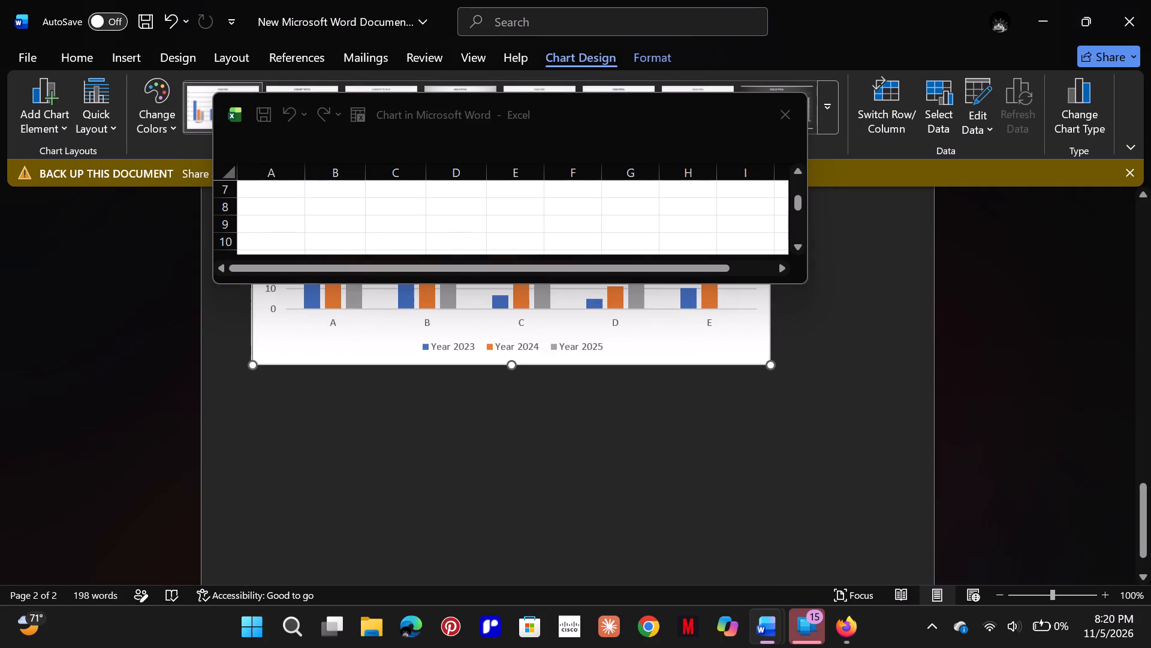
pyautogui.click(800, 119)
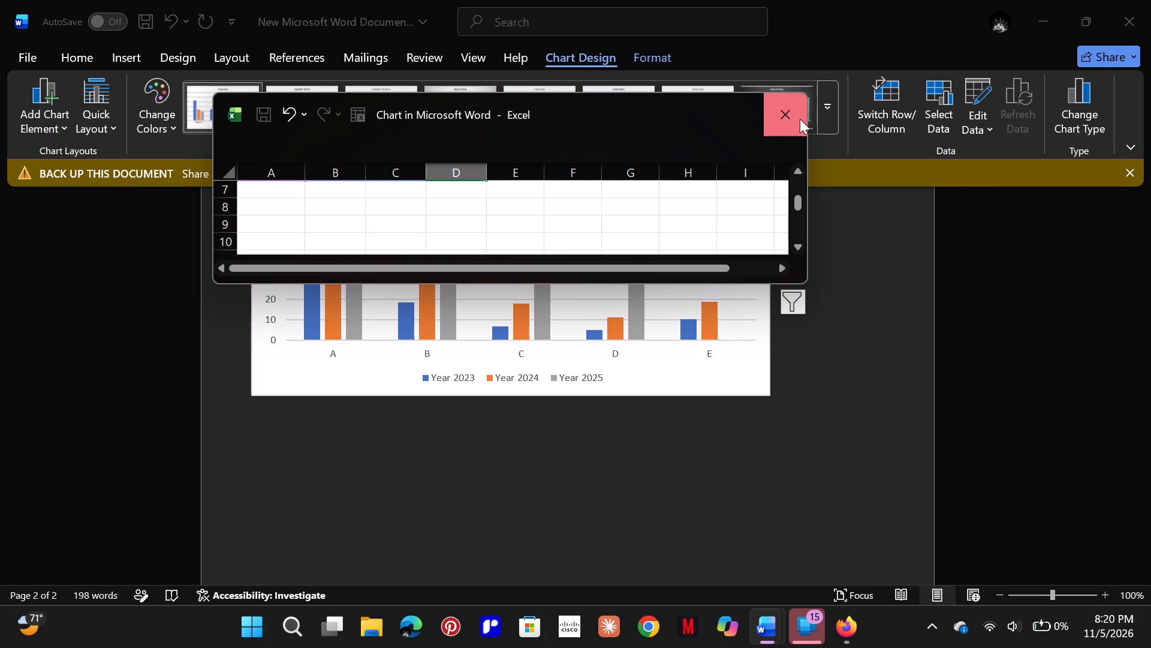
pyautogui.click(264, 111)
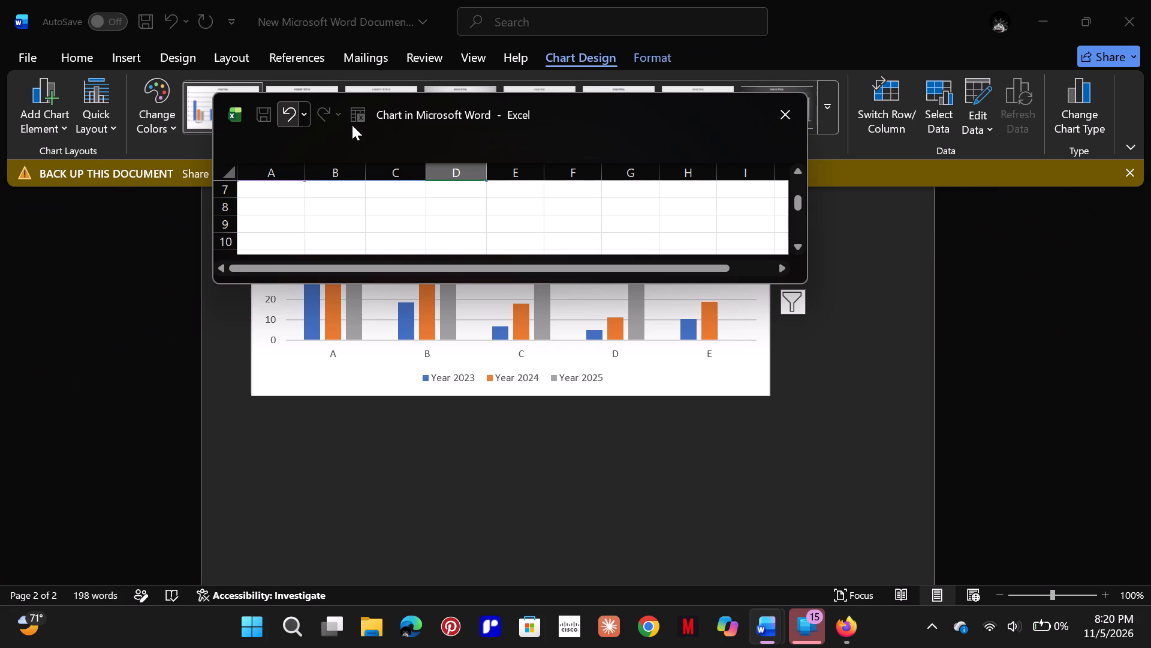
pyautogui.click(353, 118)
pyautogui.click(265, 114)
pyautogui.click(781, 112)
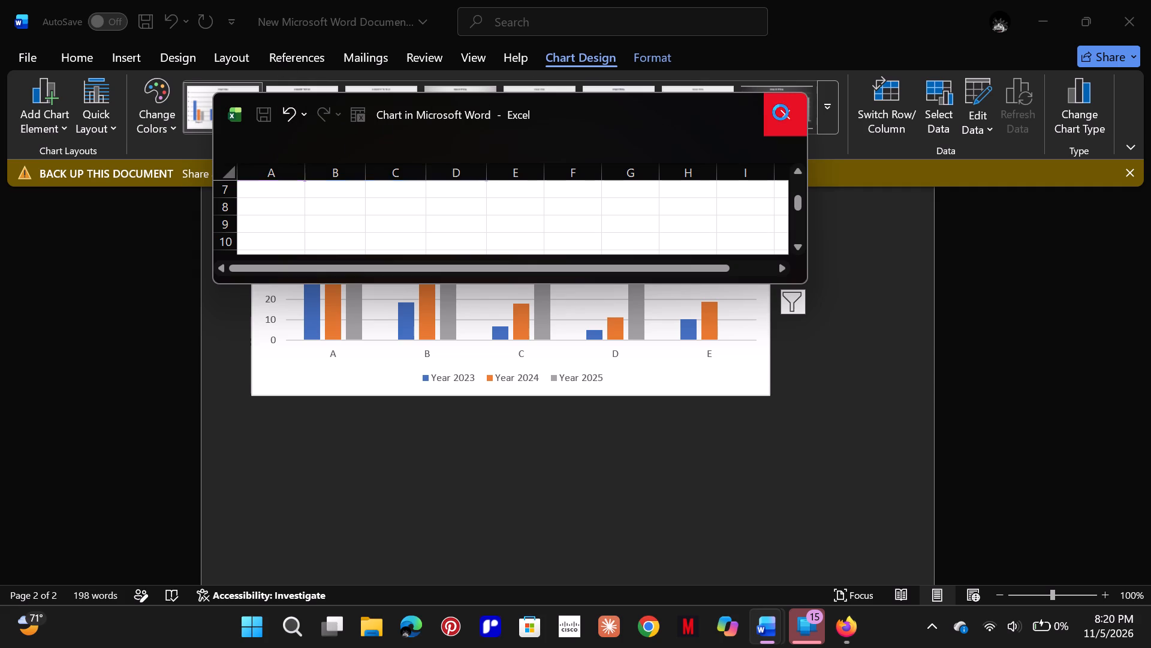
# Replace the placeholder chart title with "Market Dominance".
pyautogui.scroll(18, 746, 337)
pyautogui.scroll(-3, 746, 337)
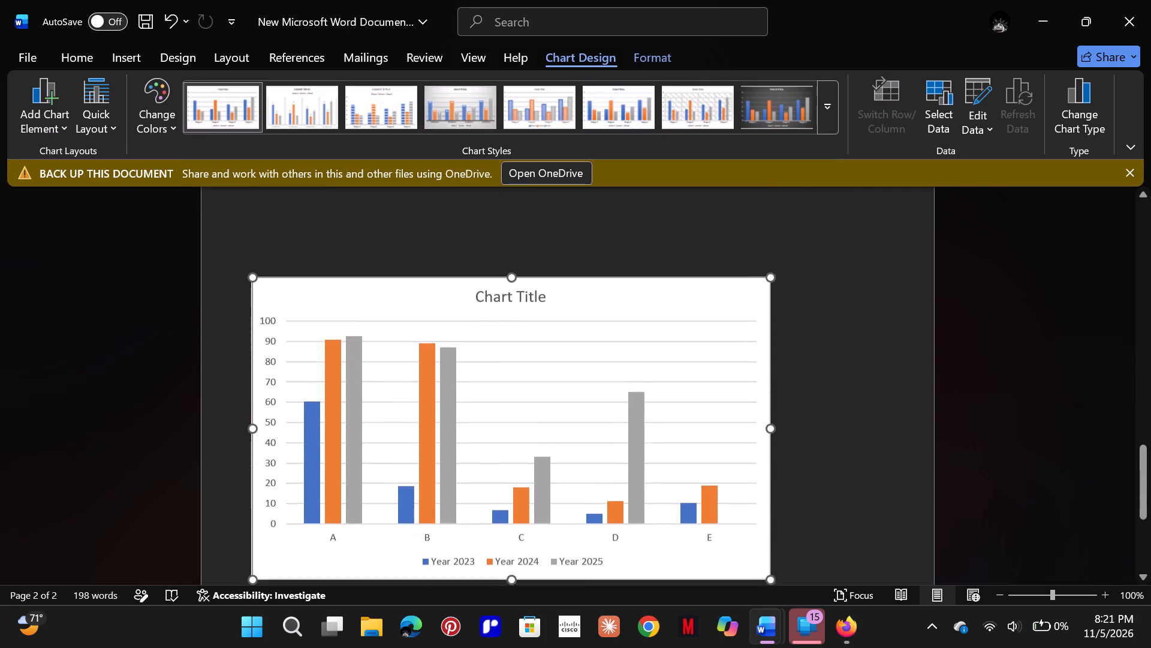
pyautogui.scroll(-3, 746, 337)
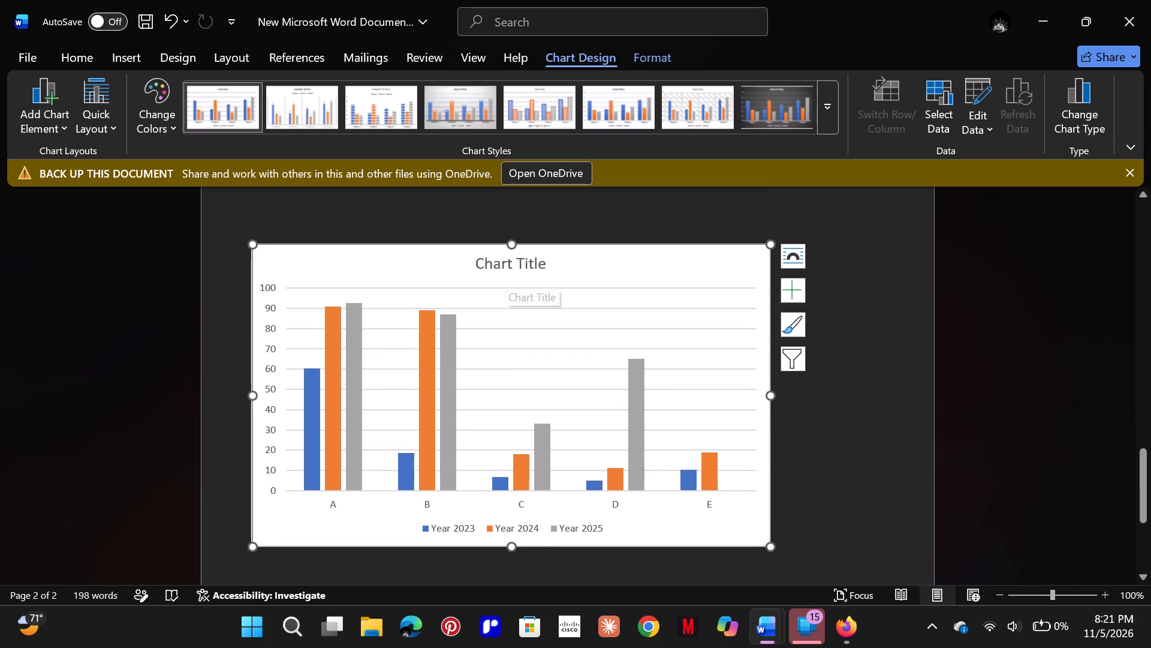
pyautogui.click(505, 271)
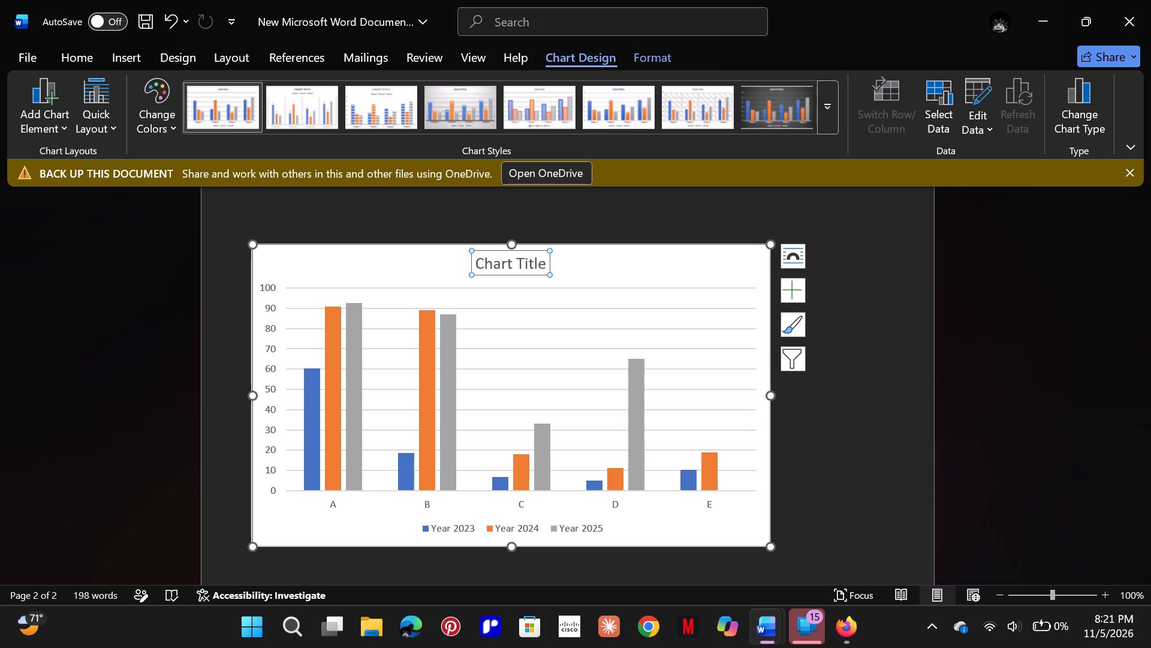
pyautogui.press('m')
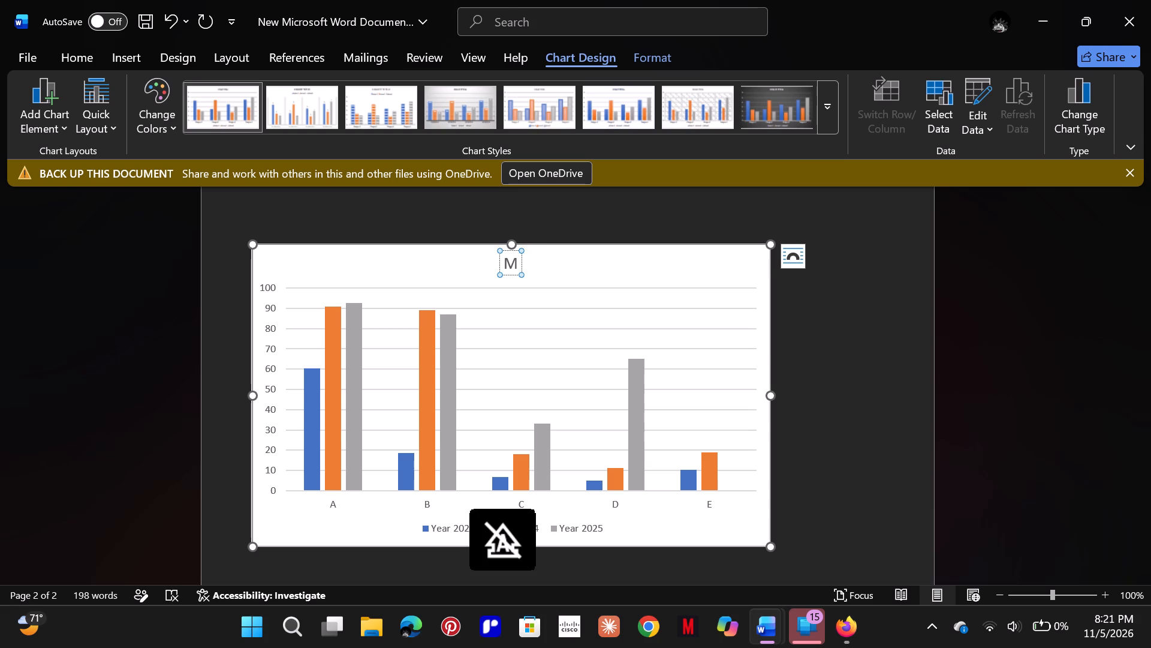
pyautogui.write('Ar')
pyautogui.press('BackSpace')
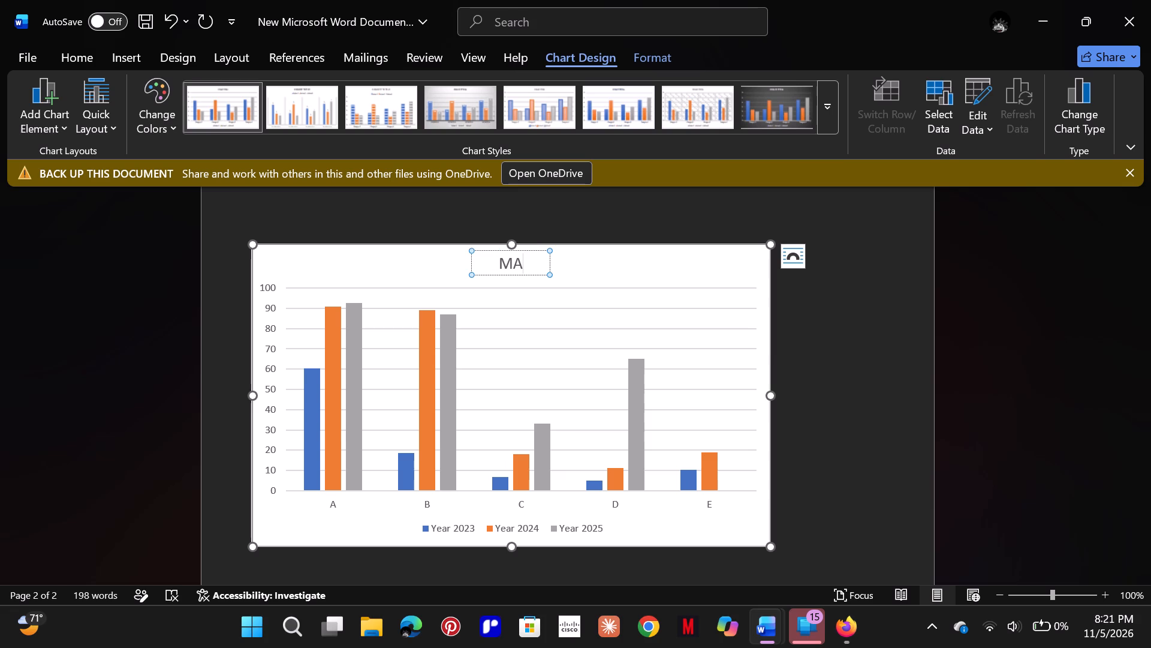
pyautogui.press('BackSpace')
pyautogui.write('ar')
pyautogui.write('ket')
pyautogui.press('space')
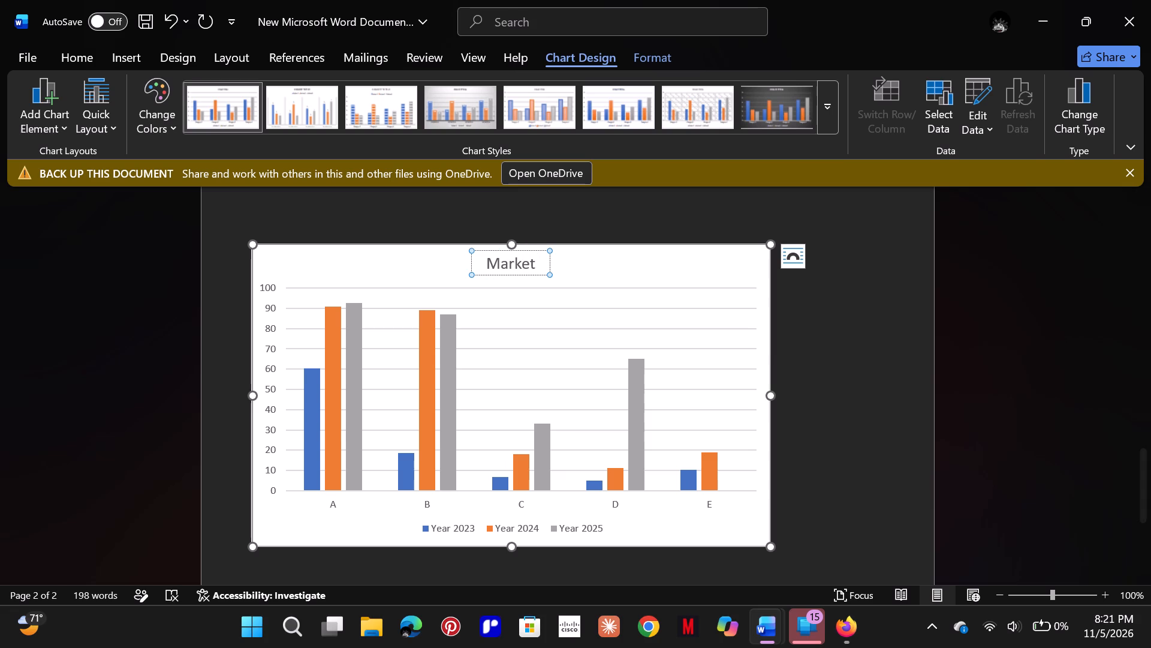
pyautogui.write('Dominan')
pyautogui.write('ce')
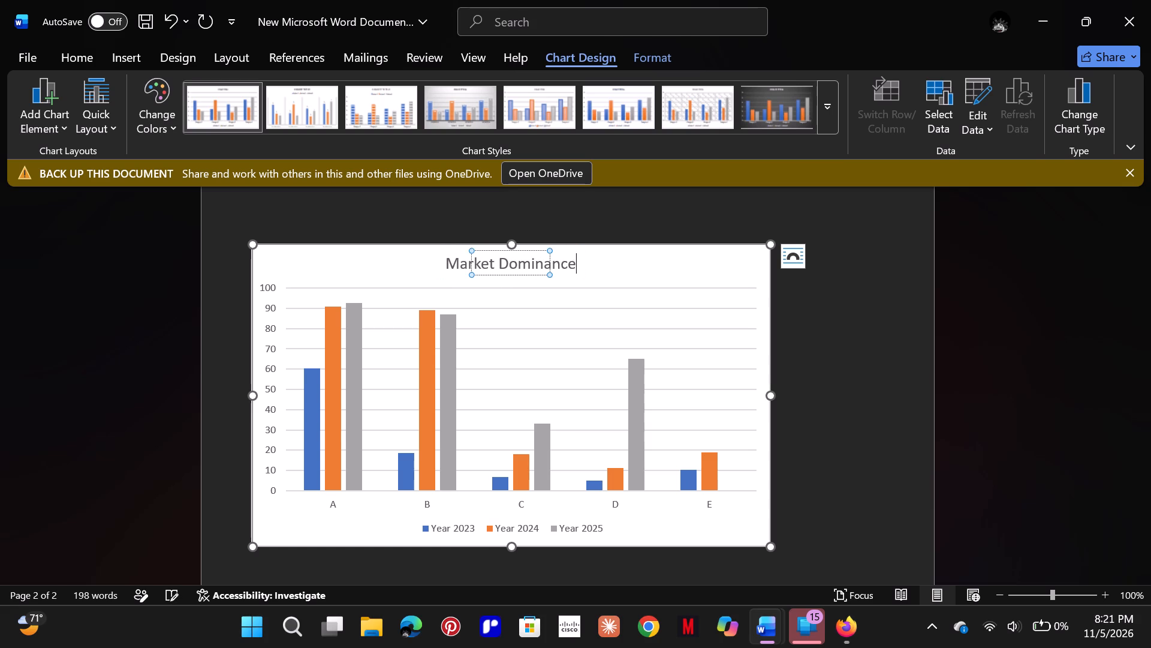
pyautogui.click(549, 271)
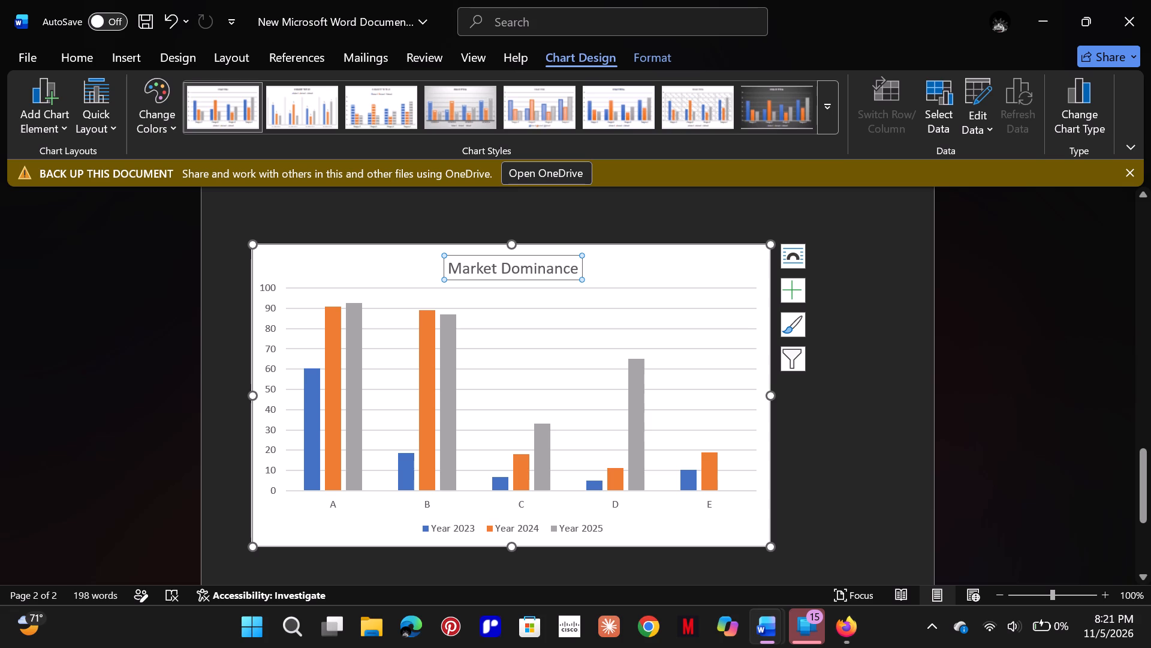
pyautogui.click(601, 271)
# Shift the plot area up and slightly to the right inside the chart frame, over the Market Dominance title.
pyautogui.scroll(20, 513, 291)
pyautogui.scroll(20, 513, 291)
pyautogui.scroll(20, 513, 291)
pyautogui.scroll(-20, 513, 291)
pyautogui.scroll(-20, 513, 291)
pyautogui.scroll(-7, 513, 291)
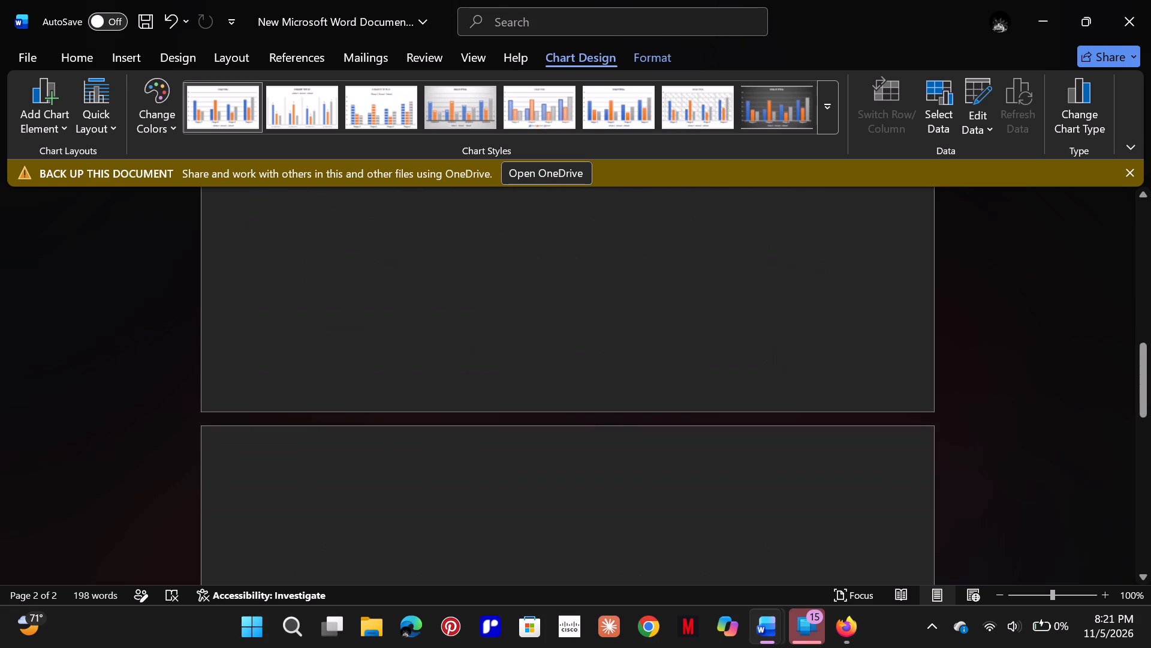
pyautogui.scroll(-20, 513, 291)
pyautogui.scroll(-7, 513, 291)
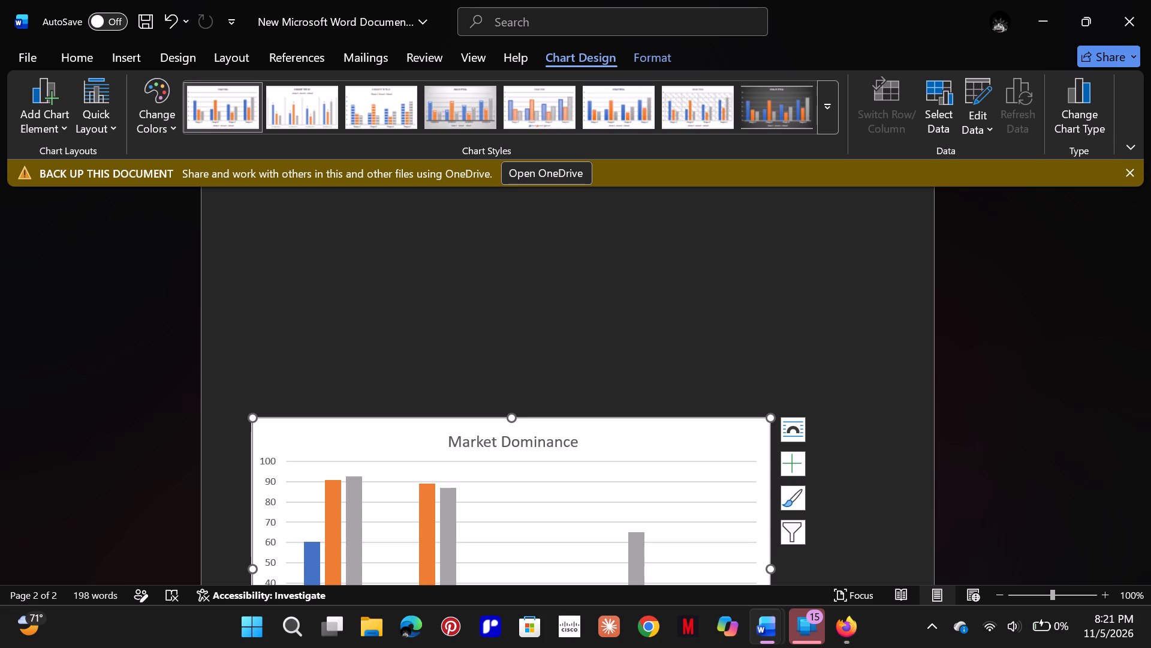
pyautogui.scroll(20, 523, 284)
pyautogui.scroll(19, 523, 284)
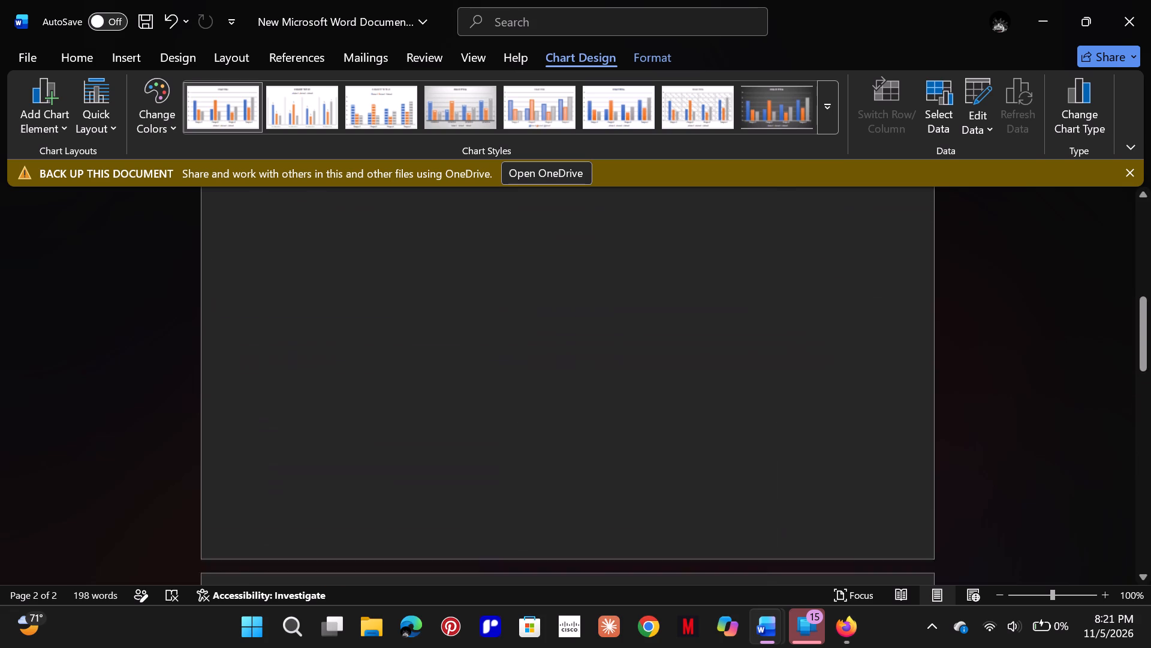
pyautogui.scroll(20, 523, 284)
pyautogui.scroll(4, 523, 284)
pyautogui.scroll(-20, 523, 284)
pyautogui.scroll(-17, 523, 284)
pyautogui.scroll(-7, 527, 270)
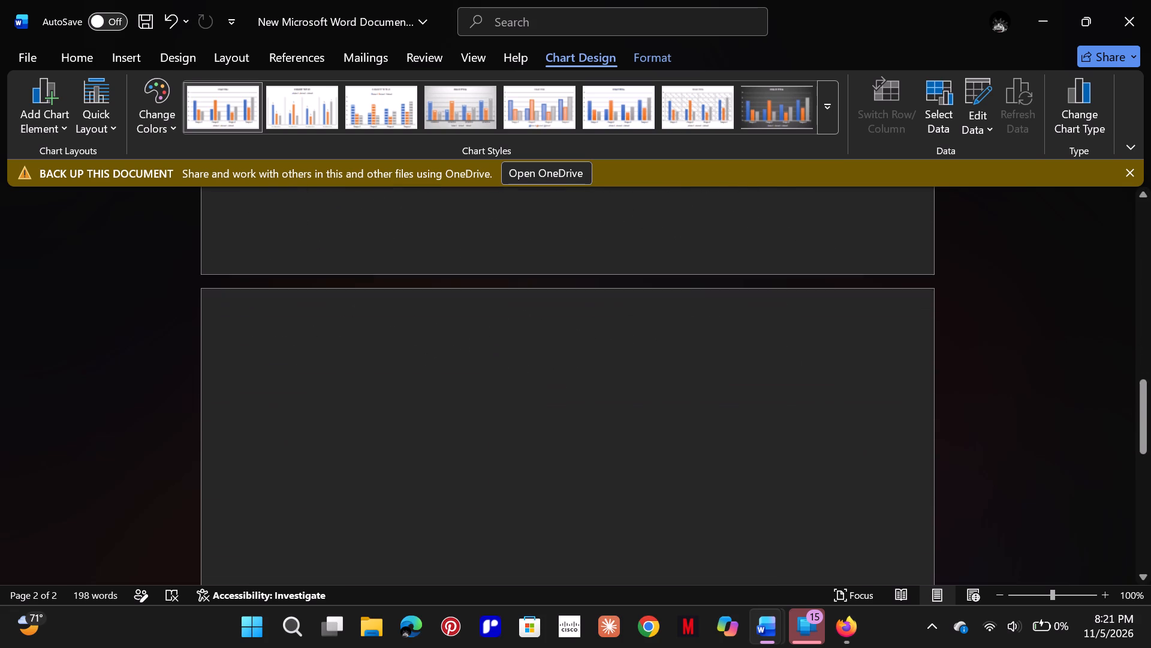
pyautogui.scroll(-19, 527, 270)
pyautogui.moveTo(484, 511); pyautogui.dragTo(512, 324)
pyautogui.scroll(10, 512, 324)
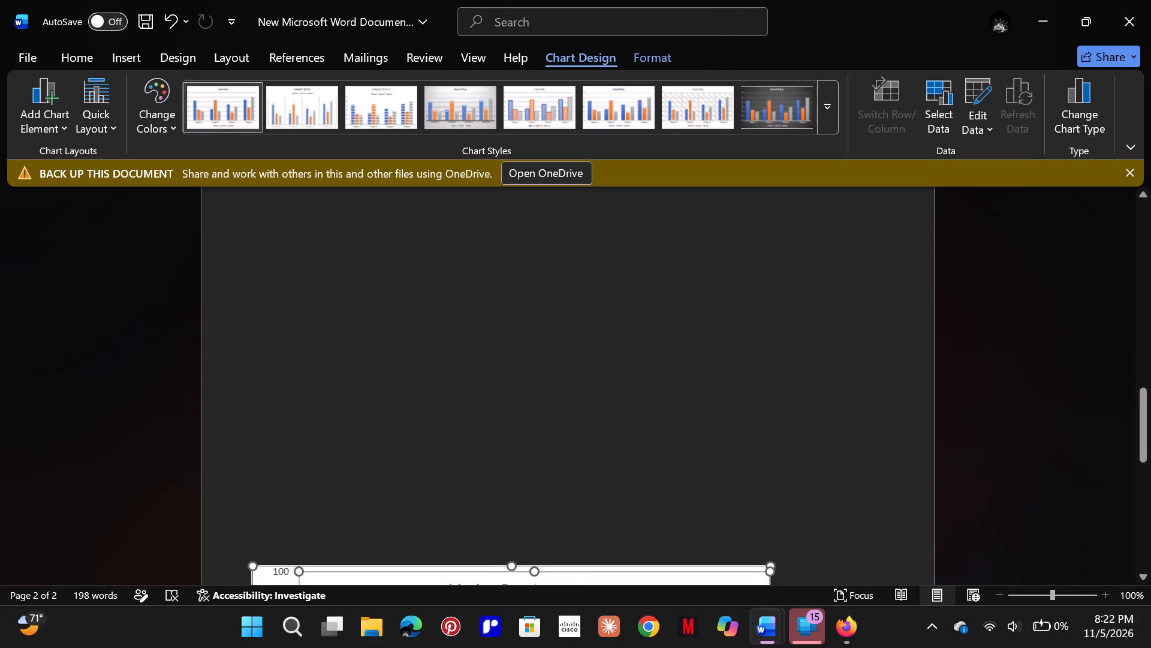
pyautogui.scroll(15, 512, 324)
pyautogui.scroll(8, 512, 324)
pyautogui.click(512, 324)
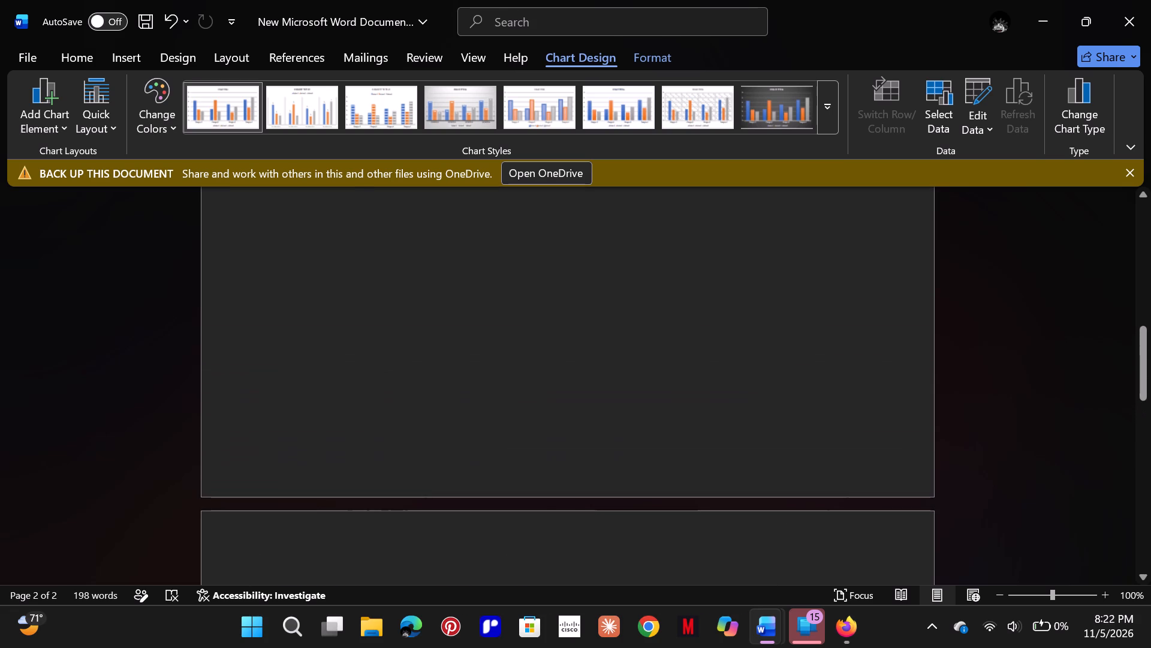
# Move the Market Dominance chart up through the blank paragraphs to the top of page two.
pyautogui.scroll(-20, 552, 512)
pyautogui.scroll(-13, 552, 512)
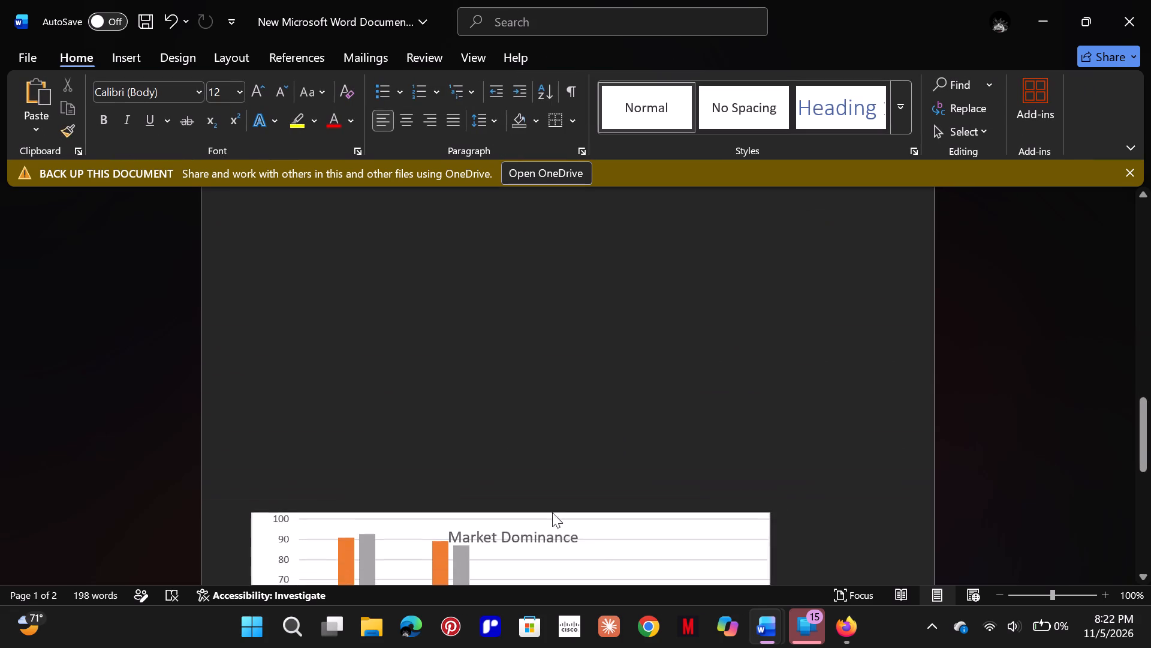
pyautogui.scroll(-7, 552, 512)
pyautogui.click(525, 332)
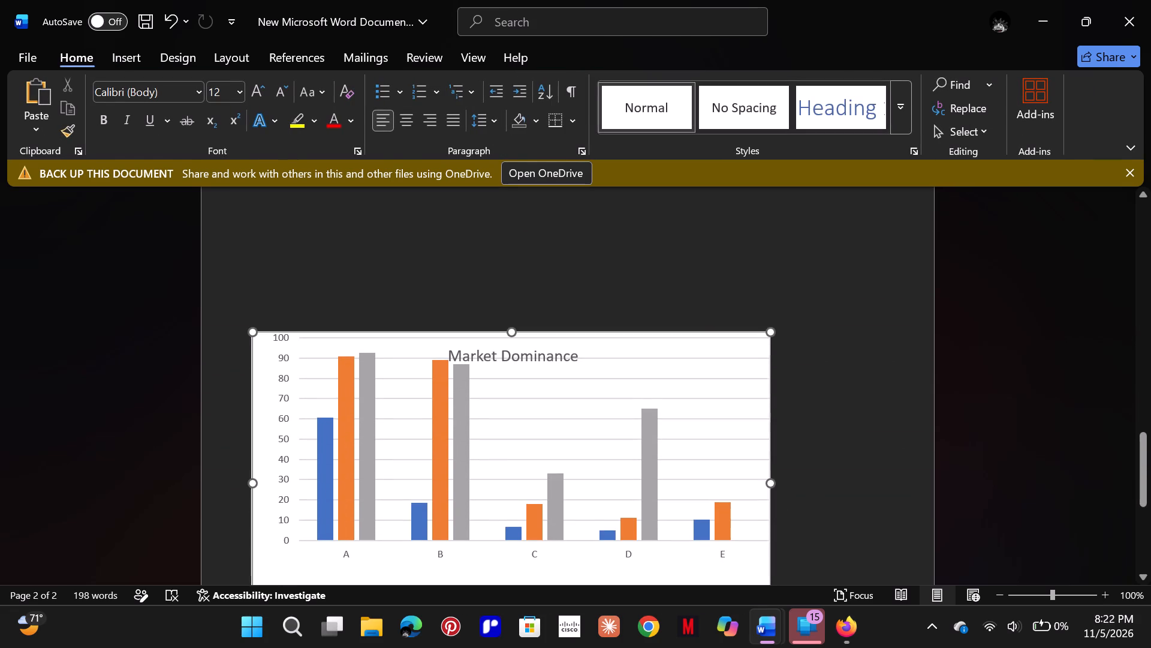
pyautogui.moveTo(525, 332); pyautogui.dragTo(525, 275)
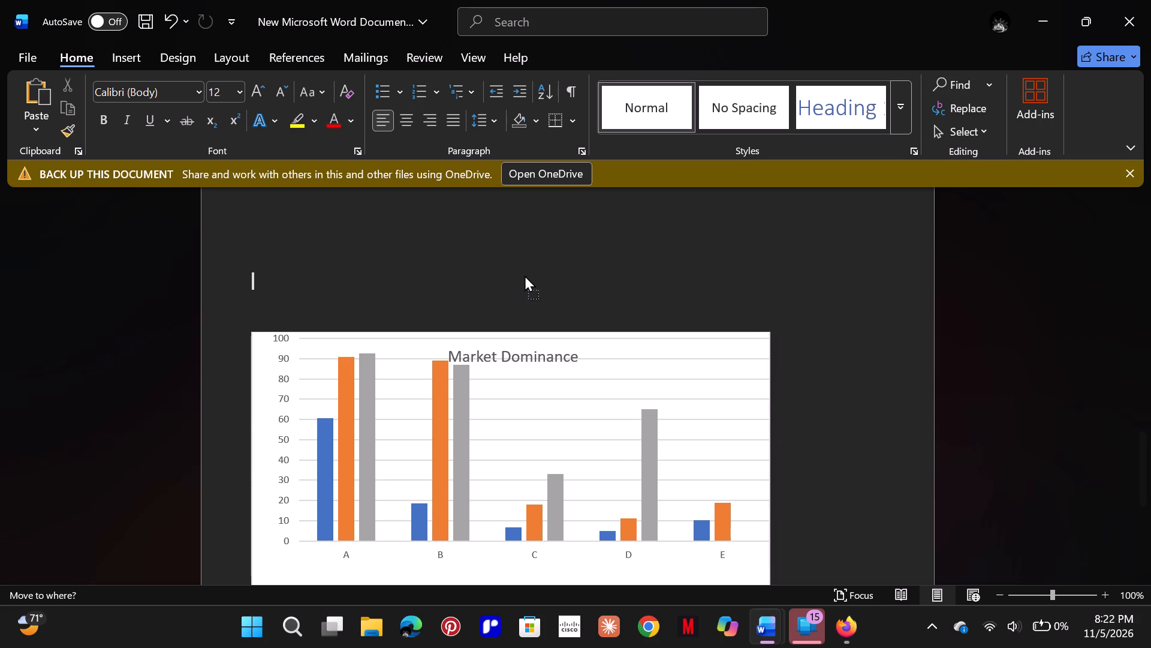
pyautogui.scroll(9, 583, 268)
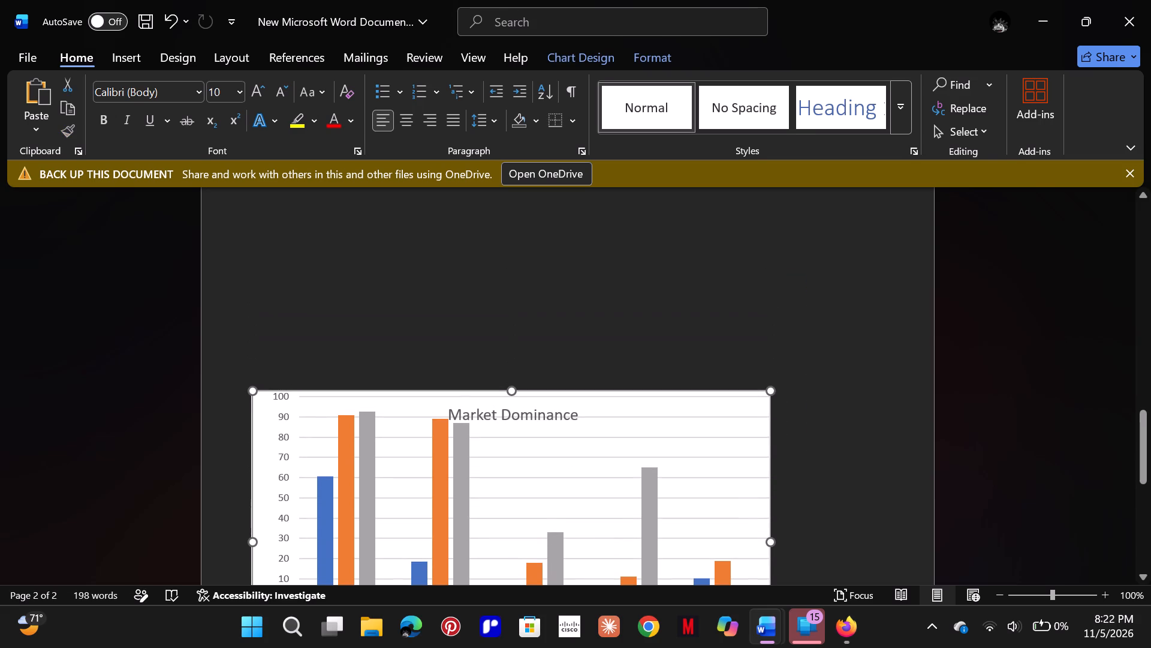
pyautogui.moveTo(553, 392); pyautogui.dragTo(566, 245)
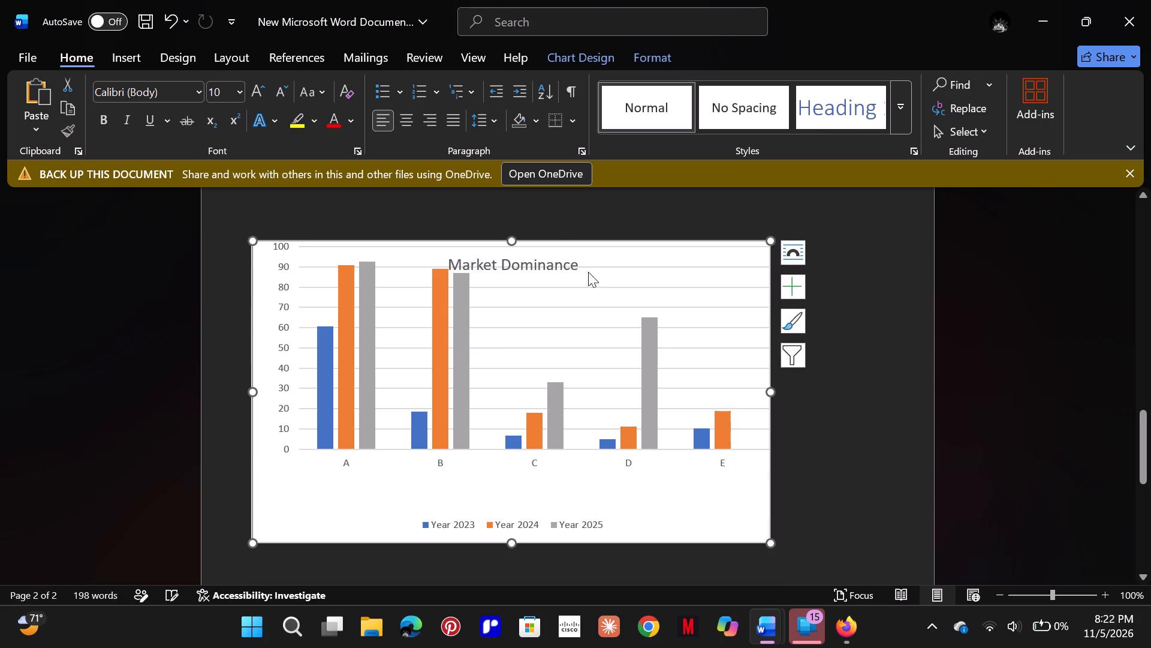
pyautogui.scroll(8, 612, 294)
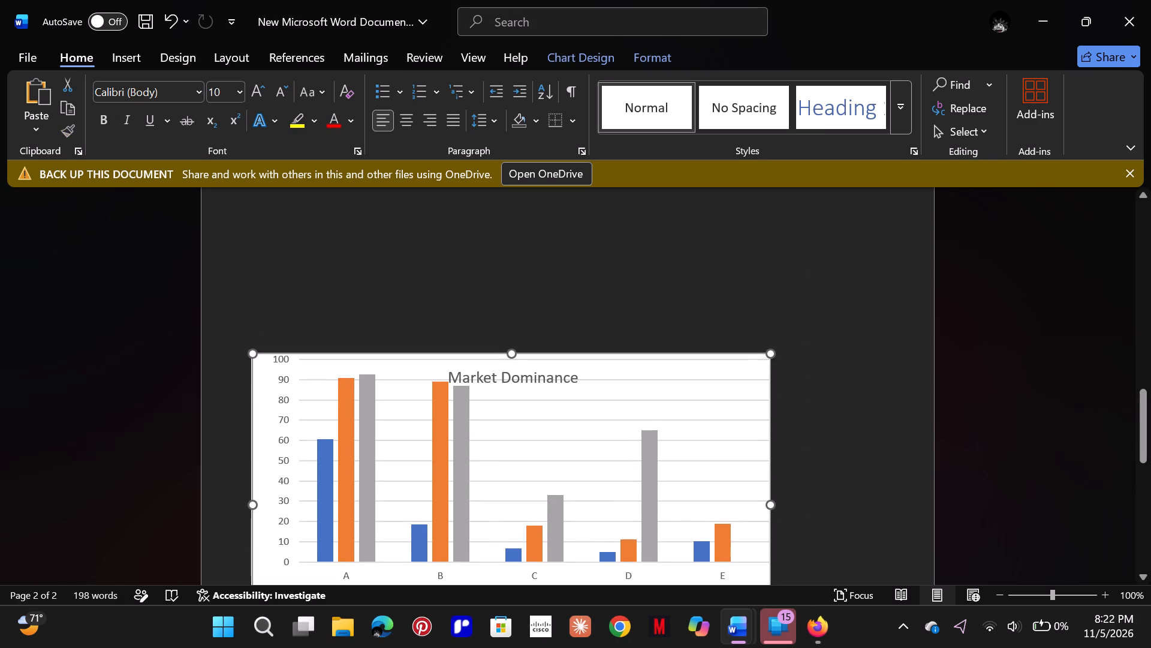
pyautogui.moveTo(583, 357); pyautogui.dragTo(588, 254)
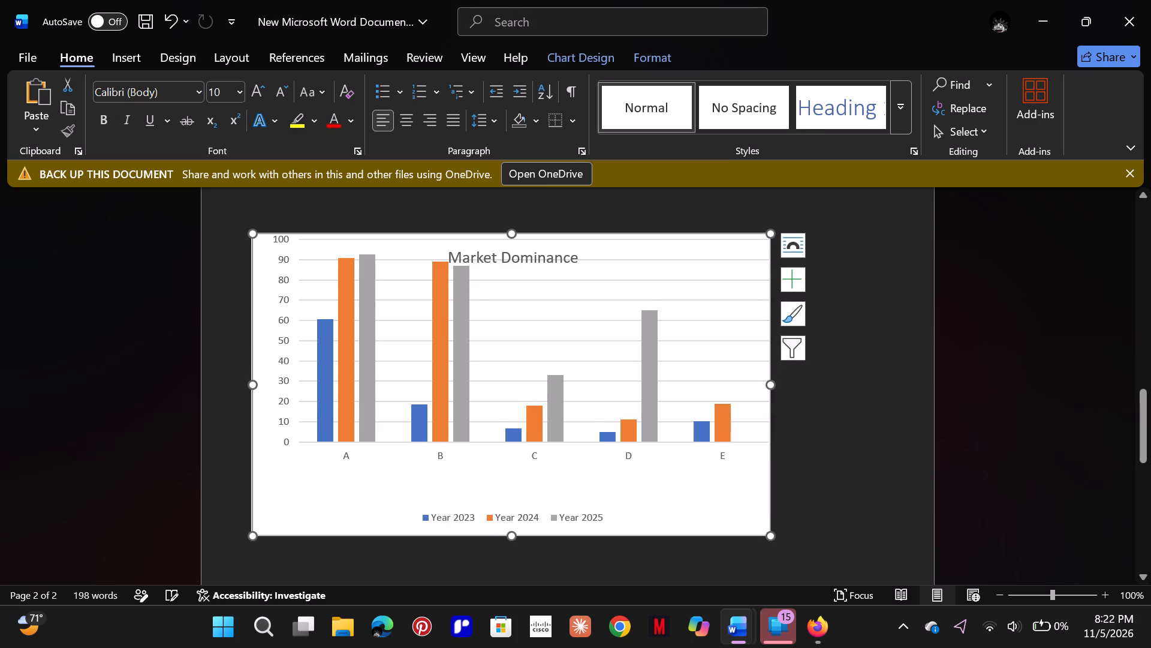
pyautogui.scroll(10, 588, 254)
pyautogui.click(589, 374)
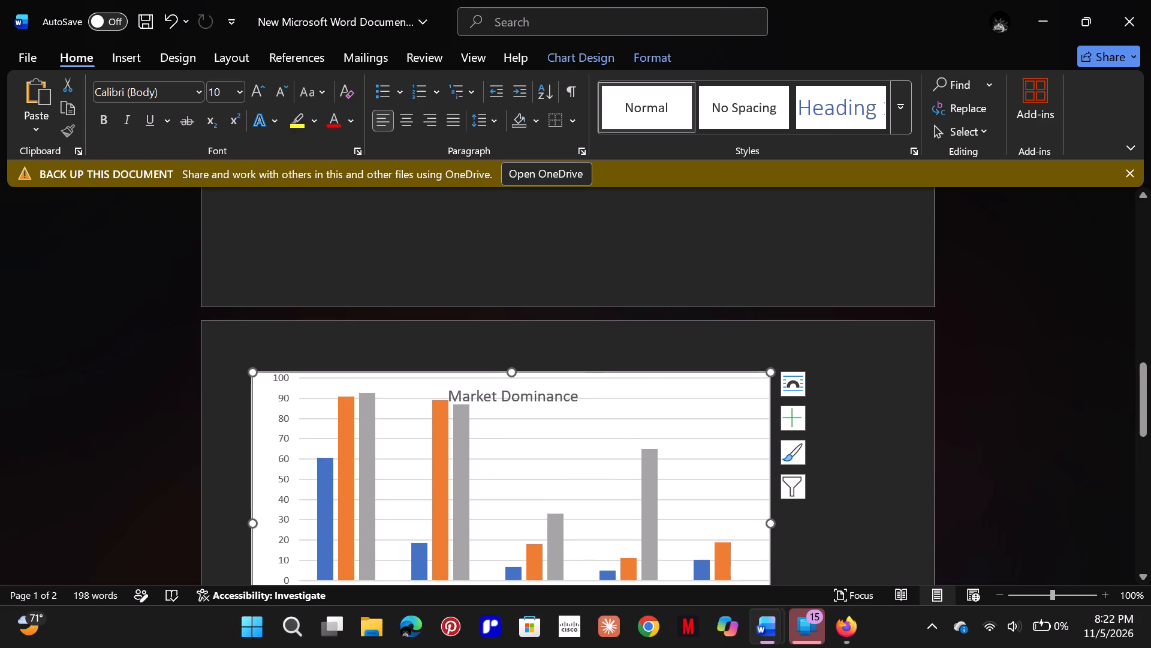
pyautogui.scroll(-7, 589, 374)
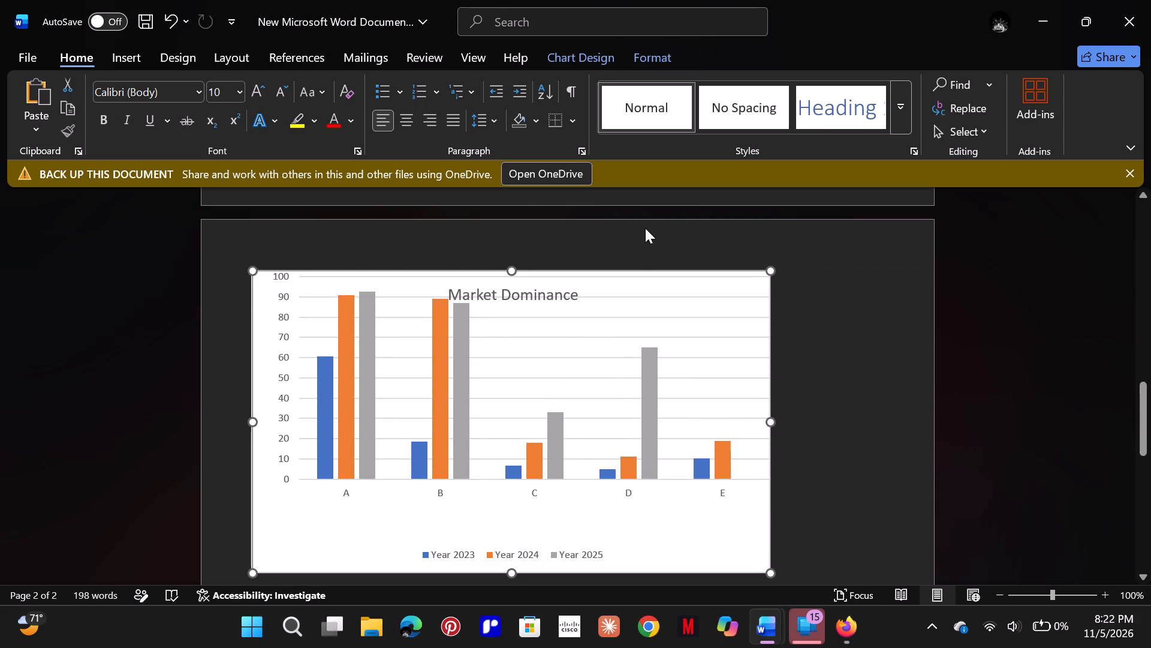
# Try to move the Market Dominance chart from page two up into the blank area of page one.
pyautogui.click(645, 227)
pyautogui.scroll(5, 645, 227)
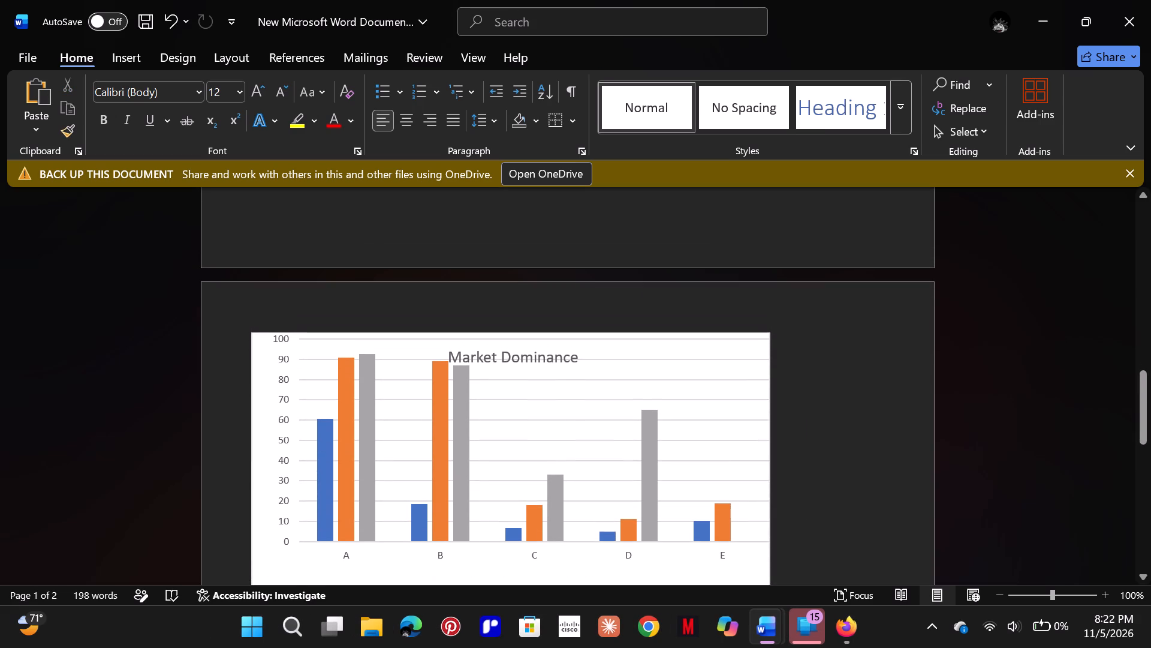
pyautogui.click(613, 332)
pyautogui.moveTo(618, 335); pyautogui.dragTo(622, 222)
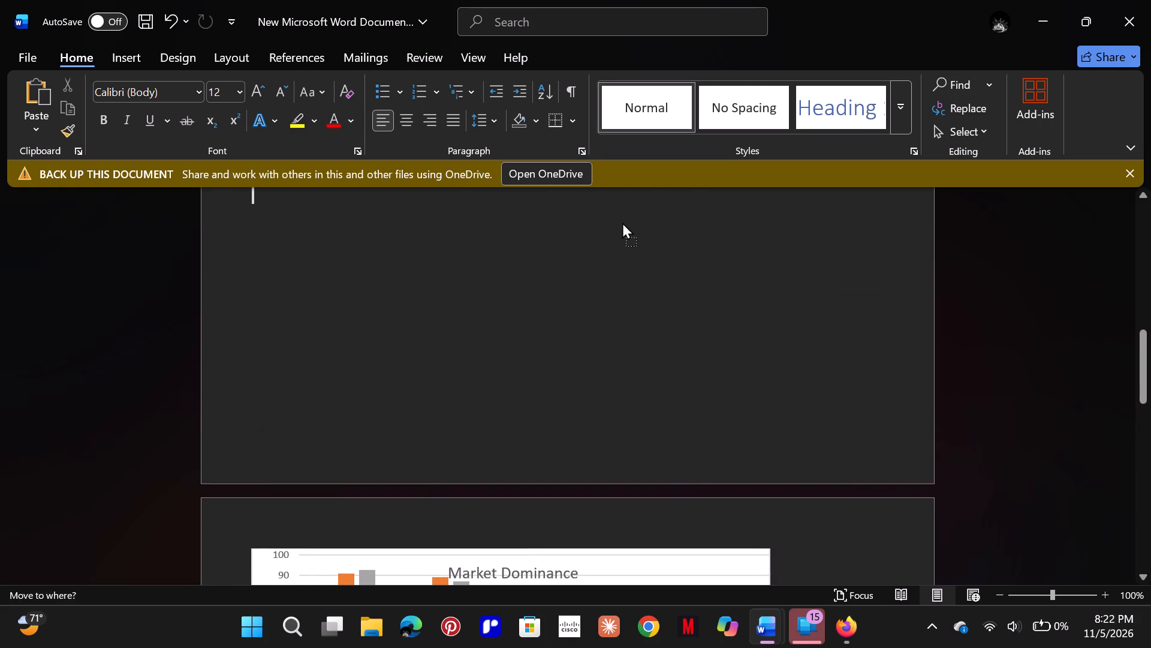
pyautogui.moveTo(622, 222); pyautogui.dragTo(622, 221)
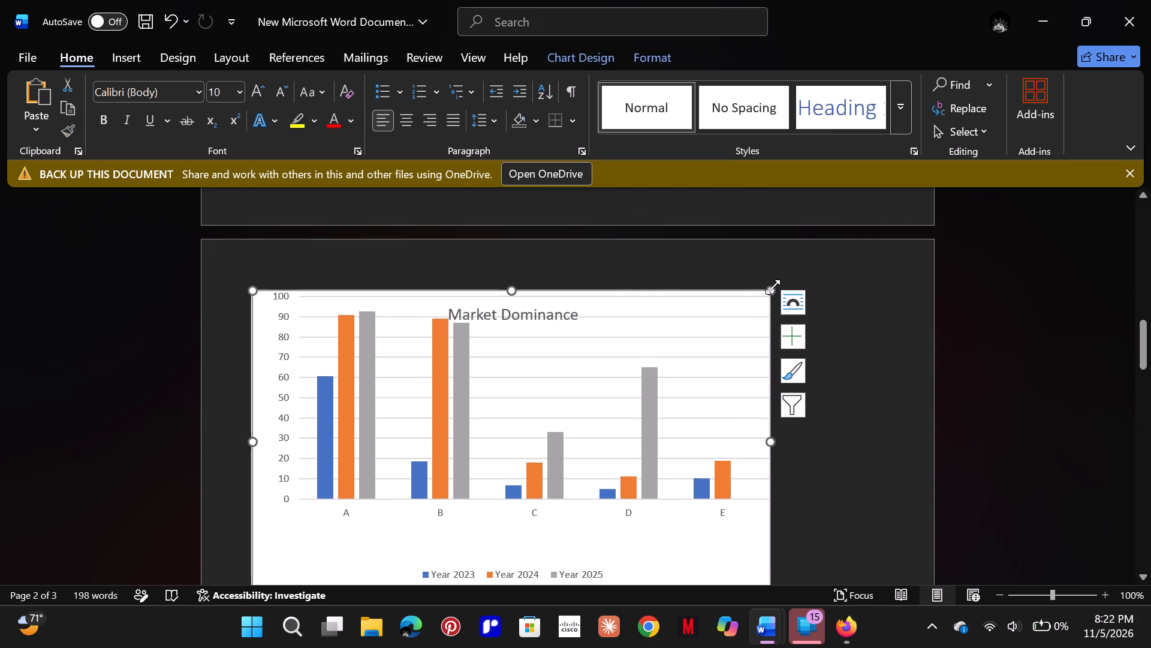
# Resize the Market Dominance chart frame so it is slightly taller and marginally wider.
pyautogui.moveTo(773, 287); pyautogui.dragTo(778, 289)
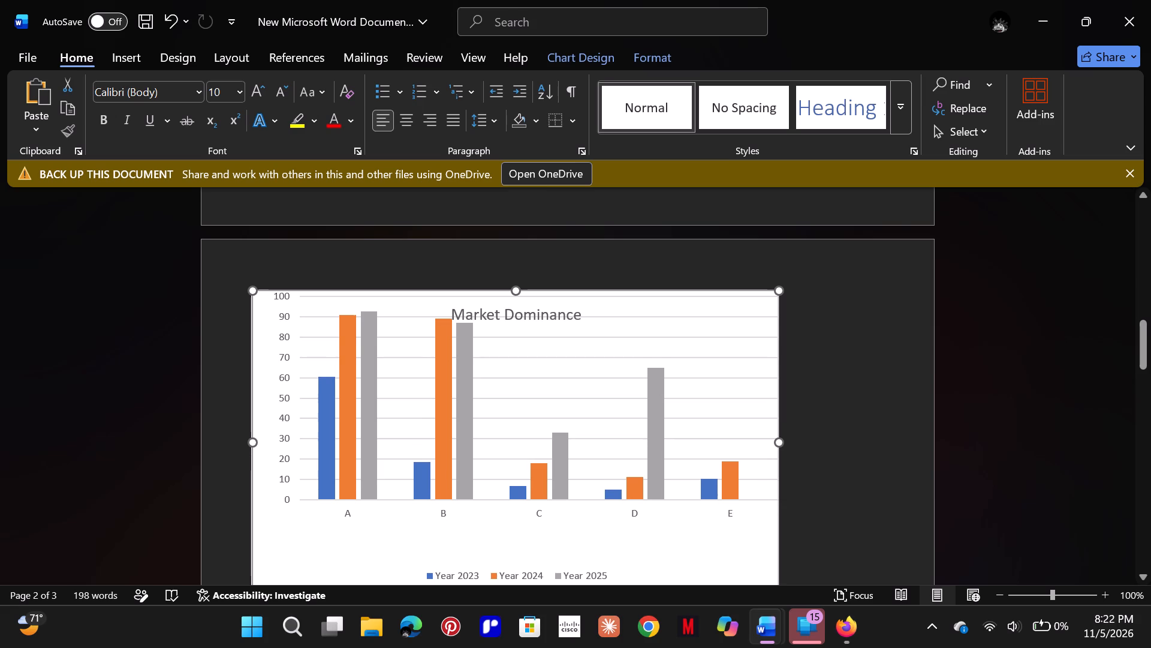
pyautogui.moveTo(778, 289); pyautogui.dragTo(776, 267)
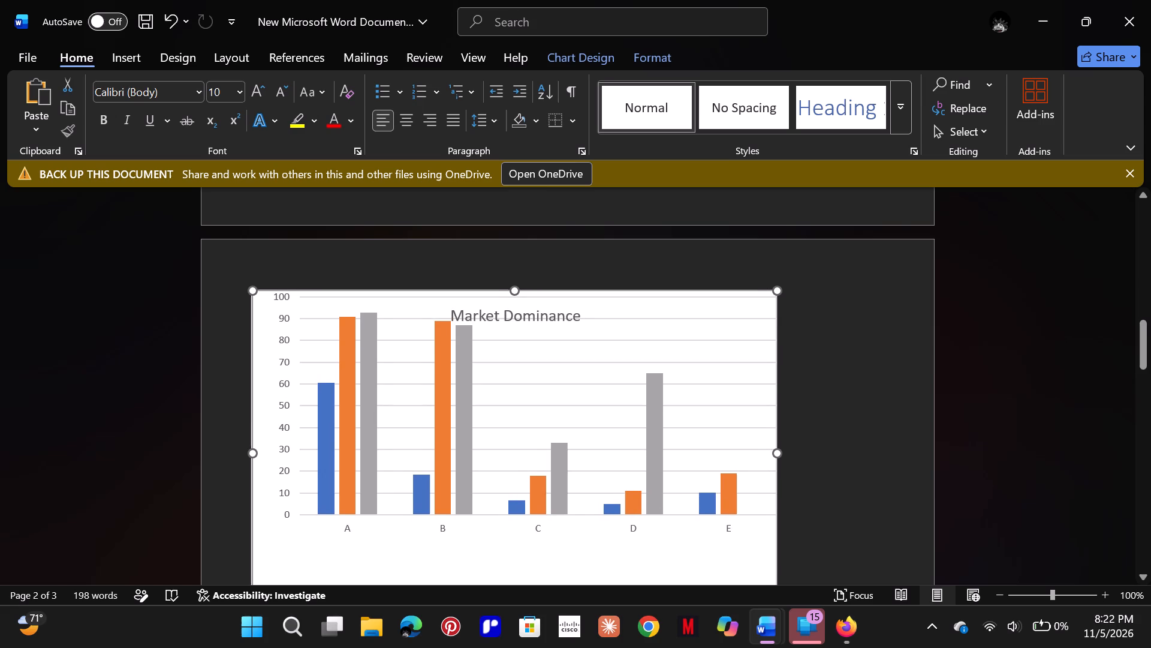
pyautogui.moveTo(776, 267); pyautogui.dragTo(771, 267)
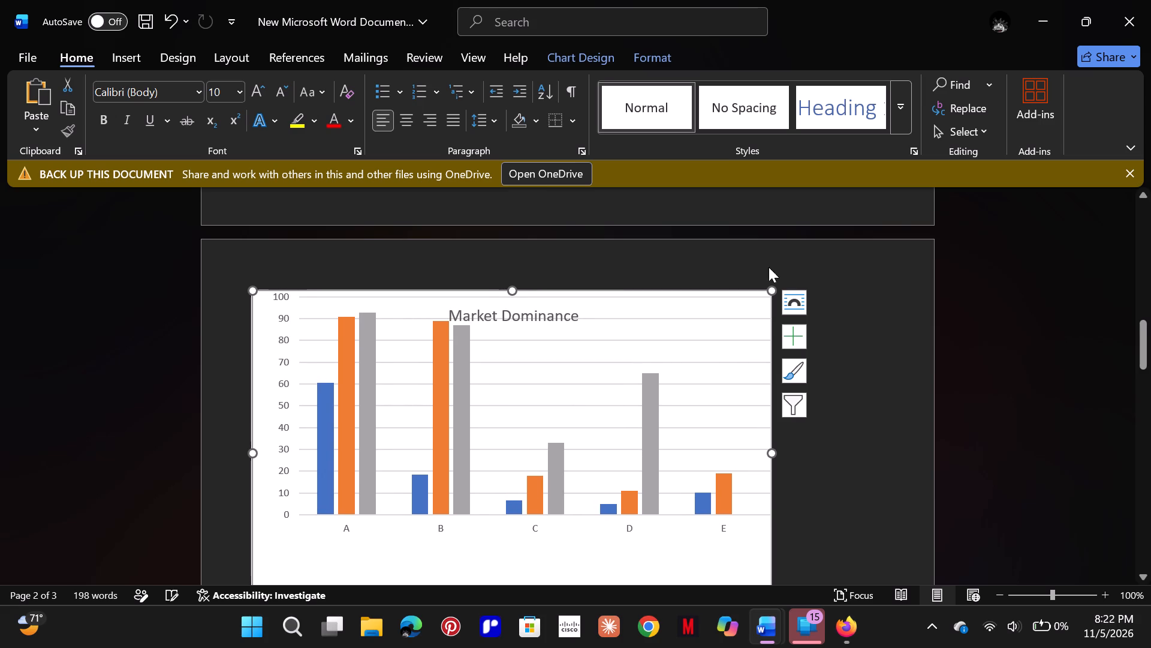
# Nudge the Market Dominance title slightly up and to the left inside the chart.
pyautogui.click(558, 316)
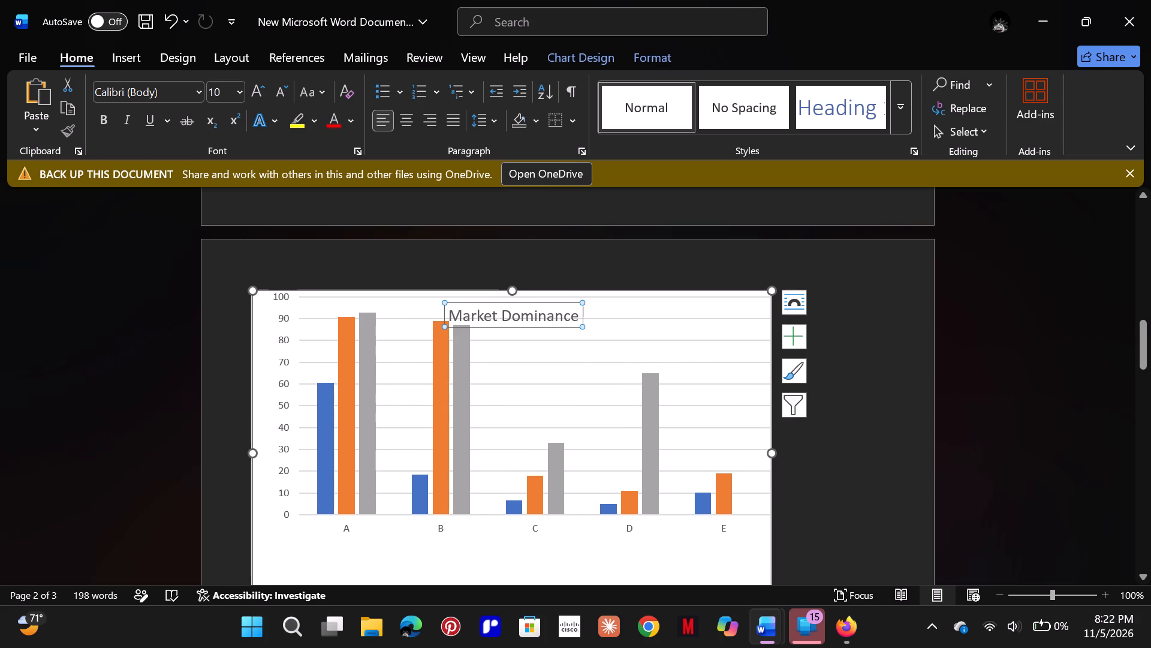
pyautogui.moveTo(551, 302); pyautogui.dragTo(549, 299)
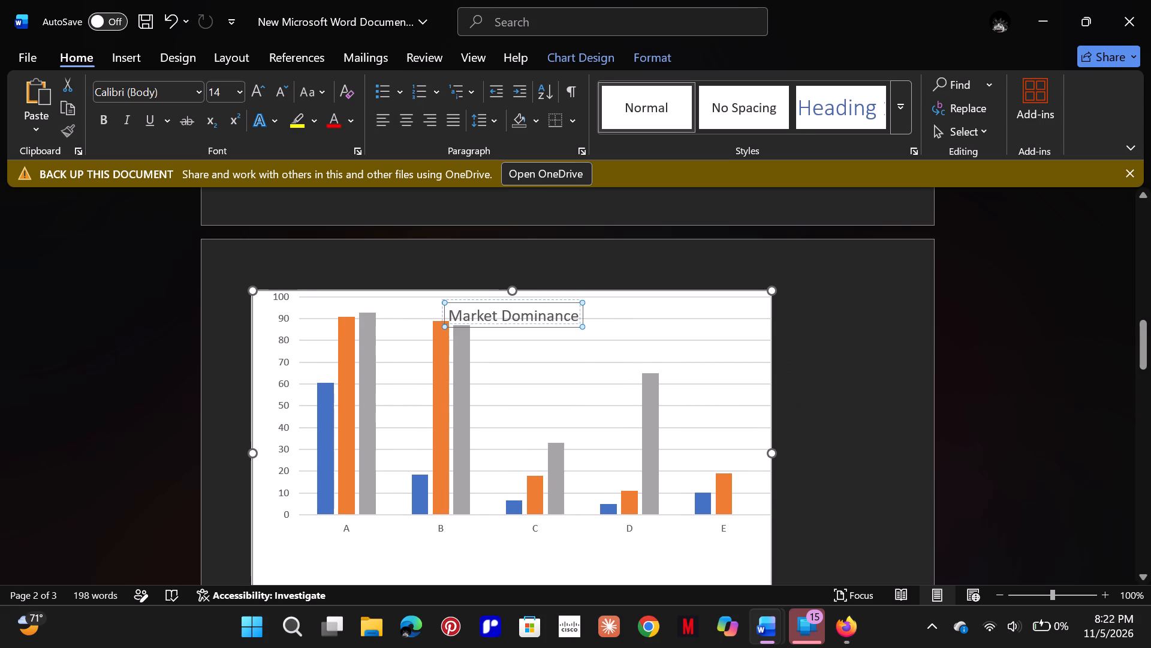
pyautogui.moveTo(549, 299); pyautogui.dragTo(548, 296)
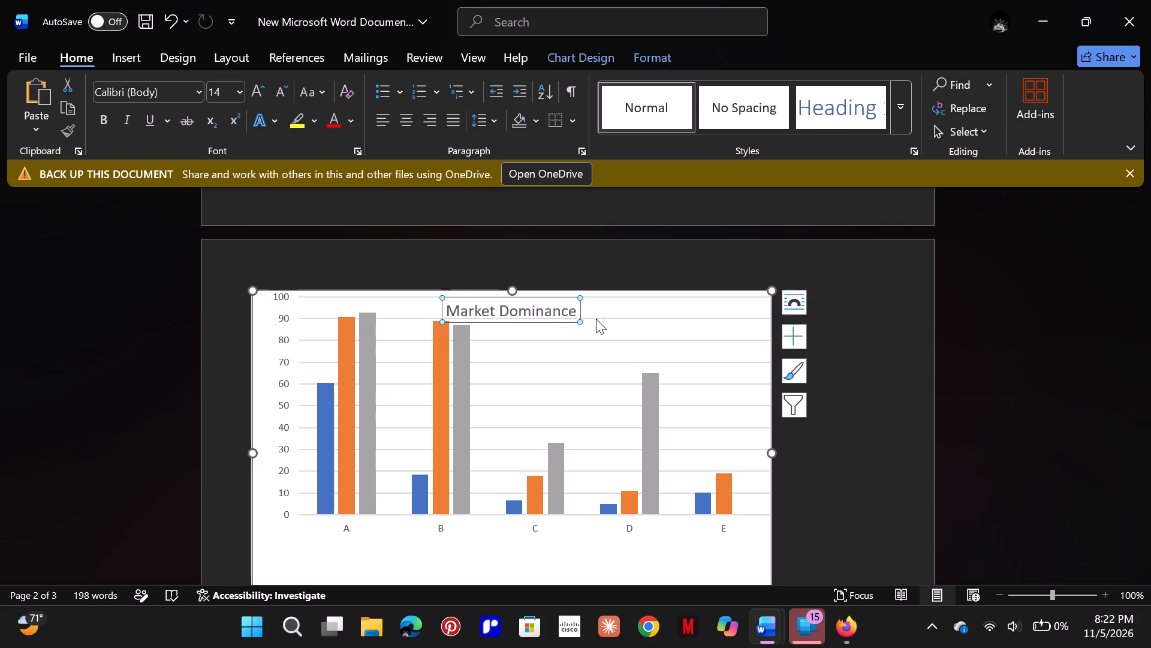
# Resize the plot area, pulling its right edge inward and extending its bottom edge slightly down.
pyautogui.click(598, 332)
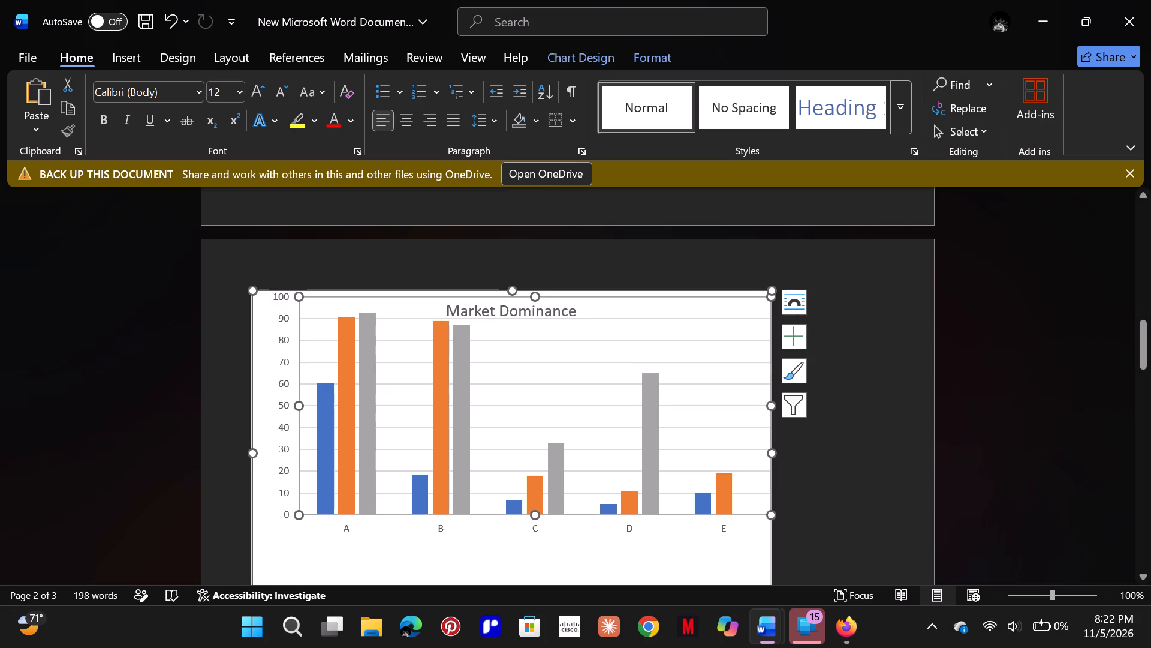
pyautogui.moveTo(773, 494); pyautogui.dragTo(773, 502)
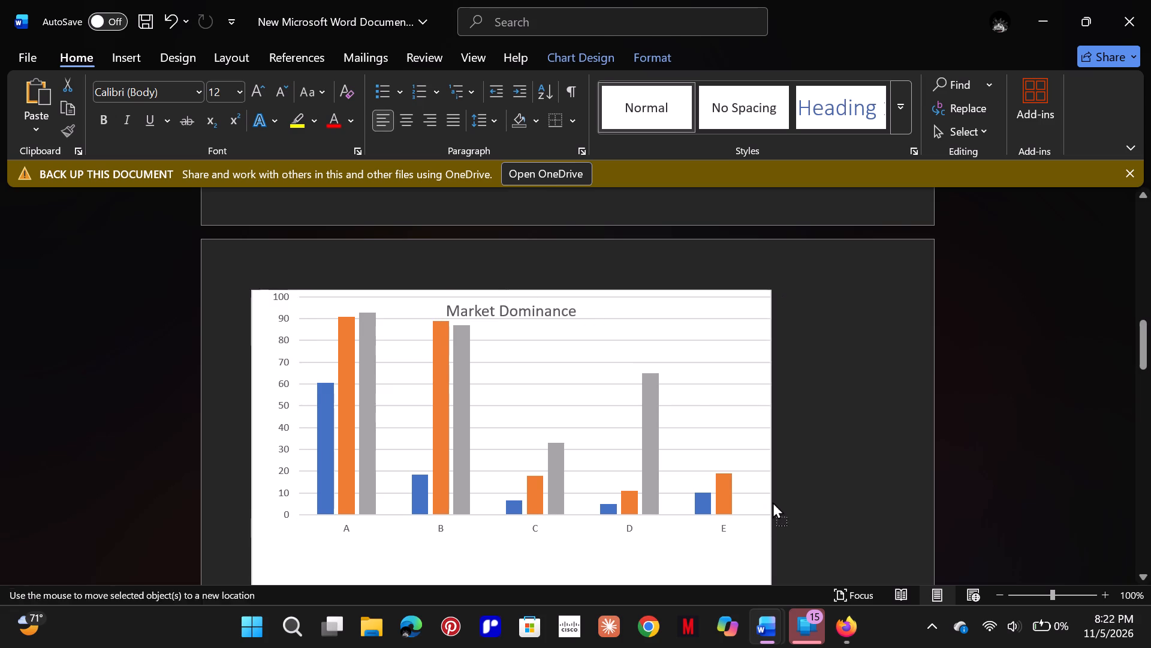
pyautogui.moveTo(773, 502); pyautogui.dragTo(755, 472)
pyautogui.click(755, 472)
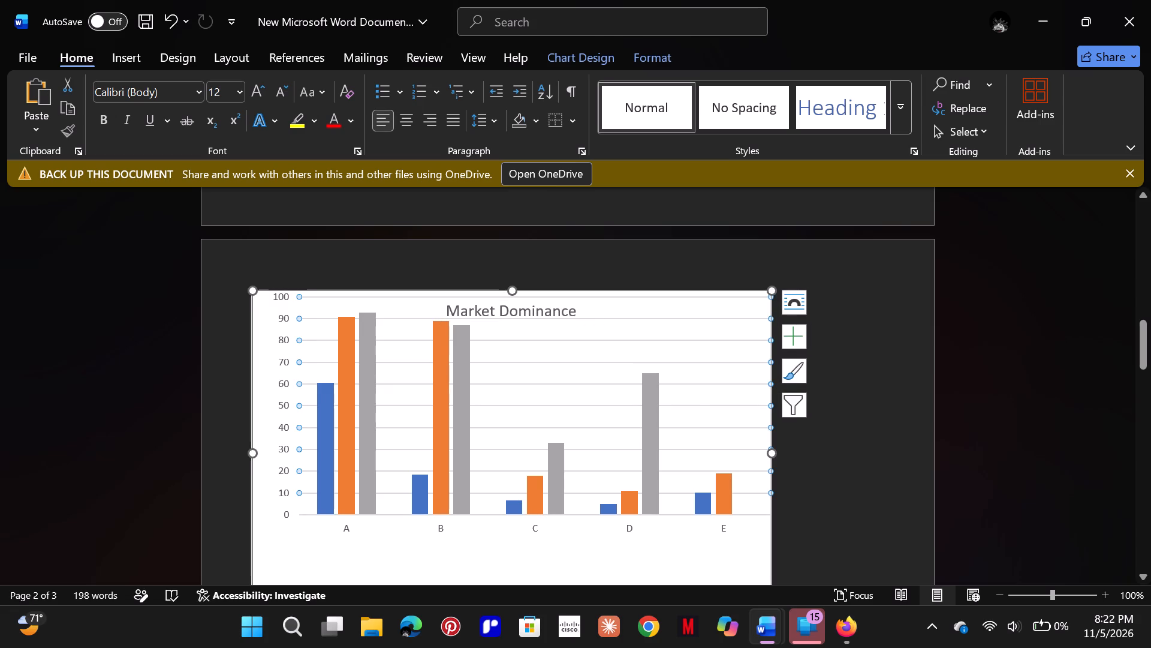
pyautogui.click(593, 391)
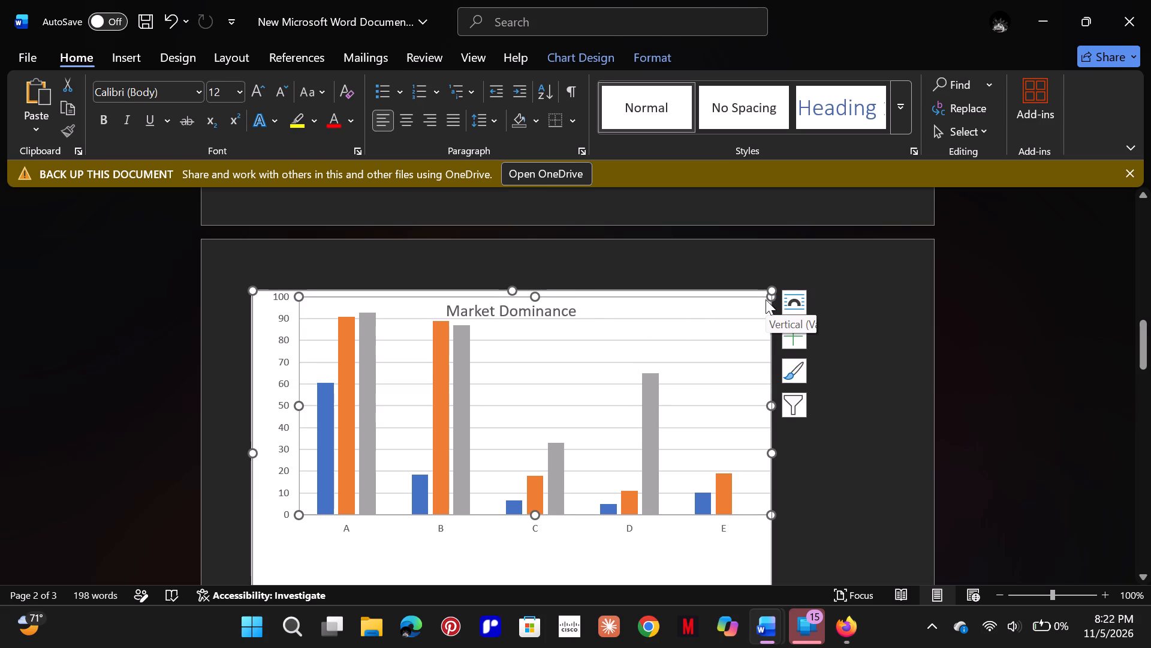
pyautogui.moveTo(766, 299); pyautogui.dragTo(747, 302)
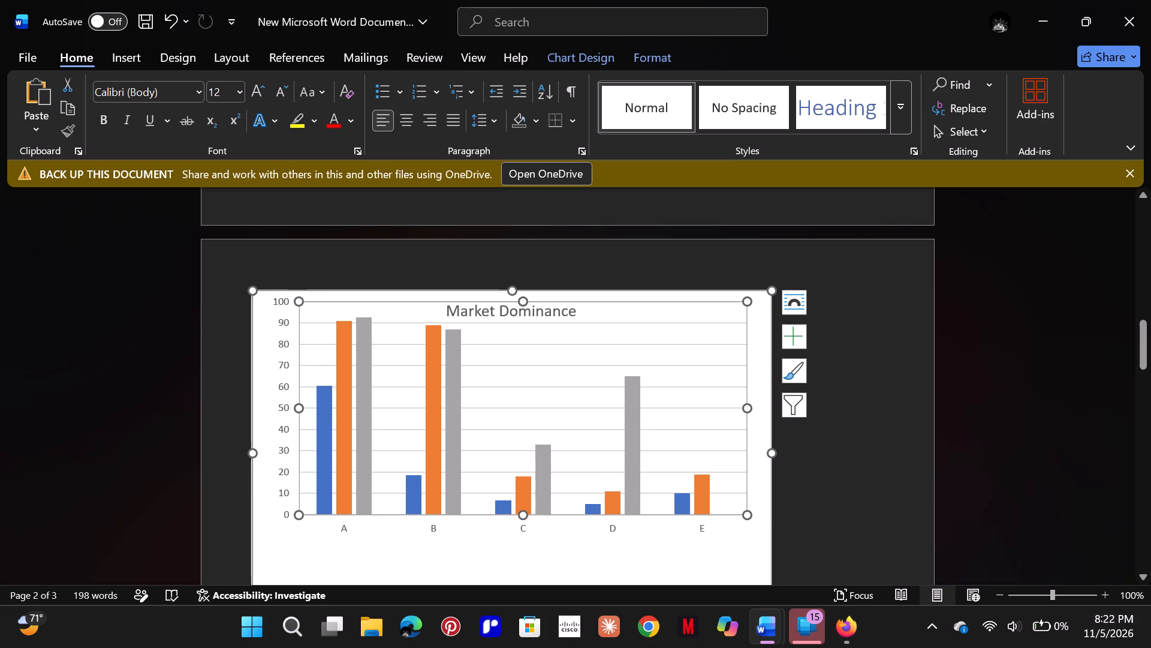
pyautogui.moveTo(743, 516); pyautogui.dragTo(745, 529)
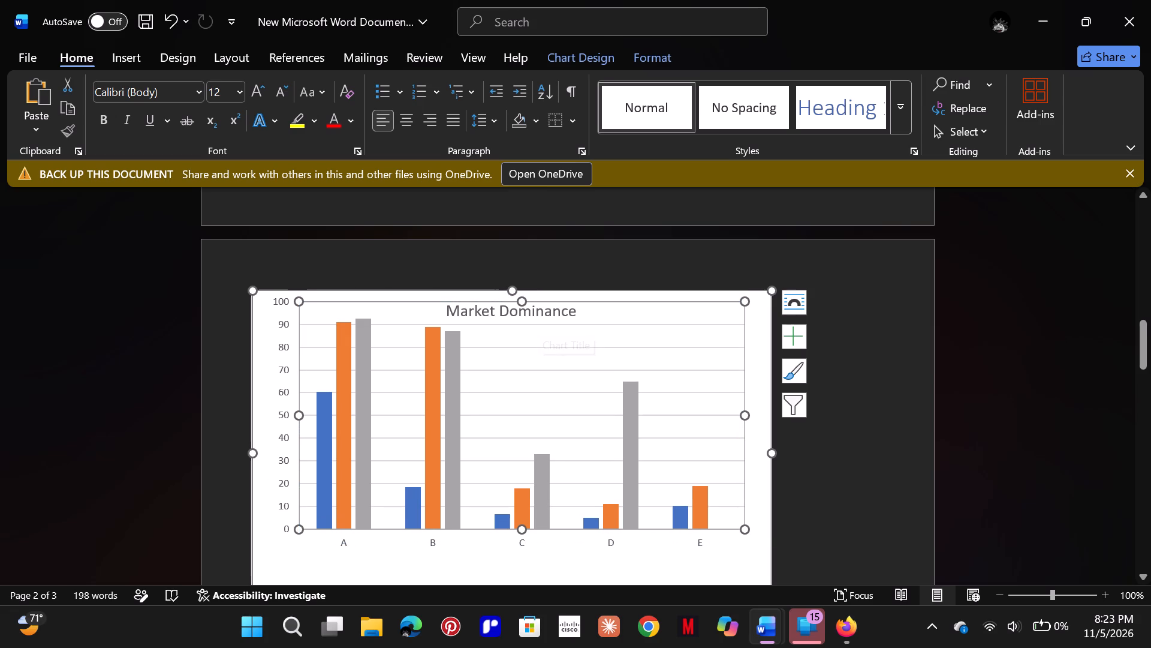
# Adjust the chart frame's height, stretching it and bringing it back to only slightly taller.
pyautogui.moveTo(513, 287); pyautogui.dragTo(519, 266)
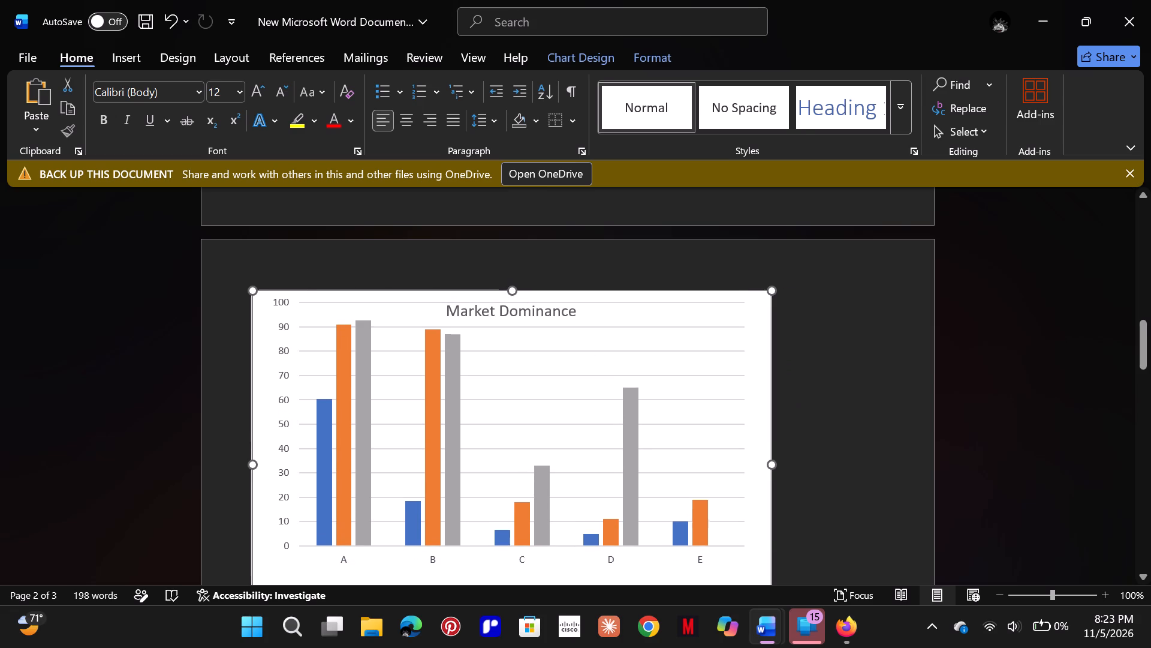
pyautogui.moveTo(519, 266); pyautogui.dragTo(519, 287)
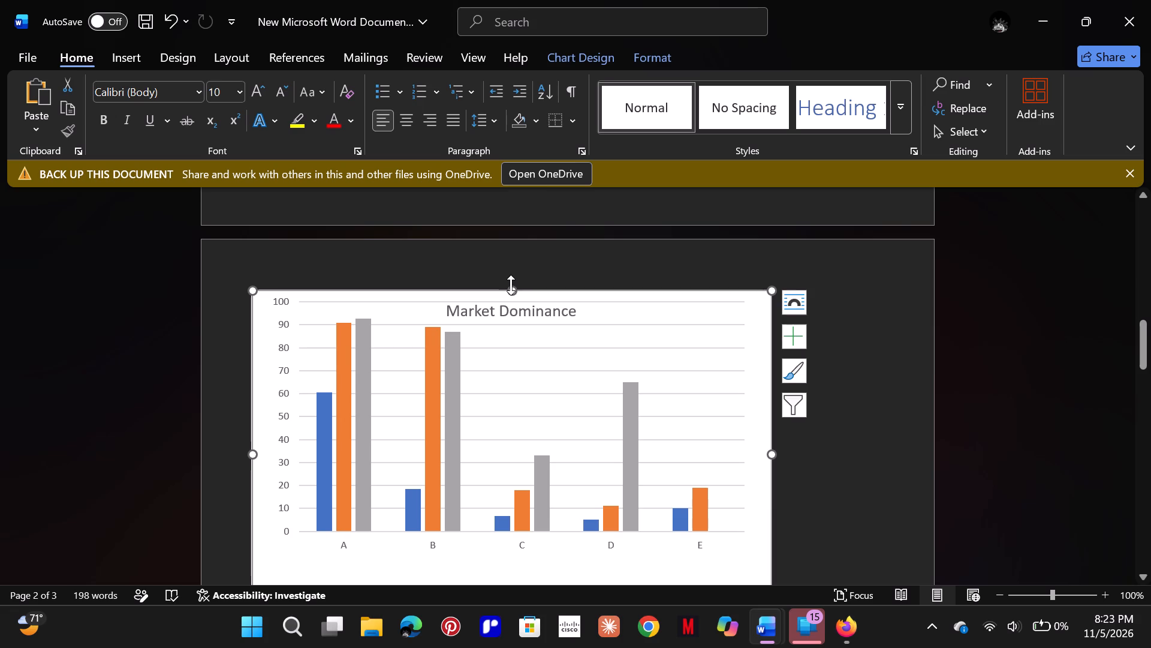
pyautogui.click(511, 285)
# Review where the chart sits relative to the numbered list on page one.
pyautogui.scroll(20, 815, 317)
pyautogui.scroll(15, 815, 317)
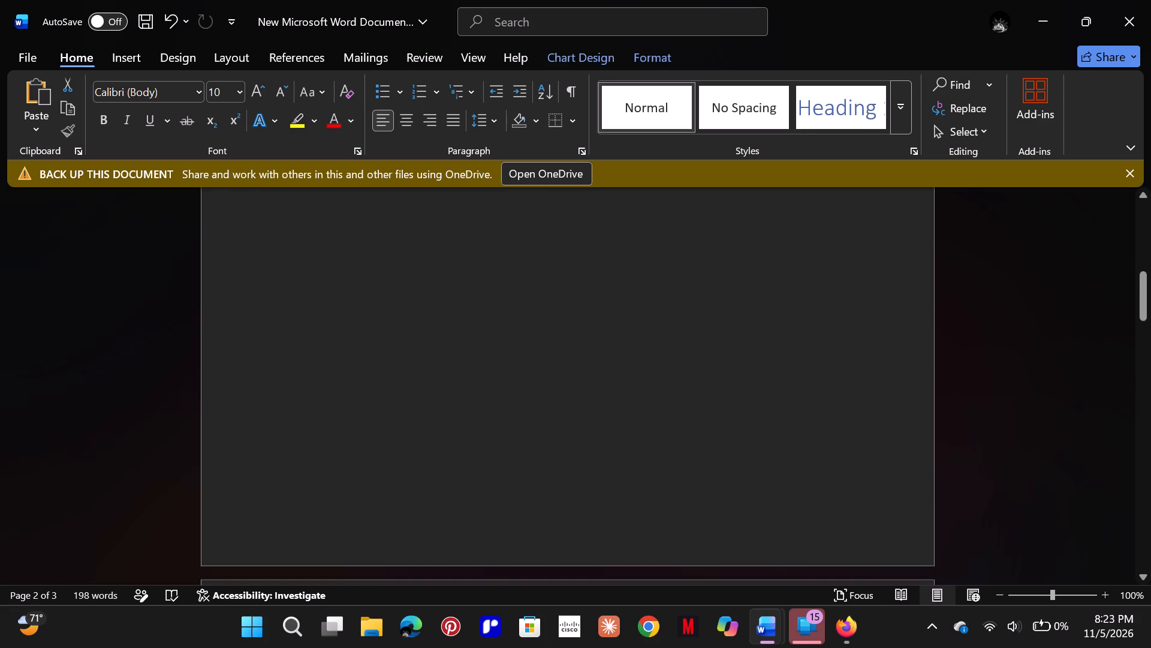
pyautogui.scroll(20, 815, 317)
pyautogui.scroll(20, 815, 317)
pyautogui.scroll(-20, 815, 317)
pyautogui.scroll(-20, 815, 317)
pyautogui.scroll(-20, 815, 317)
pyautogui.scroll(17, 815, 317)
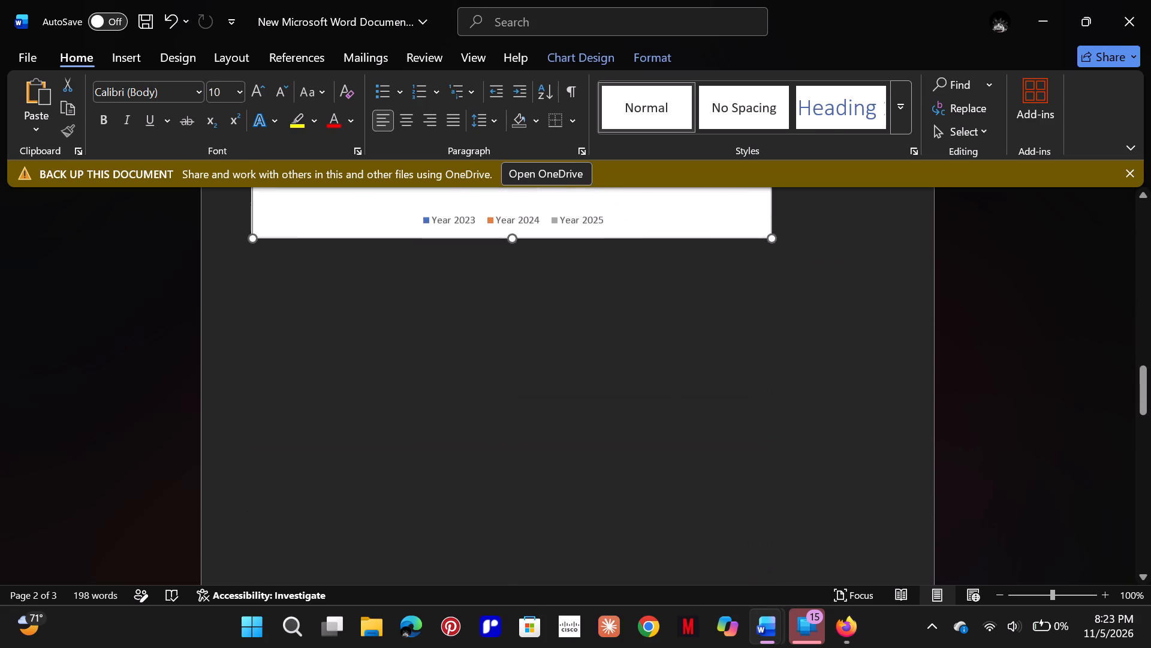
pyautogui.scroll(20, 815, 317)
pyautogui.scroll(20, 815, 317)
pyautogui.scroll(4, 815, 317)
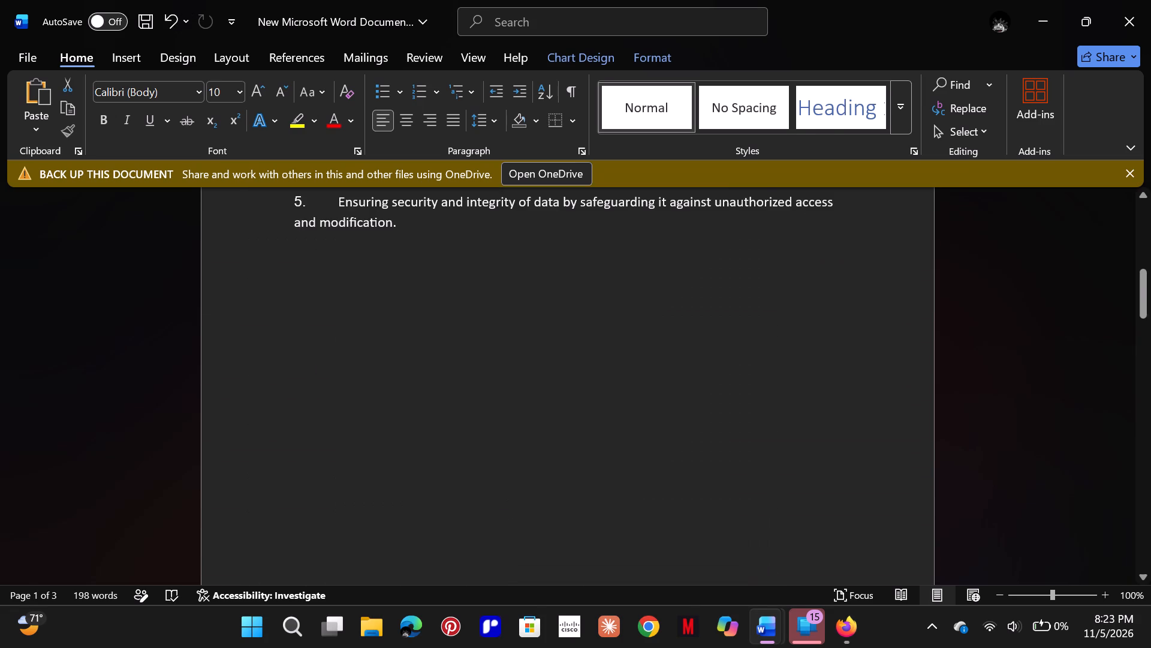
pyautogui.scroll(-20, 434, 276)
pyautogui.scroll(-7, 434, 276)
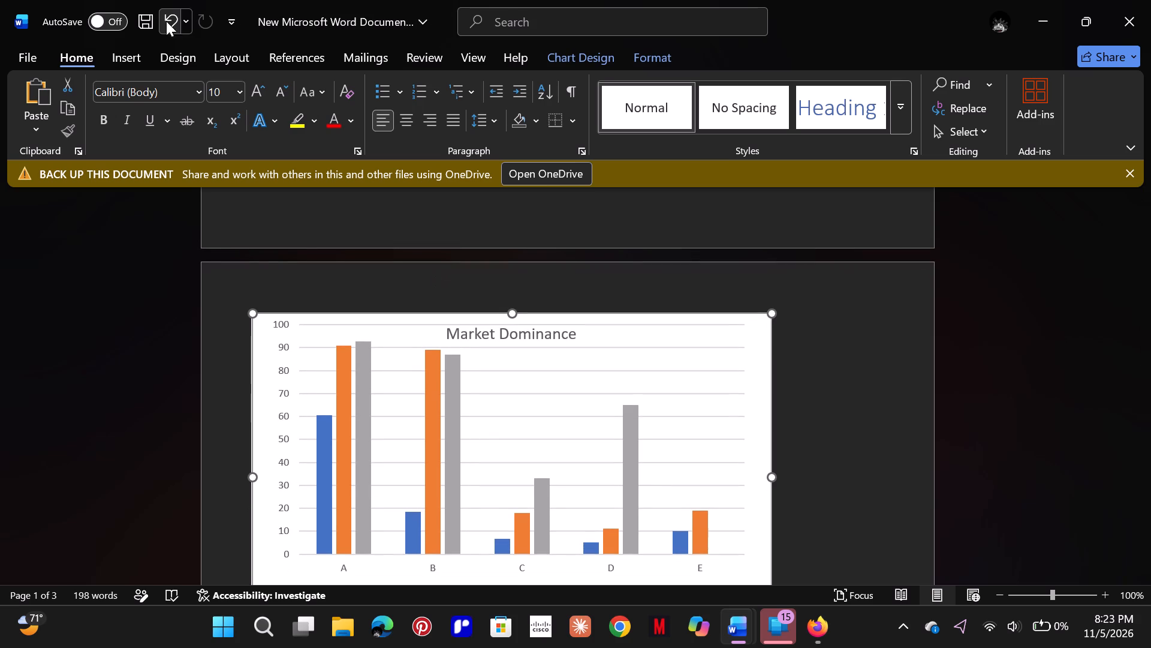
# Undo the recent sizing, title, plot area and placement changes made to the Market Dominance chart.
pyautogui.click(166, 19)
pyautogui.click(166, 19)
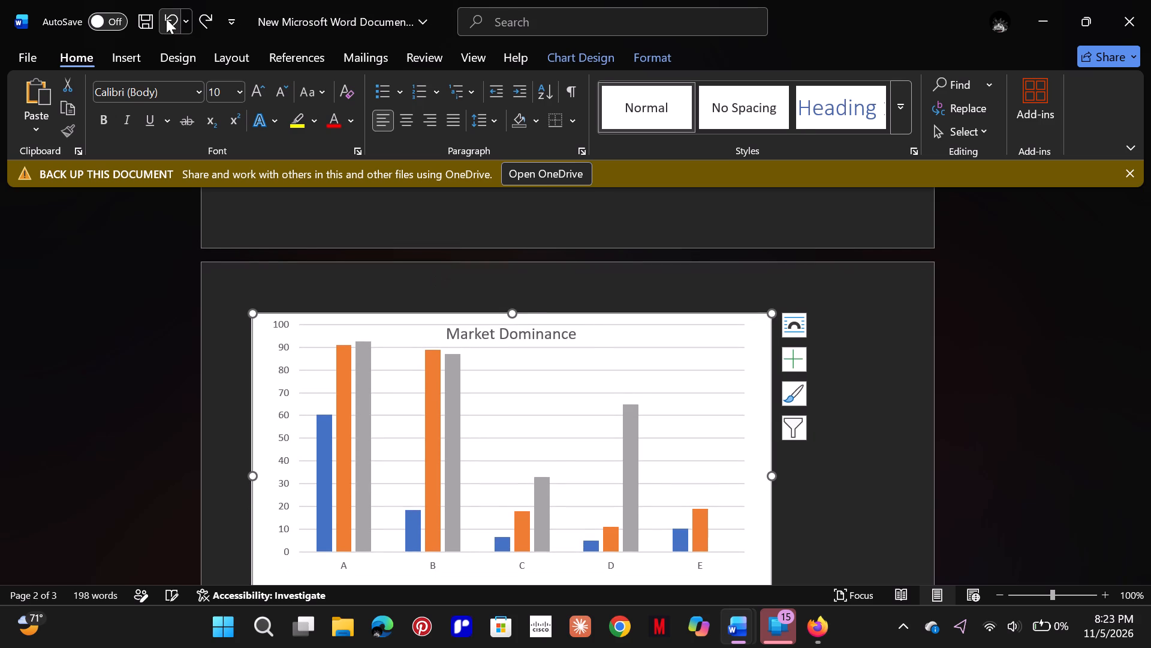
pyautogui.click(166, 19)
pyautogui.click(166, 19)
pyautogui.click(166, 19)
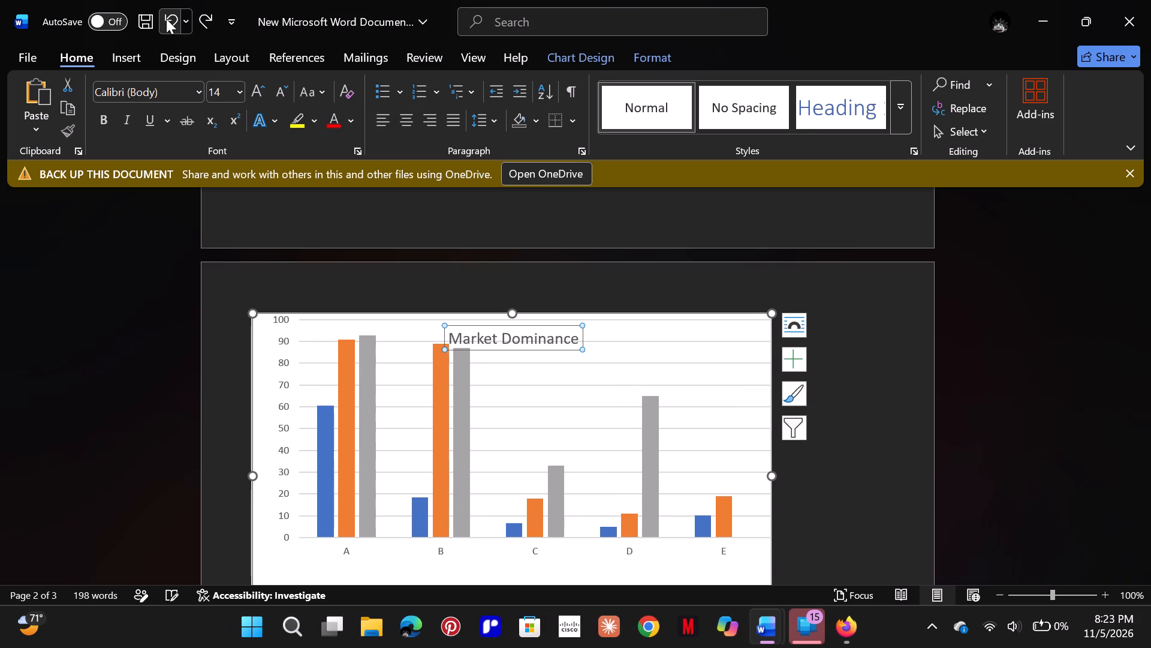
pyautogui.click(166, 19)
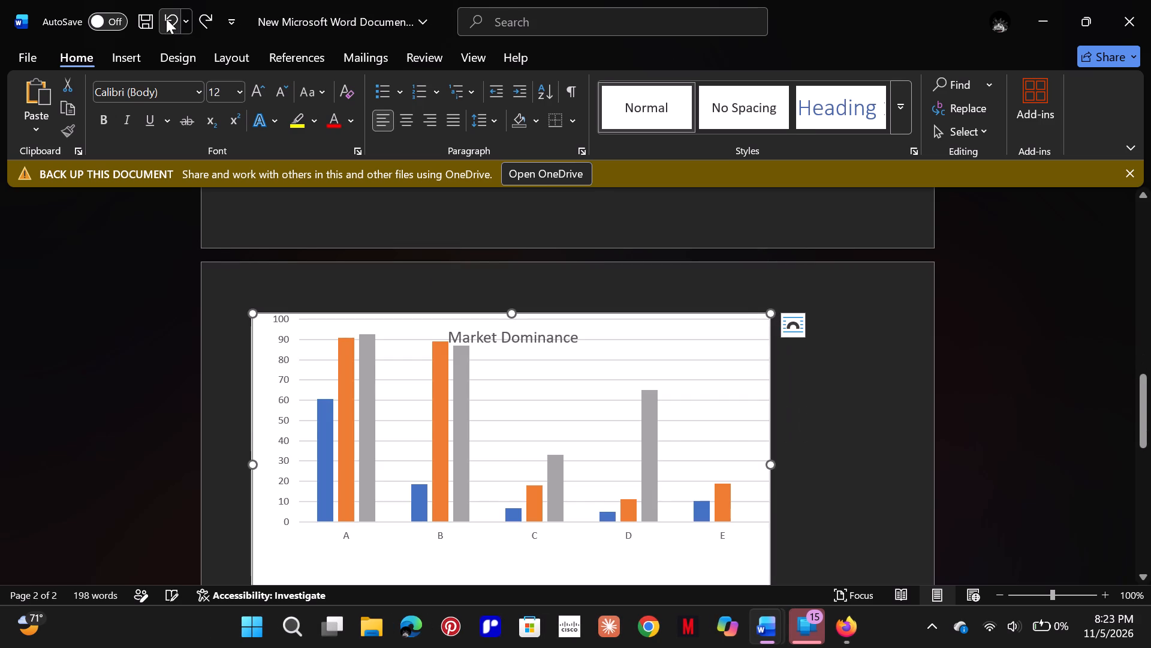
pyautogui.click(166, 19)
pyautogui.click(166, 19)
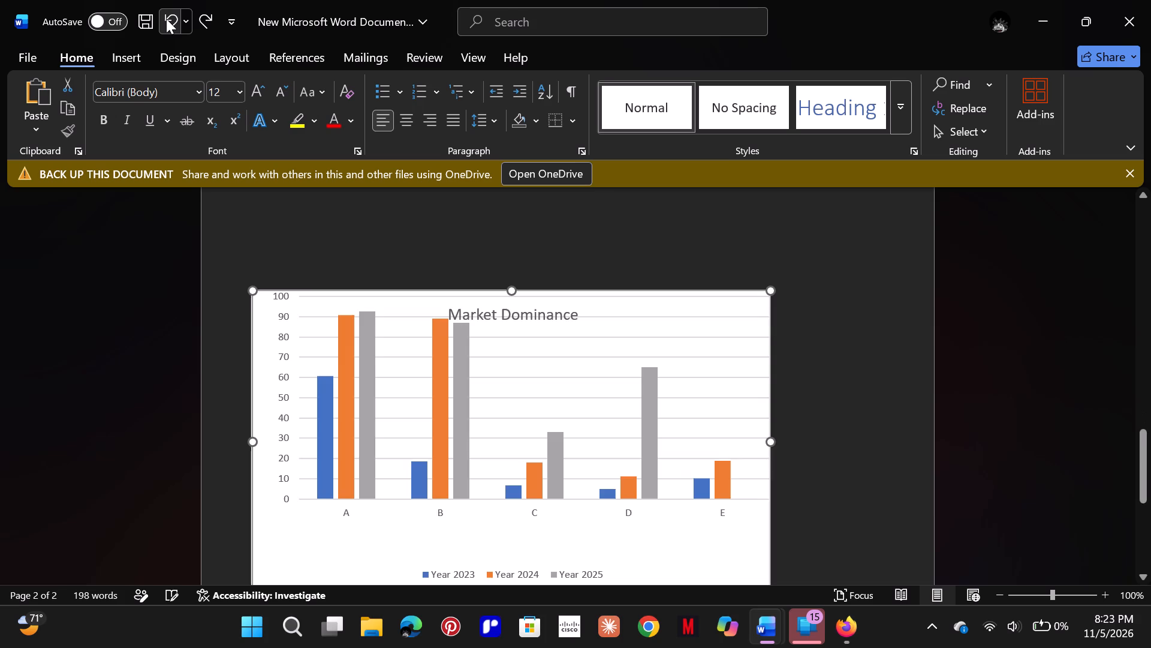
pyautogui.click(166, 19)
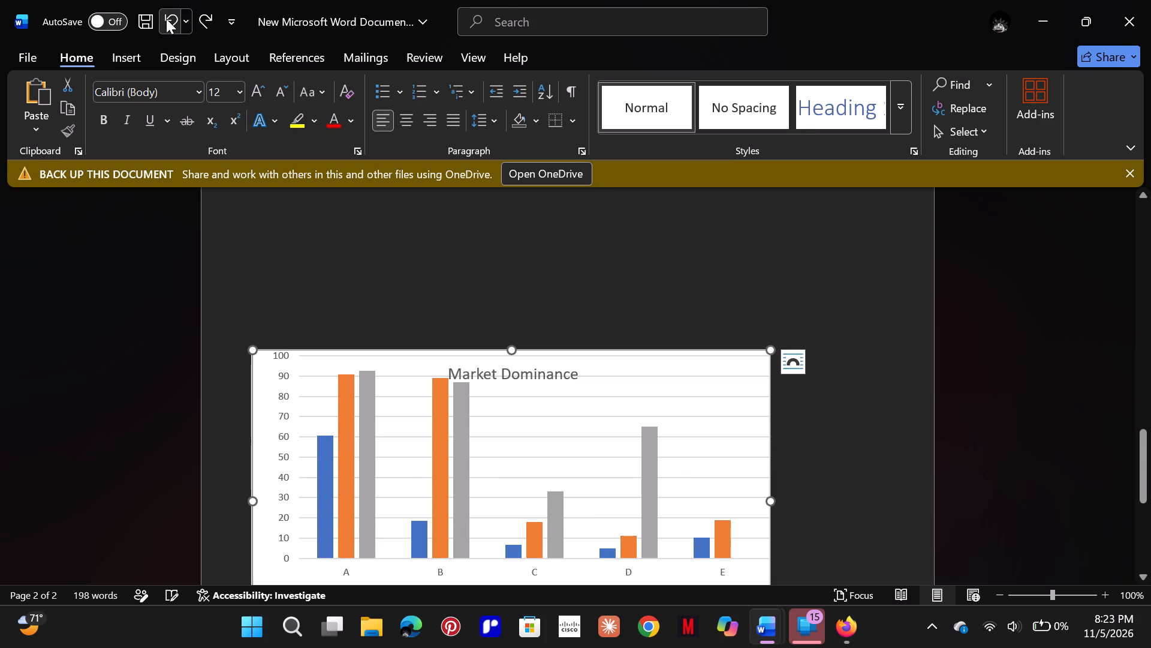
# Undo the last plot area change so the columns sit below the Market Dominance title again.
pyautogui.click(166, 19)
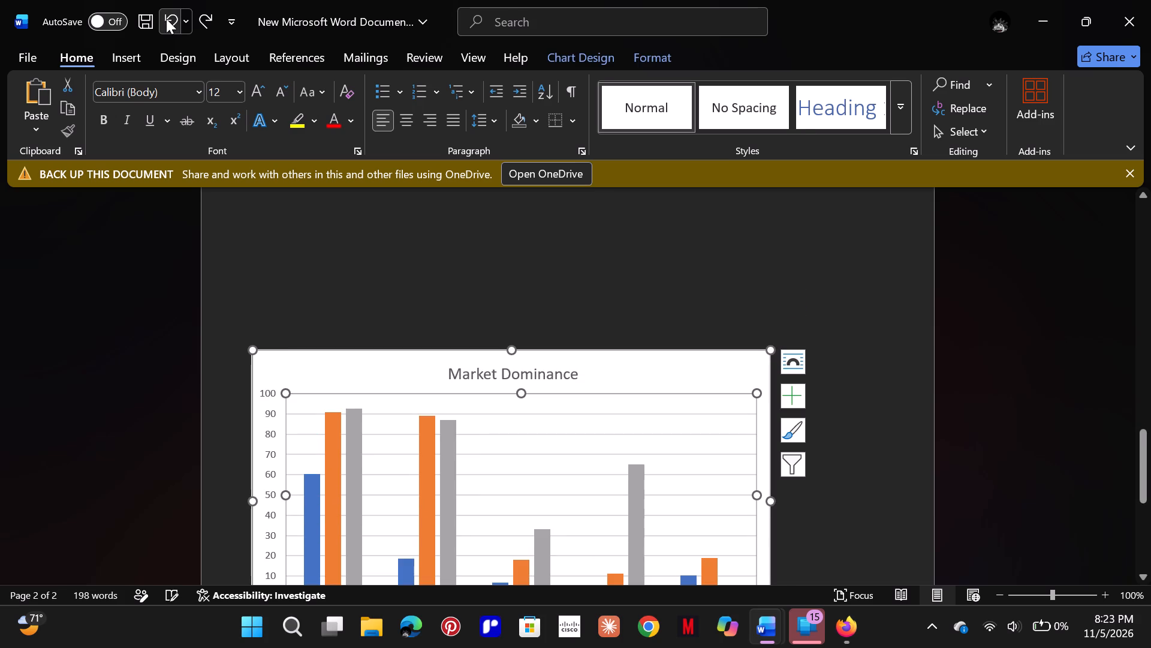
# Move the Market Dominance chart up through the blank space to the top of page two.
pyautogui.scroll(-11, 635, 335)
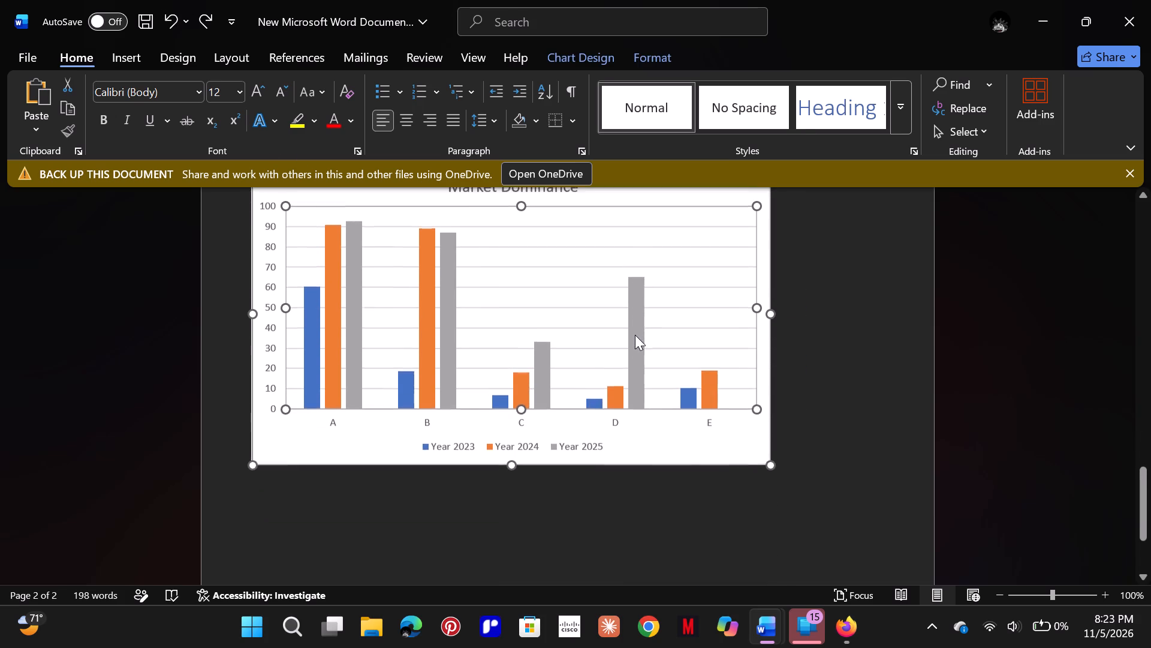
pyautogui.scroll(-4, 635, 335)
pyautogui.scroll(20, 635, 335)
pyautogui.scroll(20, 635, 335)
pyautogui.scroll(20, 635, 335)
pyautogui.scroll(-20, 635, 335)
pyautogui.scroll(-20, 635, 335)
pyautogui.scroll(-6, 635, 335)
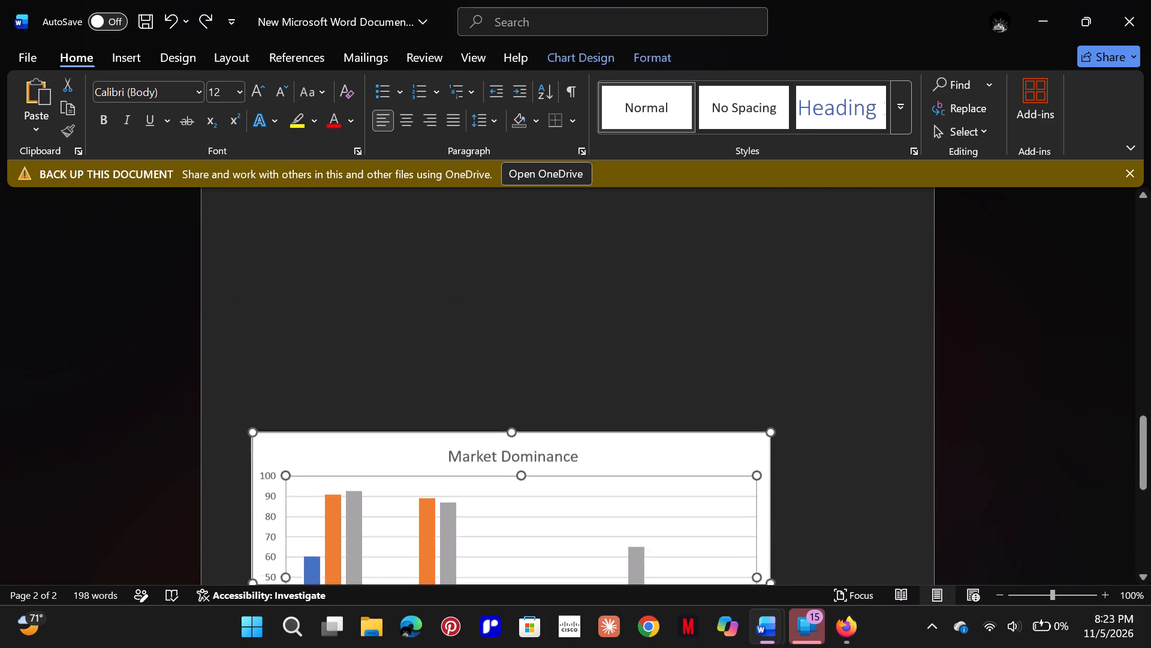
pyautogui.moveTo(582, 421); pyautogui.dragTo(600, 302)
pyautogui.scroll(6, 610, 303)
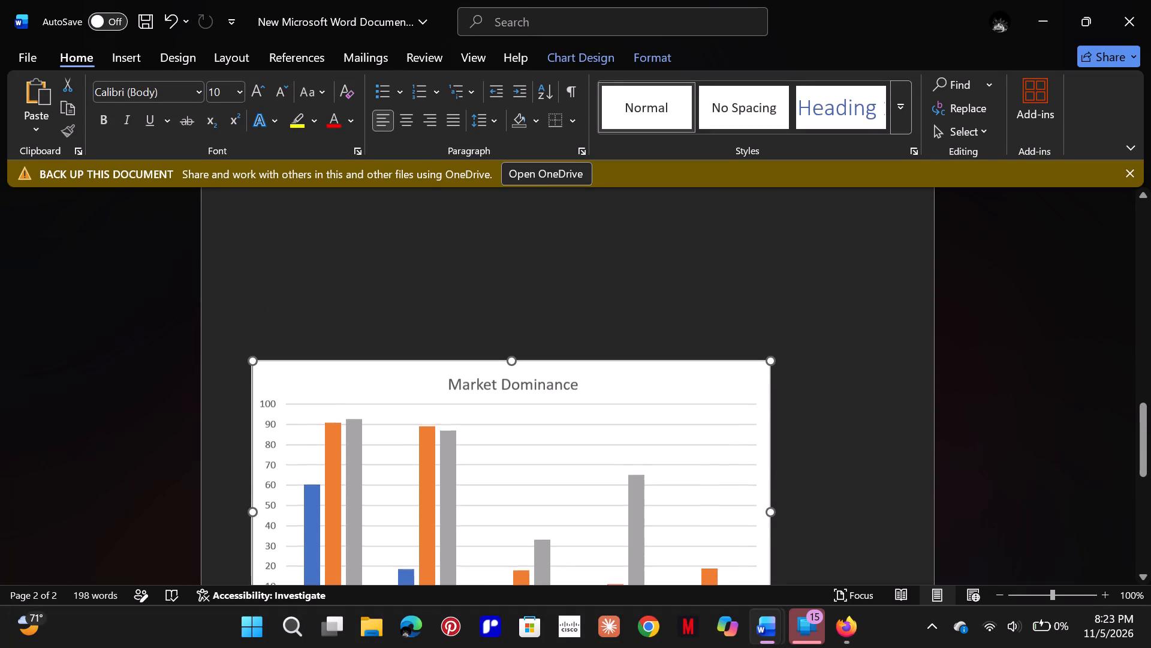
pyautogui.moveTo(605, 377); pyautogui.dragTo(612, 335)
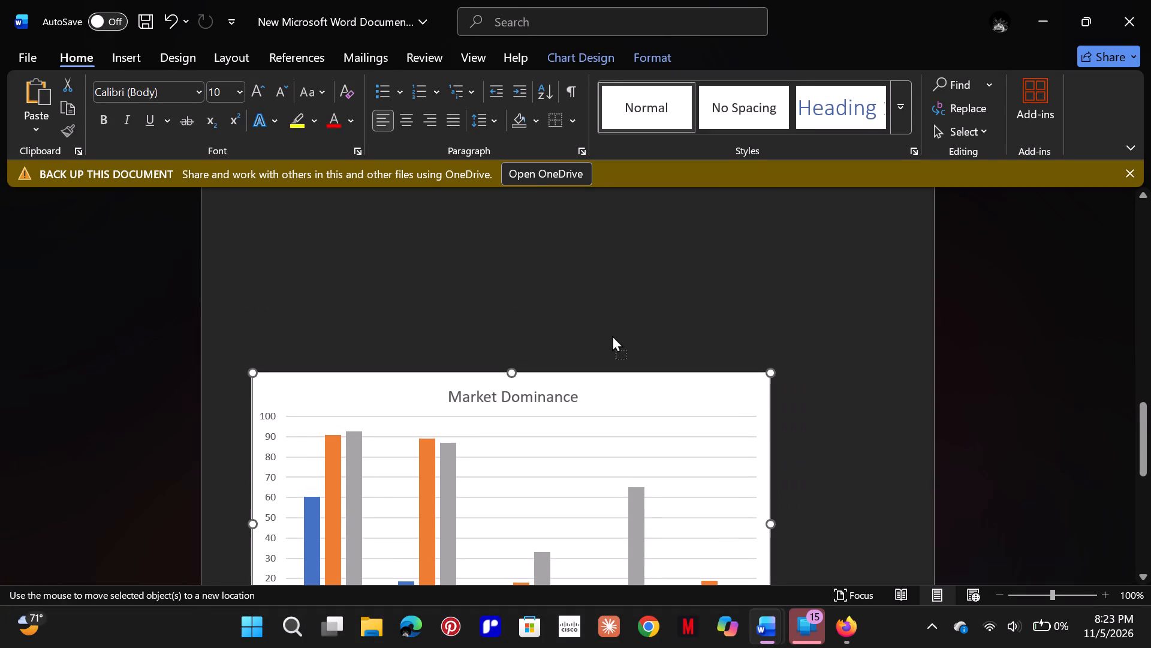
pyautogui.moveTo(612, 335); pyautogui.dragTo(622, 283)
pyautogui.scroll(7, 622, 283)
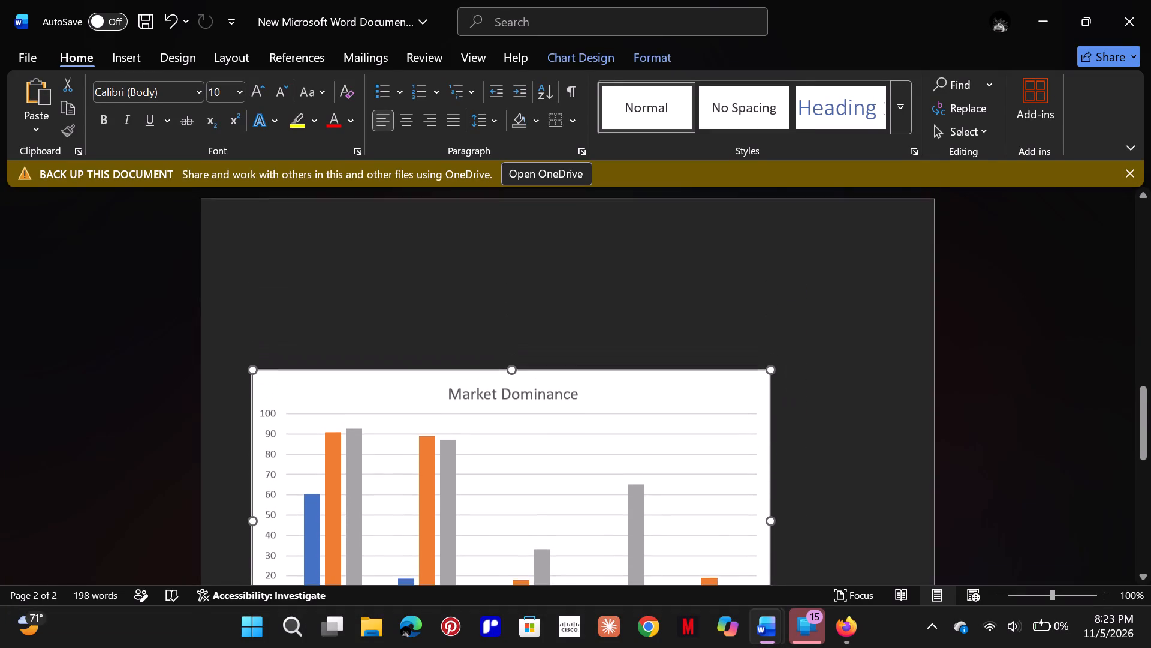
pyautogui.moveTo(612, 374); pyautogui.dragTo(612, 372)
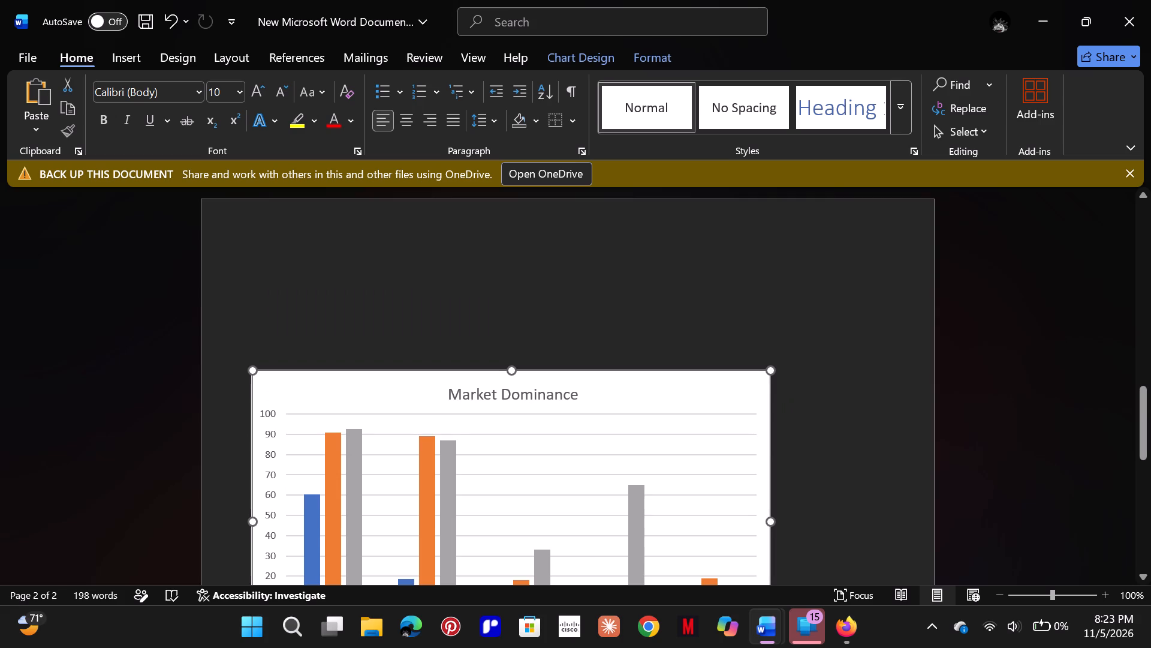
pyautogui.moveTo(612, 372); pyautogui.dragTo(630, 259)
pyautogui.scroll(12, 630, 259)
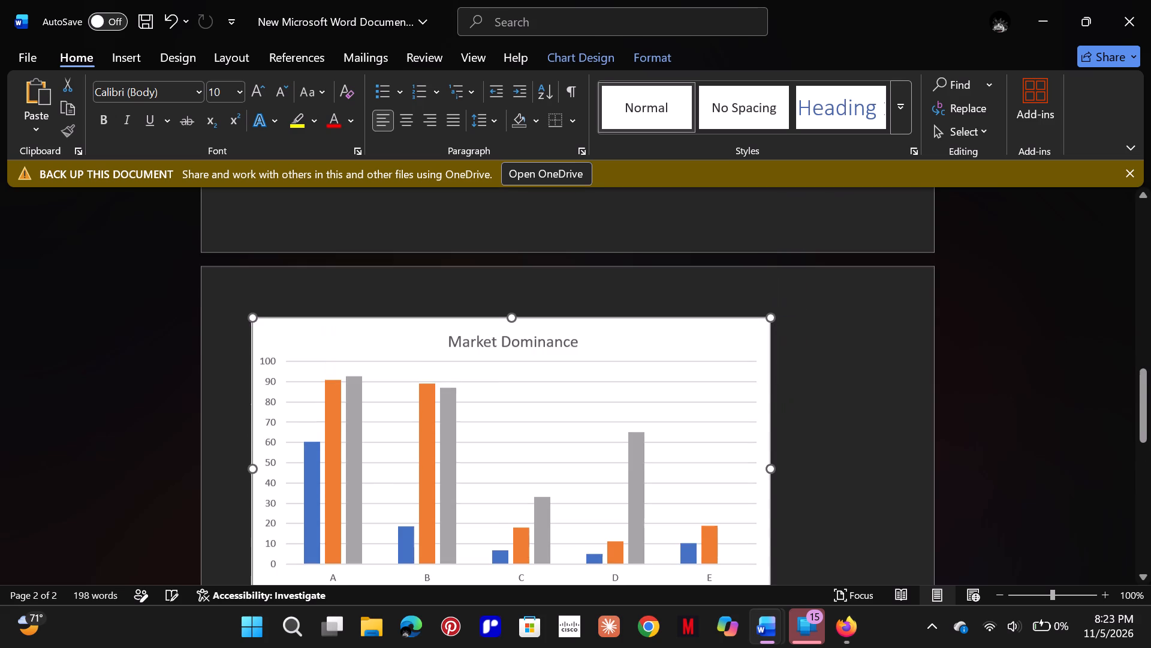
# Try to move the Market Dominance chart from page two up into the blank area below page one's numbered list.
pyautogui.scroll(1, 630, 259)
pyautogui.moveTo(620, 416); pyautogui.dragTo(618, 271)
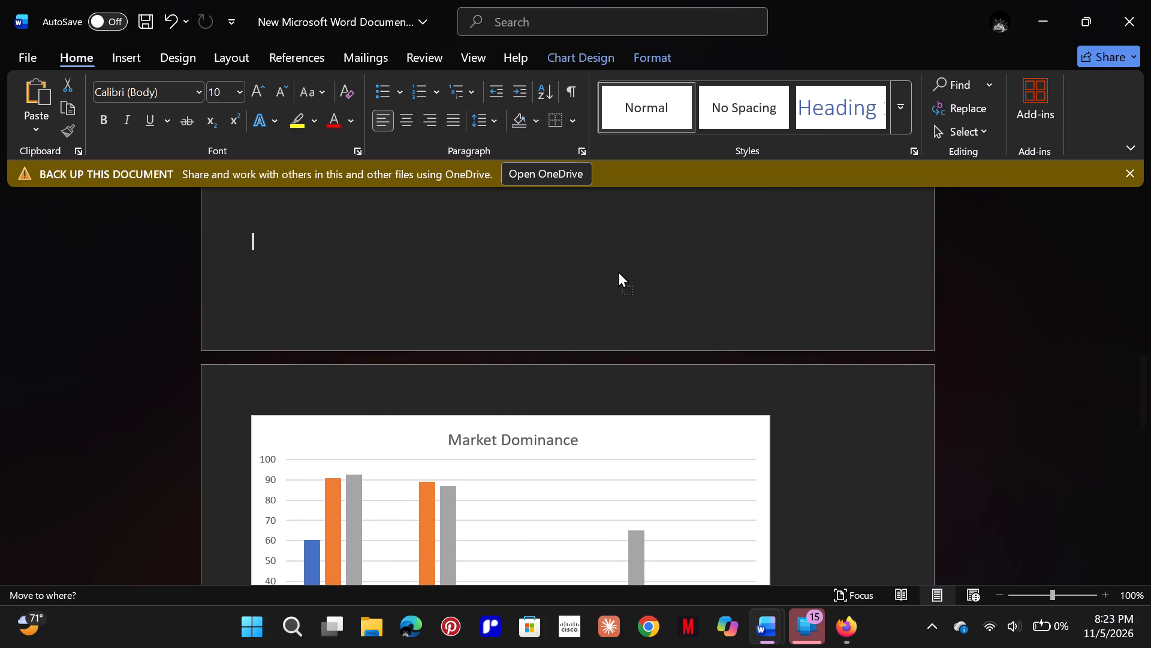
pyautogui.moveTo(618, 271); pyautogui.dragTo(625, 163)
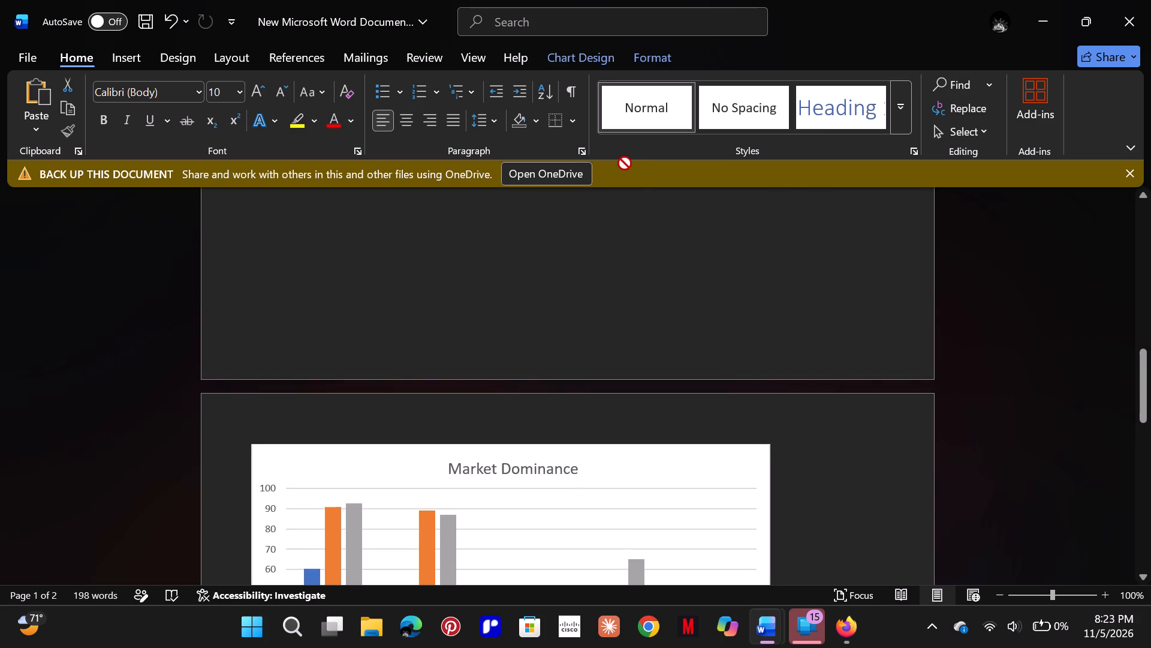
pyautogui.moveTo(625, 163); pyautogui.dragTo(593, 212)
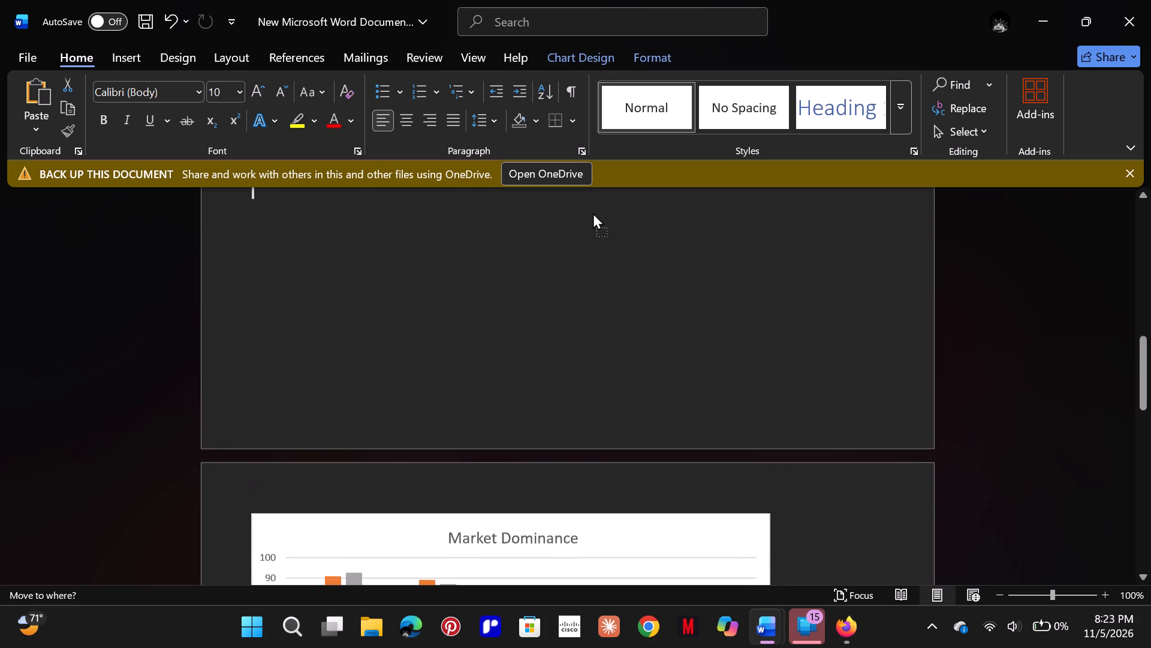
pyautogui.moveTo(593, 212); pyautogui.dragTo(578, 209)
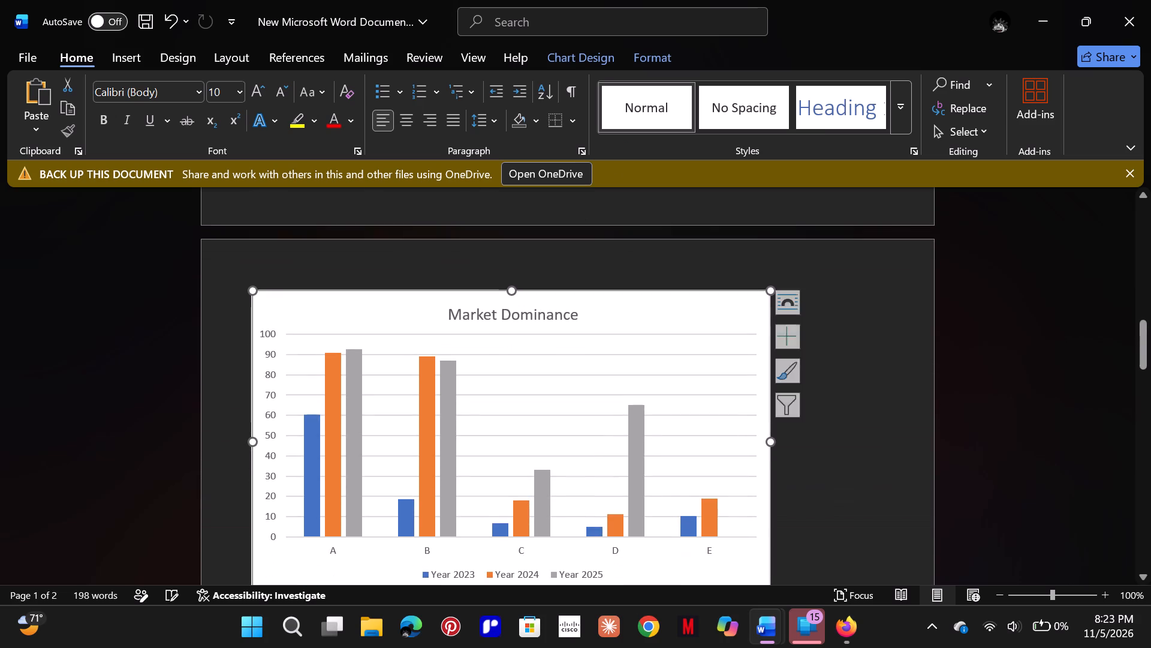
pyautogui.scroll(19, 578, 209)
pyautogui.scroll(20, 578, 209)
pyautogui.scroll(20, 578, 209)
pyautogui.scroll(7, 578, 209)
pyautogui.scroll(-20, 578, 209)
pyautogui.scroll(-5, 578, 209)
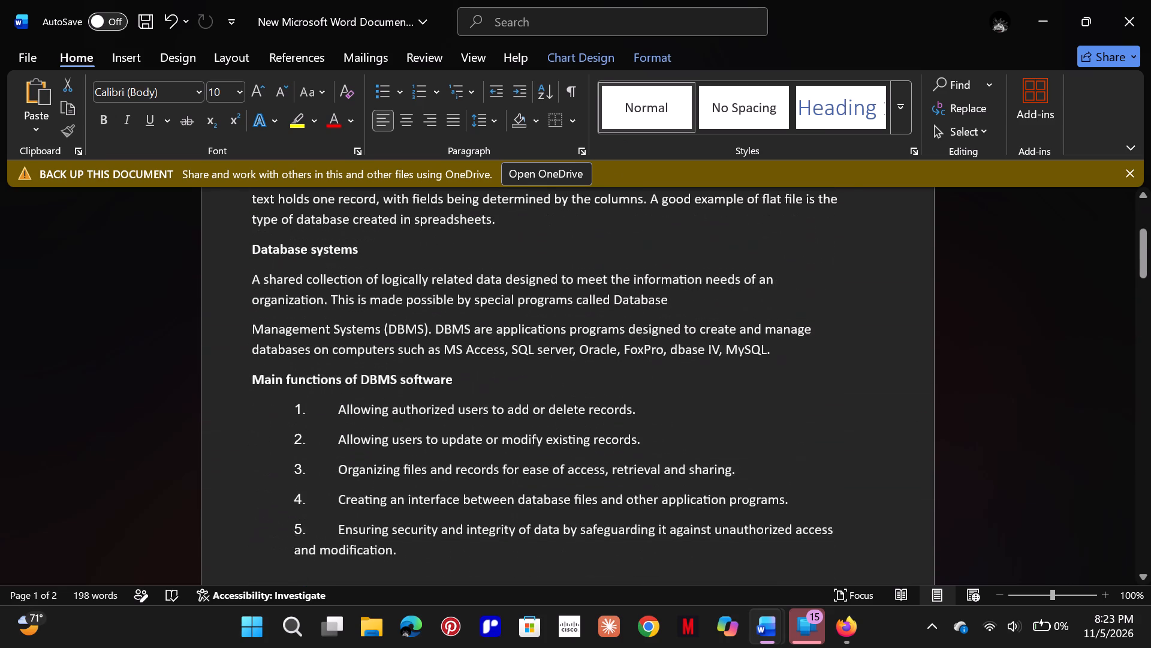
pyautogui.scroll(-20, 578, 209)
pyautogui.scroll(-15, 578, 209)
pyautogui.scroll(4, 578, 209)
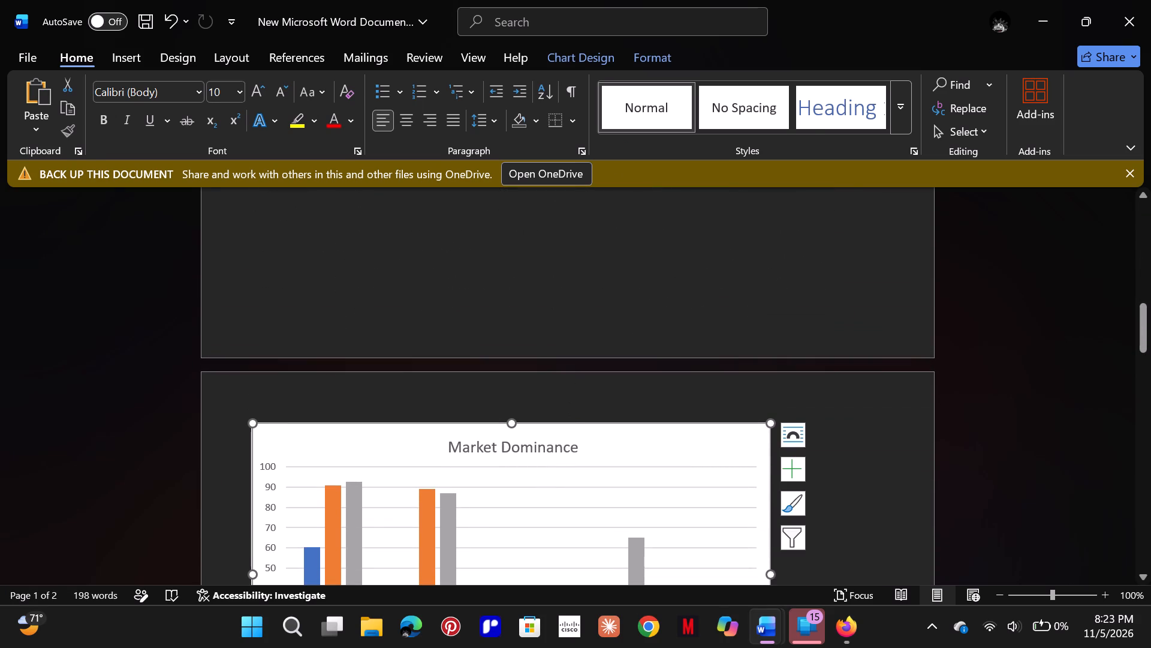
pyautogui.moveTo(568, 426); pyautogui.dragTo(587, 205)
pyautogui.scroll(10, 587, 205)
pyautogui.scroll(20, 587, 205)
pyautogui.scroll(15, 587, 205)
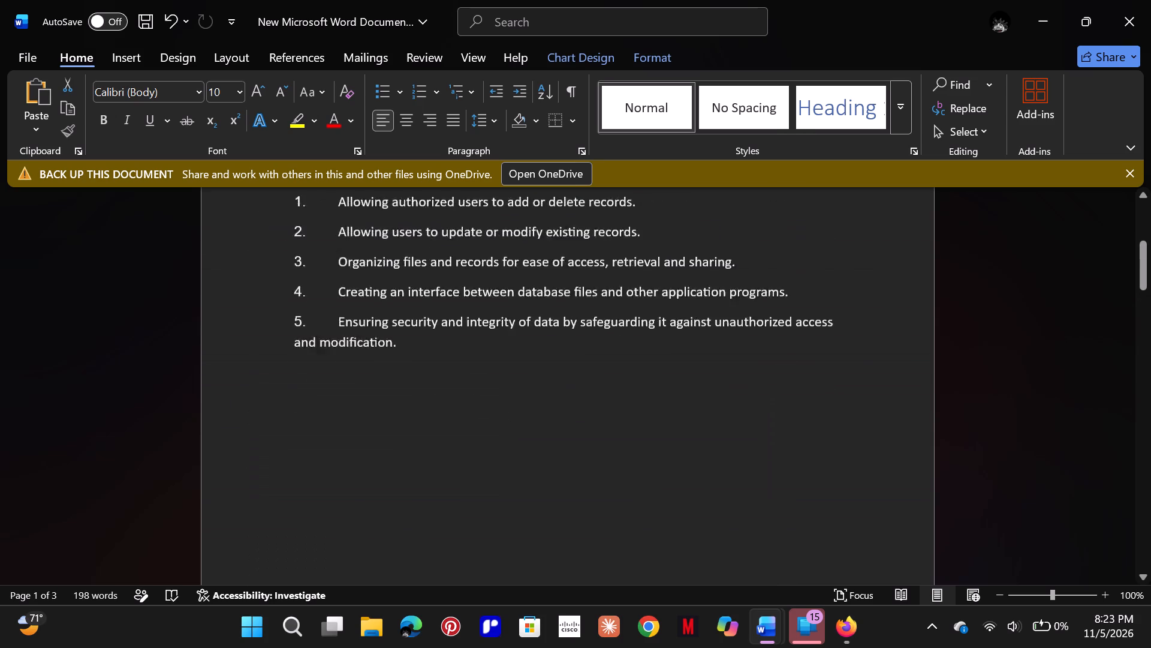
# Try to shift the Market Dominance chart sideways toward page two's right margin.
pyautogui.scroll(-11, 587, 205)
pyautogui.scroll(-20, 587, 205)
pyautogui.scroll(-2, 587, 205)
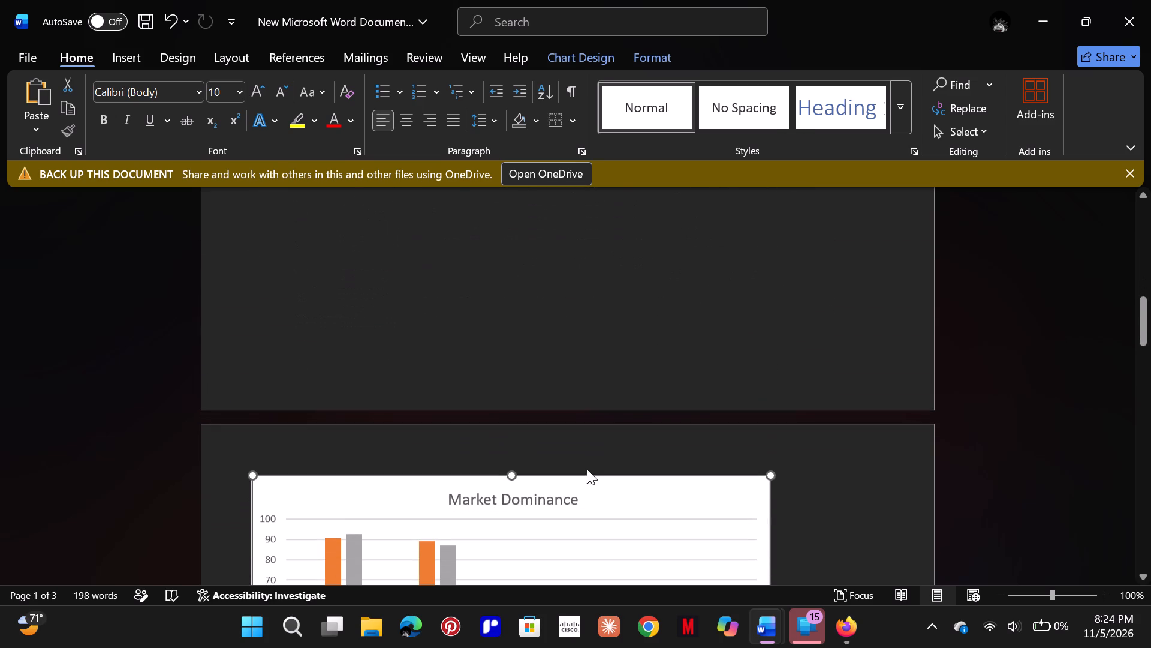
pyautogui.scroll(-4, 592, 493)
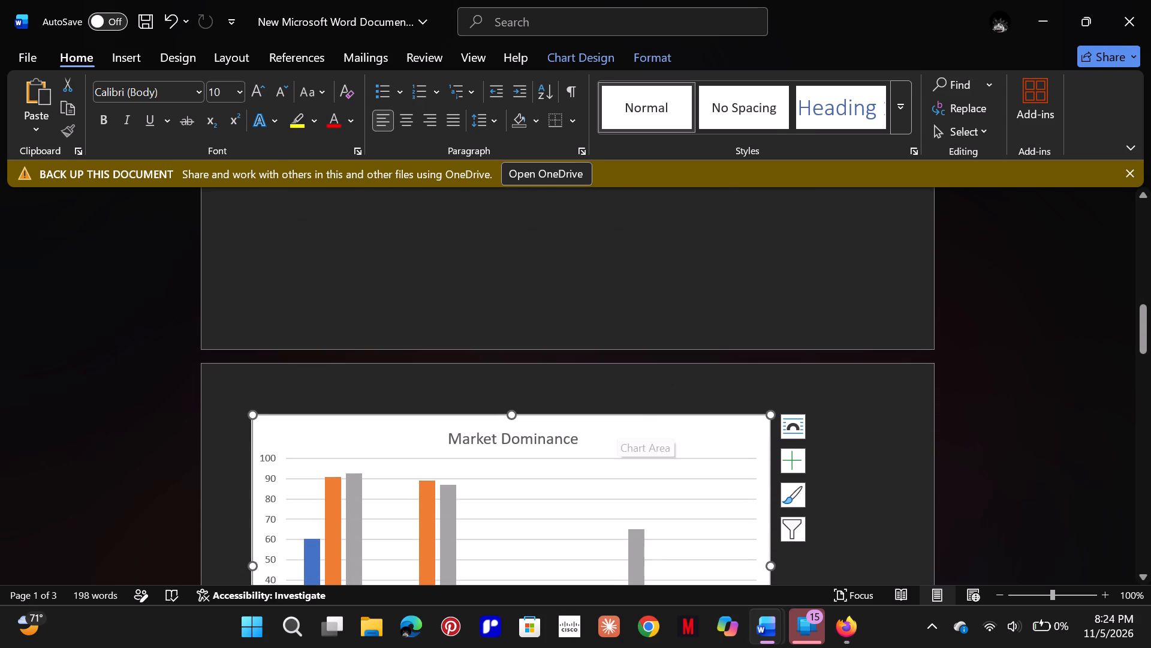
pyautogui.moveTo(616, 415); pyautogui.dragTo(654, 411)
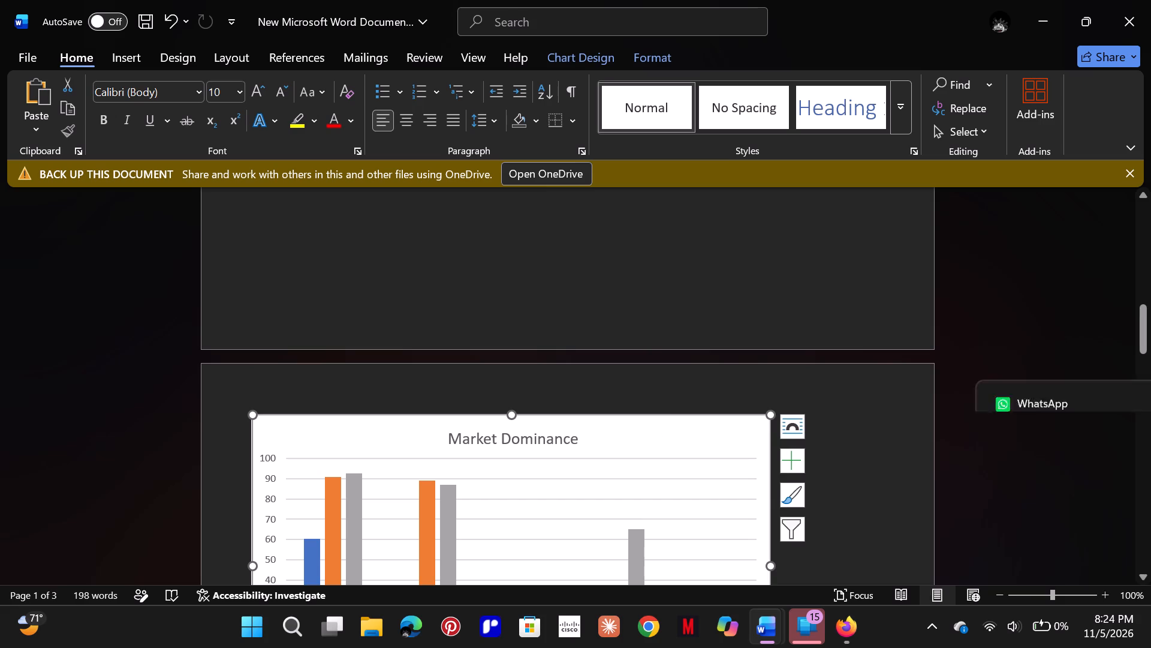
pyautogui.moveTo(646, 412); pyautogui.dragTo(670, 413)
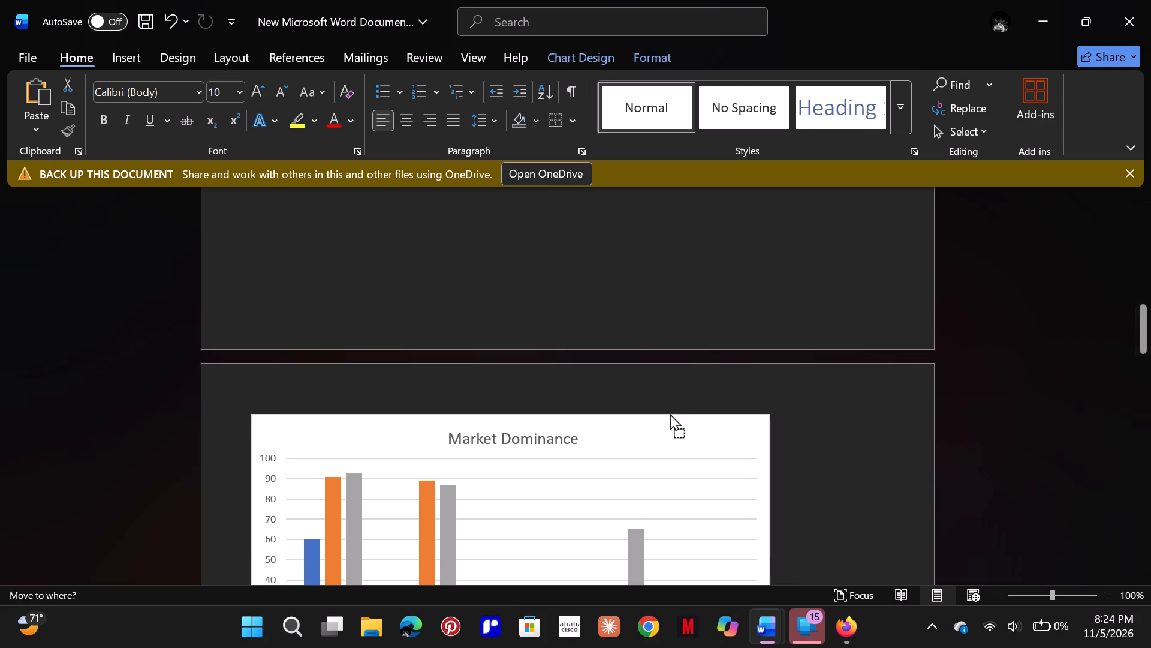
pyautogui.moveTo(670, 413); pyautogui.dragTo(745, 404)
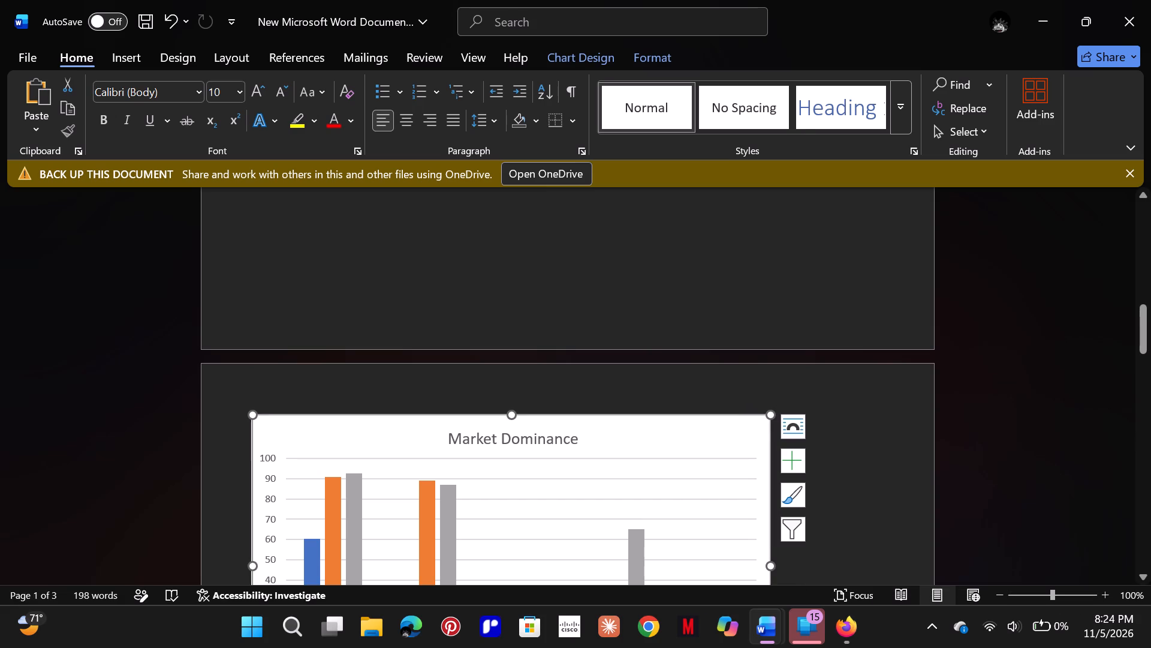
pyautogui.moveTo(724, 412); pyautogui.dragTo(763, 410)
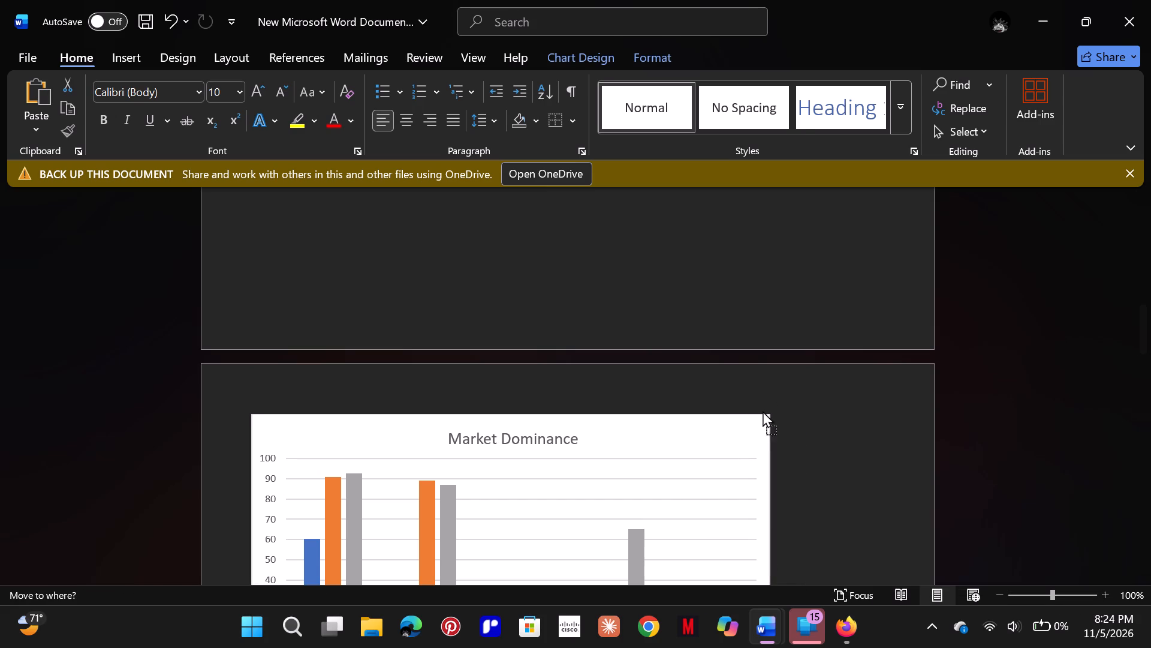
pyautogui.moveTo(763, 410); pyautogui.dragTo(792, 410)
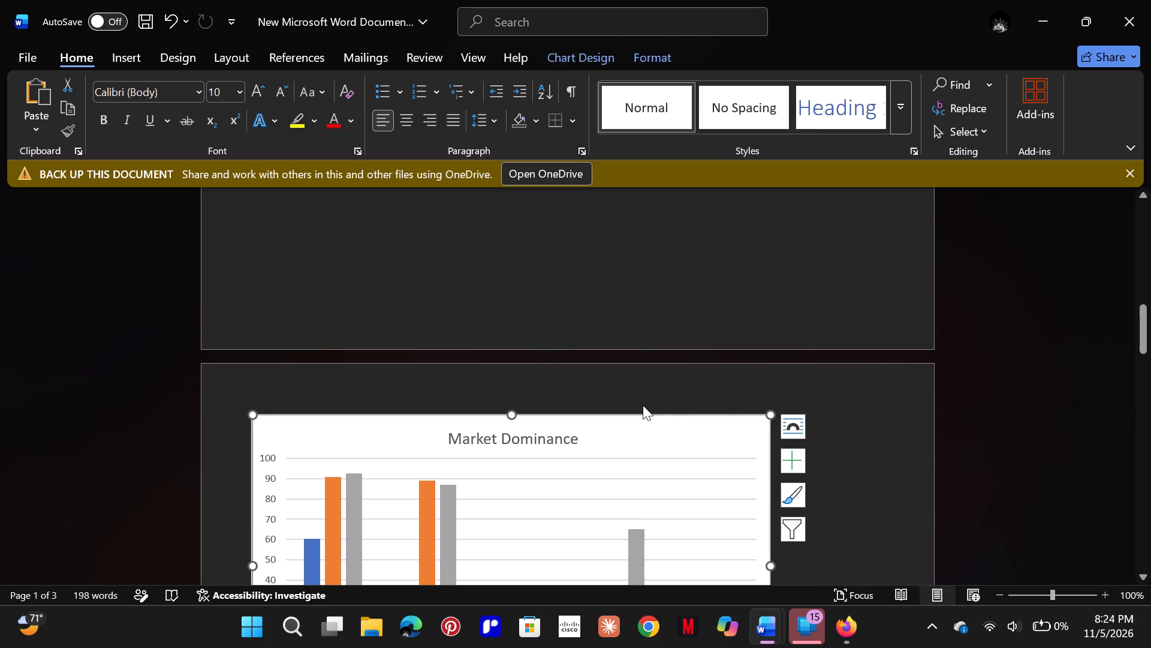
# Set the left indent of the Market Dominance chart's paragraph to 3.2".
pyautogui.scroll(-20, 643, 405)
pyautogui.scroll(-15, 643, 405)
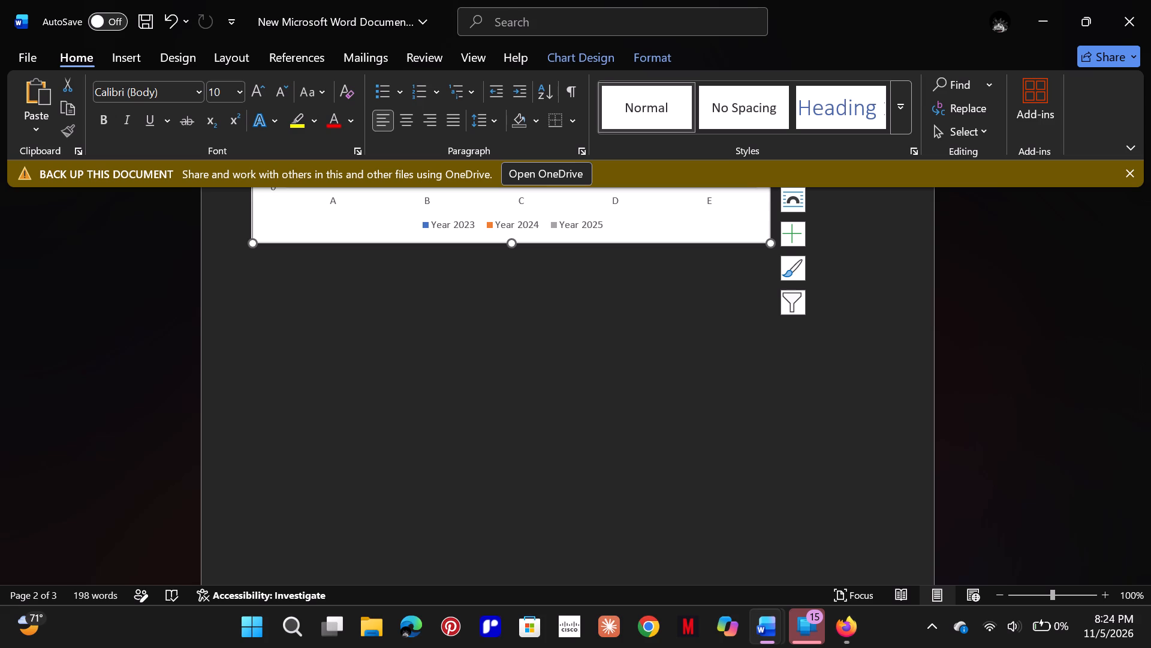
pyautogui.scroll(20, 643, 405)
pyautogui.scroll(12, 643, 405)
pyautogui.scroll(-8, 643, 405)
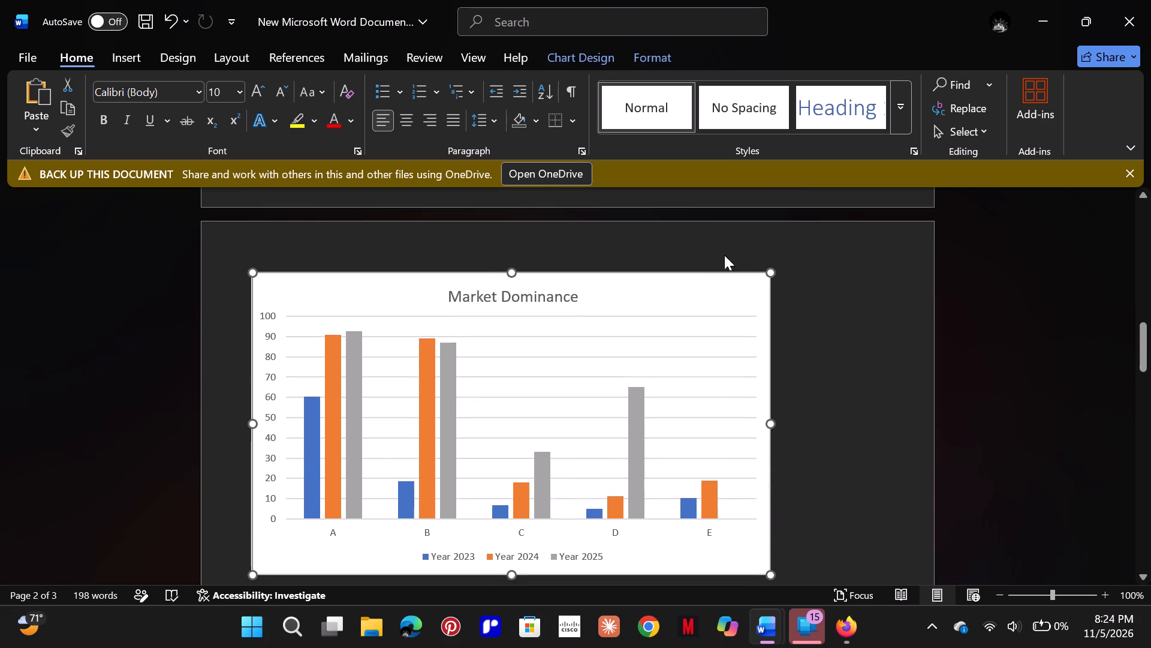
pyautogui.click(718, 270)
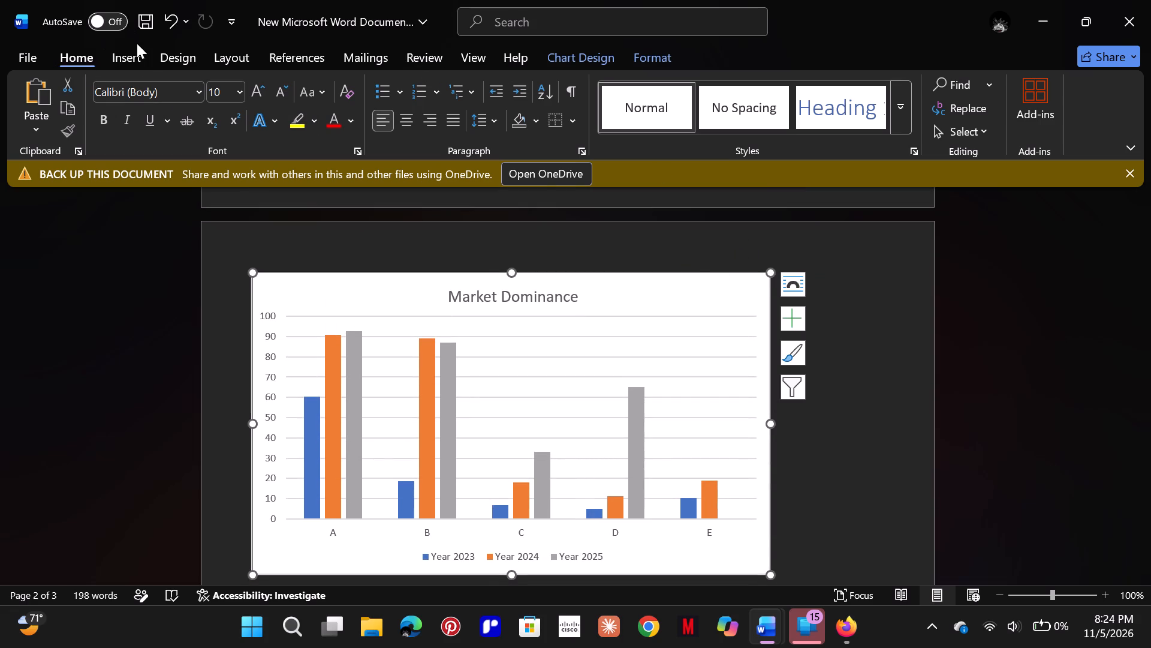
pyautogui.click(134, 64)
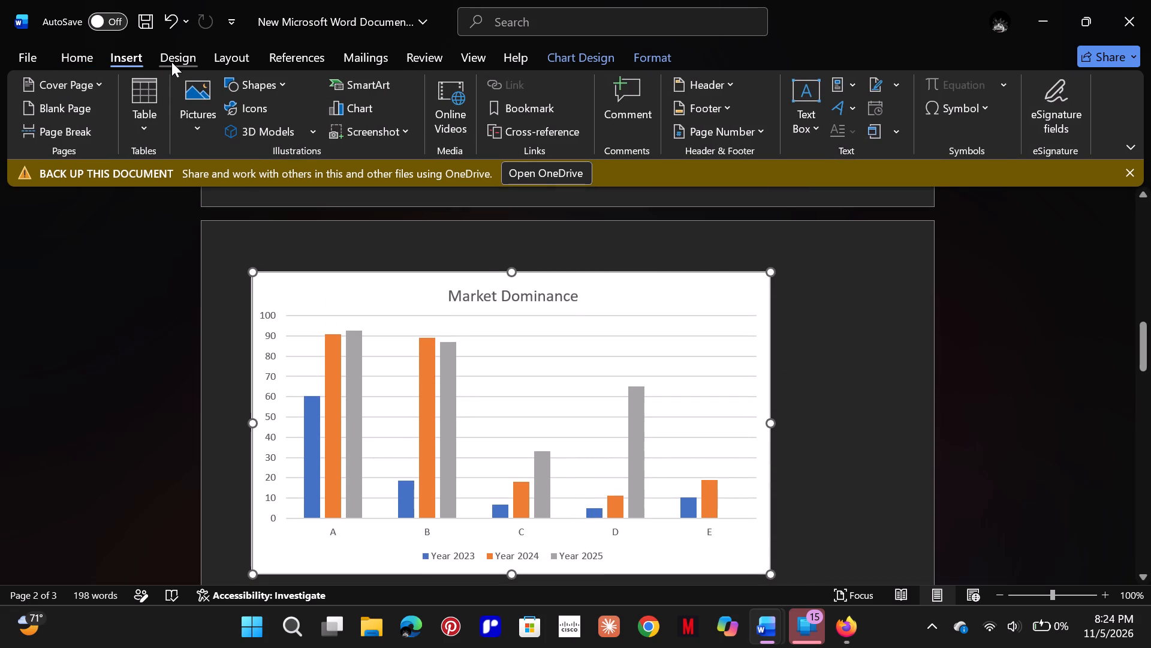
pyautogui.click(171, 62)
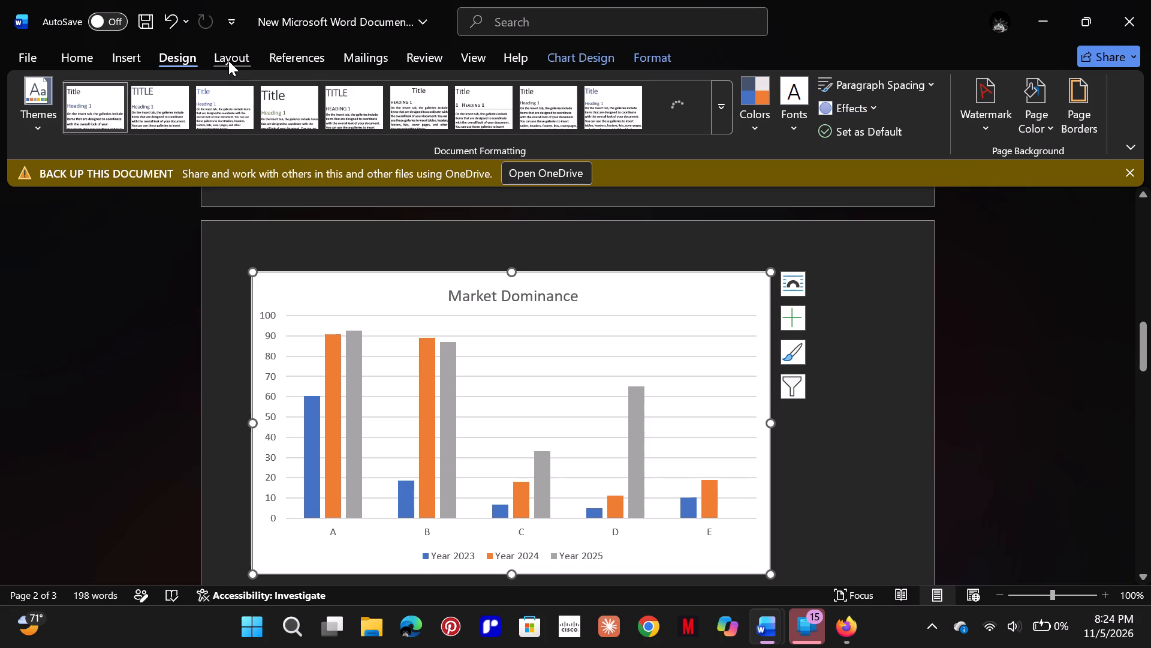
pyautogui.click(251, 53)
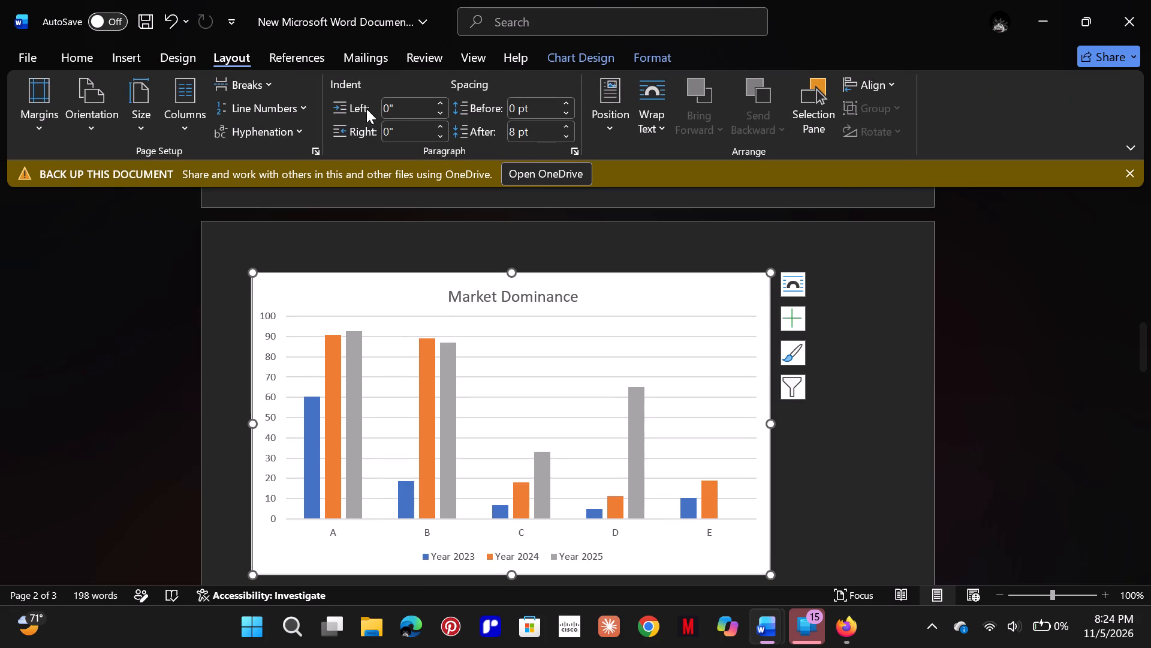
pyautogui.click(396, 106)
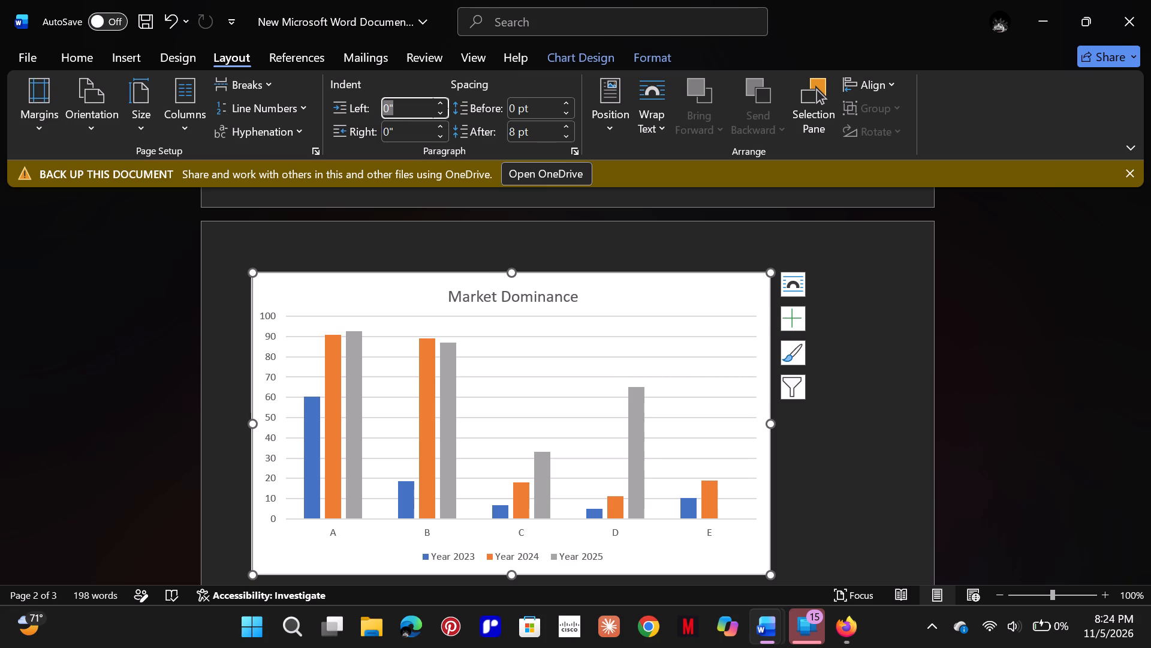
pyautogui.click(385, 109)
pyautogui.press('BackSpace')
pyautogui.write('3.')
pyautogui.press('2')
pyautogui.scroll(-3, 508, 335)
pyautogui.scroll(1, 508, 335)
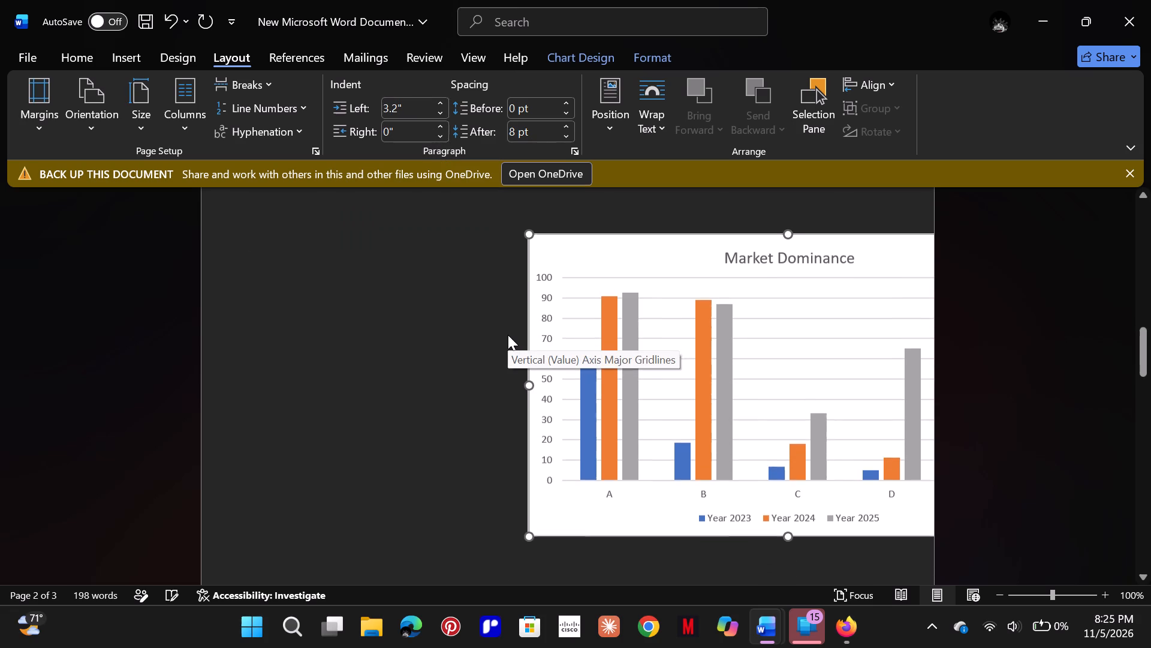
pyautogui.hscroll(-7, 507, 335)
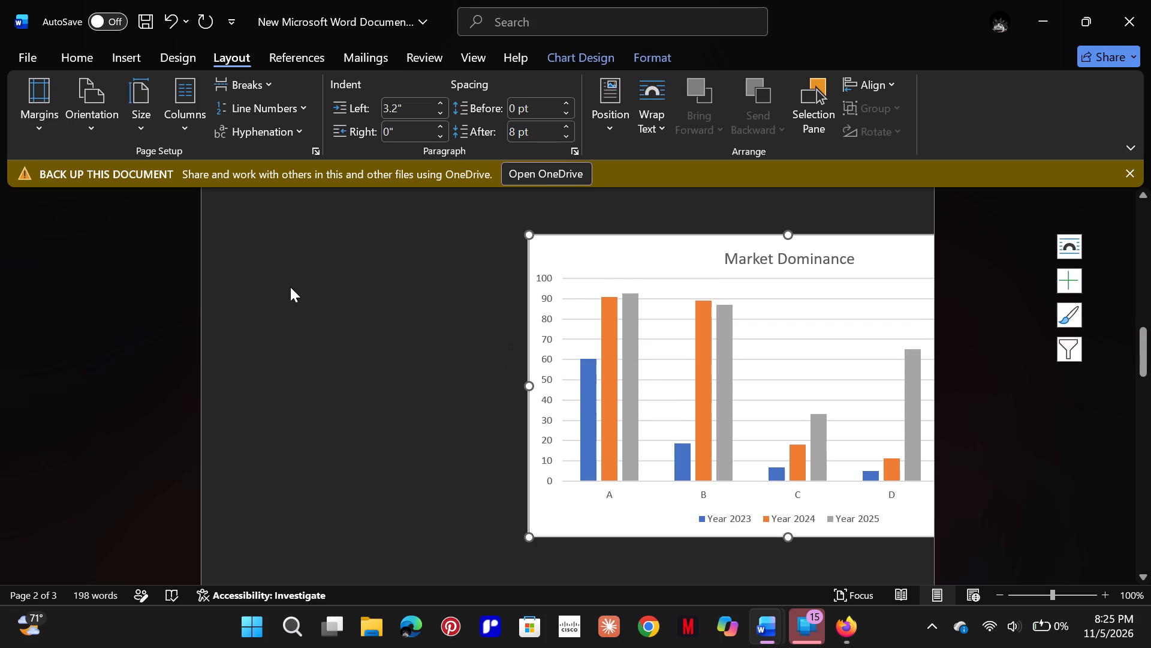
pyautogui.scroll(10, 290, 287)
pyautogui.scroll(-20, 290, 287)
pyautogui.scroll(-16, 290, 287)
pyautogui.scroll(20, 290, 287)
pyautogui.scroll(6, 290, 287)
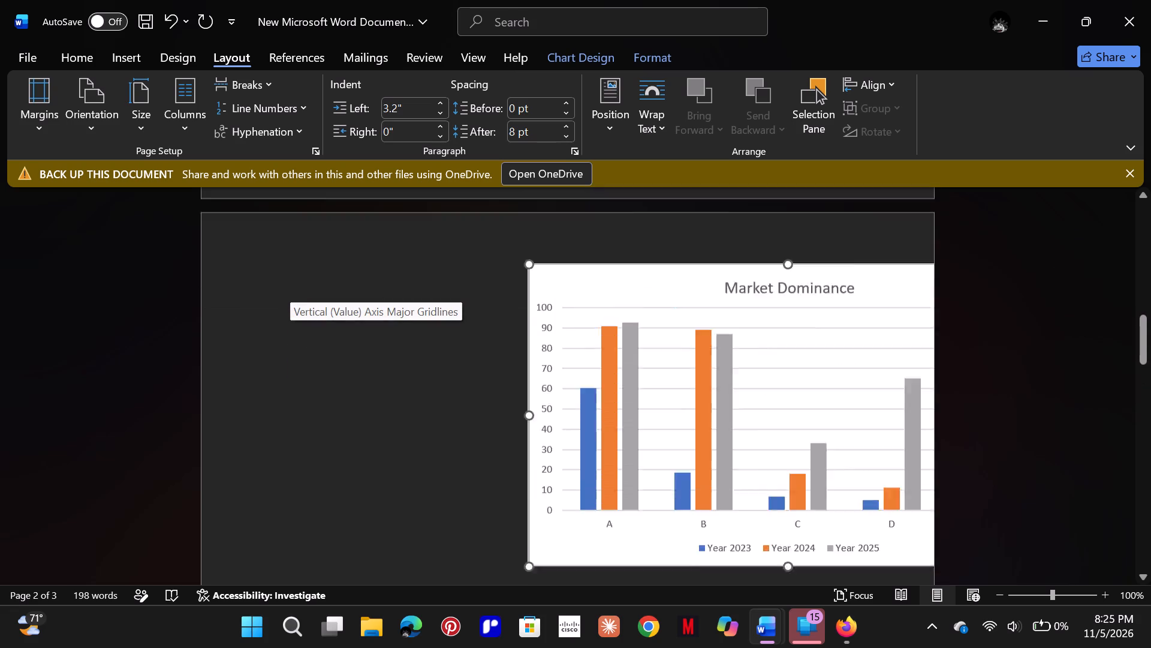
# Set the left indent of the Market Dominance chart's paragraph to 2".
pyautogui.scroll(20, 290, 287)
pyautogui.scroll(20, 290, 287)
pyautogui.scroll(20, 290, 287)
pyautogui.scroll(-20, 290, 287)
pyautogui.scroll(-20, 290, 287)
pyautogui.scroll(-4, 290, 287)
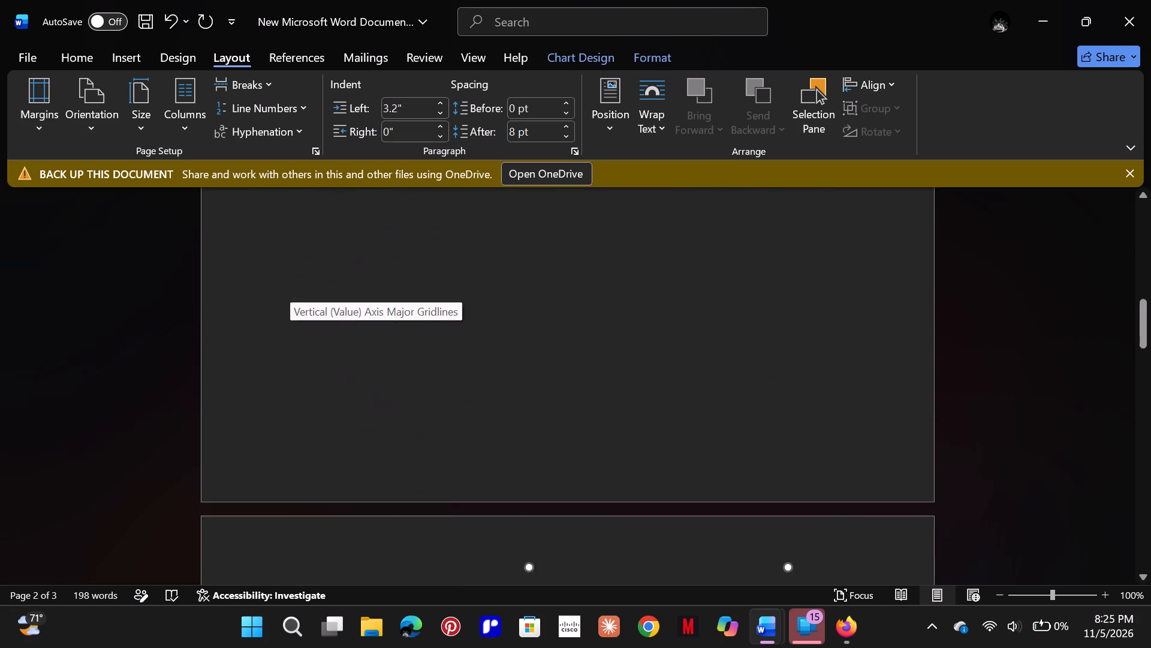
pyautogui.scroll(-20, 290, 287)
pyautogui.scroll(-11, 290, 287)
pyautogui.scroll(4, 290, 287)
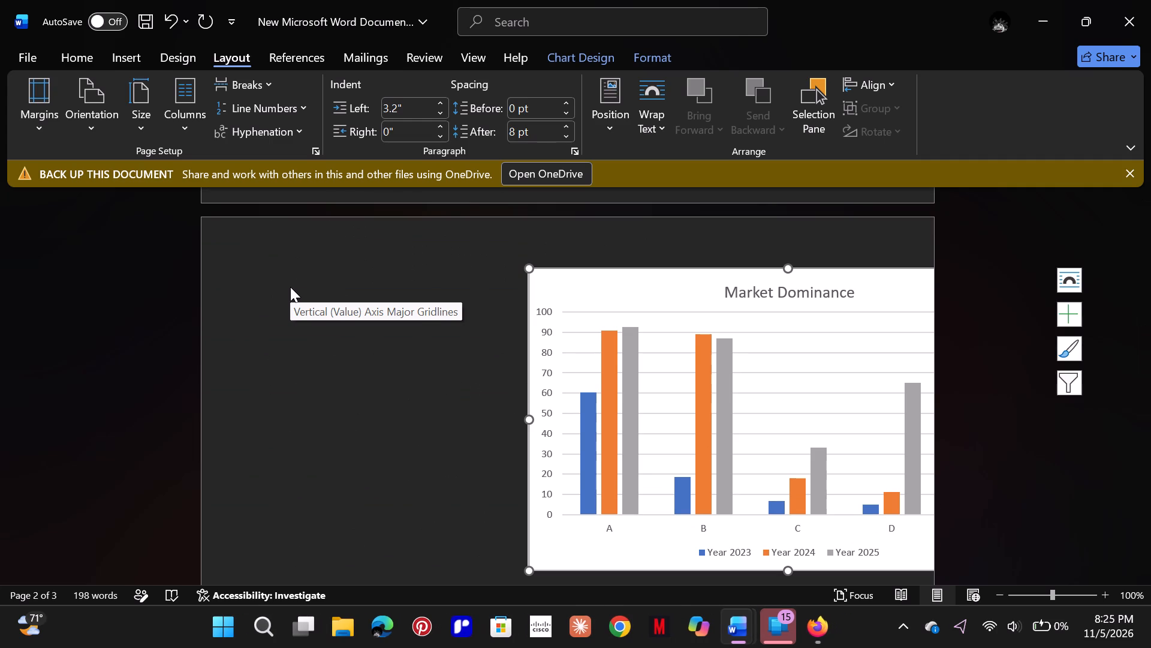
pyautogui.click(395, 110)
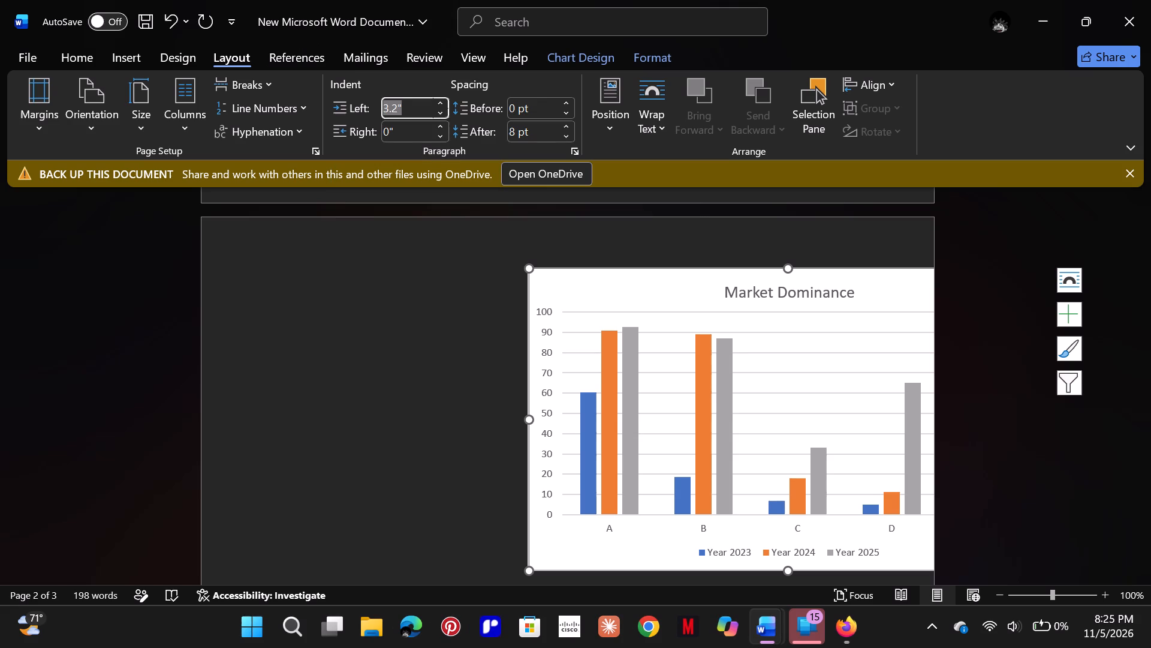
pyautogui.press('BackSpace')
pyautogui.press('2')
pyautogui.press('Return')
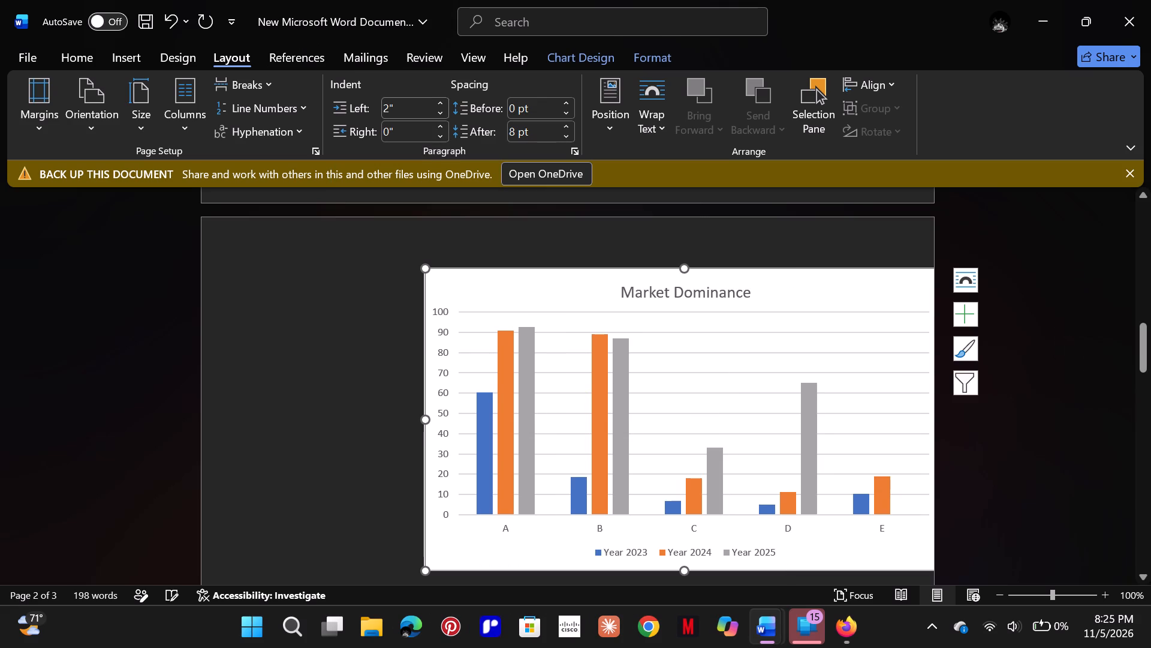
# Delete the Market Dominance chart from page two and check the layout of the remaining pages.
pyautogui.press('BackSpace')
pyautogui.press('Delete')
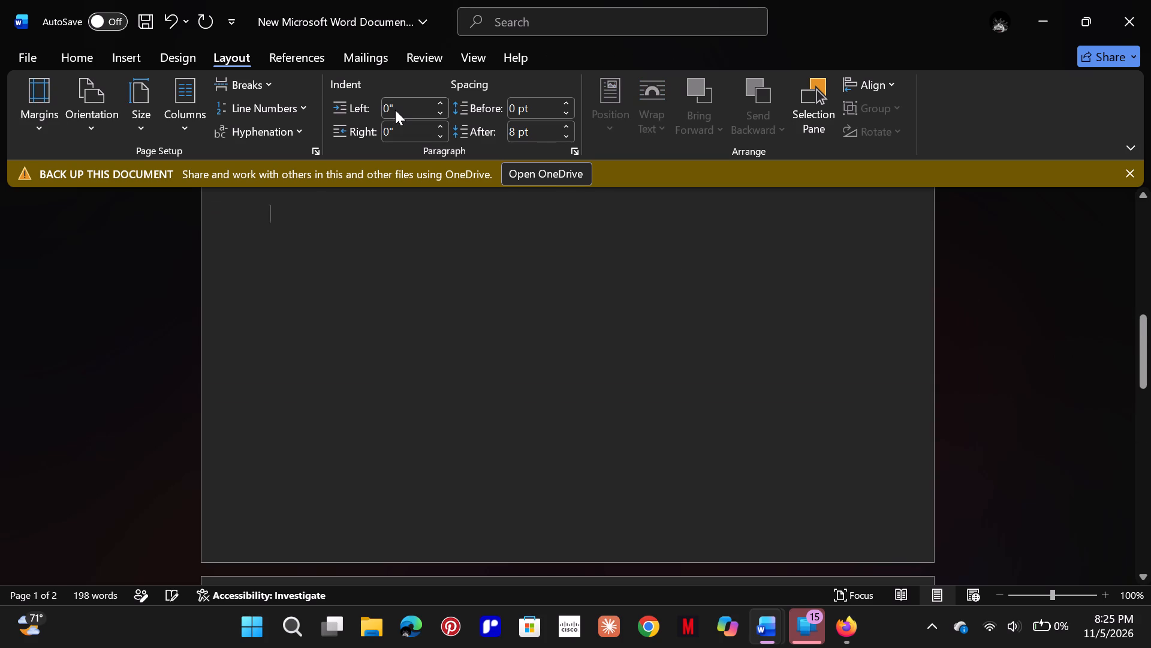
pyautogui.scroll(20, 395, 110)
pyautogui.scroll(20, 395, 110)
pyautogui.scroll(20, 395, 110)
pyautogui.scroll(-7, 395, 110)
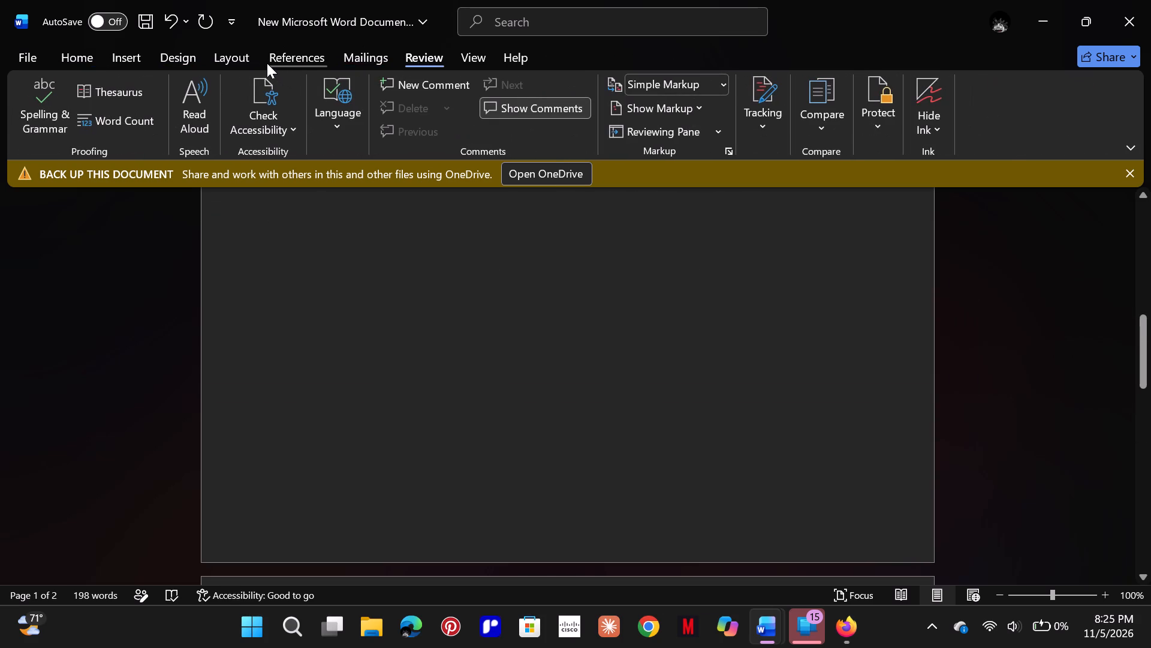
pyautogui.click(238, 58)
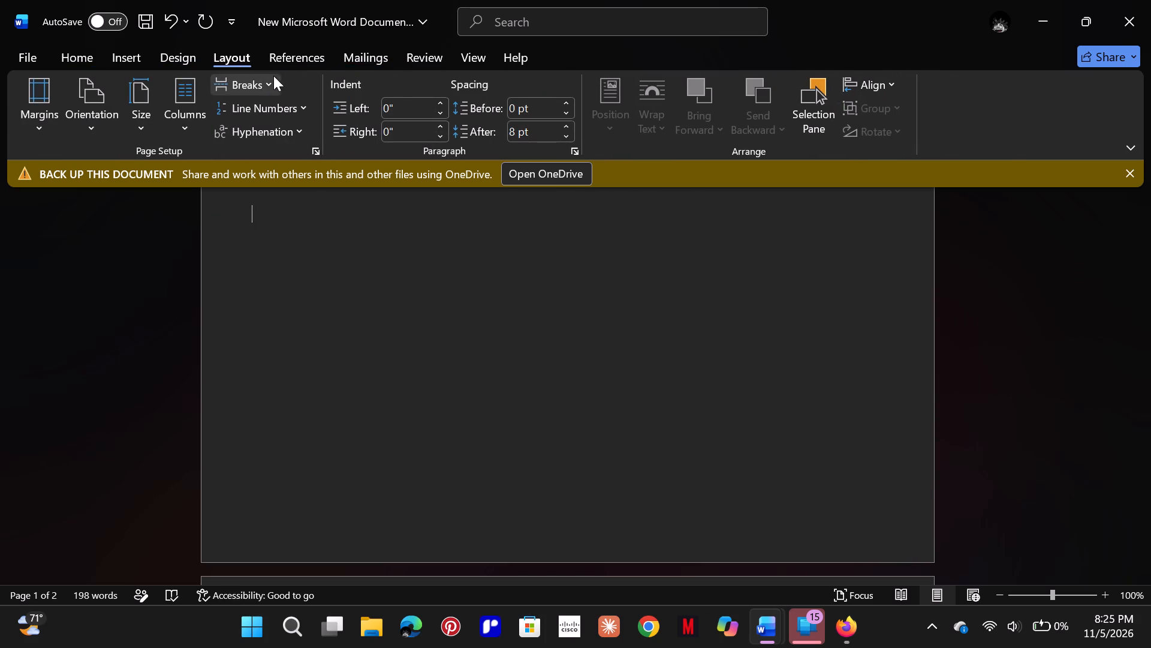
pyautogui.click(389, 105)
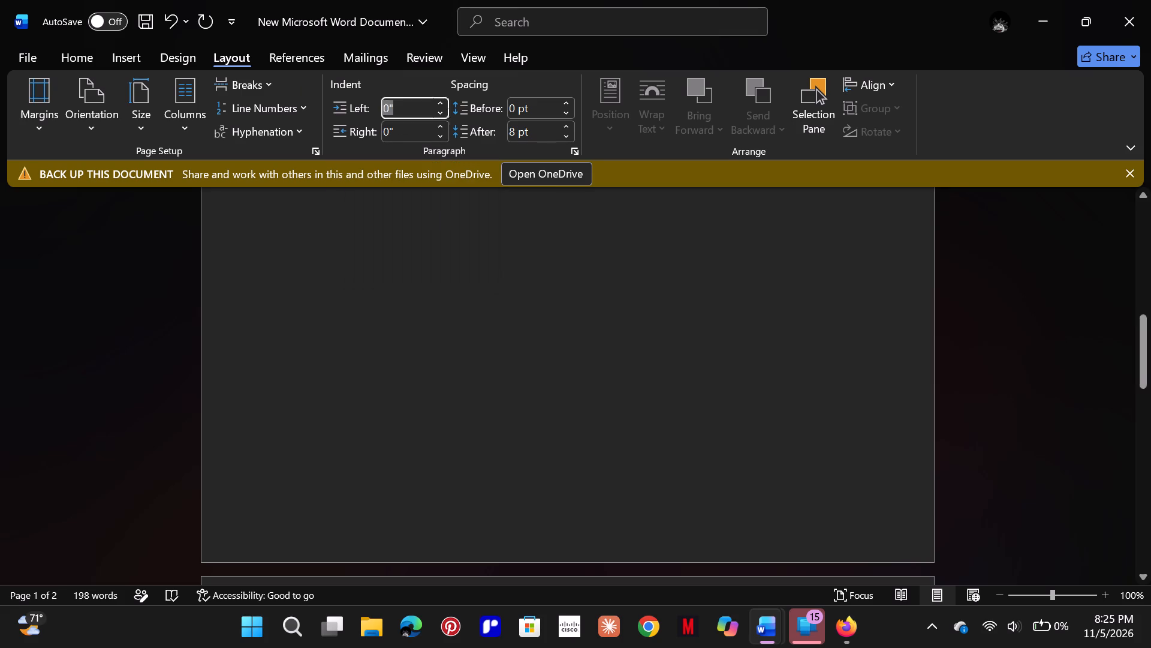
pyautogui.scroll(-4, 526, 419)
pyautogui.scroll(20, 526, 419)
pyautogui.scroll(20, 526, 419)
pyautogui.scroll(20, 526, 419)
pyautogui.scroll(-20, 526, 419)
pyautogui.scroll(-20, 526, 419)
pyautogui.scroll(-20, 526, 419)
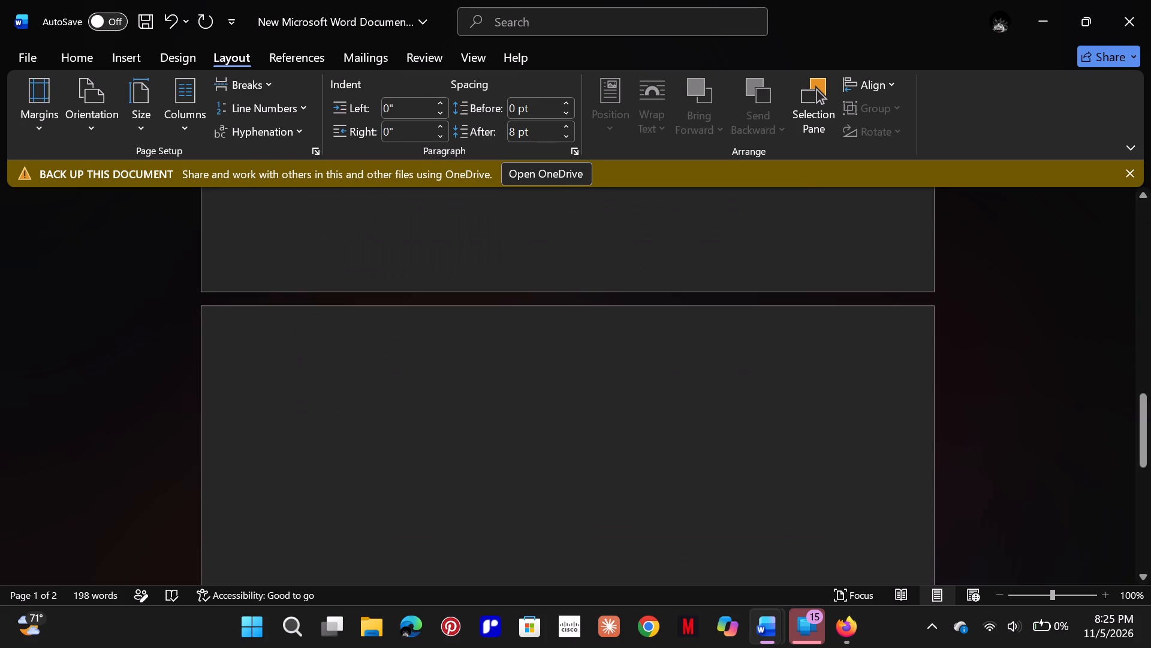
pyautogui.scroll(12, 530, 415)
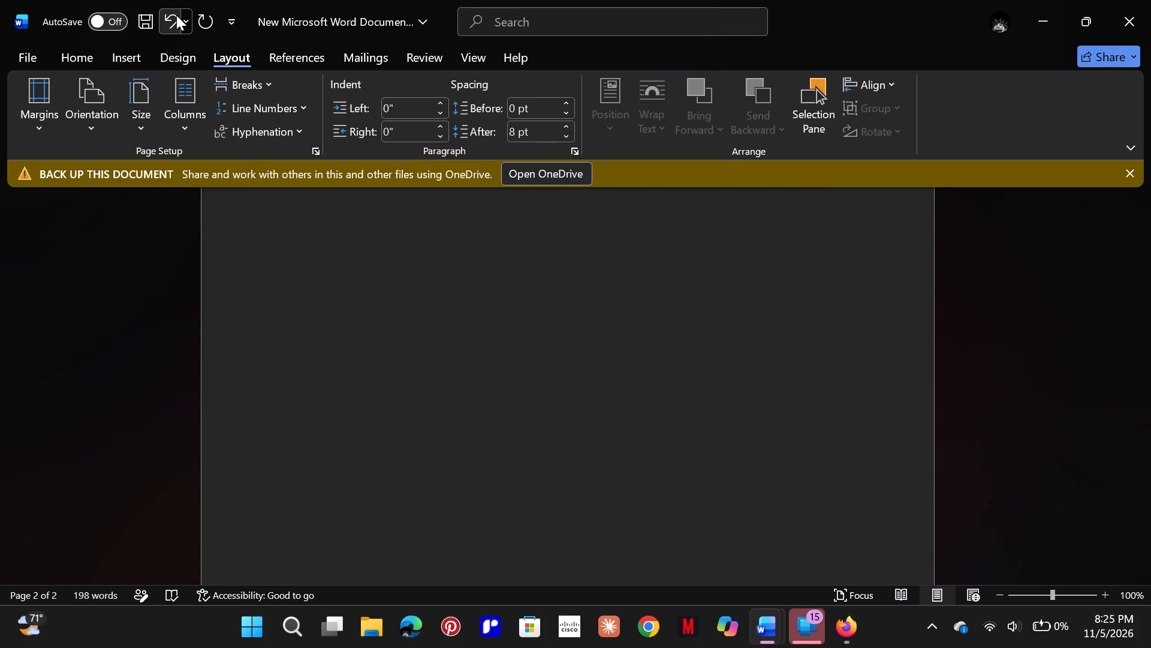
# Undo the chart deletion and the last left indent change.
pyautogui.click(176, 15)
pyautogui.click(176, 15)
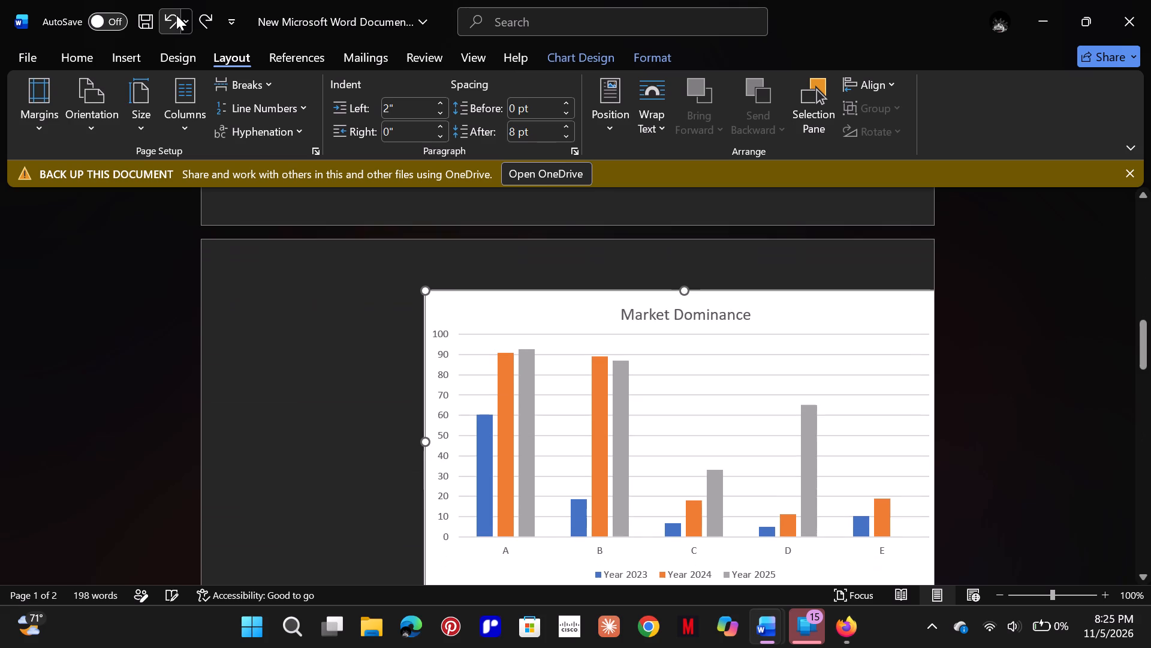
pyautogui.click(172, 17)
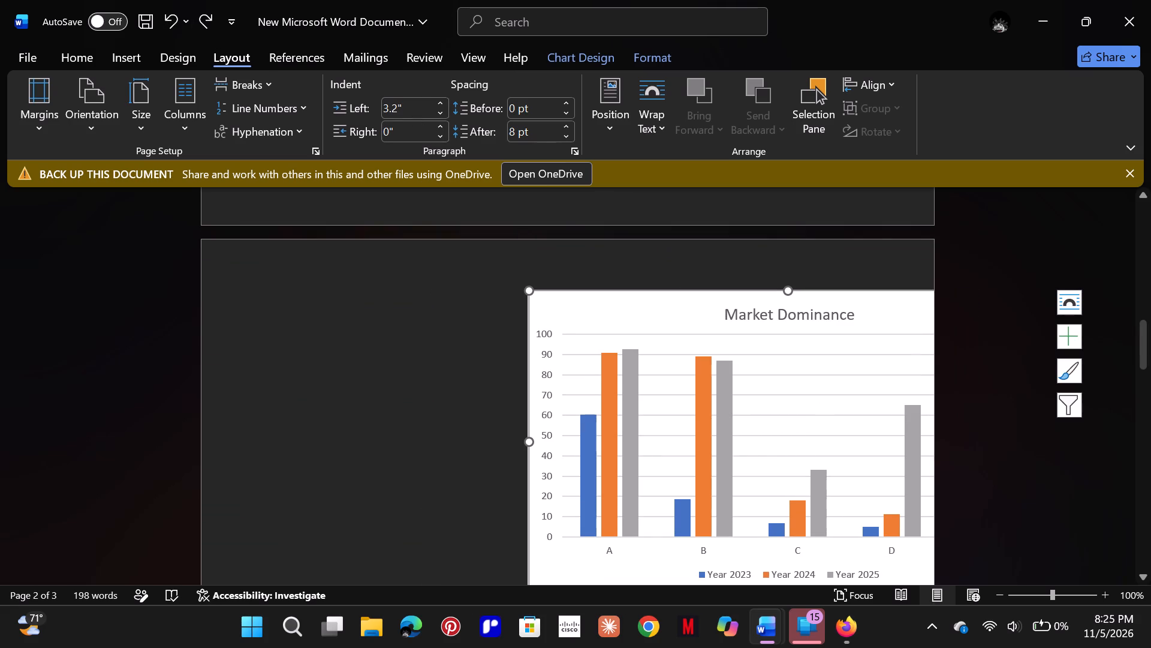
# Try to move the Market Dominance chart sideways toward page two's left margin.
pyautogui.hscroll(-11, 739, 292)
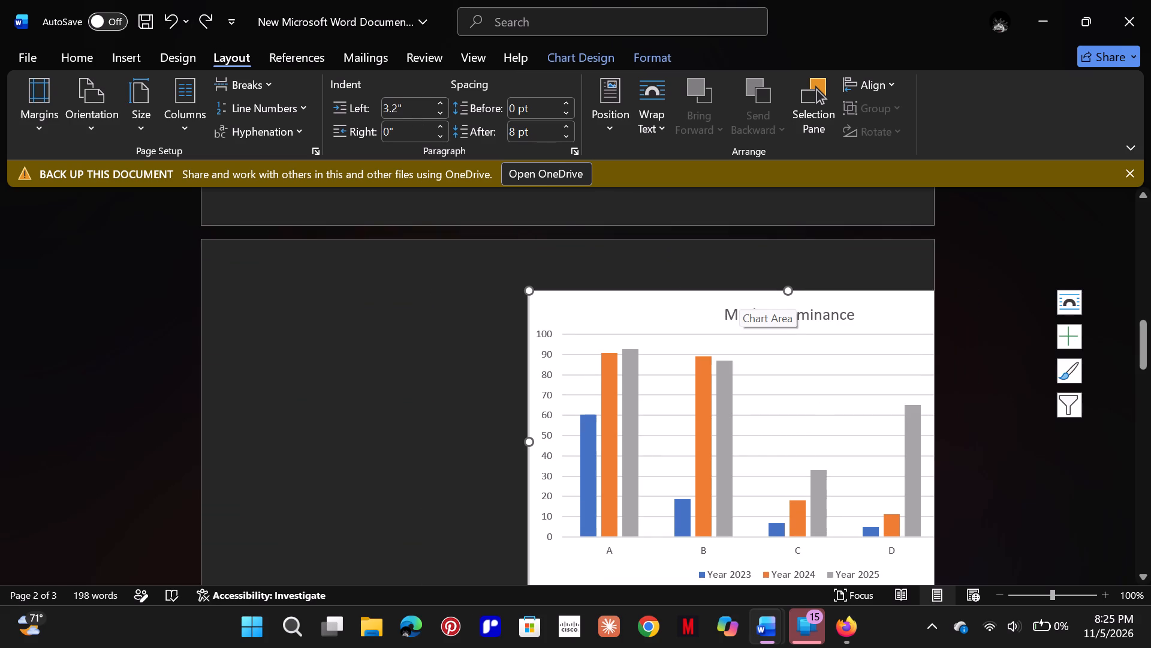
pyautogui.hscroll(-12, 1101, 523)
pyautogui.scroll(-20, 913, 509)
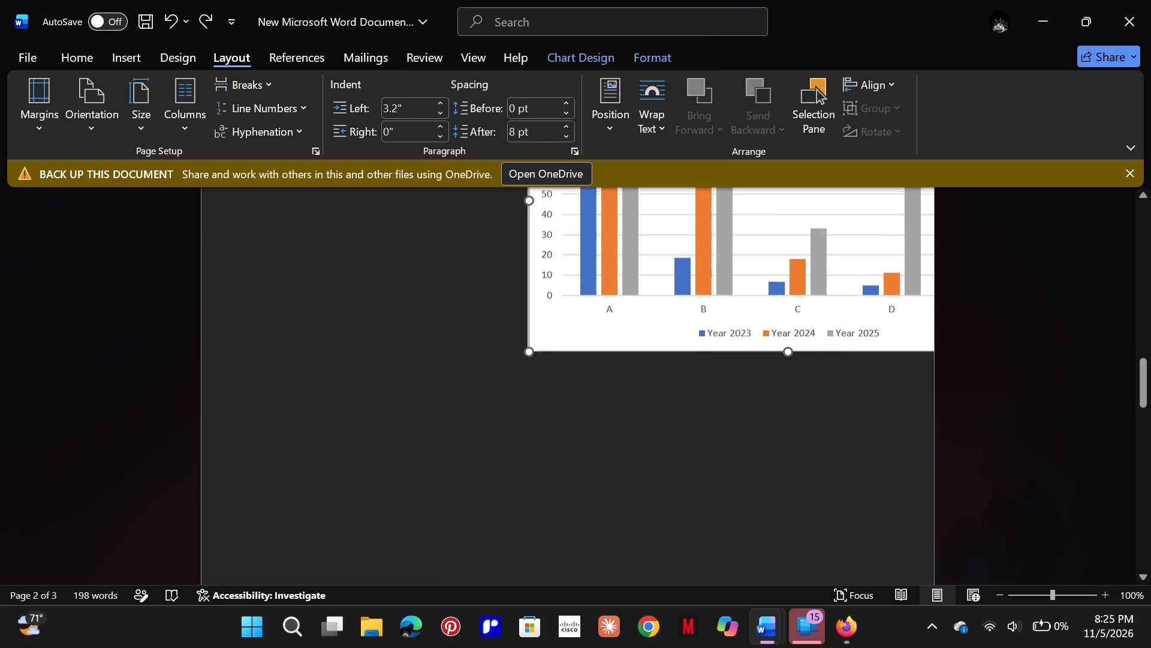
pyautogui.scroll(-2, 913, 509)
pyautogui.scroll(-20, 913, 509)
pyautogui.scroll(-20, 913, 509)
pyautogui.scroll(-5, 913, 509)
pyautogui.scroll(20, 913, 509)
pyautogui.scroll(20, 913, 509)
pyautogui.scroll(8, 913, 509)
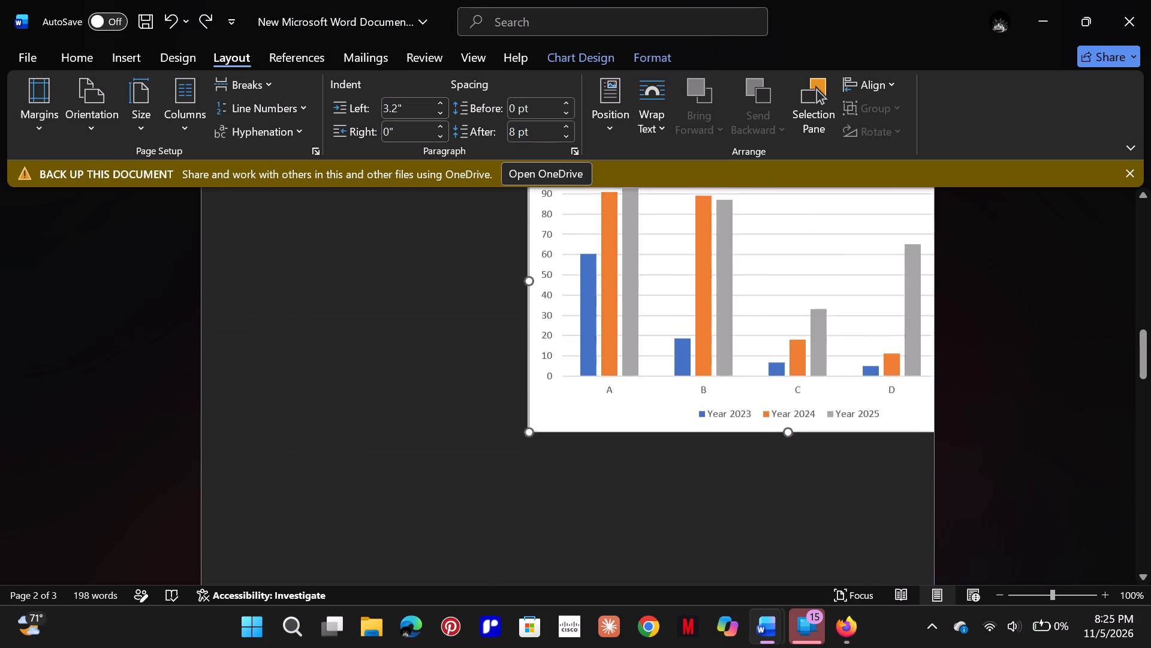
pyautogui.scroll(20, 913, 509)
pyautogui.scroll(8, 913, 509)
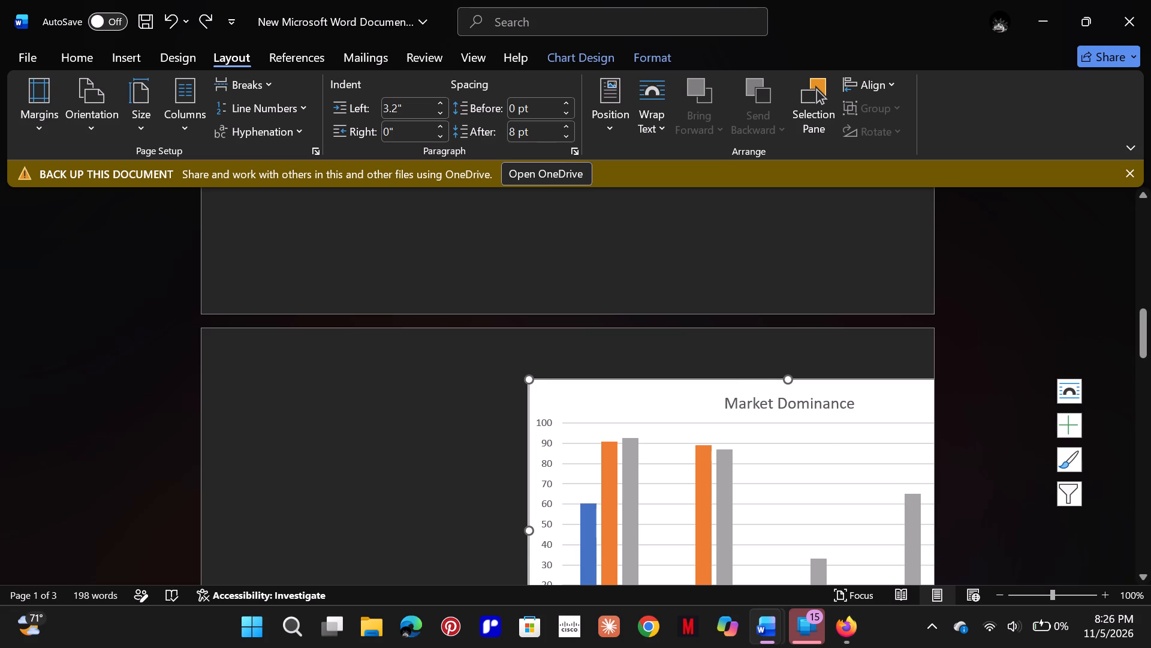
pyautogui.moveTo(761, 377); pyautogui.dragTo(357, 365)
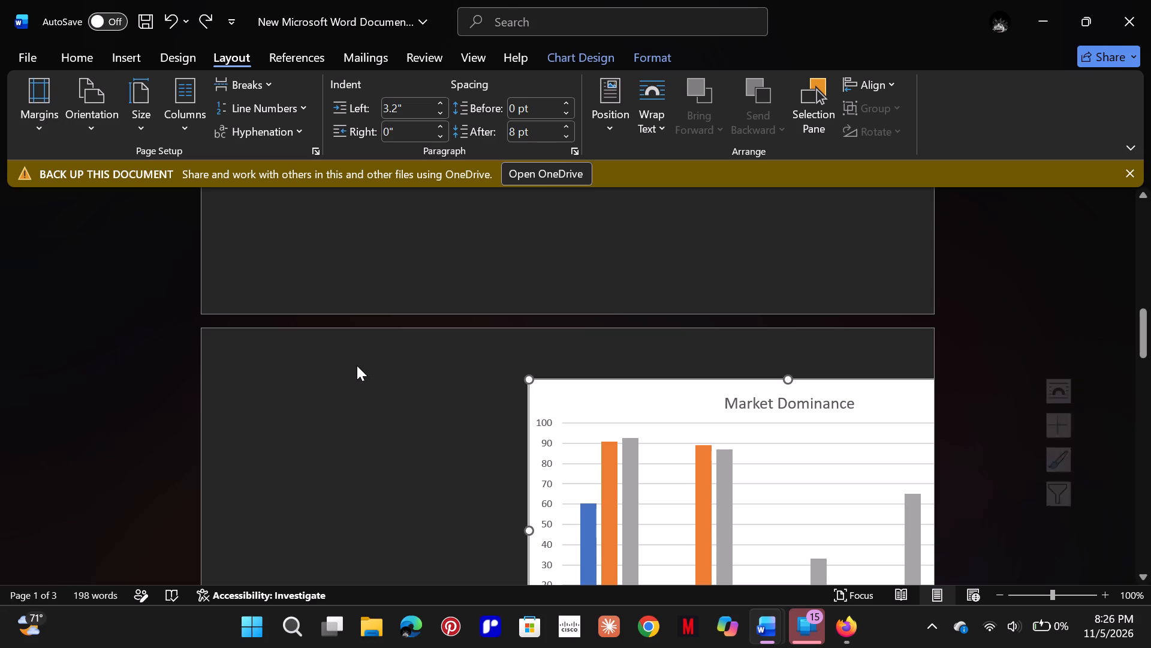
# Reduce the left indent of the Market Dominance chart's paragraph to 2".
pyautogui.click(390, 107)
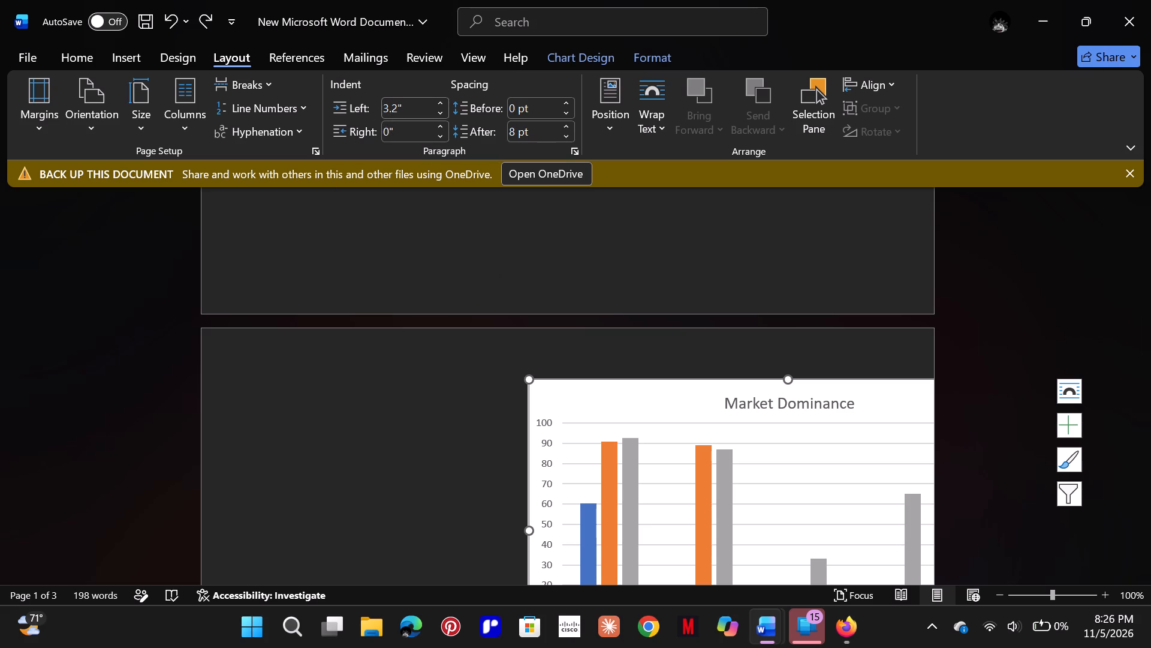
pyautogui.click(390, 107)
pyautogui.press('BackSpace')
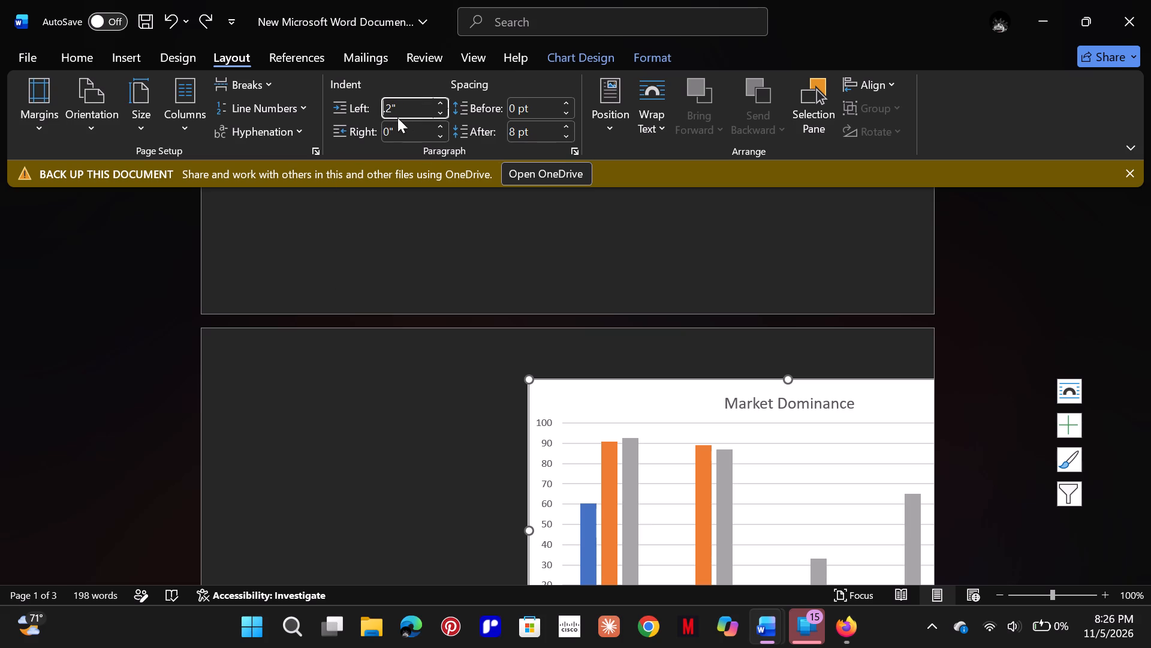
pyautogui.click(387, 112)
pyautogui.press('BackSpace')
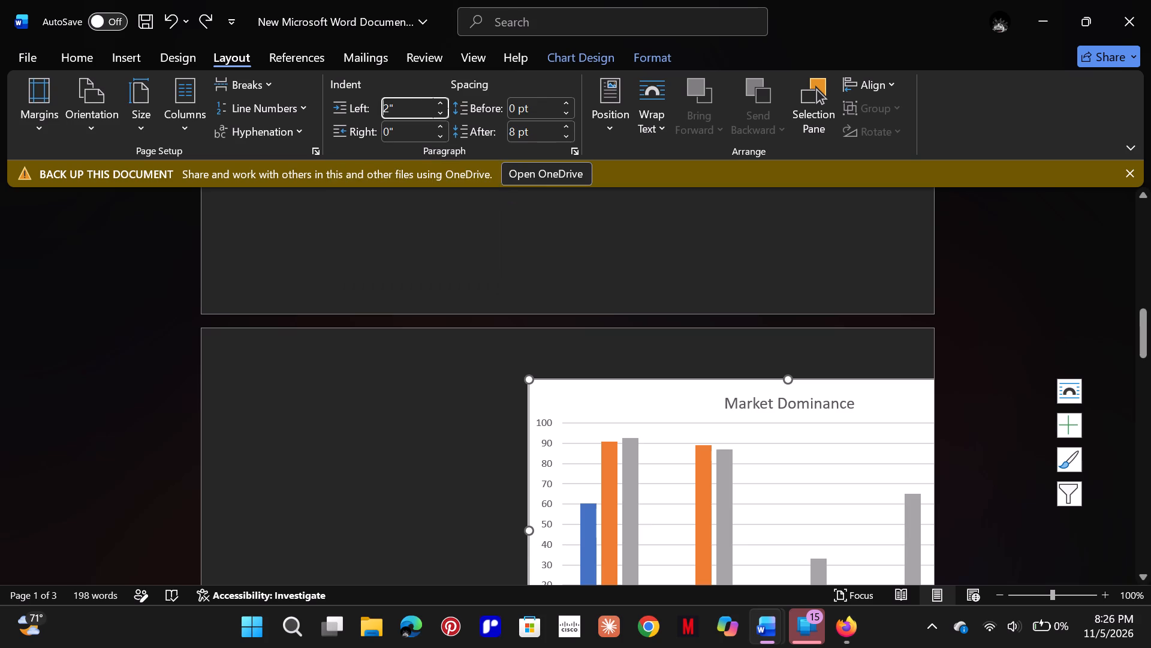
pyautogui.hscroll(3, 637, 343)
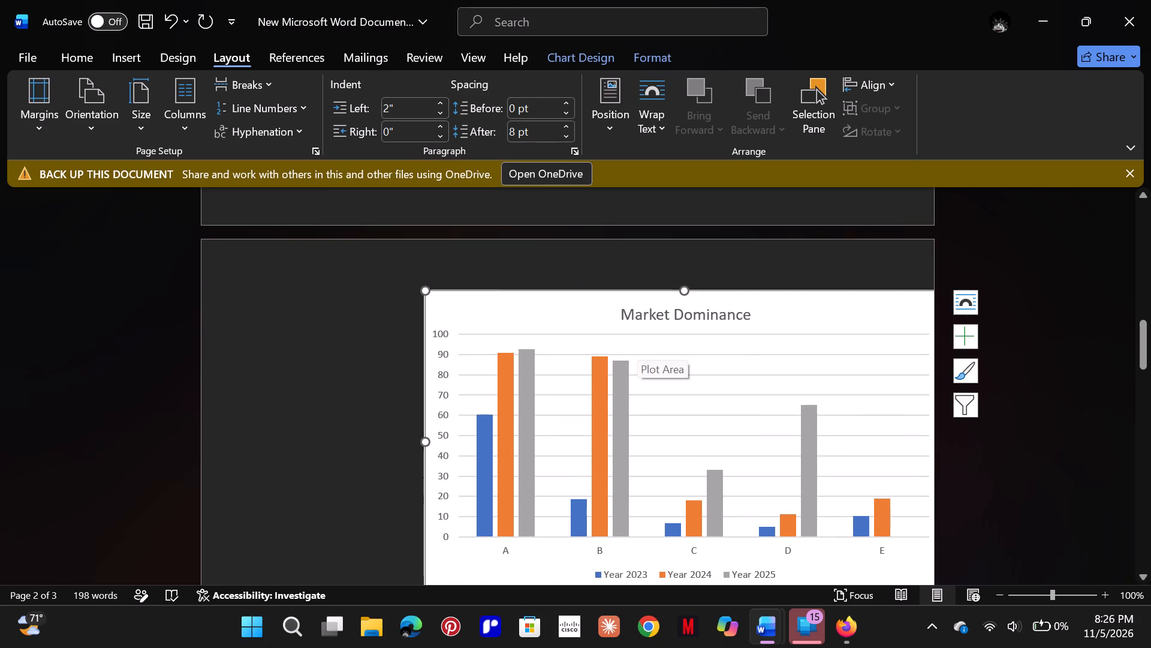
# Set the left indent of the Market Dominance chart's paragraph to 0".
pyautogui.click(387, 113)
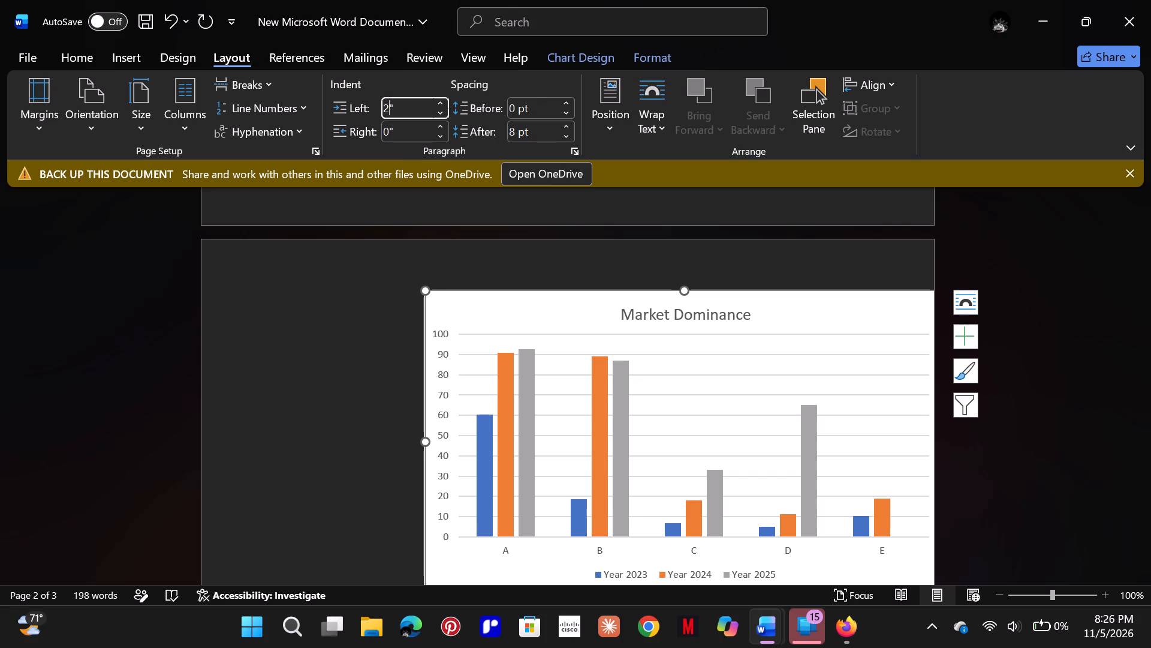
pyautogui.click(387, 113)
pyautogui.press('BackSpace')
pyautogui.press('1')
pyautogui.hscroll(-4, 387, 110)
pyautogui.hscroll(3, 387, 110)
pyautogui.press('BackSpace')
pyautogui.press('0')
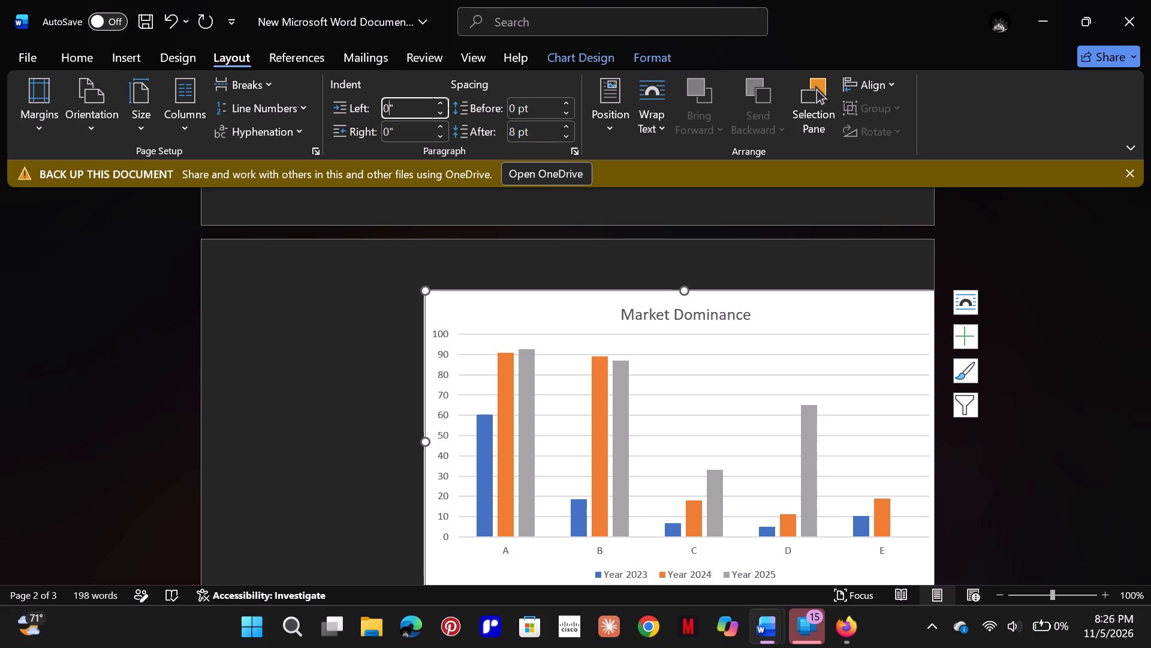
pyautogui.click(385, 110)
# Save the document.
pyautogui.click(149, 20)
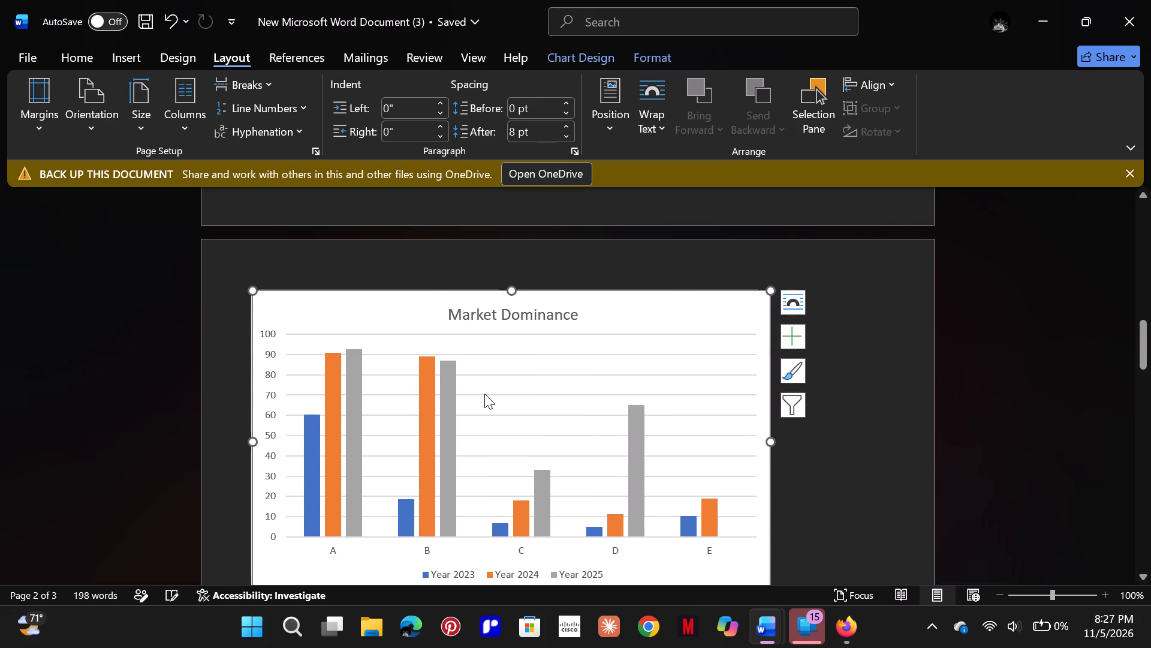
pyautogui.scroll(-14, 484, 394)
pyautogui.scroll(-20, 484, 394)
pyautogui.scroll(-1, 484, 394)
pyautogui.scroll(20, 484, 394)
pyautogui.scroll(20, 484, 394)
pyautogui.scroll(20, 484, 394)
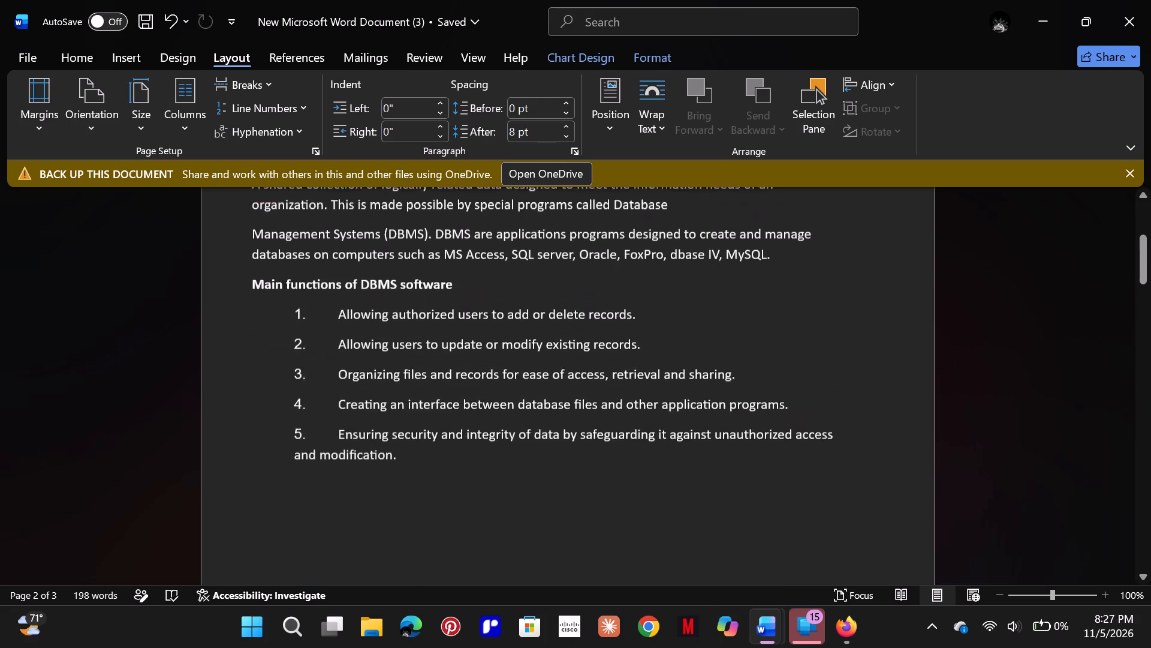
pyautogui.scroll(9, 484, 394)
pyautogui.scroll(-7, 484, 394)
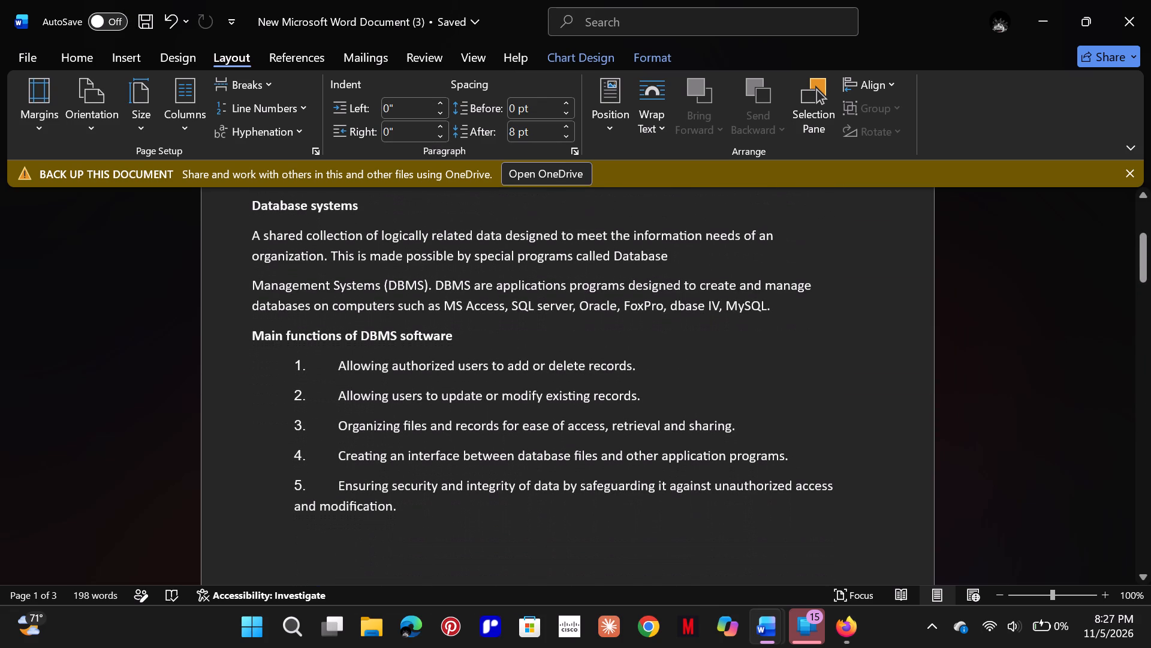
# Change the font of all page-one text, from the Electronic Data Management System heading through the numbered list, to Segoe UI.
pyautogui.scroll(20, 484, 394)
pyautogui.scroll(20, 484, 394)
pyautogui.scroll(20, 484, 394)
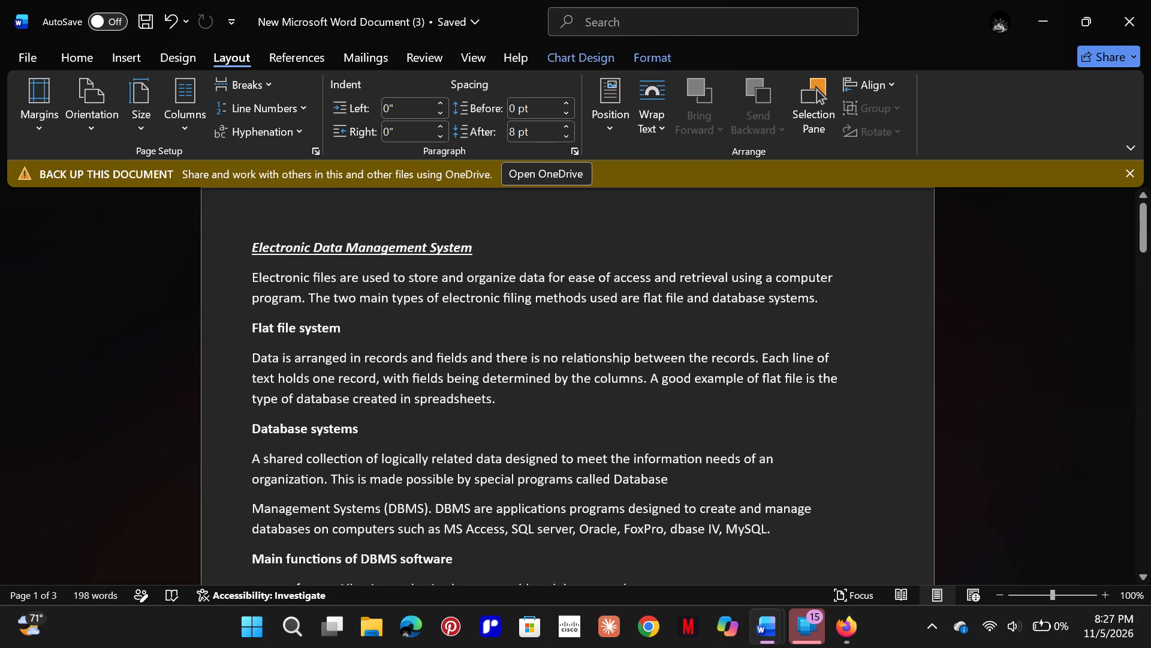
pyautogui.scroll(20, 484, 394)
pyautogui.scroll(20, 484, 394)
pyautogui.scroll(20, 484, 394)
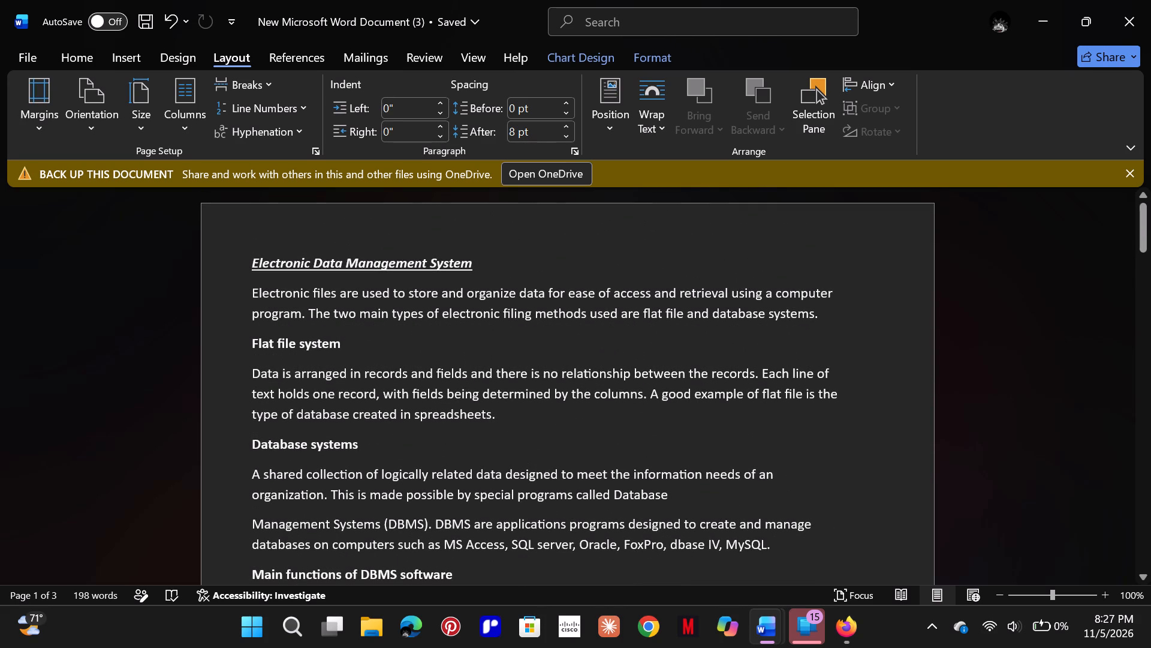
pyautogui.moveTo(233, 248); pyautogui.dragTo(457, 563)
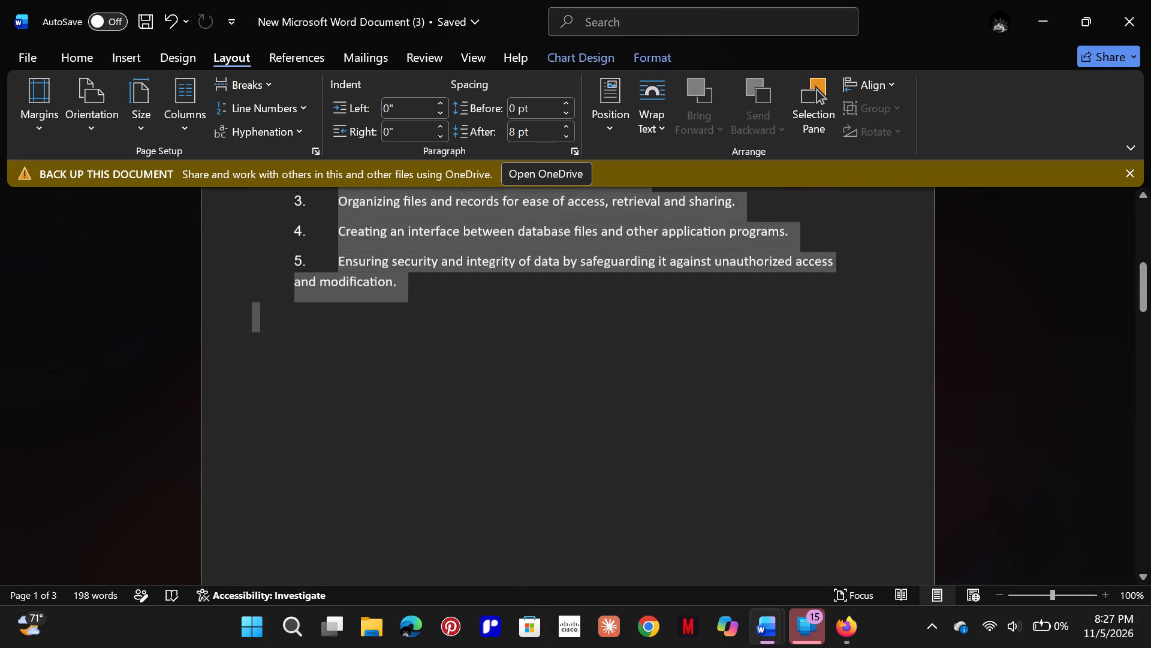
pyautogui.moveTo(457, 563); pyautogui.dragTo(453, 389)
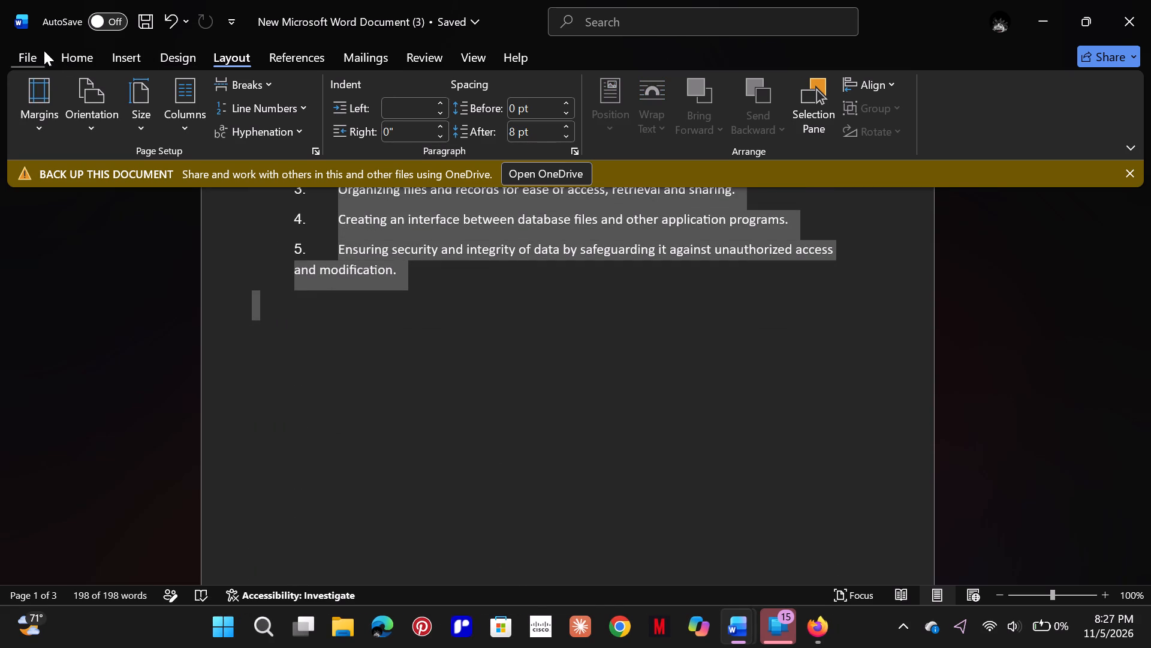
pyautogui.click(79, 55)
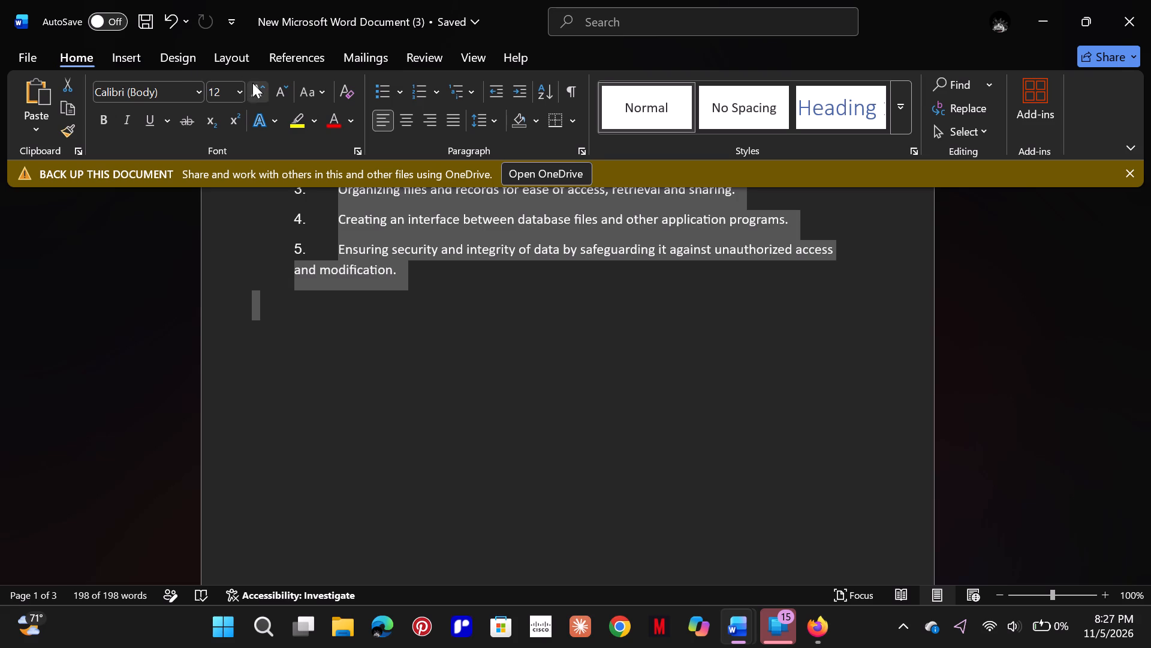
pyautogui.click(198, 88)
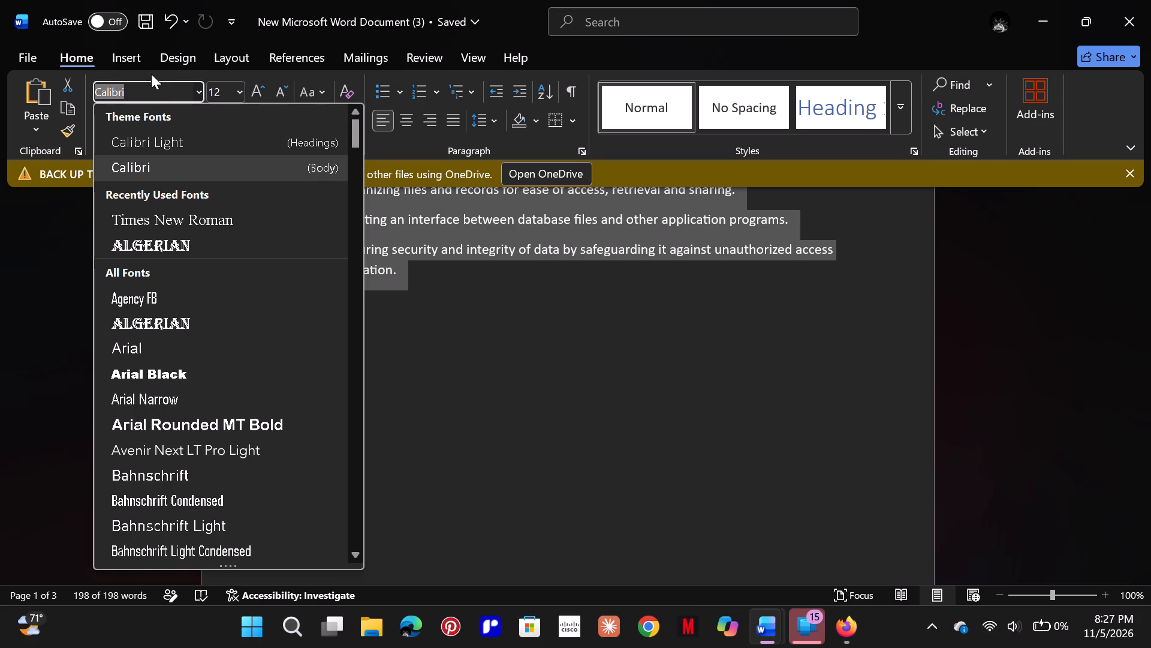
pyautogui.write('Se')
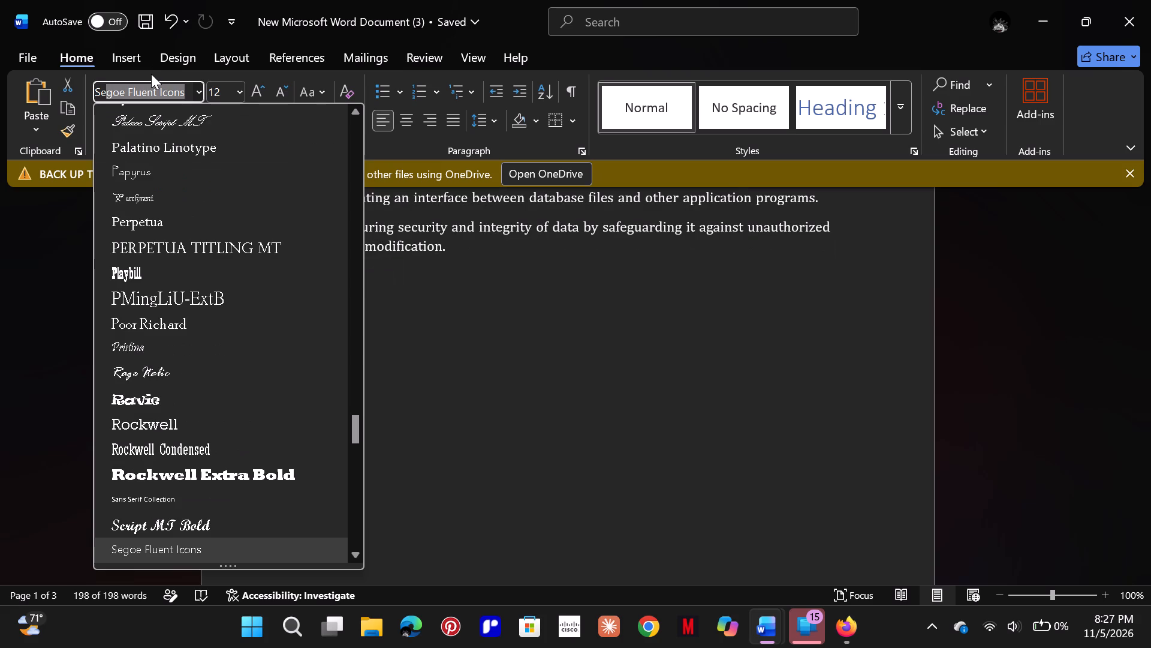
pyautogui.press('g')
pyautogui.write('oi')
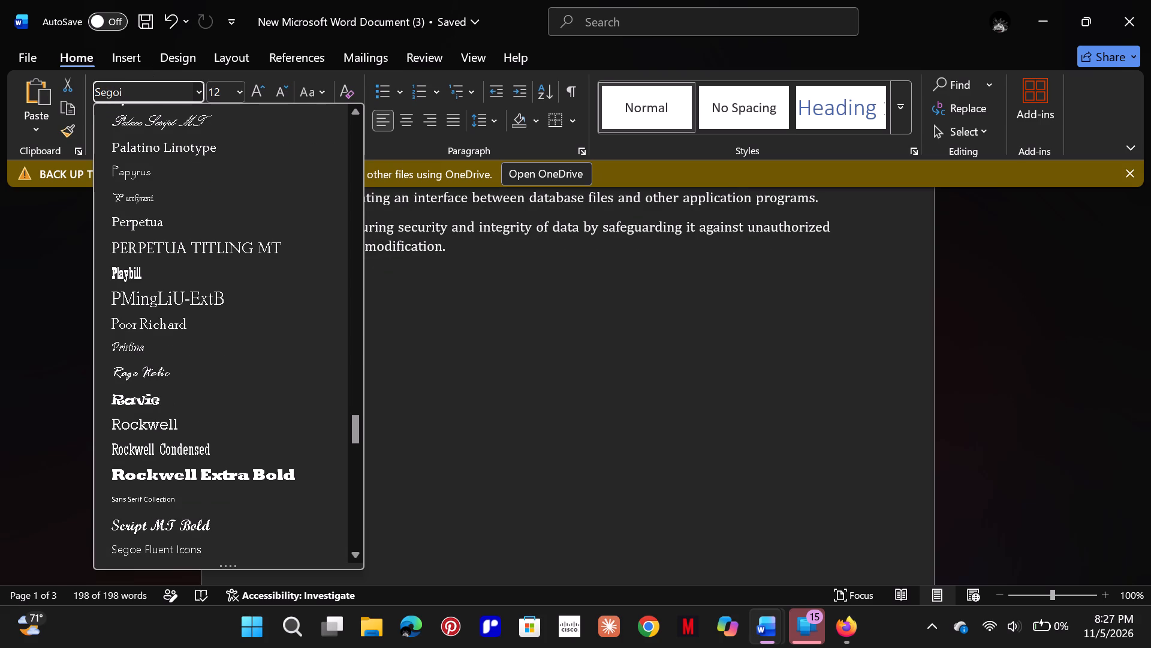
pyautogui.press('BackSpace')
pyautogui.press('e')
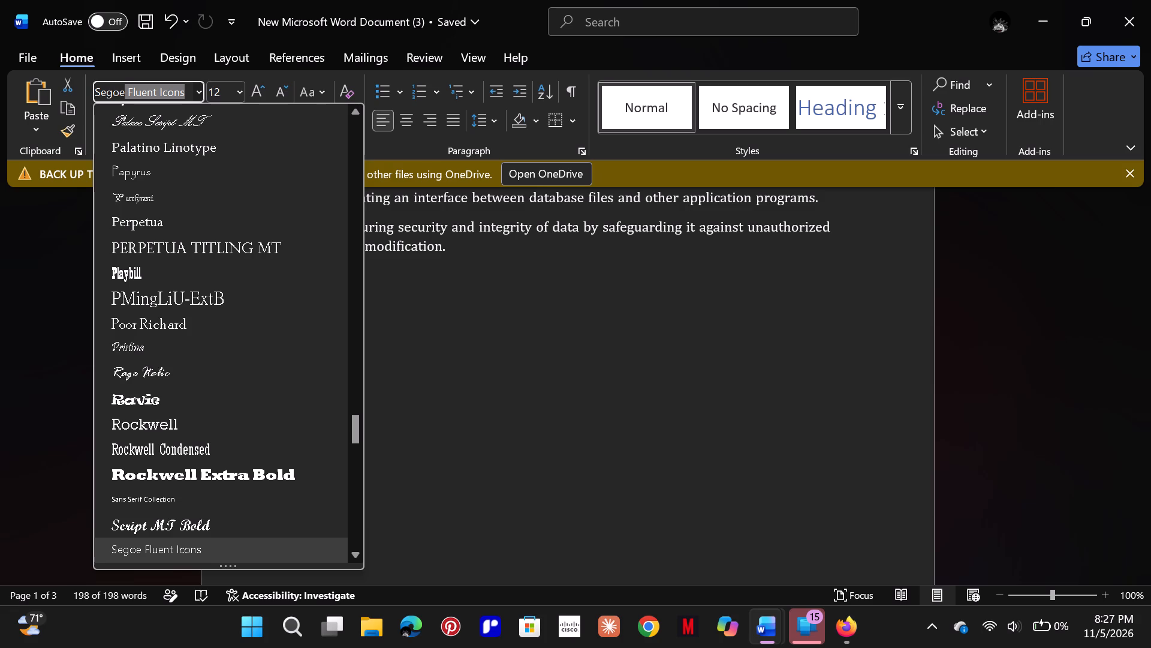
pyautogui.press('space')
pyautogui.write('UI')
pyautogui.press('Return')
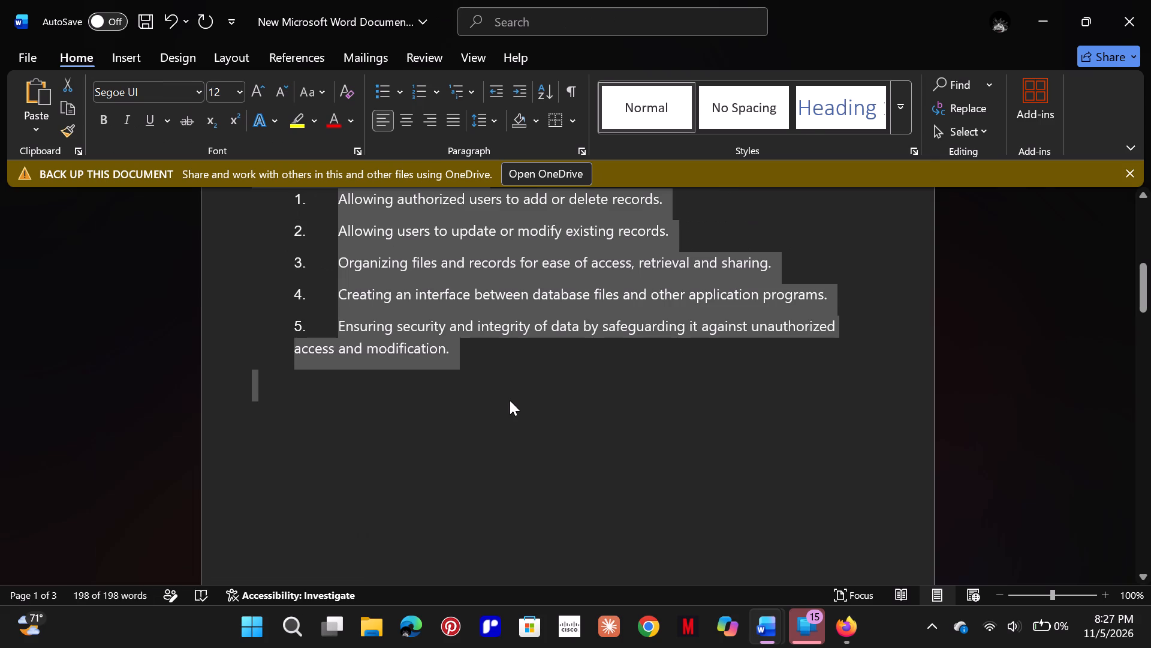
pyautogui.click(510, 400)
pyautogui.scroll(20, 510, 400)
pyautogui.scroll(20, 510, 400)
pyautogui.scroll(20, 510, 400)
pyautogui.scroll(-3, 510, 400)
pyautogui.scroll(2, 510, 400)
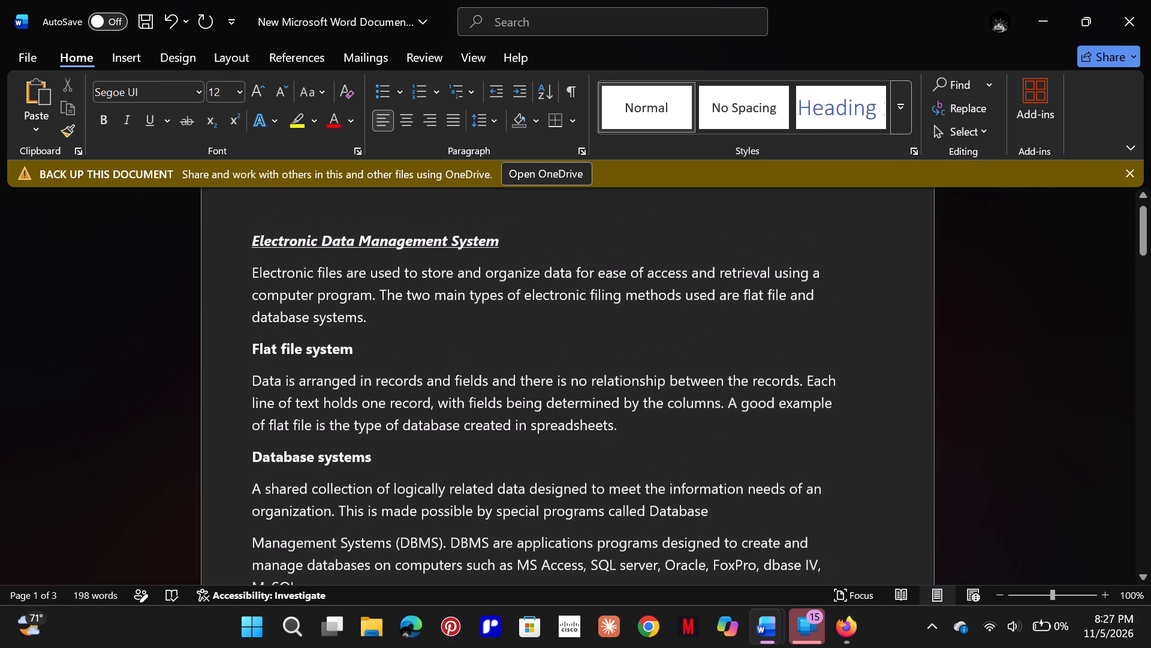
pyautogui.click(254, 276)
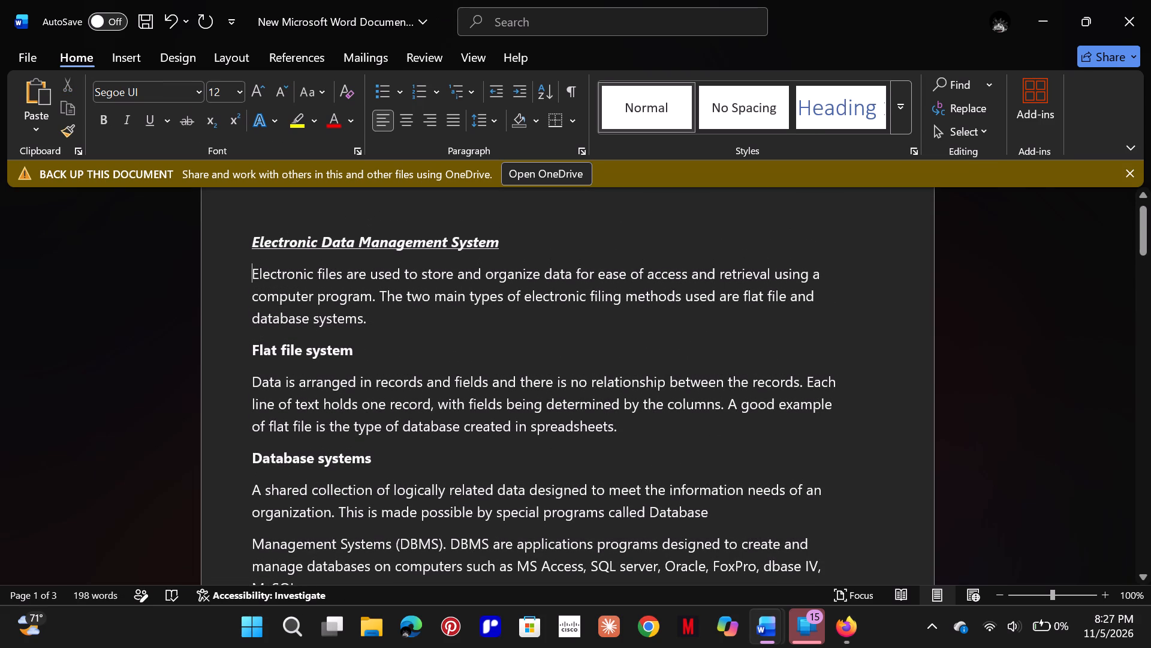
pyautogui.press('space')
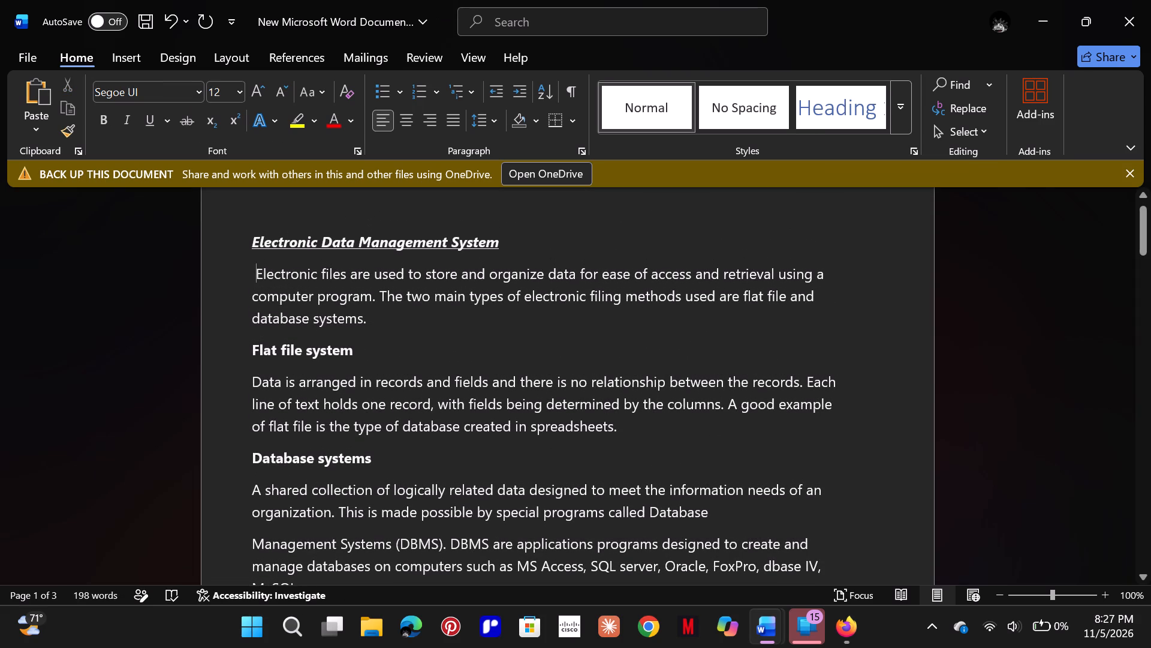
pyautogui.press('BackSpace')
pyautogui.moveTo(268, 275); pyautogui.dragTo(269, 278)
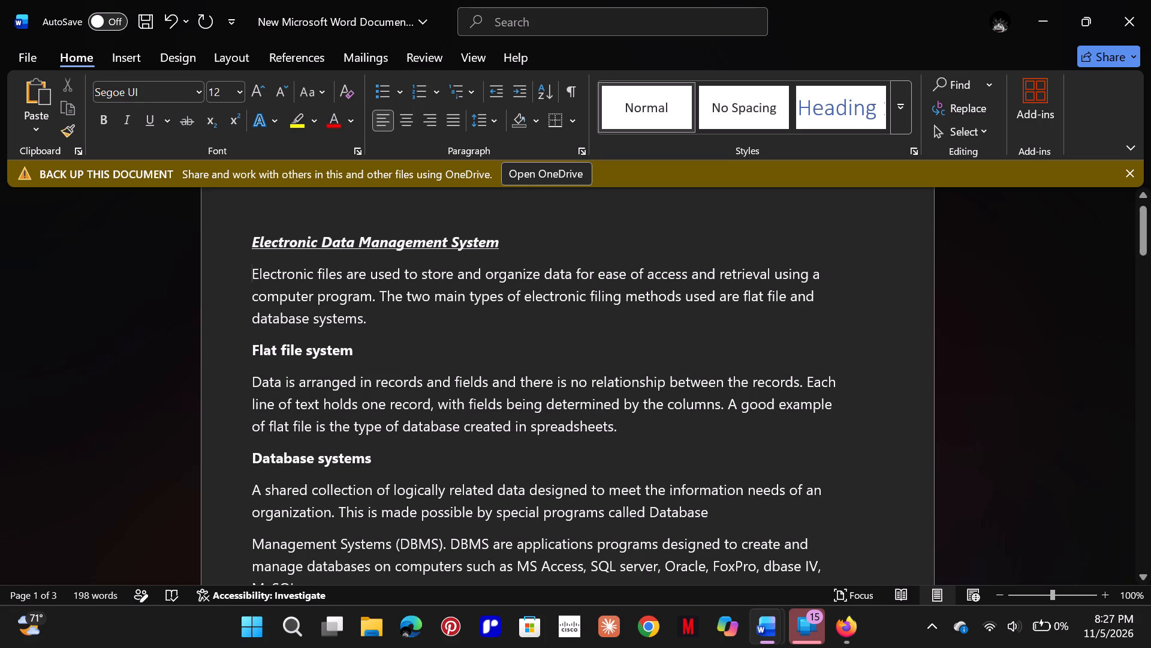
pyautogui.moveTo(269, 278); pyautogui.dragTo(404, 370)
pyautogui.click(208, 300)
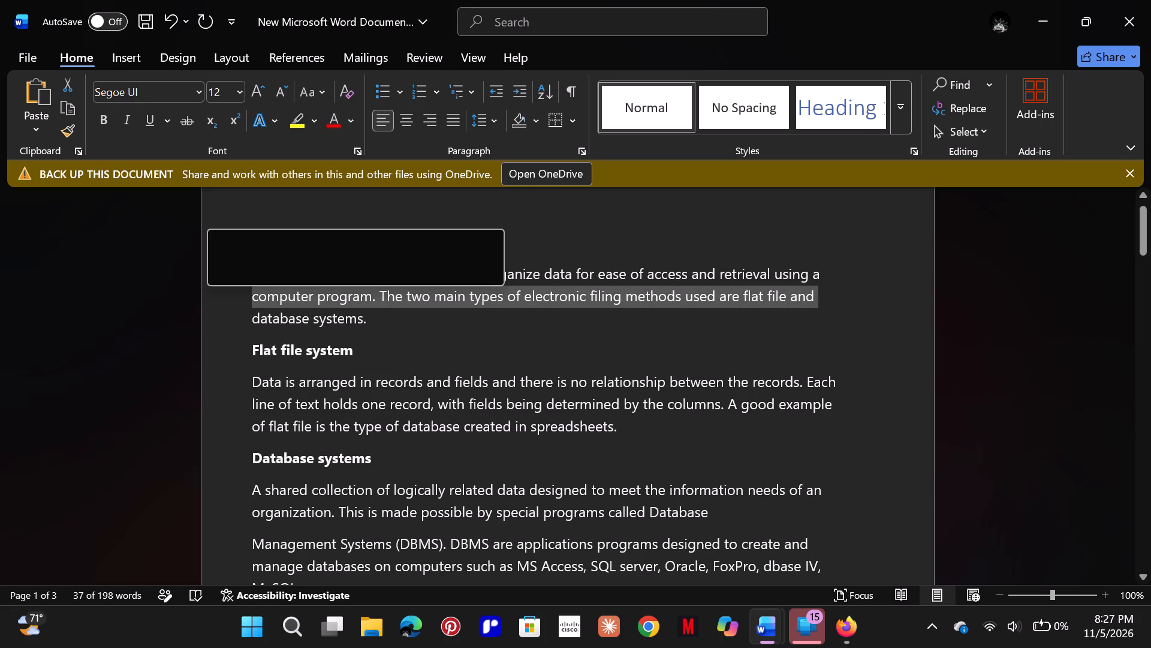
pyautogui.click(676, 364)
# Copy the PRODUCT table picture (Years 2023–2025) from the CIR 107 Task document and paste it on the empty line below the new document's numbered list.
pyautogui.scroll(-4, 685, 266)
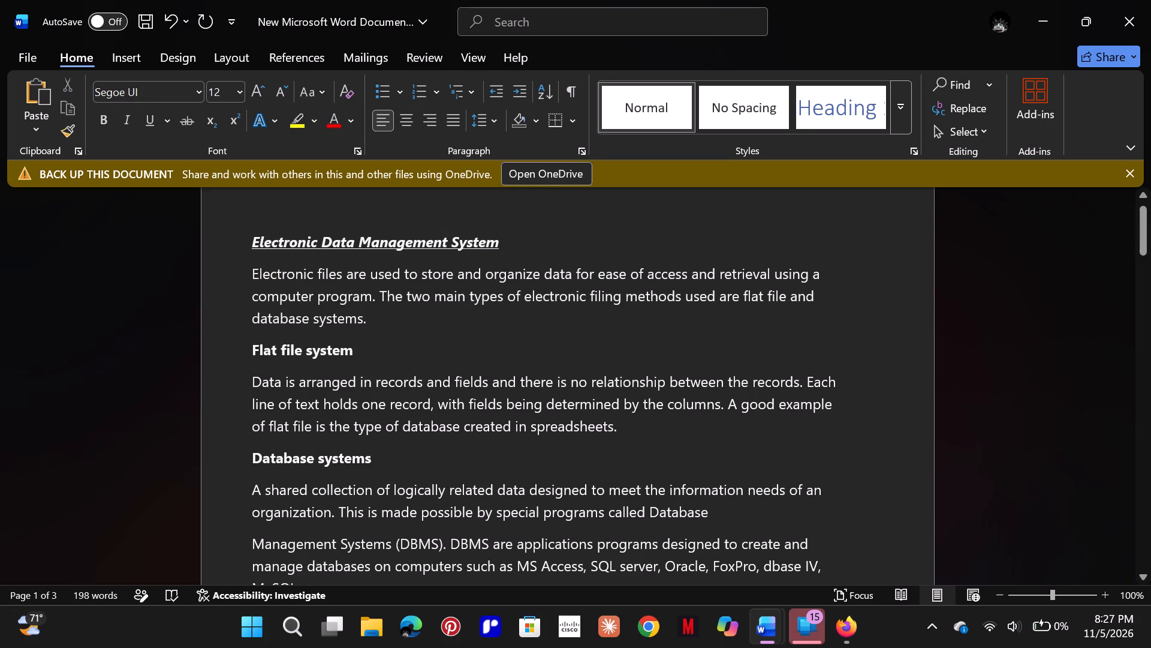
pyautogui.scroll(-20, 685, 266)
pyautogui.scroll(-9, 685, 266)
pyautogui.scroll(-16, 685, 230)
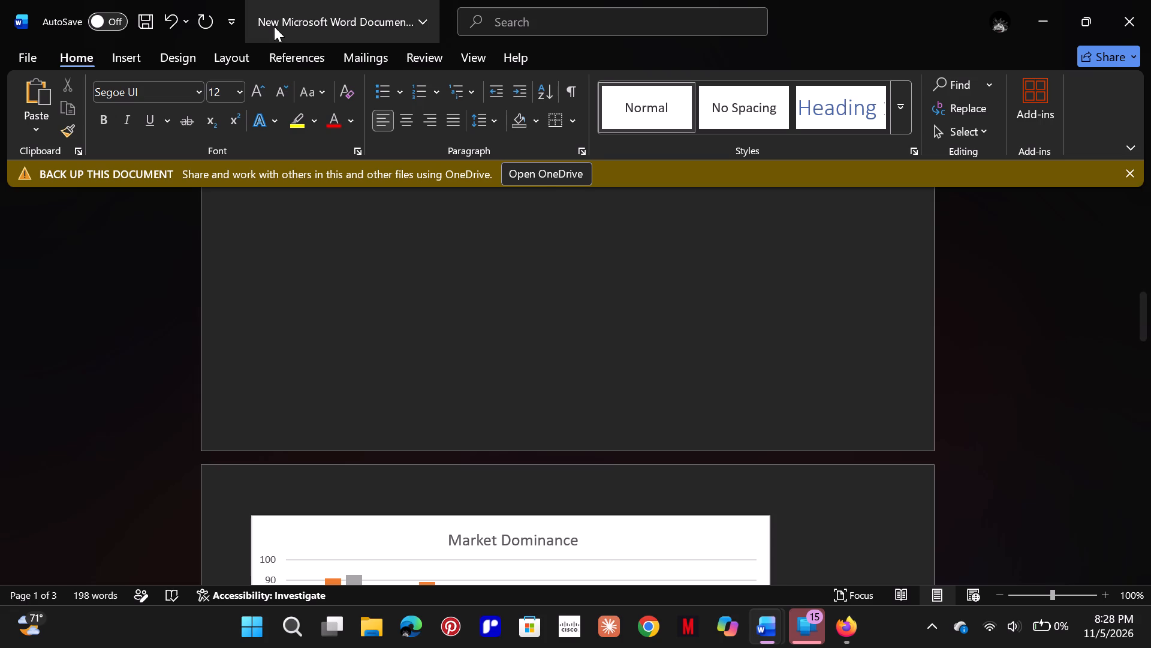
pyautogui.scroll(-9, 420, 302)
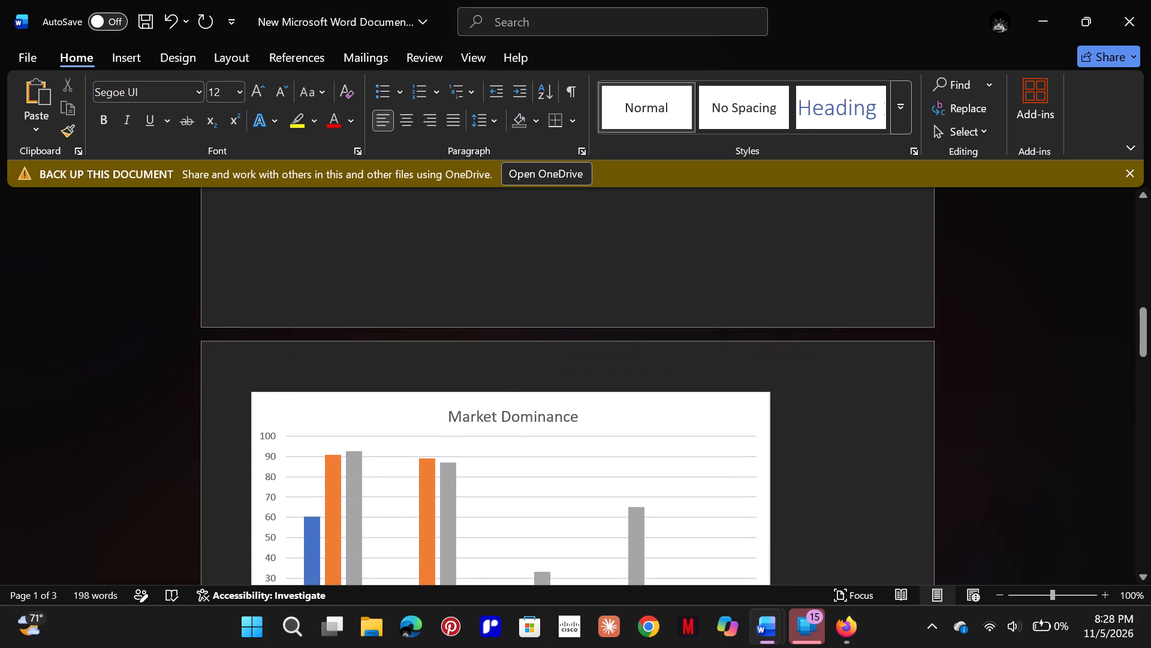
pyautogui.click(493, 438)
pyautogui.click(552, 243)
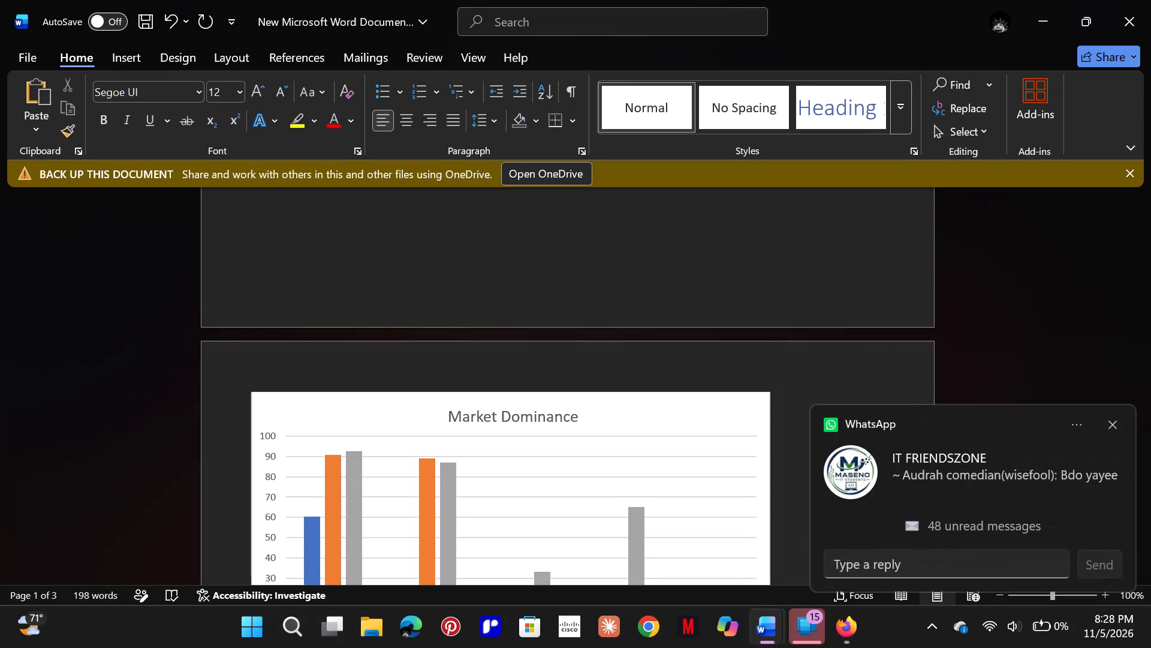
pyautogui.scroll(20, 538, 378)
pyautogui.scroll(3, 538, 378)
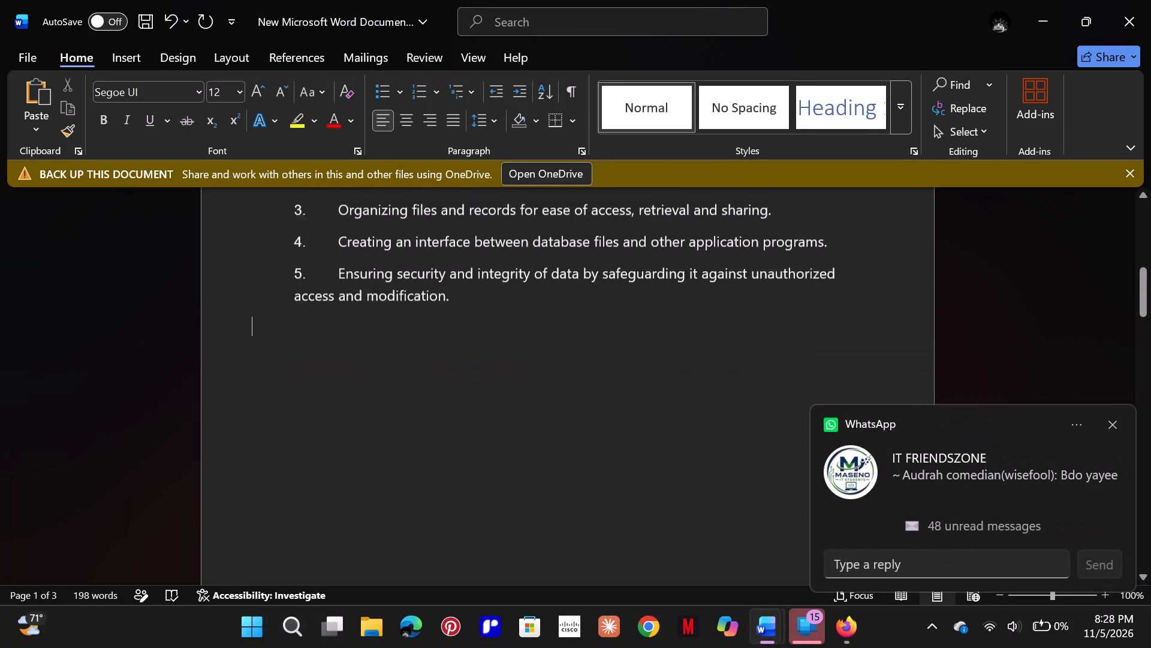
pyautogui.click(388, 401)
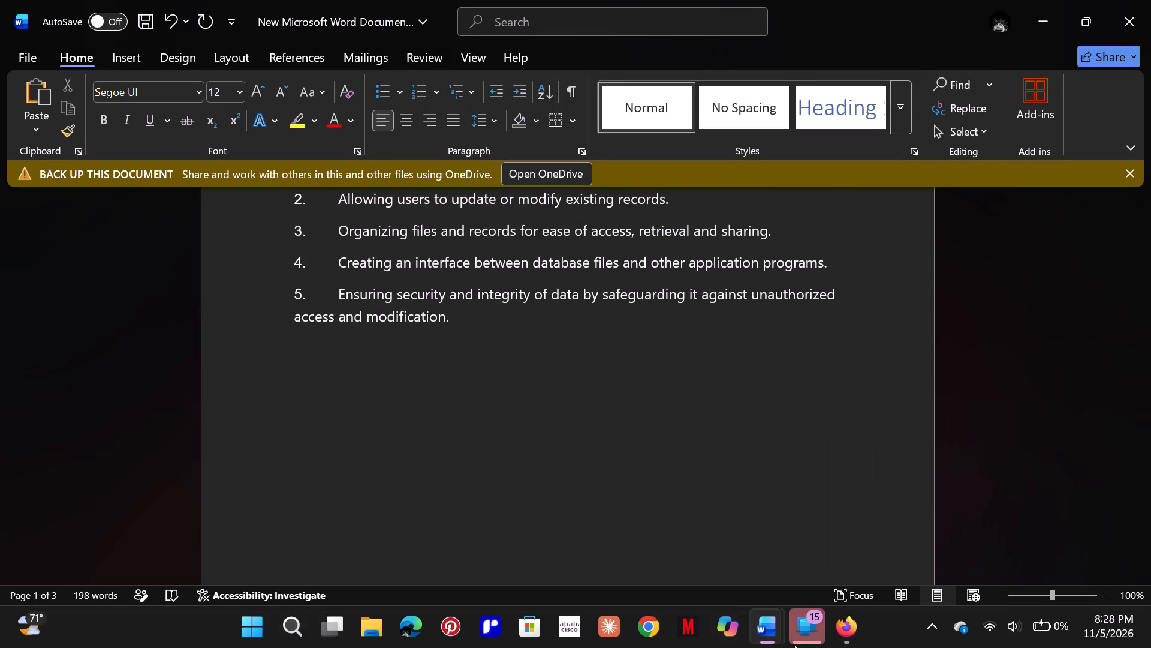
pyautogui.click(778, 641)
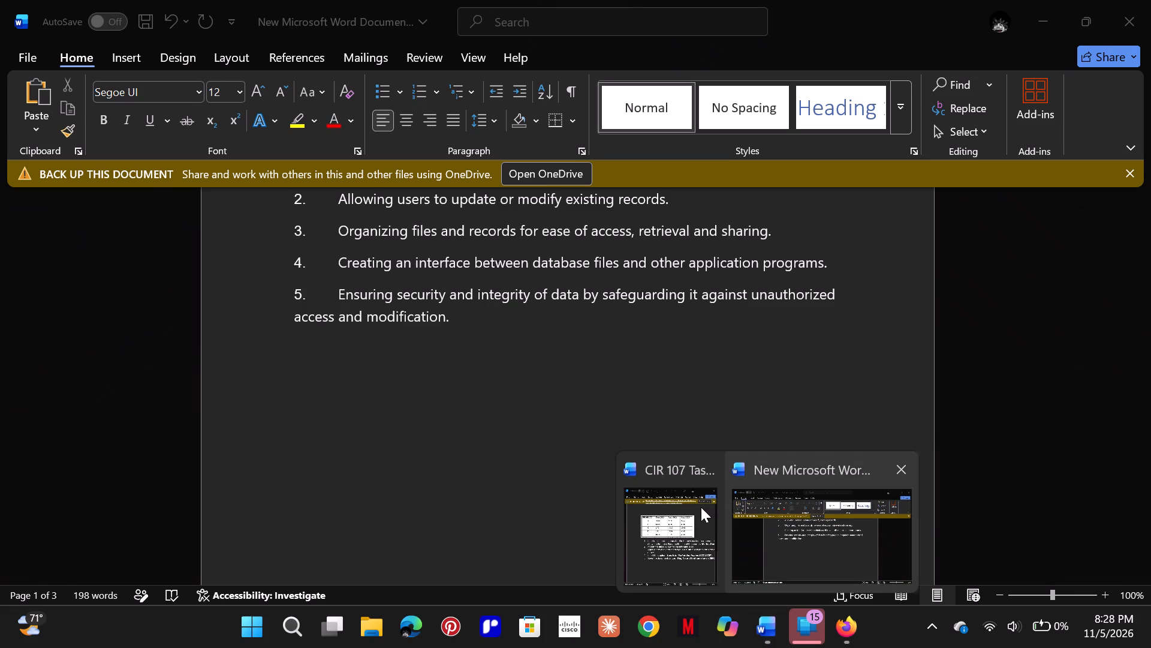
pyautogui.click(668, 526)
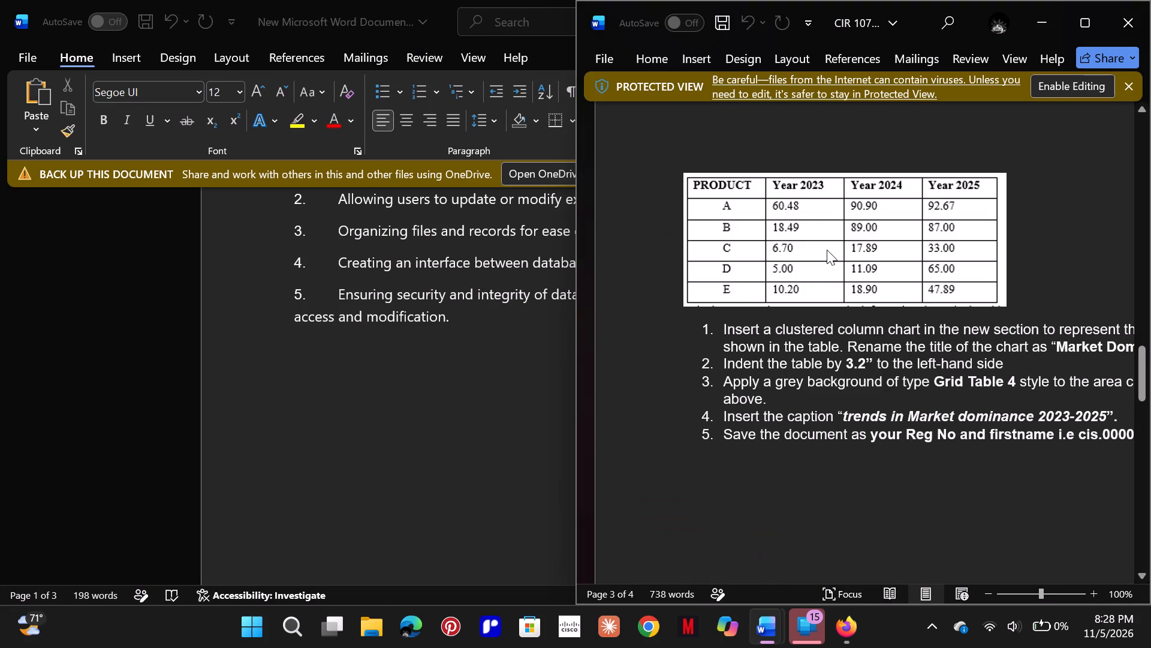
pyautogui.click(827, 250)
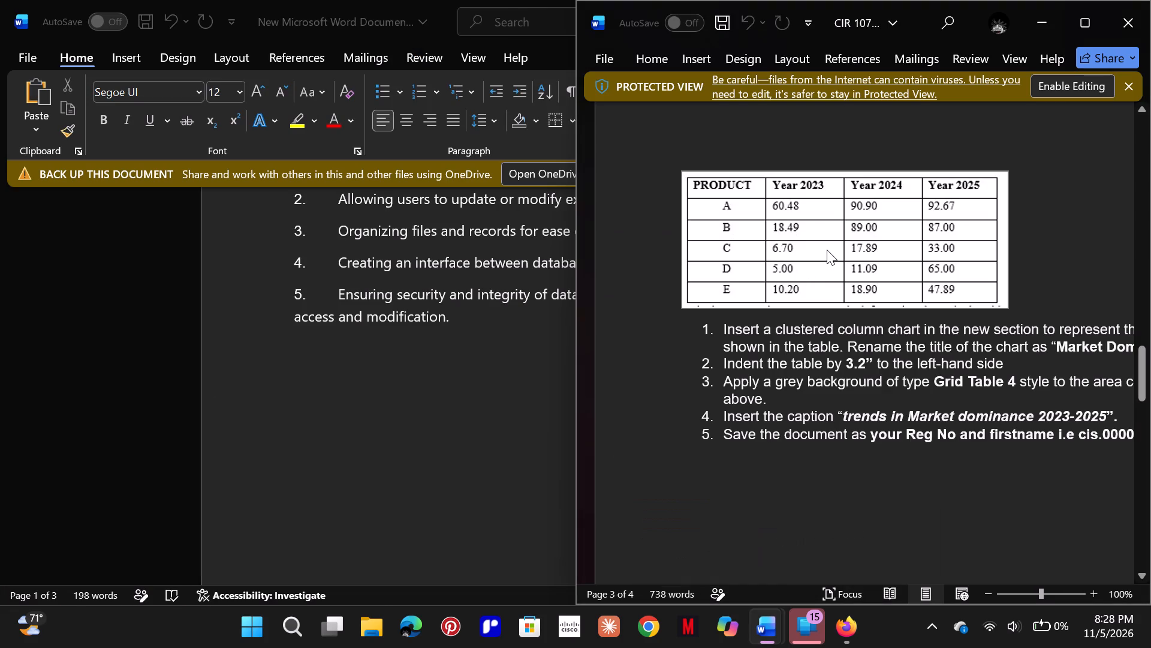
pyautogui.hotkey('ctrl', 'c')
pyautogui.click(1040, 15)
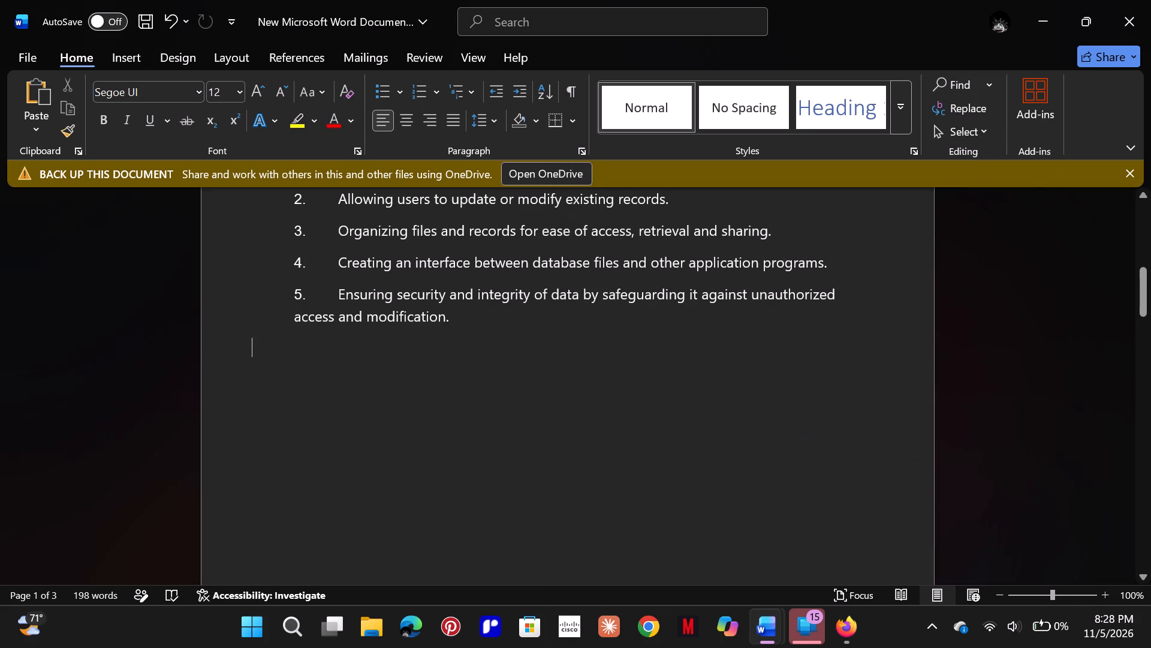
pyautogui.hotkey('ctrl', 'v')
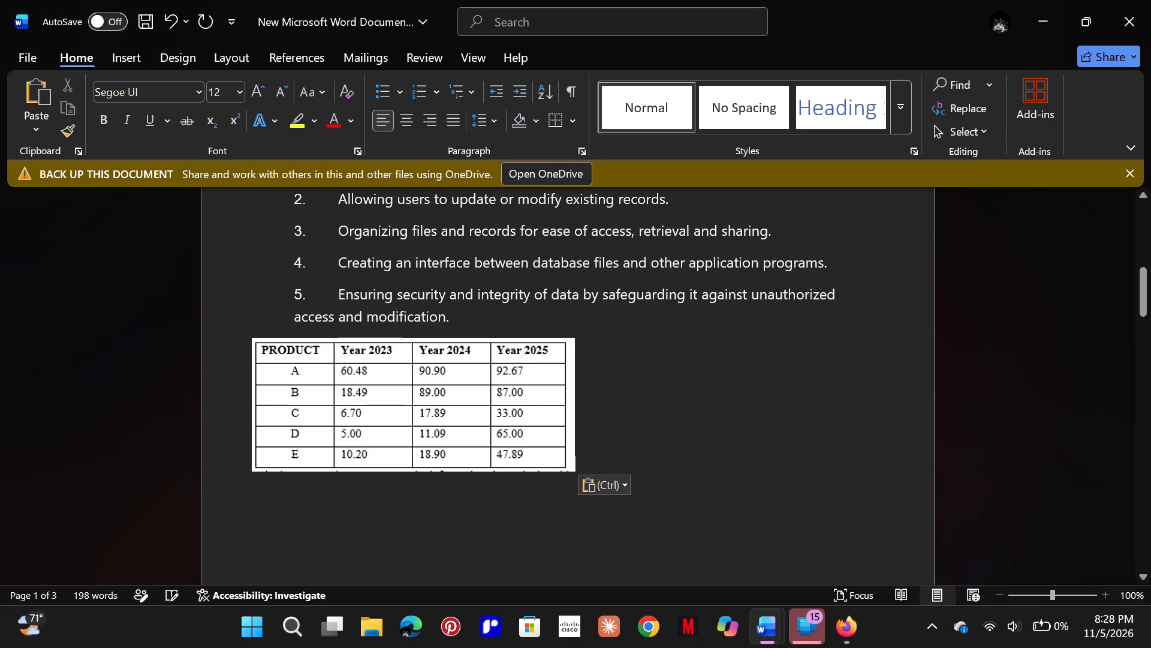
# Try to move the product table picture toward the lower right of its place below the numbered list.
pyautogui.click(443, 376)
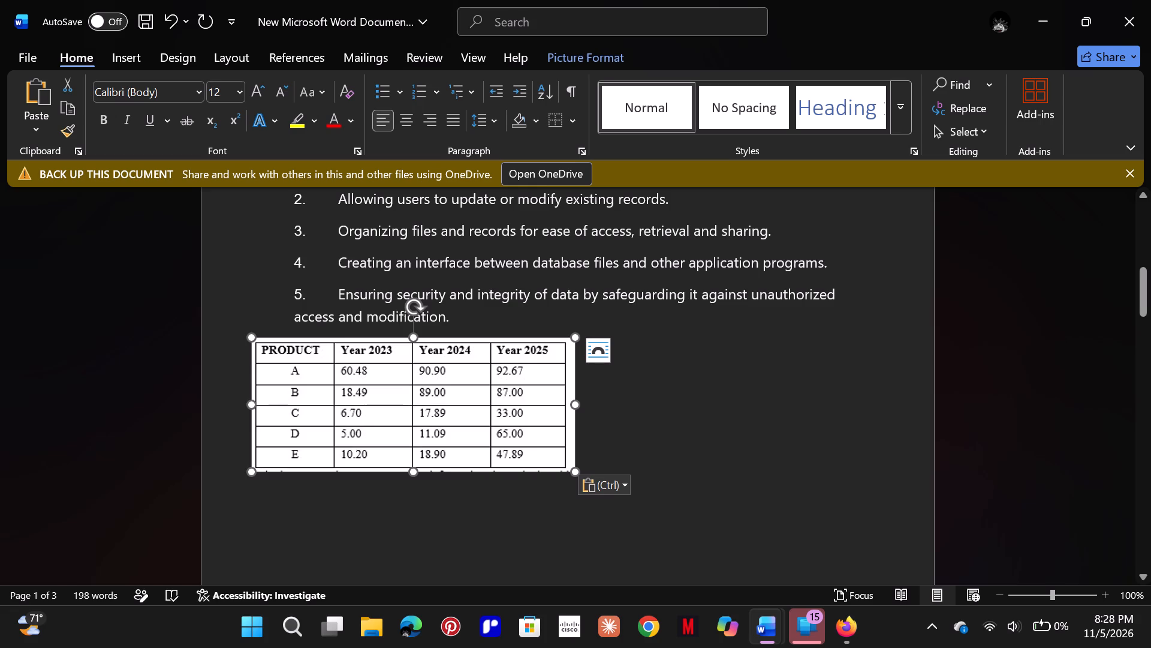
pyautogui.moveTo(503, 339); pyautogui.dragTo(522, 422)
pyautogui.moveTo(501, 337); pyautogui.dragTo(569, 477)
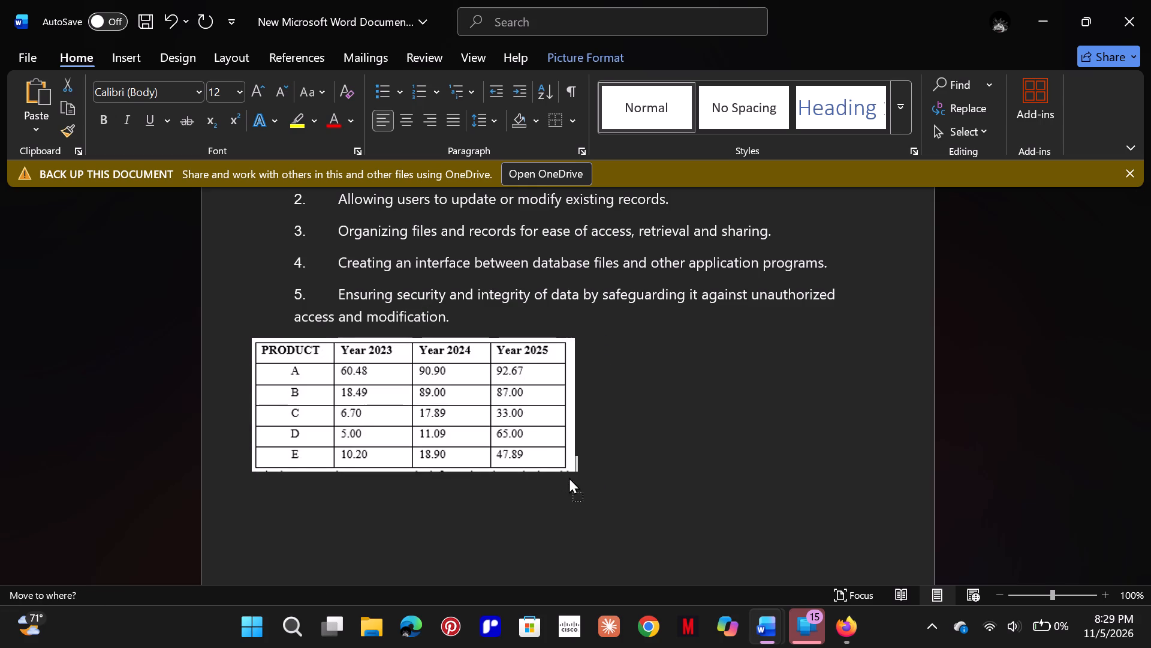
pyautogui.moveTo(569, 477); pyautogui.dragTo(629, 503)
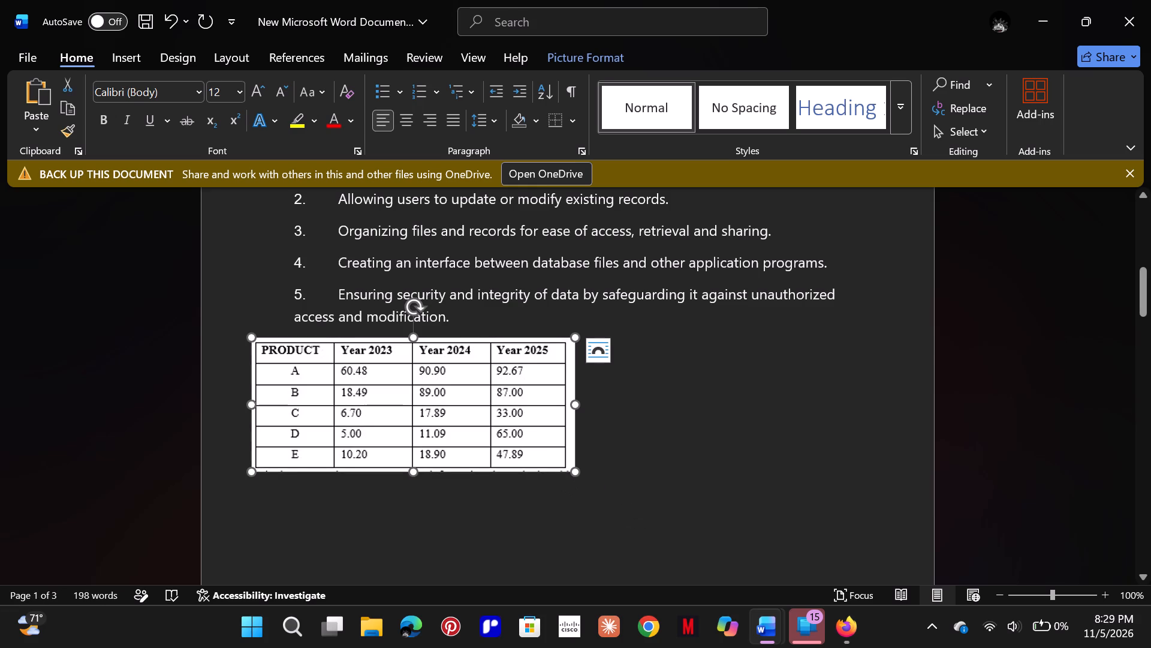
# Set the left indent of the product table picture's paragraph to 3.2".
pyautogui.click(243, 52)
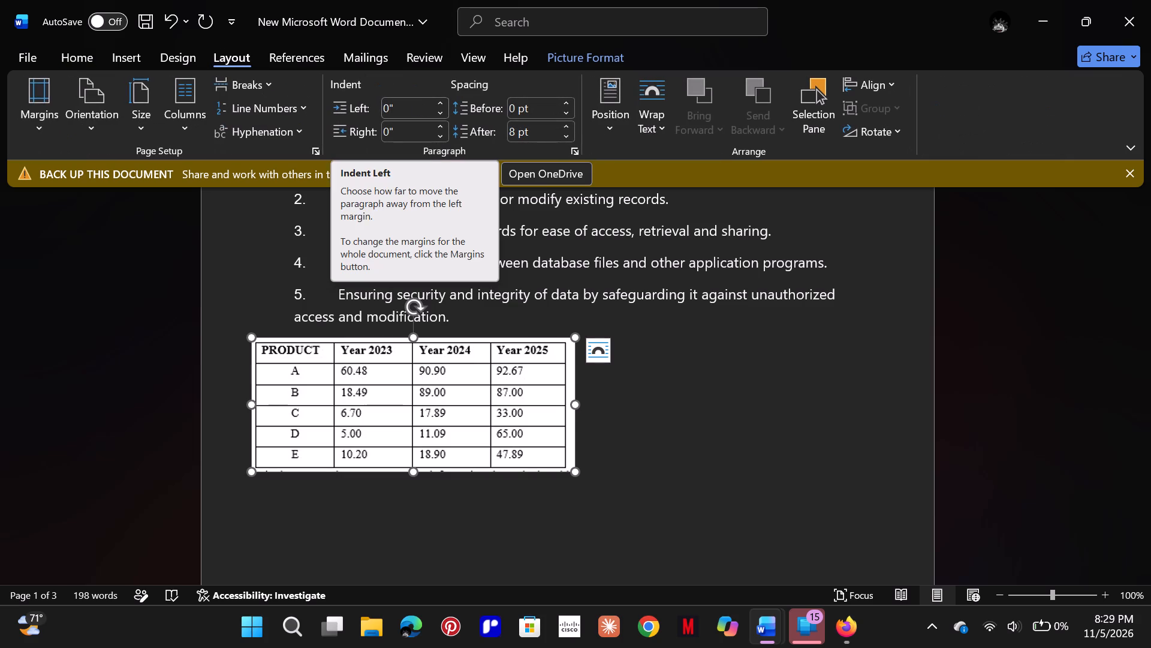
pyautogui.click(387, 106)
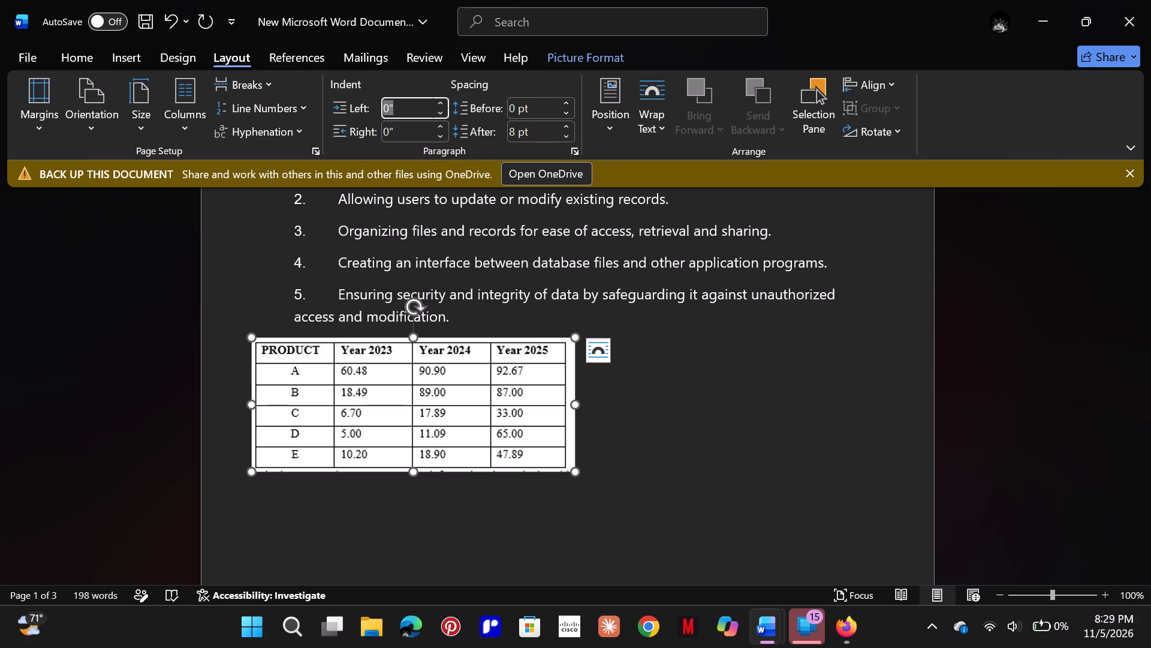
pyautogui.click(387, 106)
pyautogui.press('BackSpace')
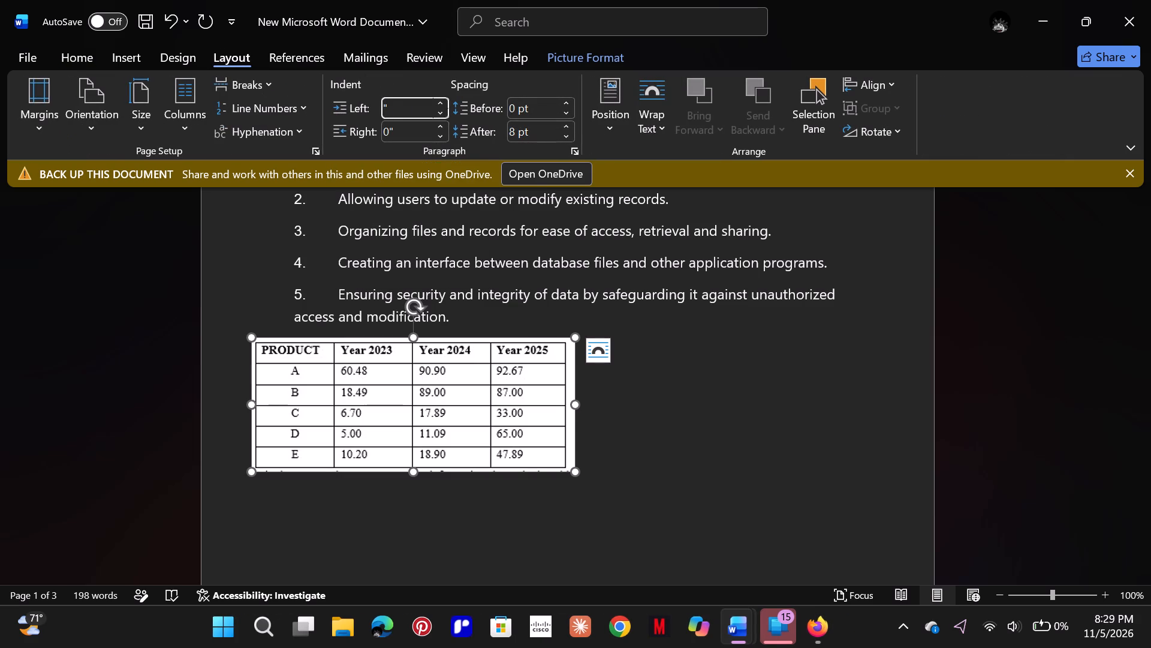
pyautogui.write('3.2')
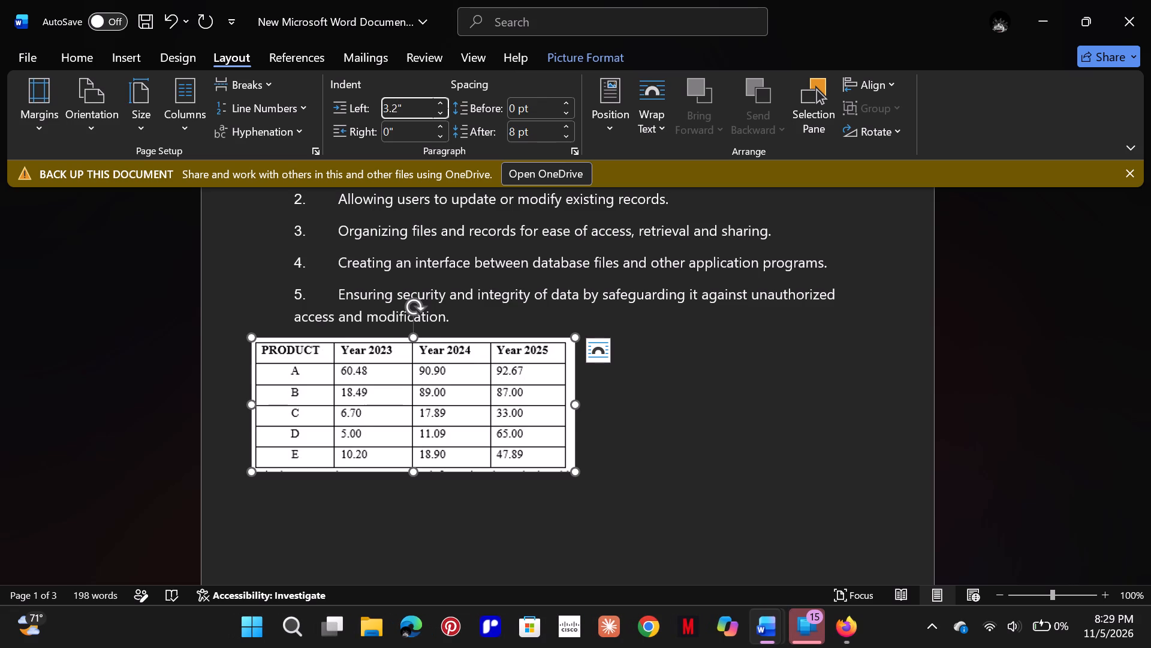
# Save the document.
pyautogui.click(141, 17)
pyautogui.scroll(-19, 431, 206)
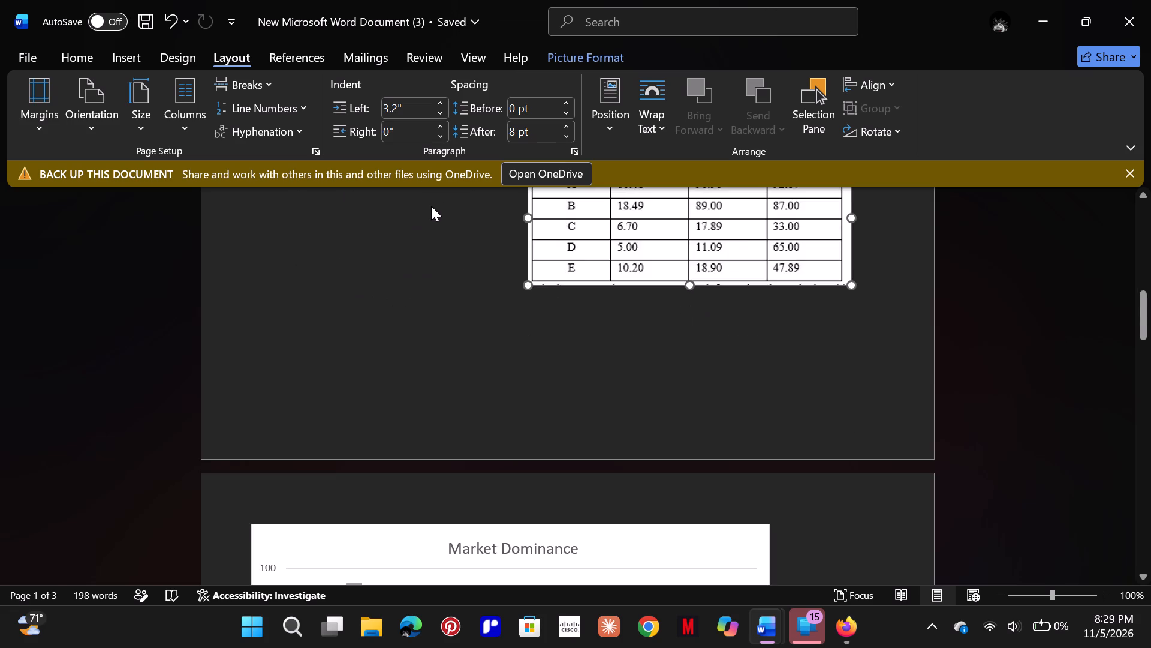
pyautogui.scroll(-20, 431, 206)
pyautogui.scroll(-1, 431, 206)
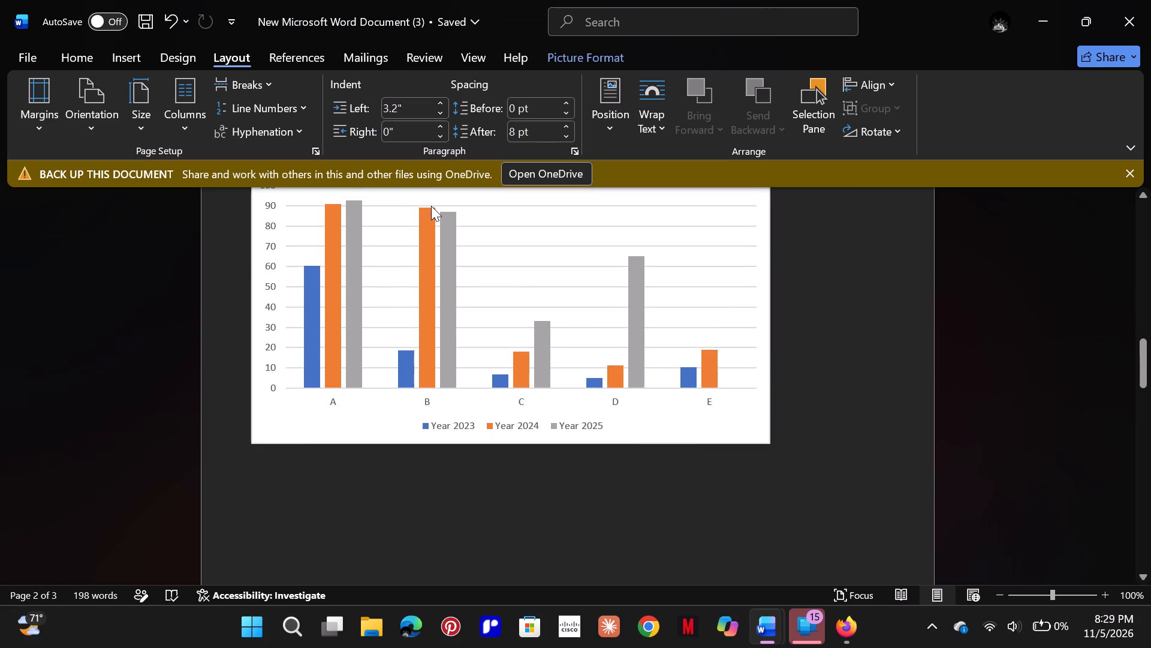
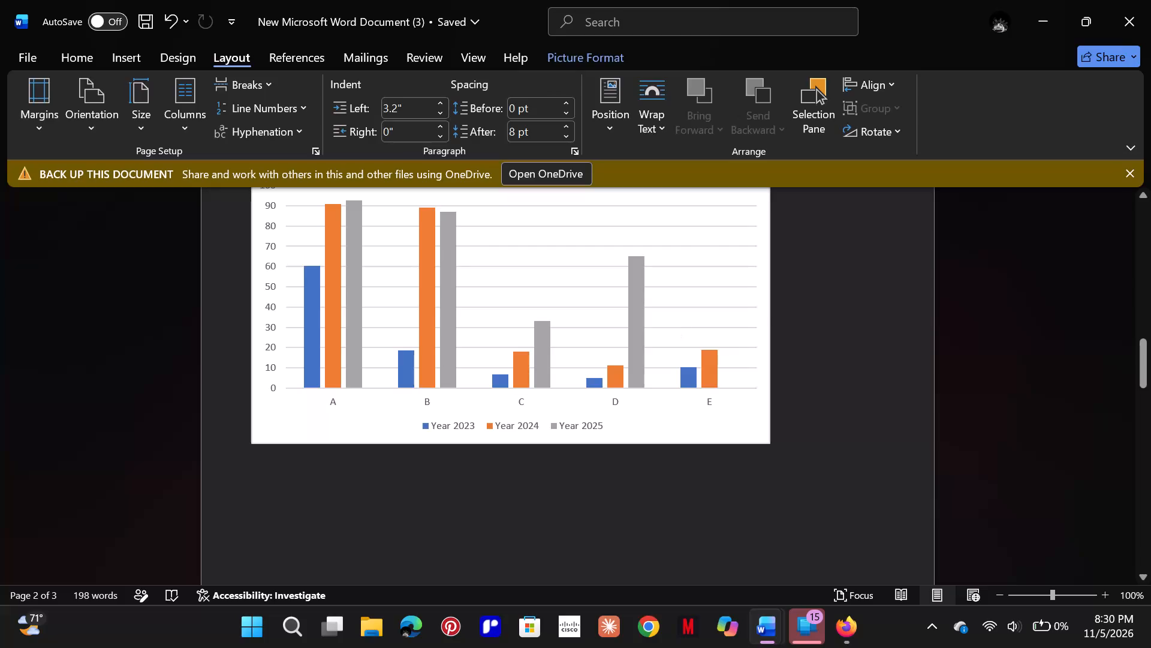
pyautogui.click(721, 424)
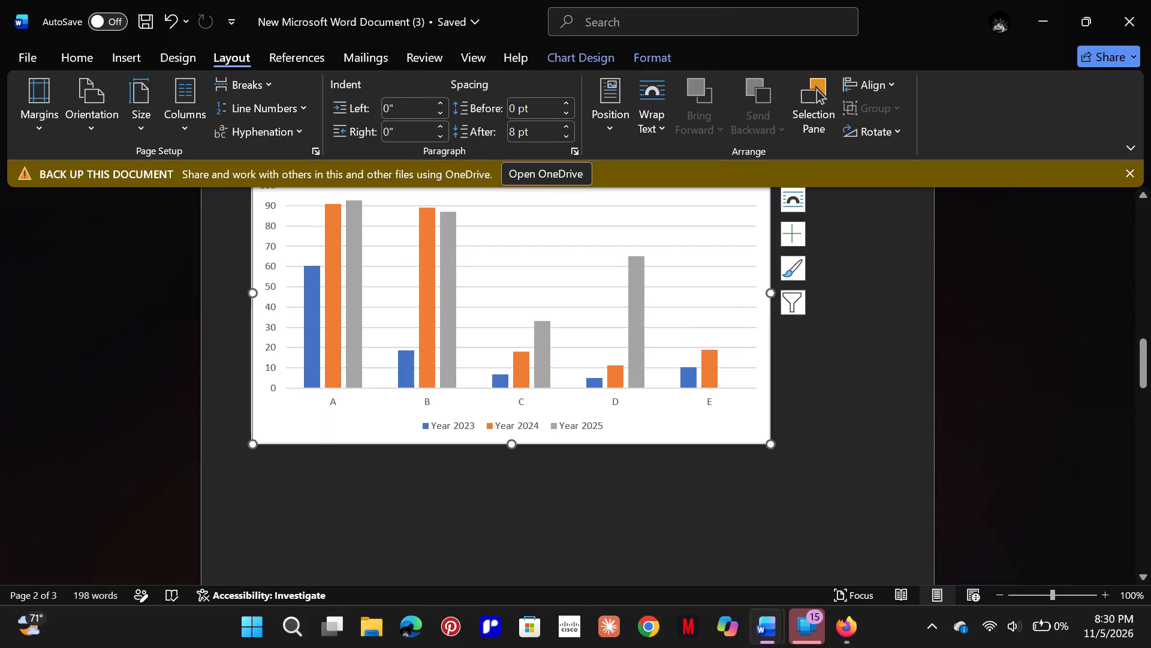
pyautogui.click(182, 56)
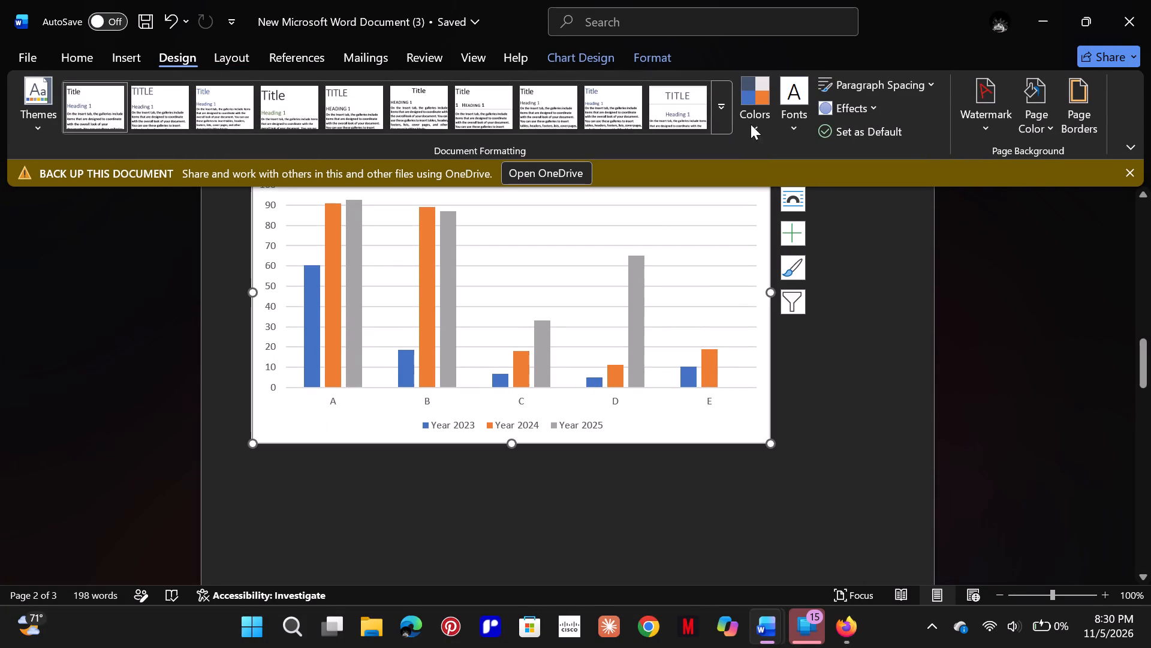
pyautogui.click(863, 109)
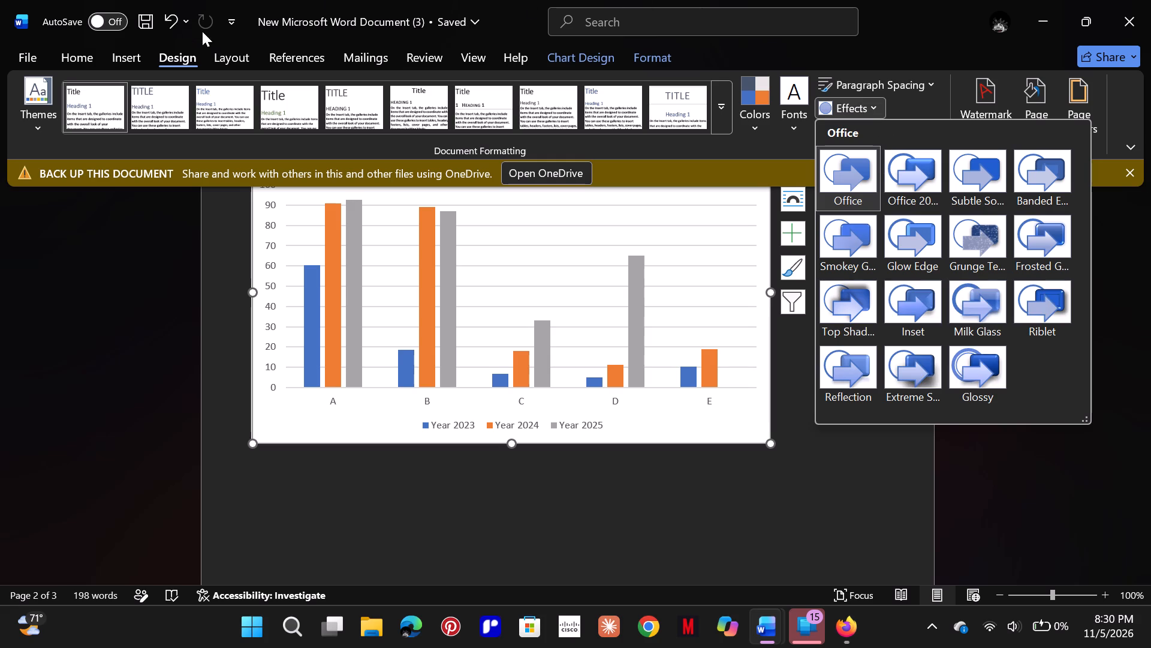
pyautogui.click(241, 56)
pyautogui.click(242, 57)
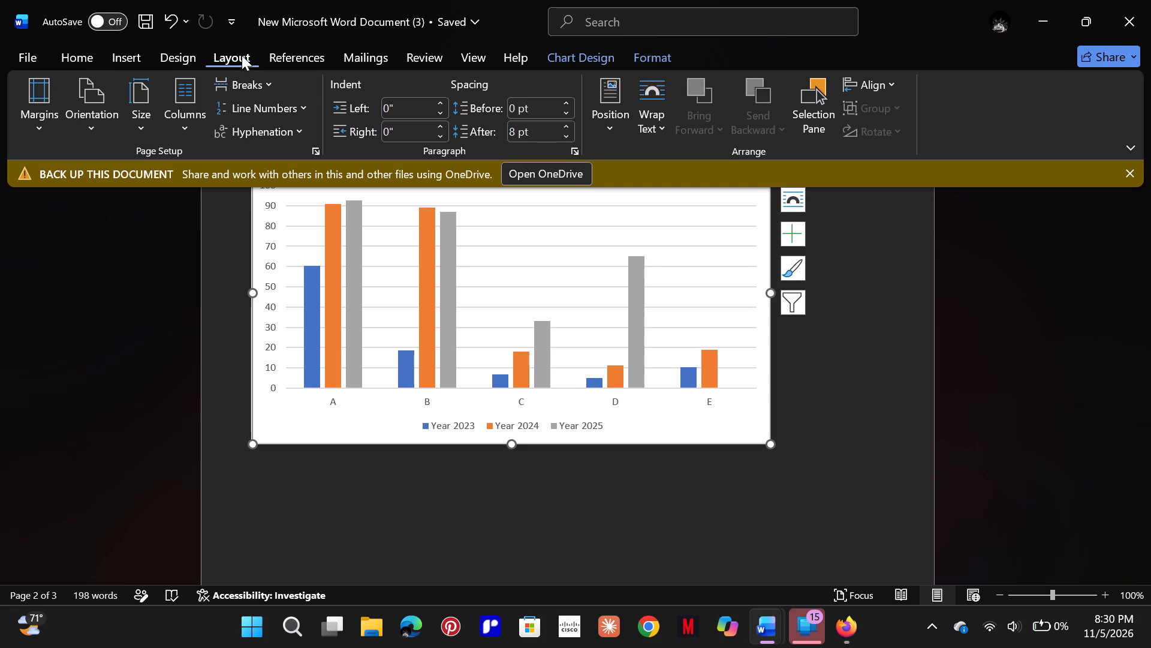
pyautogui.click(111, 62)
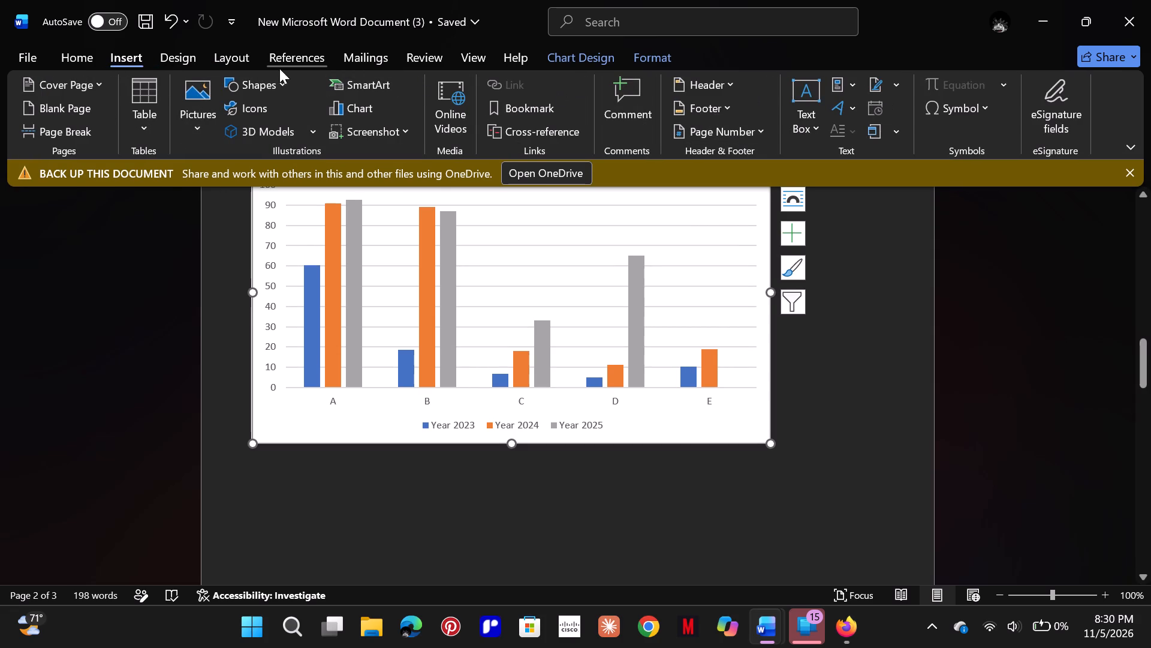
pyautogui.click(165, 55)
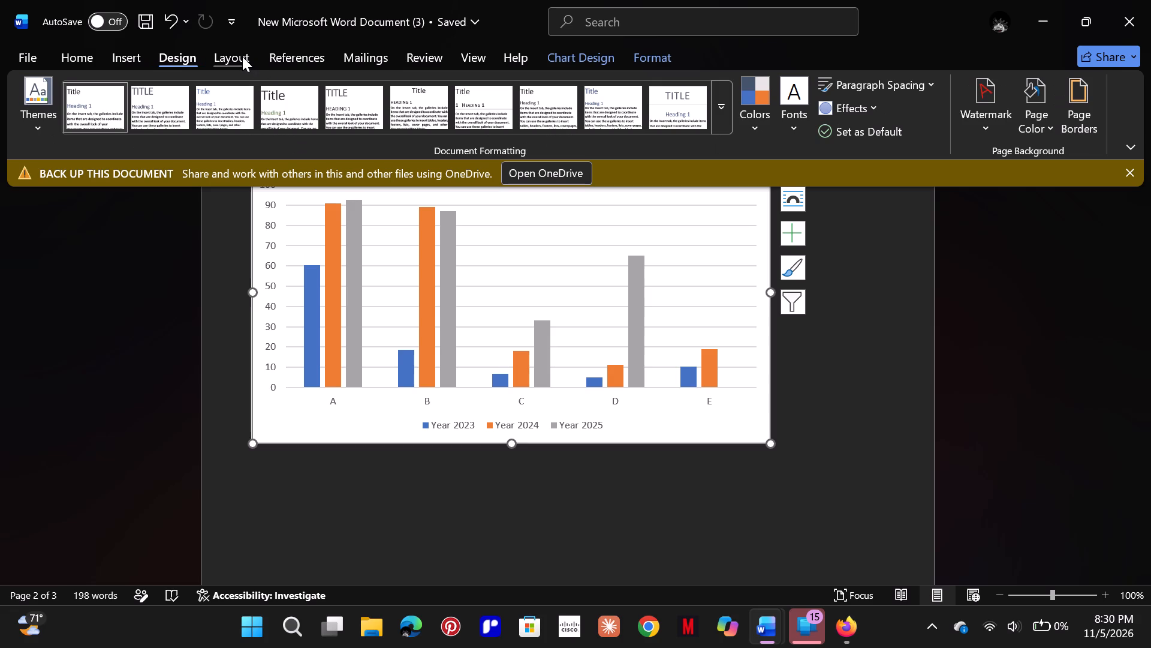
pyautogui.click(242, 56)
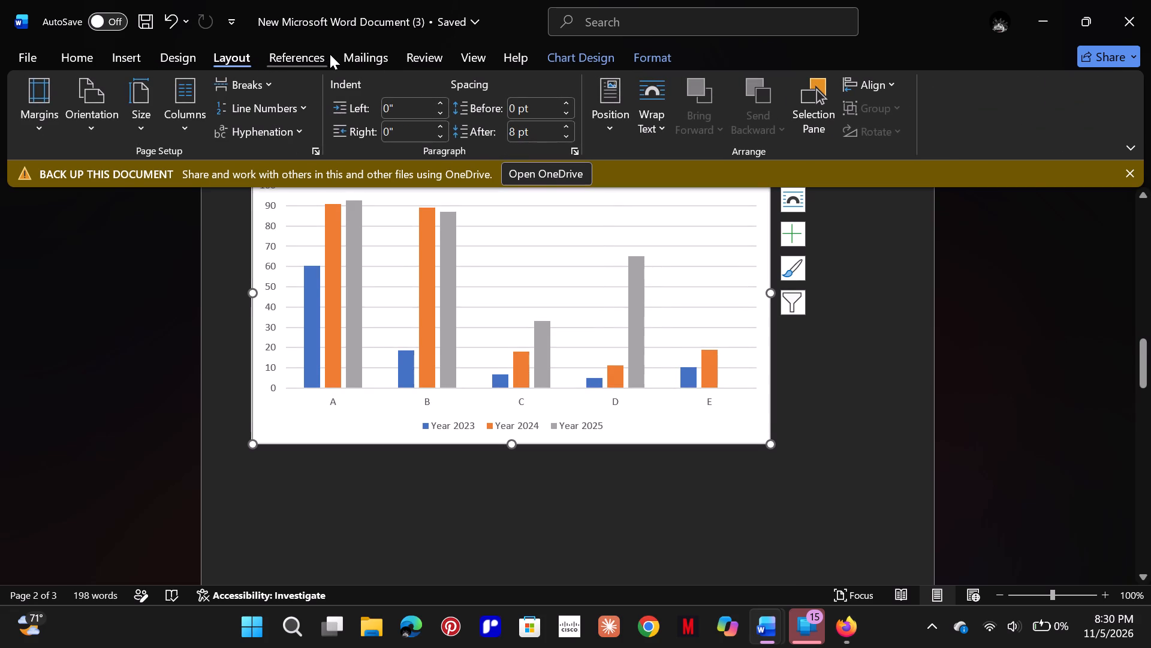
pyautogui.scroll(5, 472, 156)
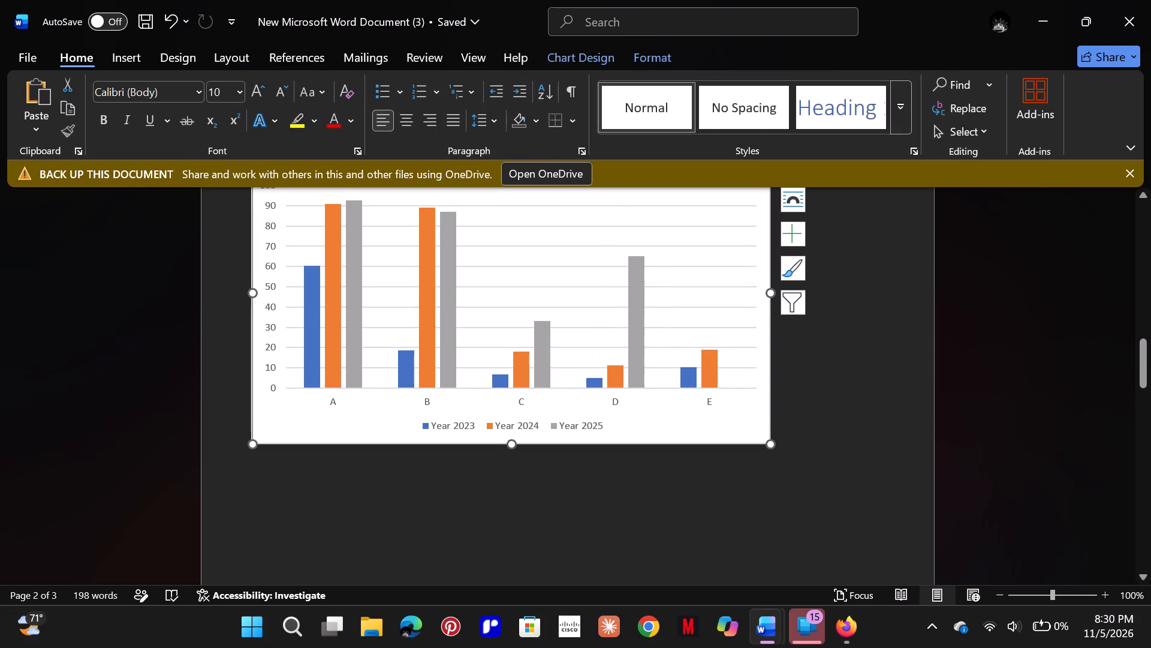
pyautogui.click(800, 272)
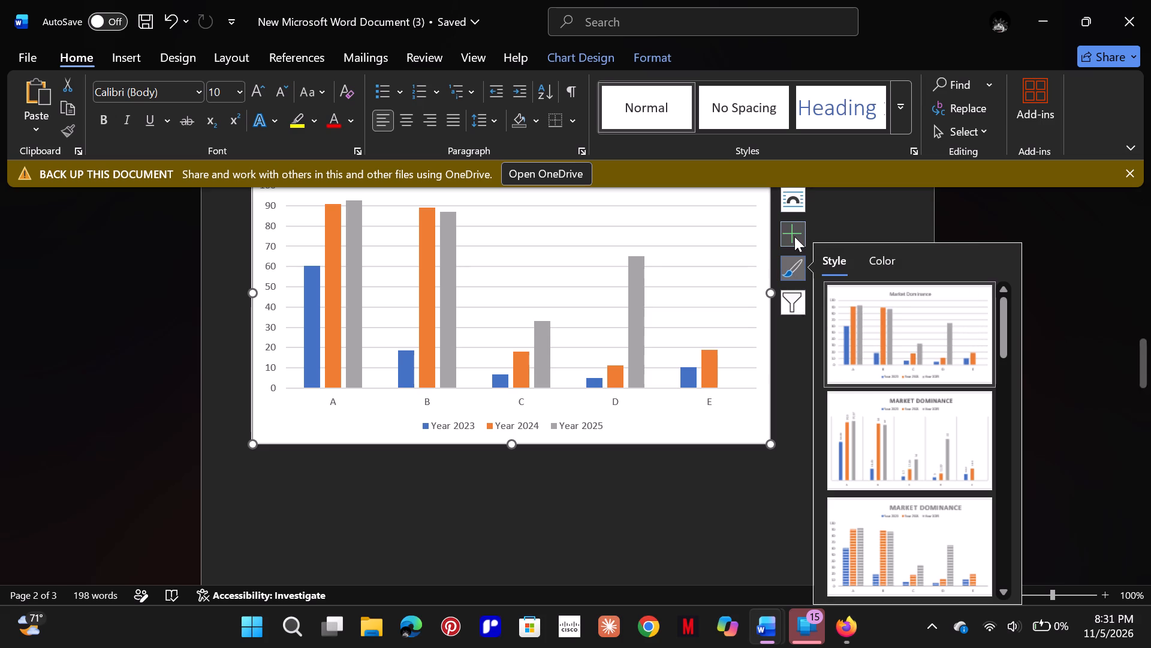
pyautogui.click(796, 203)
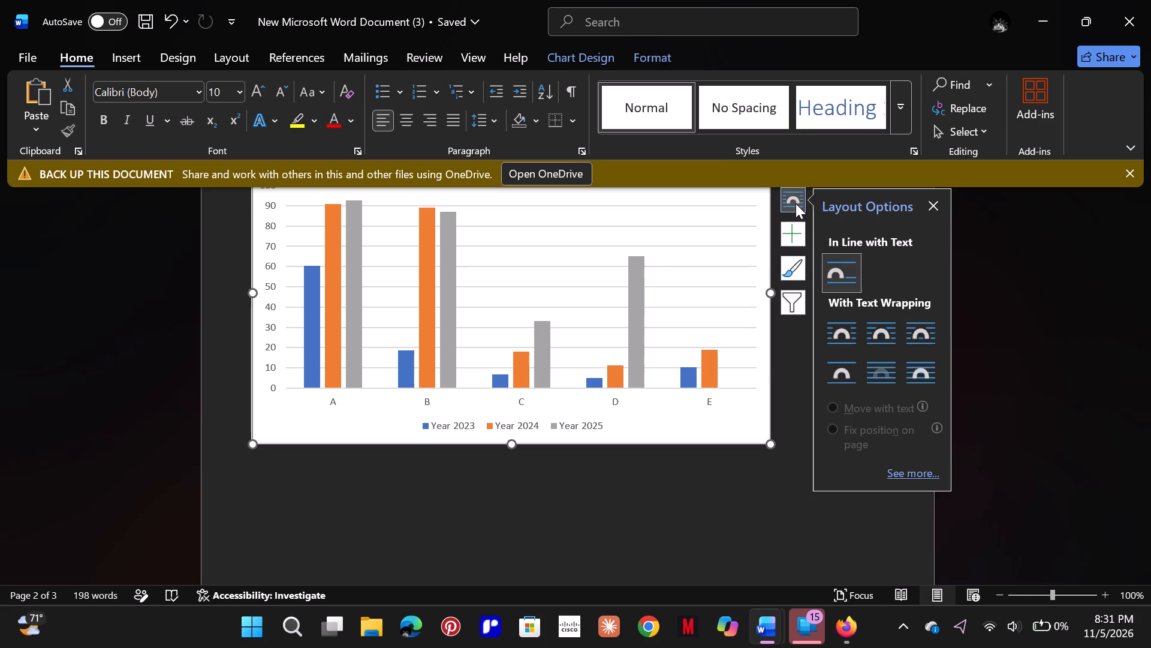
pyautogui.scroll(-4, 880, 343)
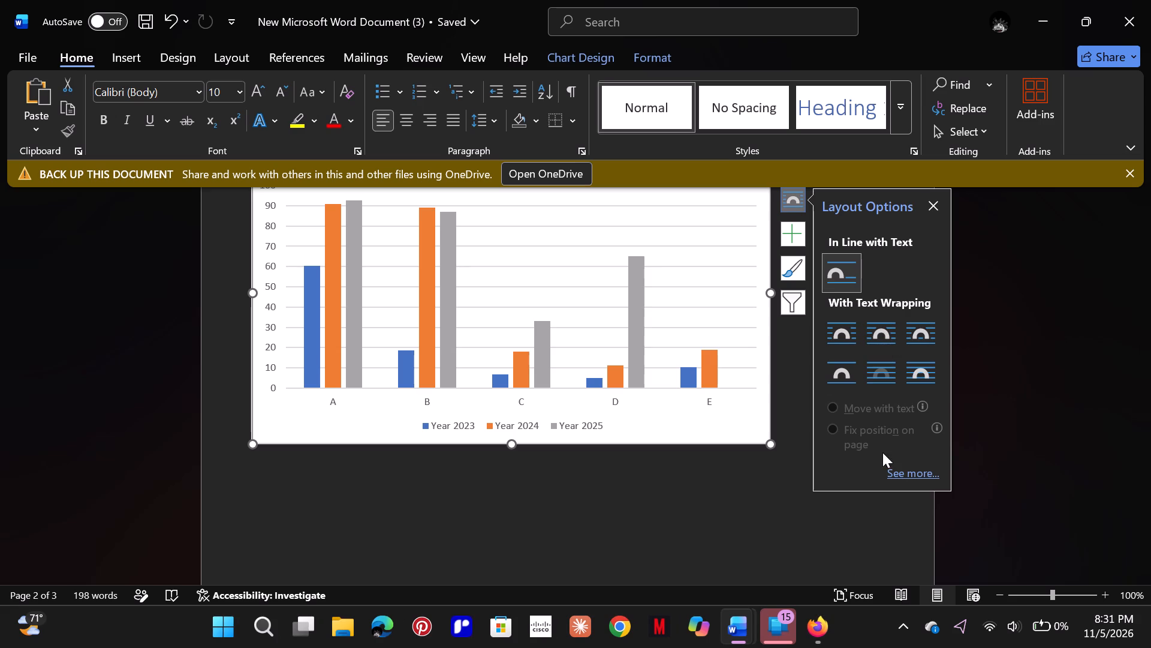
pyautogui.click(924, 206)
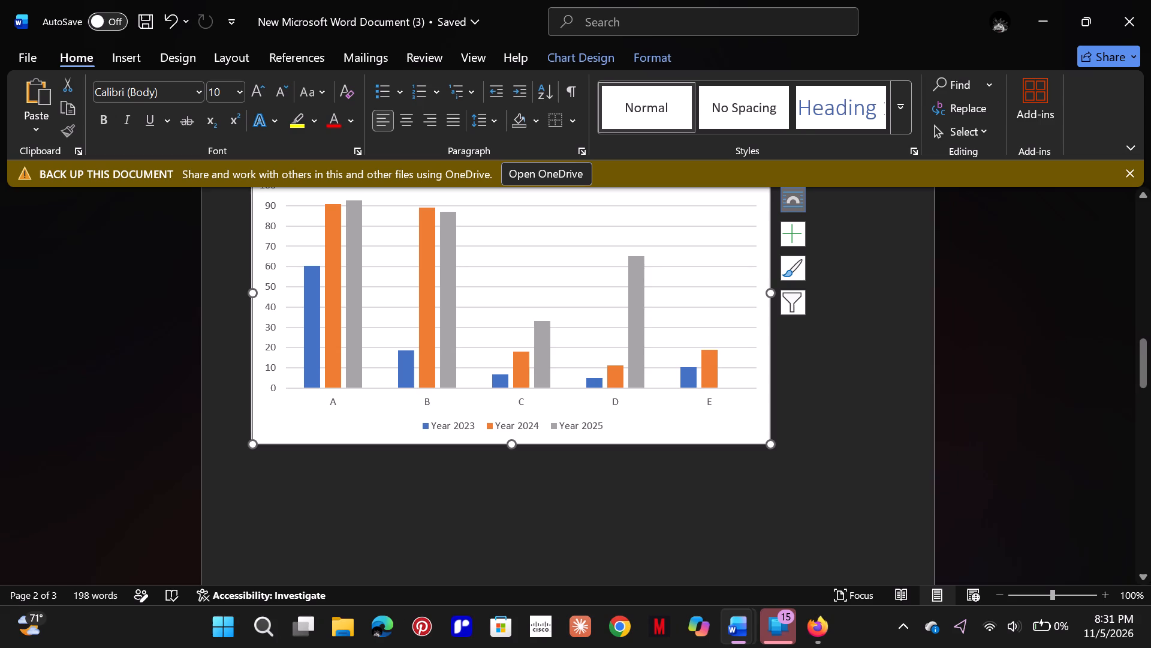
# Review the document from the numbered list and product table picture down to the blank area below the Market Dominance chart.
pyautogui.scroll(20, 734, 412)
pyautogui.scroll(3, 734, 412)
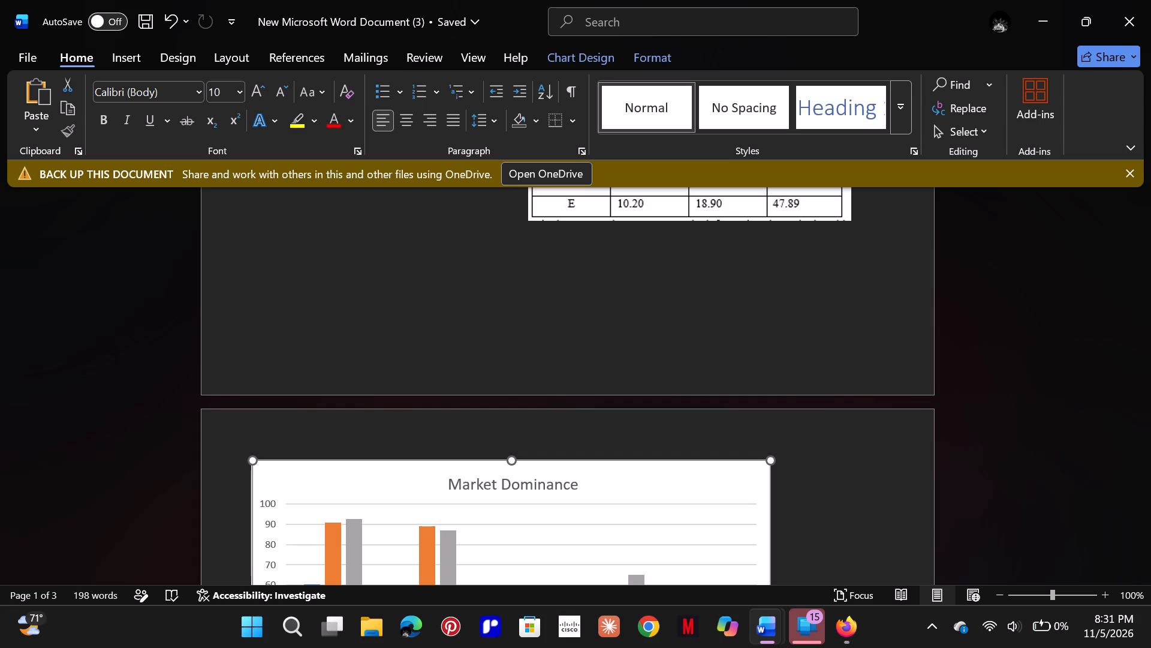
pyautogui.scroll(-20, 530, 258)
pyautogui.scroll(-20, 530, 258)
pyautogui.scroll(-20, 530, 258)
pyautogui.scroll(-20, 530, 258)
pyautogui.scroll(20, 530, 258)
pyautogui.scroll(1, 530, 258)
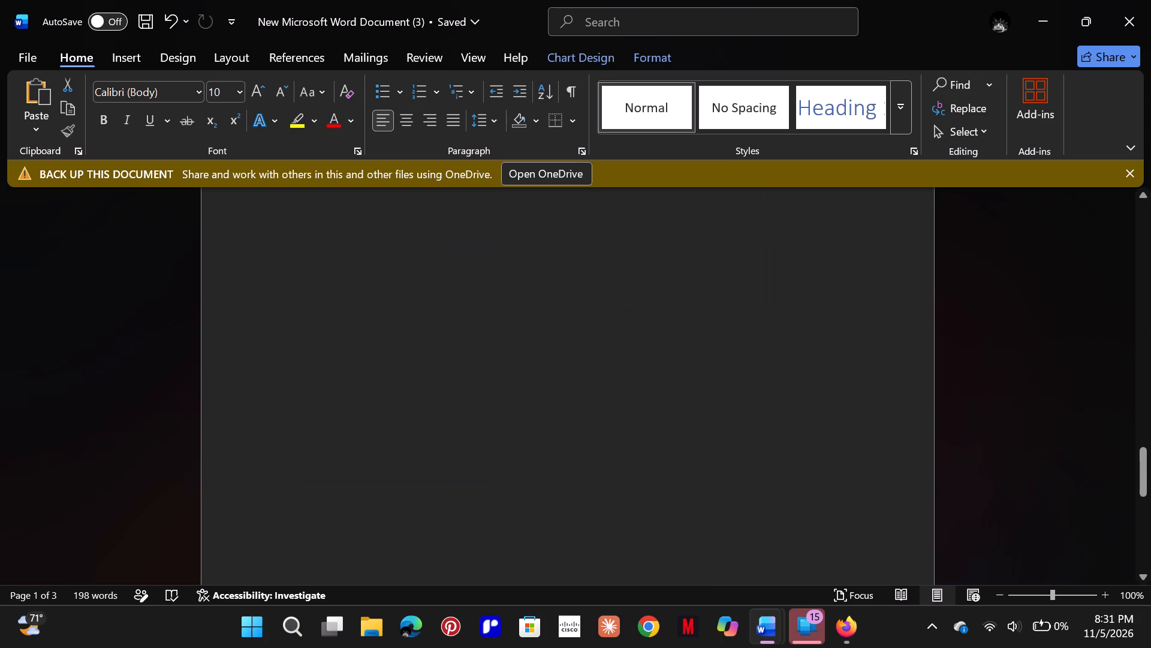
pyautogui.scroll(20, 530, 258)
pyautogui.scroll(20, 530, 258)
pyautogui.scroll(10, 530, 258)
pyautogui.scroll(-3, 530, 258)
pyautogui.scroll(20, 530, 258)
pyautogui.scroll(20, 530, 258)
pyautogui.scroll(3, 530, 258)
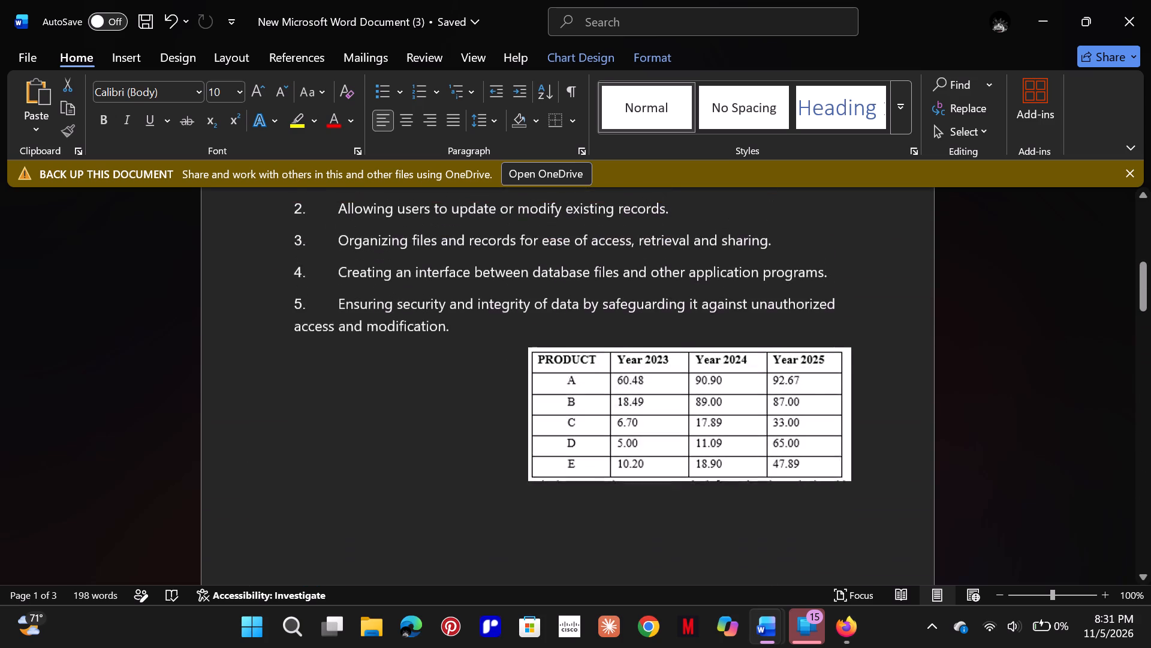
pyautogui.scroll(-20, 531, 258)
pyautogui.scroll(-20, 531, 258)
pyautogui.scroll(-20, 531, 258)
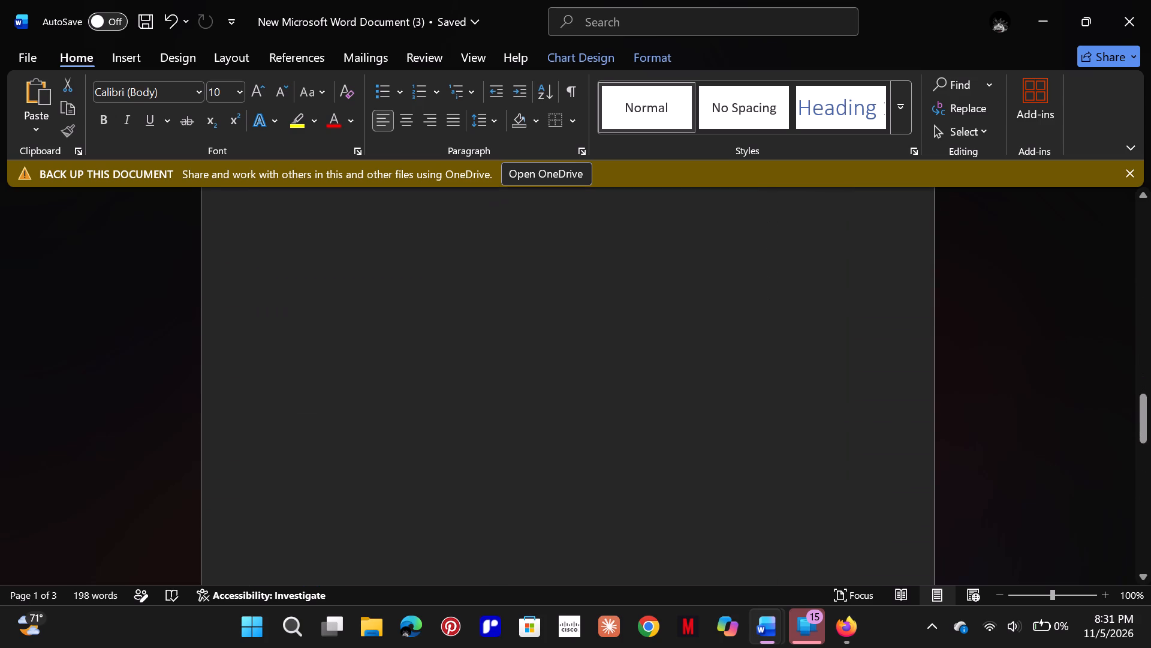
pyautogui.scroll(-20, 531, 258)
pyautogui.scroll(10, 531, 258)
pyautogui.scroll(12, 333, 235)
# Copy the flowchart picture and its FLOWCHART text from the CIR 107 task document and paste them on the empty line below the Market Dominance chart.
pyautogui.click(296, 300)
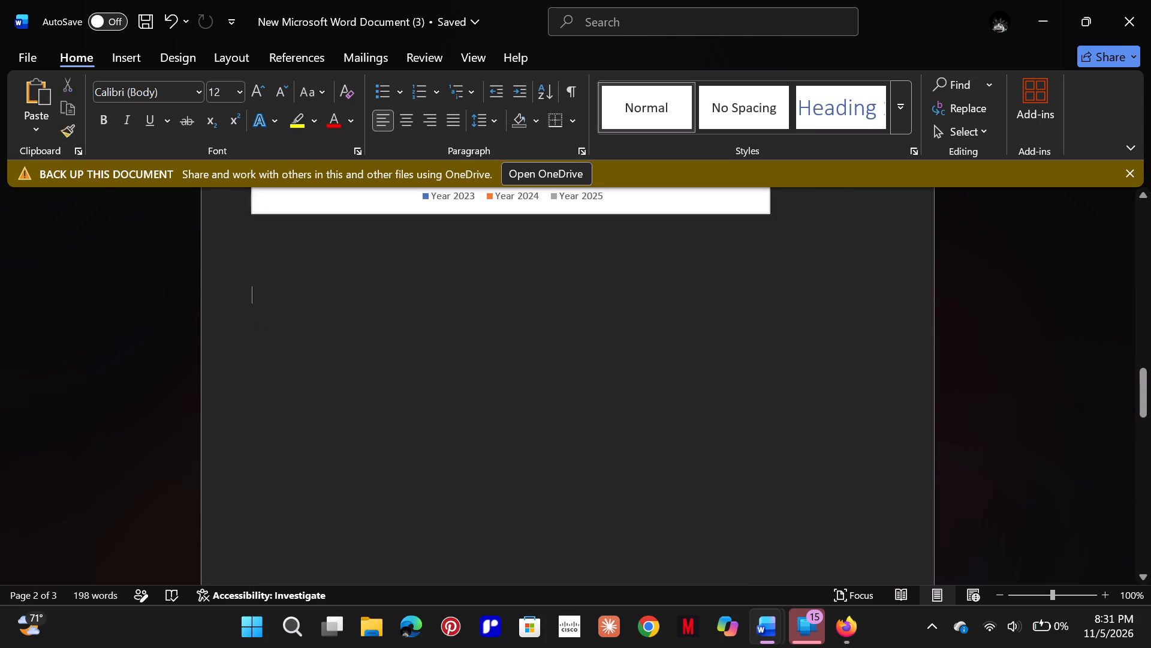
pyautogui.click(770, 625)
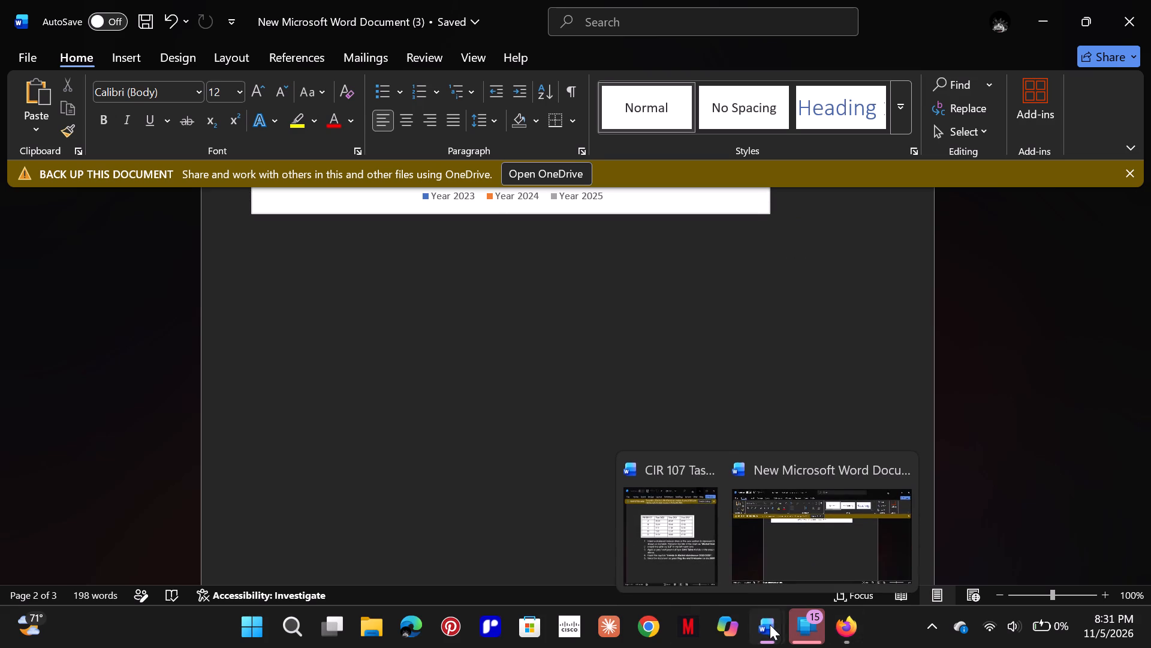
pyautogui.click(665, 536)
pyautogui.scroll(-12, 828, 391)
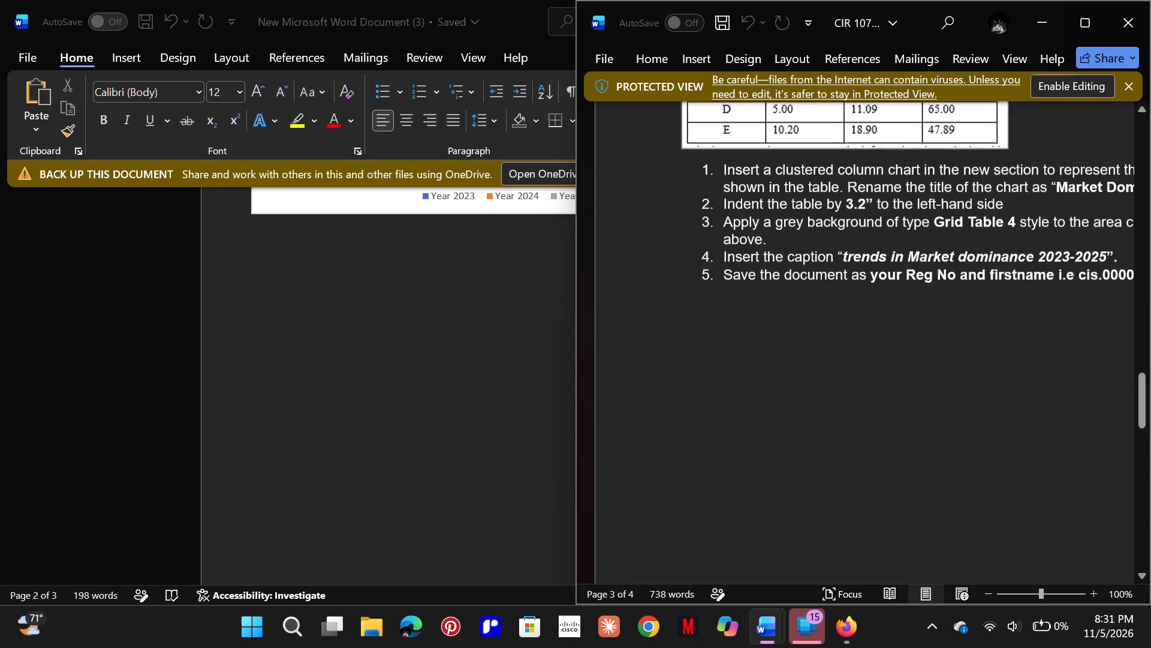
pyautogui.scroll(-20, 828, 391)
pyautogui.scroll(-20, 828, 391)
pyautogui.scroll(-17, 828, 391)
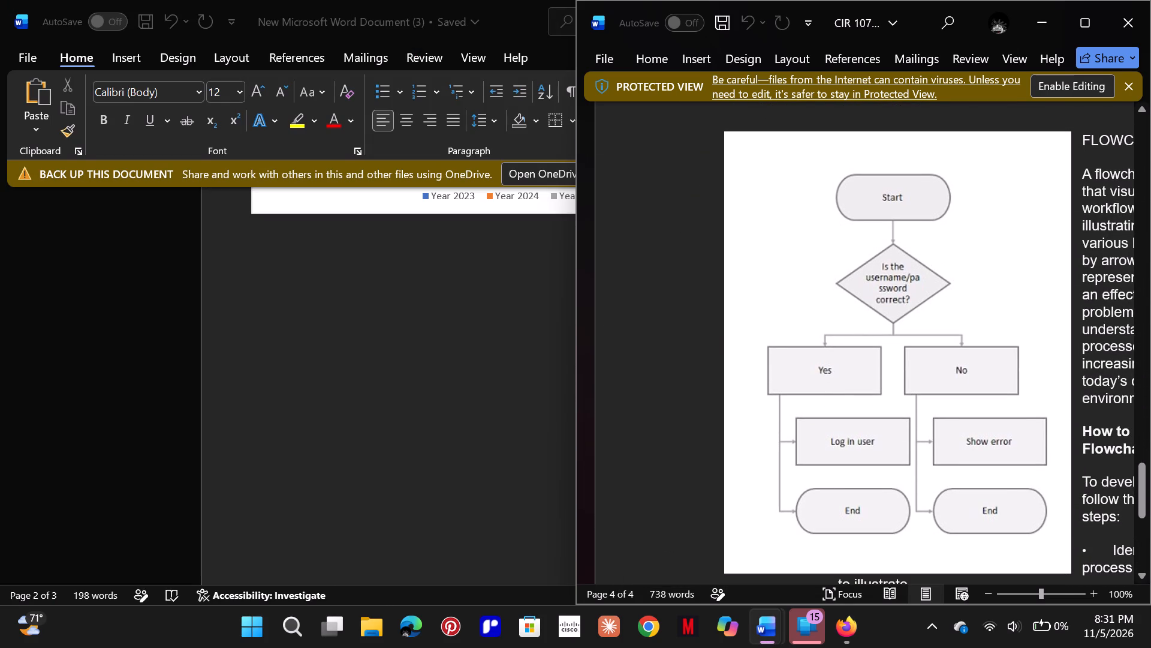
pyautogui.moveTo(662, 136); pyautogui.dragTo(894, 505)
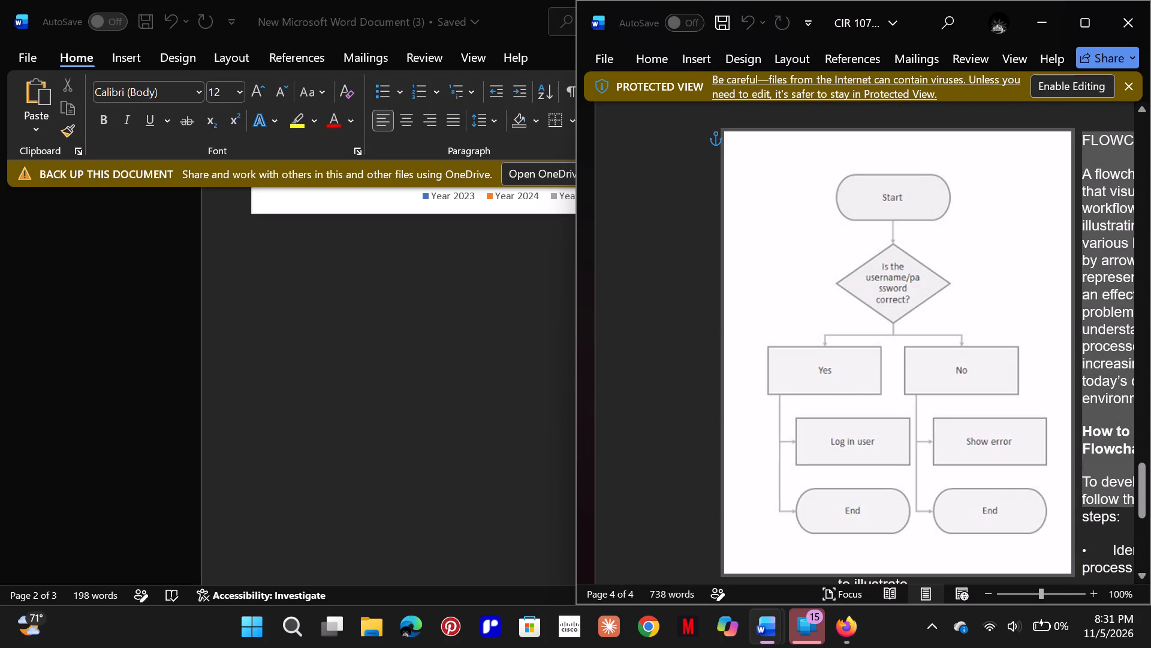
pyautogui.moveTo(894, 505); pyautogui.dragTo(980, 466)
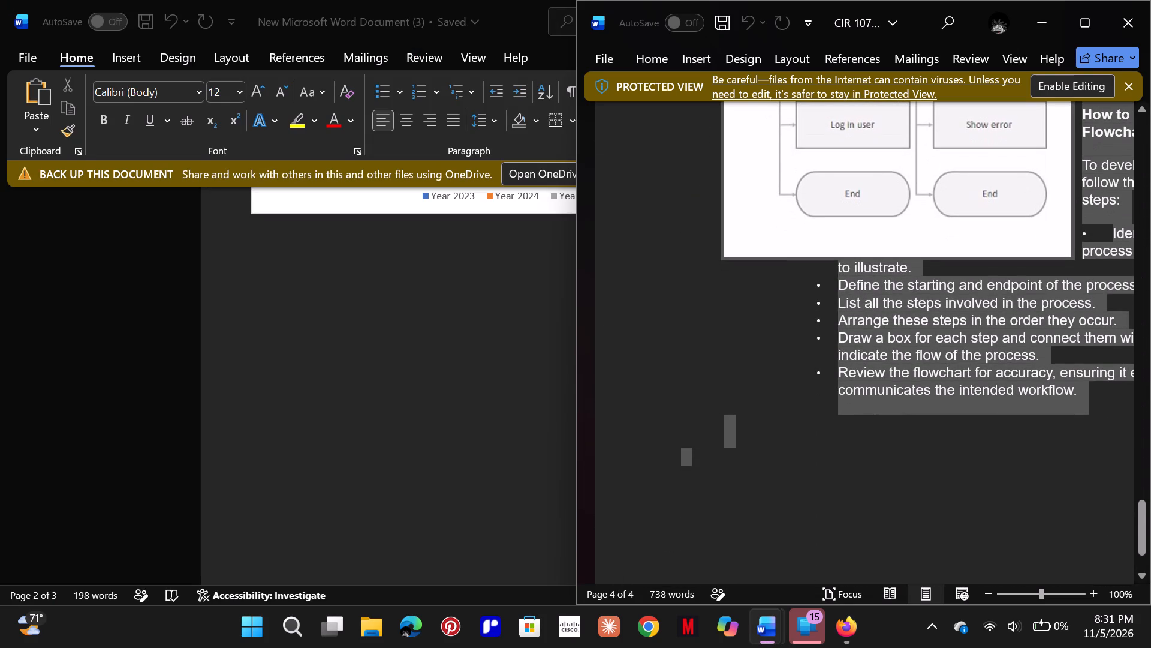
pyautogui.moveTo(980, 466); pyautogui.dragTo(992, 466)
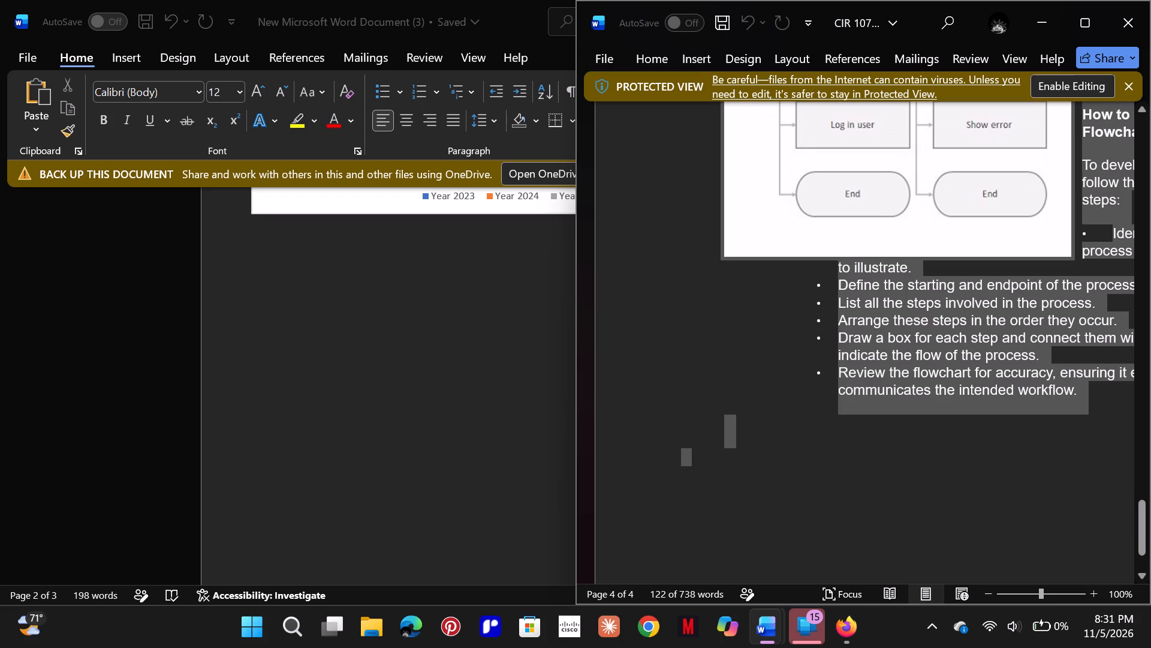
pyautogui.hotkey('ctrl', 'c')
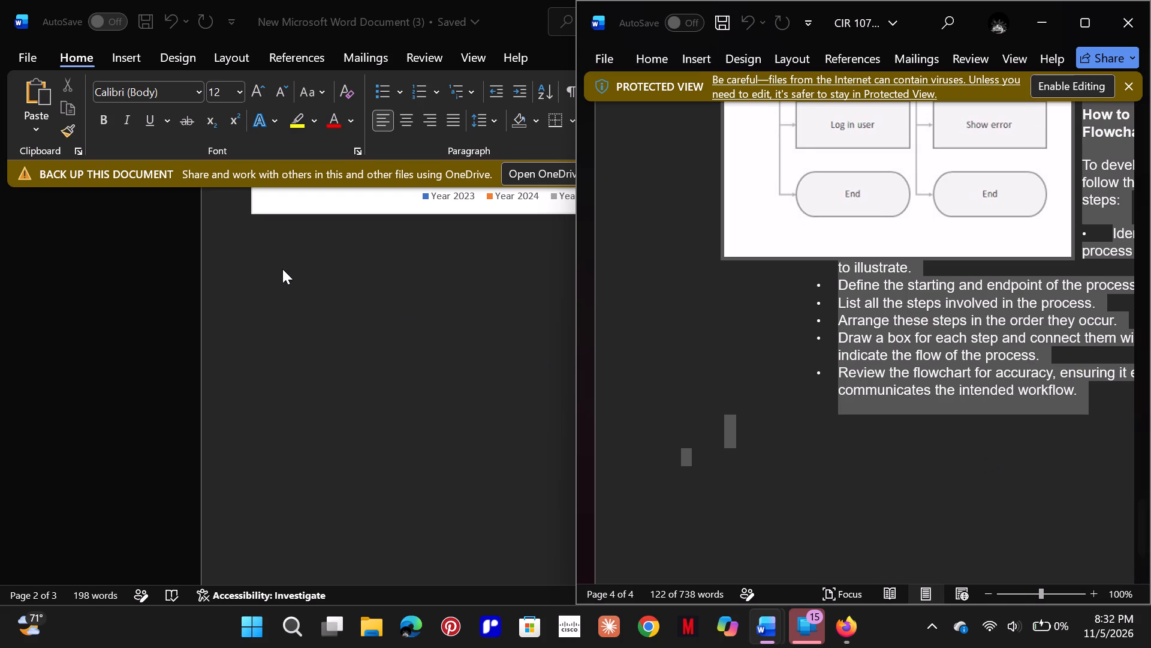
pyautogui.click(282, 269)
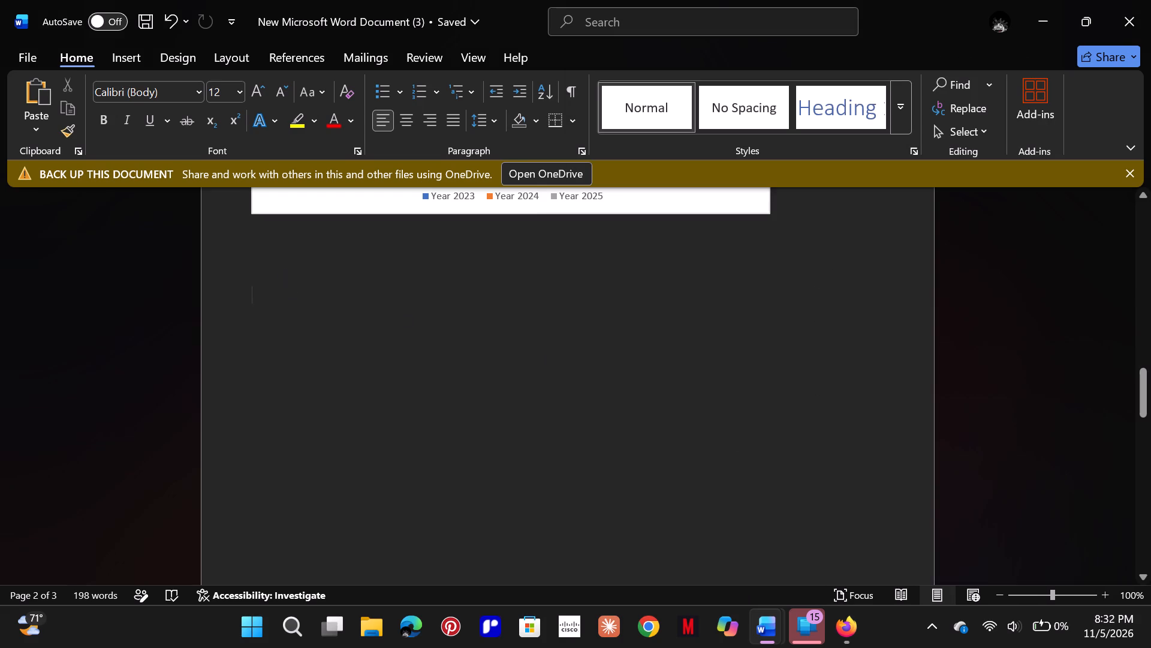
pyautogui.hotkey('ctrl', 'v')
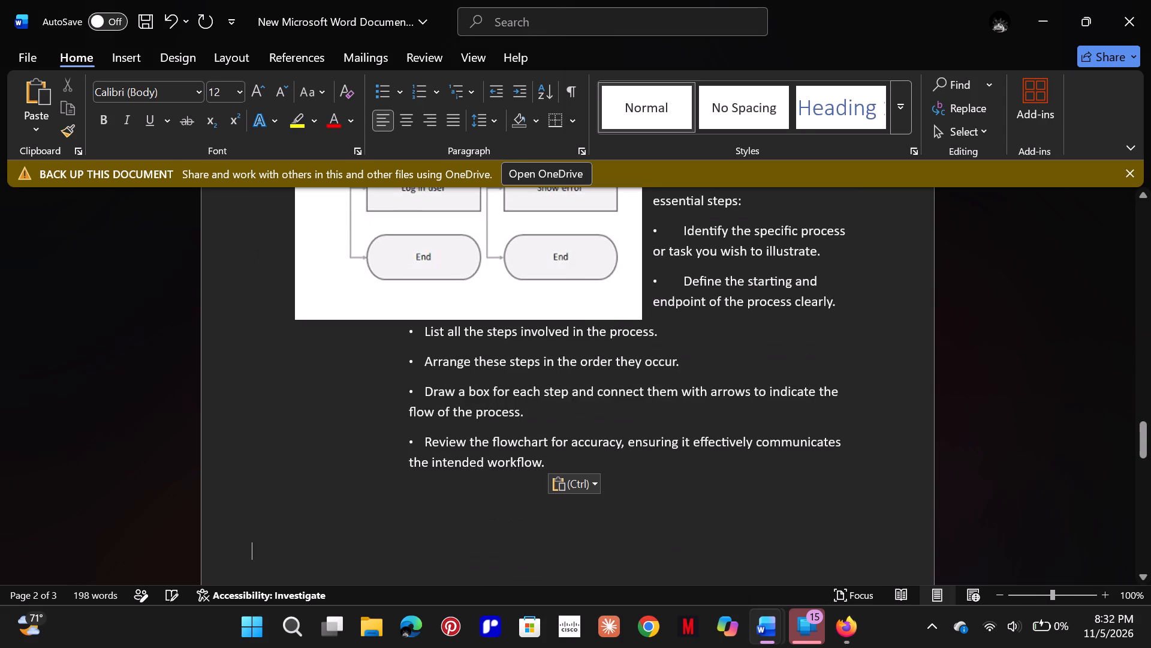
# Set the font of the pasted FLOWCHART section's text, including its bulleted steps, to Segoe UI.
pyautogui.scroll(20, 491, 382)
pyautogui.scroll(20, 491, 382)
pyautogui.scroll(18, 491, 382)
pyautogui.scroll(-14, 491, 382)
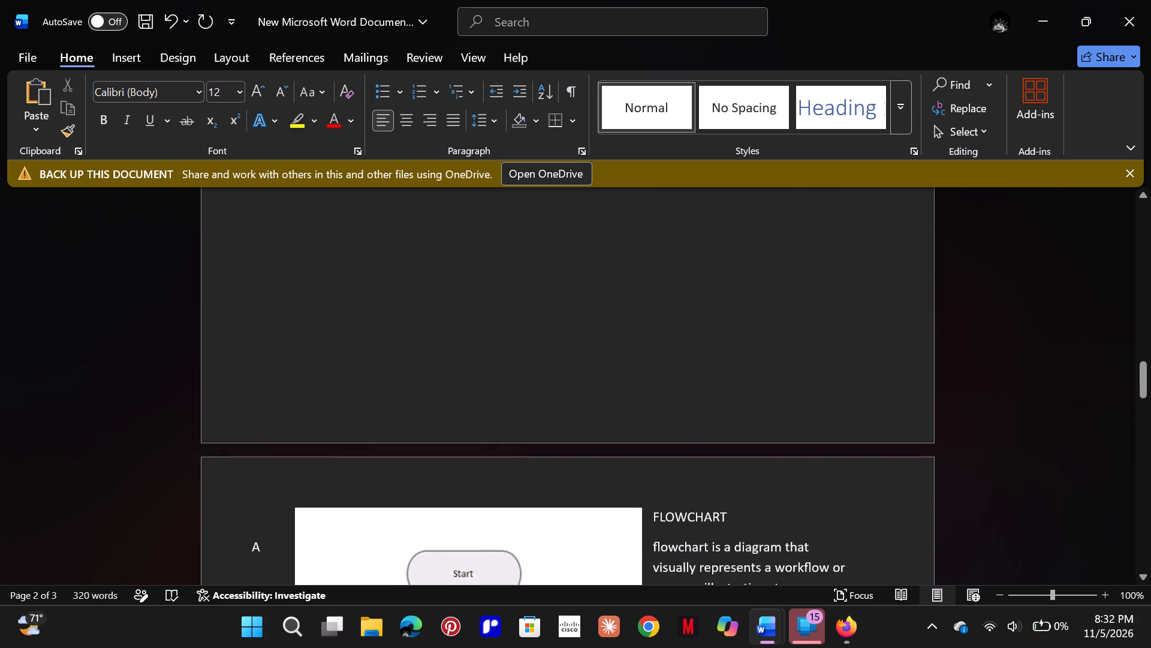
pyautogui.scroll(-2, 491, 382)
pyautogui.scroll(20, 491, 382)
pyautogui.scroll(20, 491, 382)
pyautogui.scroll(20, 491, 382)
pyautogui.scroll(-20, 491, 382)
pyautogui.scroll(-20, 491, 382)
pyautogui.scroll(-20, 491, 382)
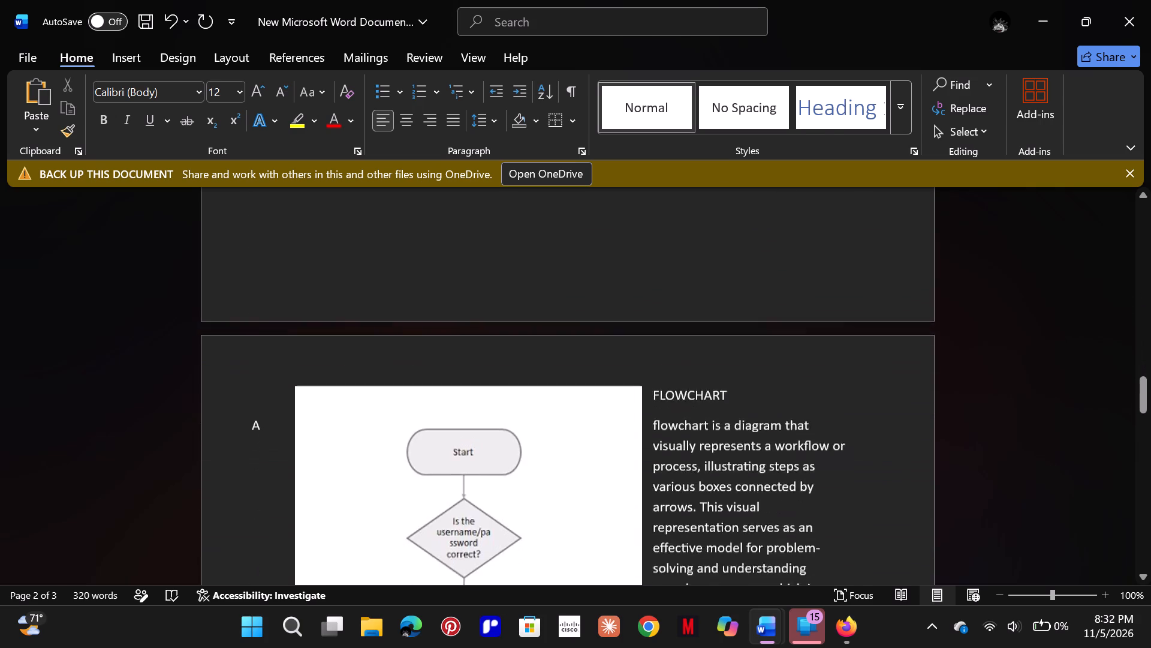
pyautogui.scroll(-5, 491, 382)
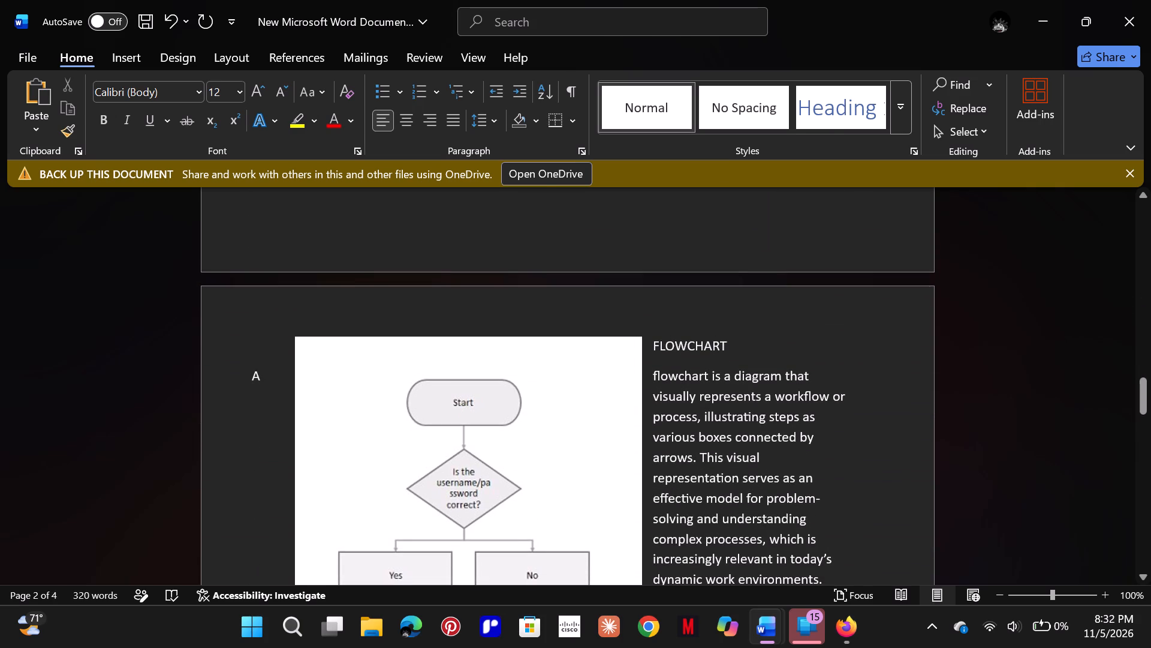
pyautogui.moveTo(695, 353); pyautogui.dragTo(759, 370)
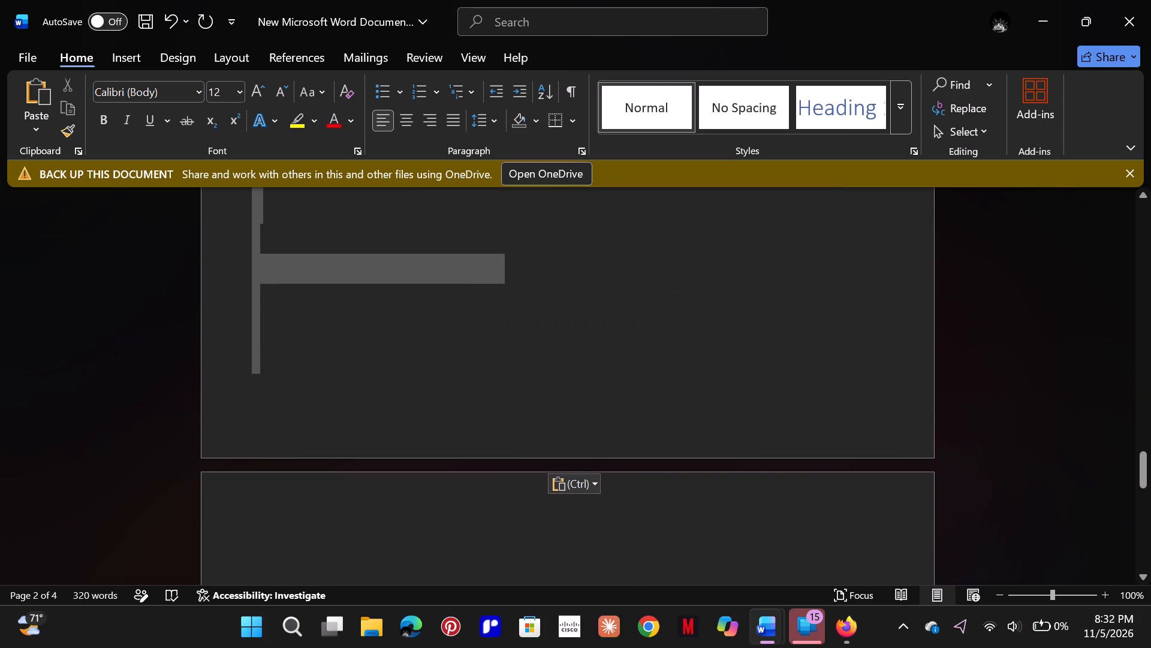
pyautogui.moveTo(759, 370); pyautogui.dragTo(752, 196)
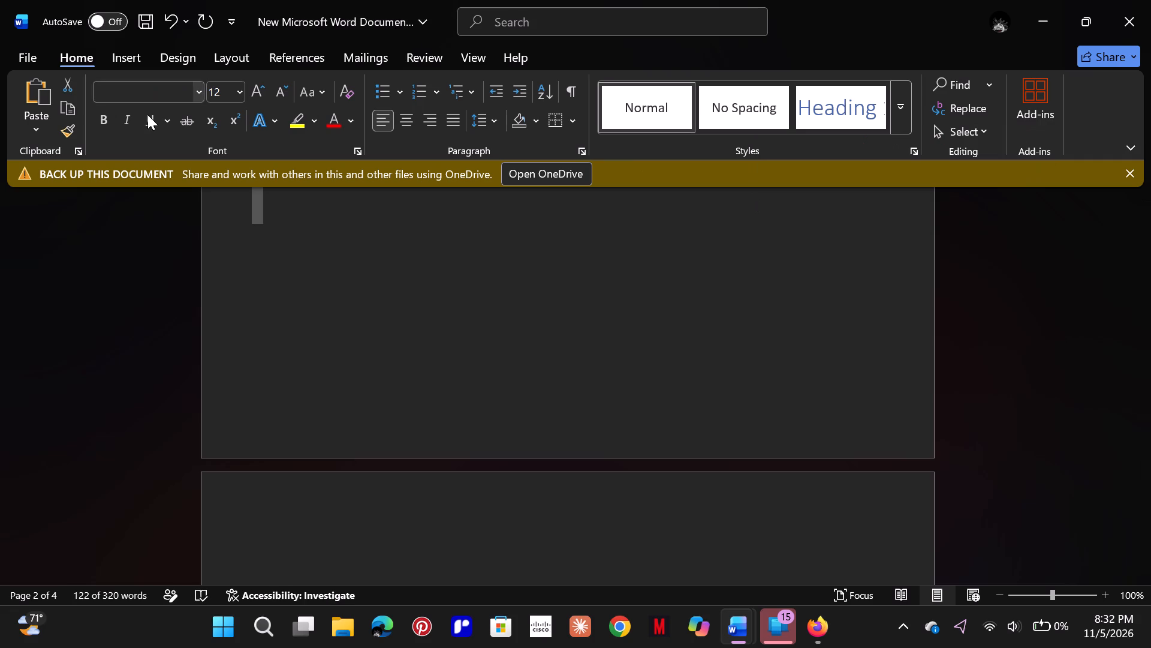
pyautogui.click(197, 87)
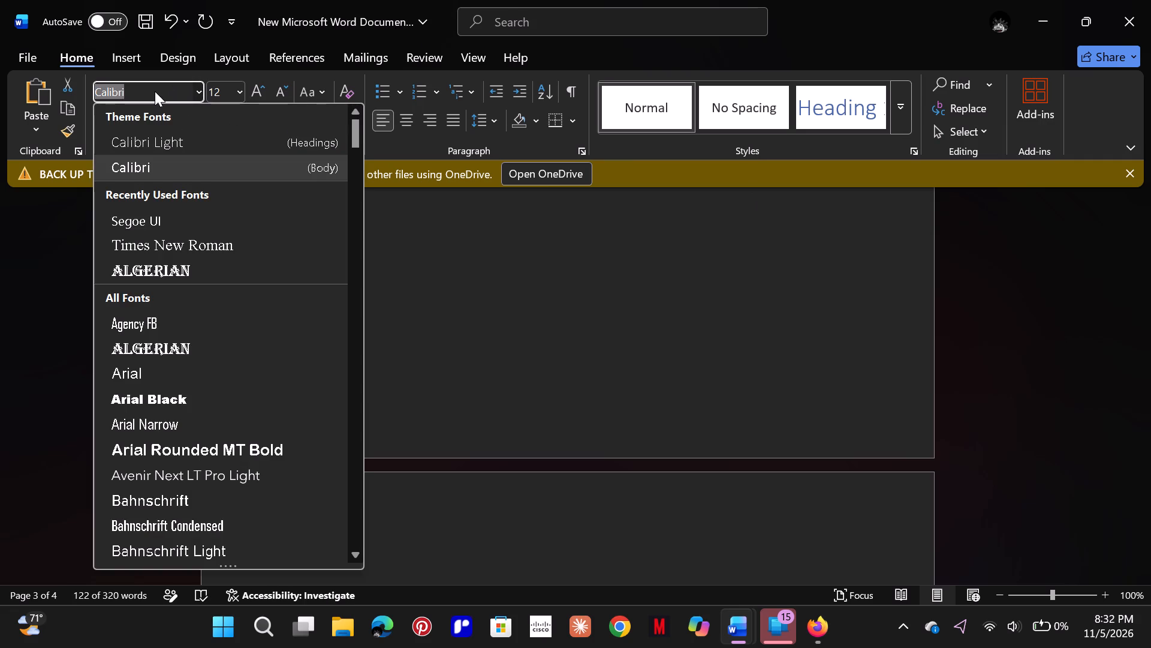
pyautogui.hotkey('shift', 's')
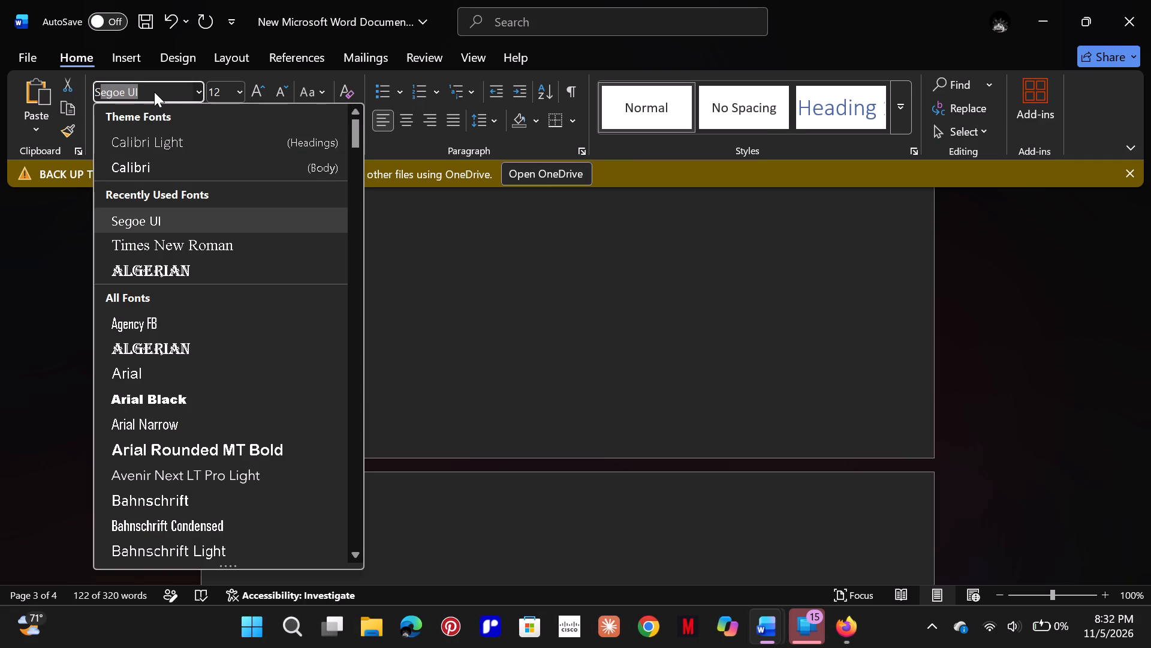
pyautogui.press('e')
pyautogui.write('geo')
pyautogui.press('space')
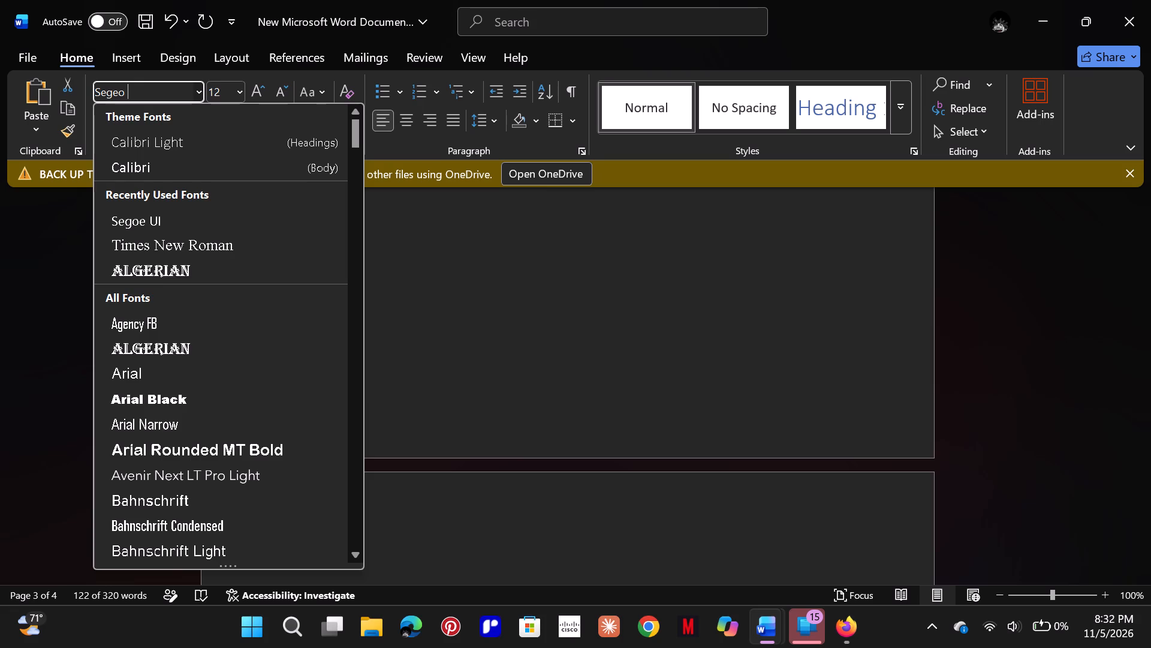
pyautogui.press('BackSpace')
pyautogui.press('BackSpace')
pyautogui.press('BackSpace')
pyautogui.write('oe')
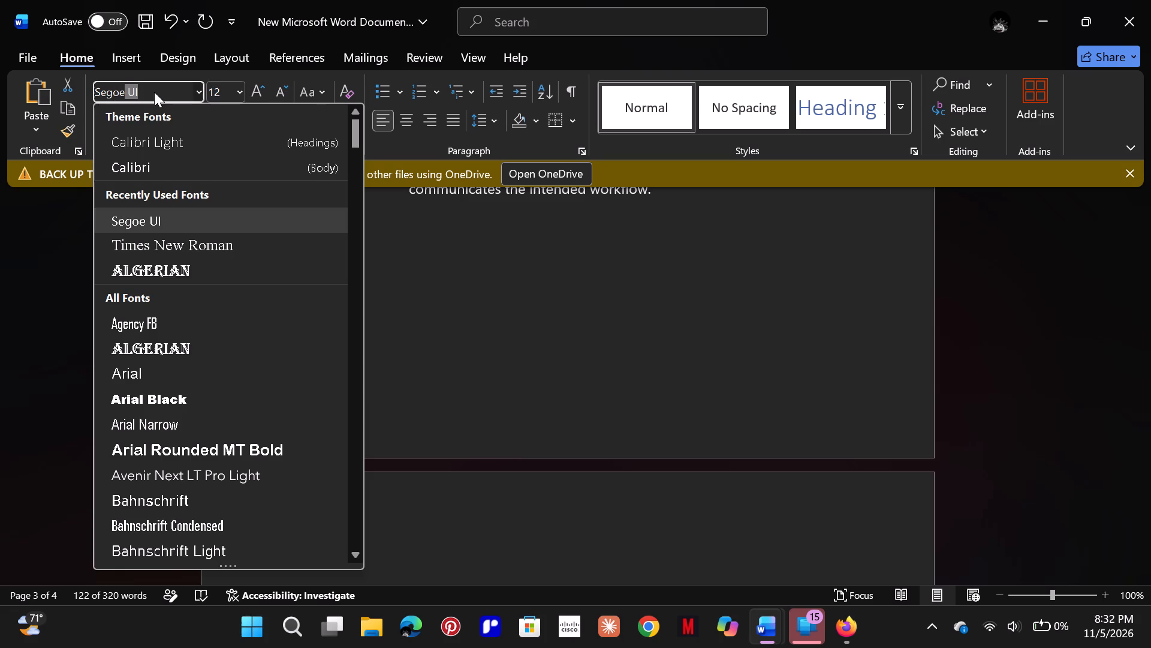
pyautogui.click(151, 226)
# Review the document from the reformatted flowchart section up to the database text and back down to the chart.
pyautogui.scroll(11, 482, 470)
pyautogui.scroll(20, 482, 470)
pyautogui.scroll(1, 482, 470)
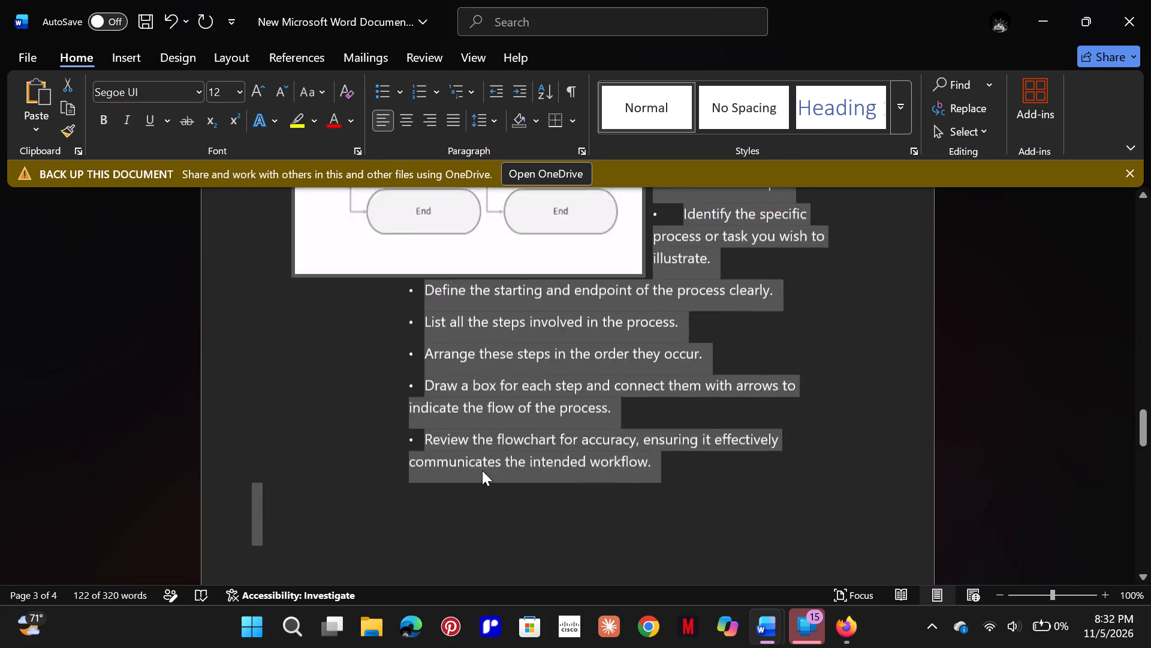
pyautogui.scroll(20, 482, 470)
pyautogui.scroll(20, 482, 470)
pyautogui.scroll(1, 482, 470)
pyautogui.scroll(-6, 482, 470)
pyautogui.click(597, 308)
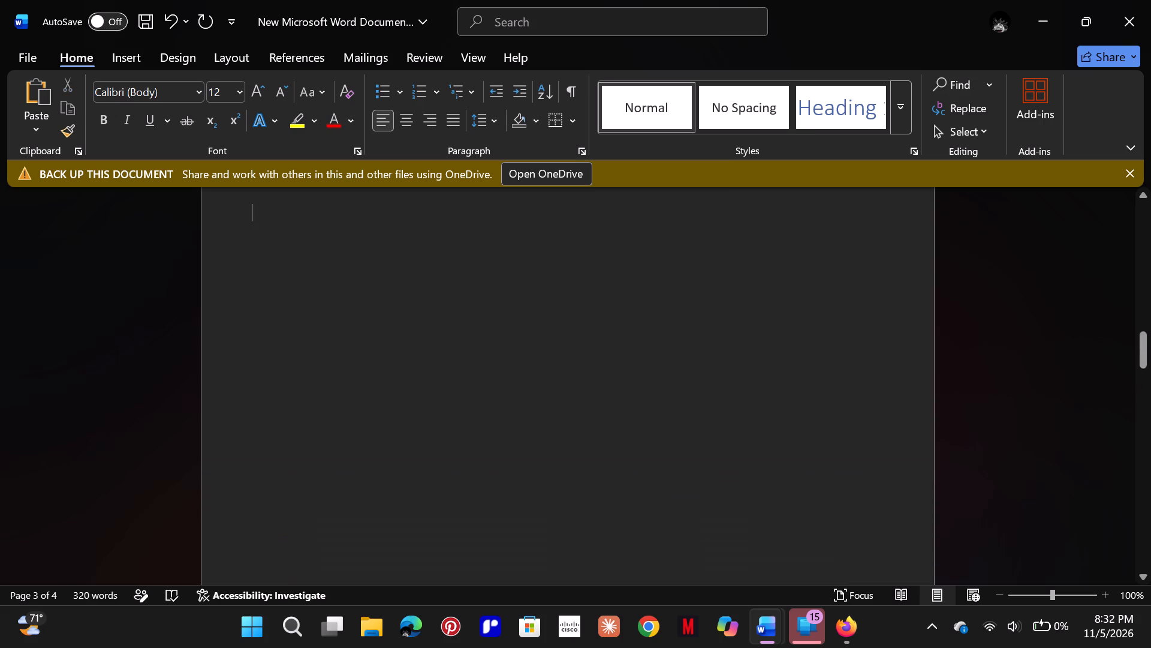
pyautogui.scroll(20, 641, 391)
pyautogui.scroll(20, 641, 391)
pyautogui.scroll(20, 641, 391)
pyautogui.scroll(-9, 641, 391)
pyautogui.scroll(-14, 641, 391)
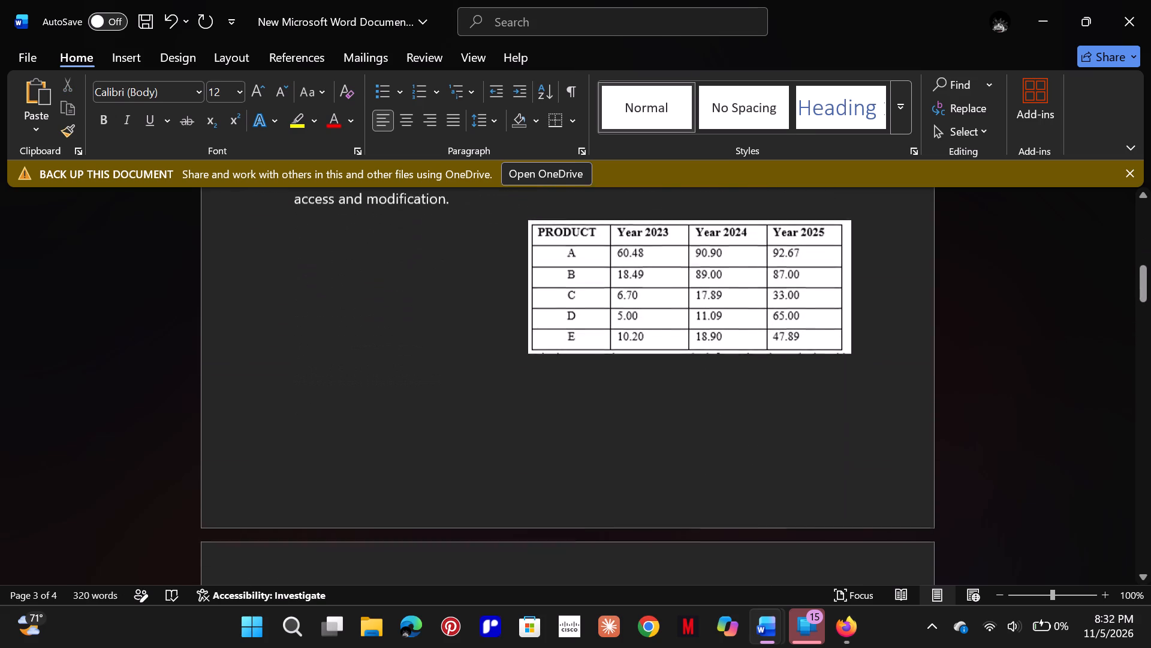
pyautogui.scroll(20, 641, 391)
pyautogui.scroll(20, 641, 391)
pyautogui.scroll(20, 641, 391)
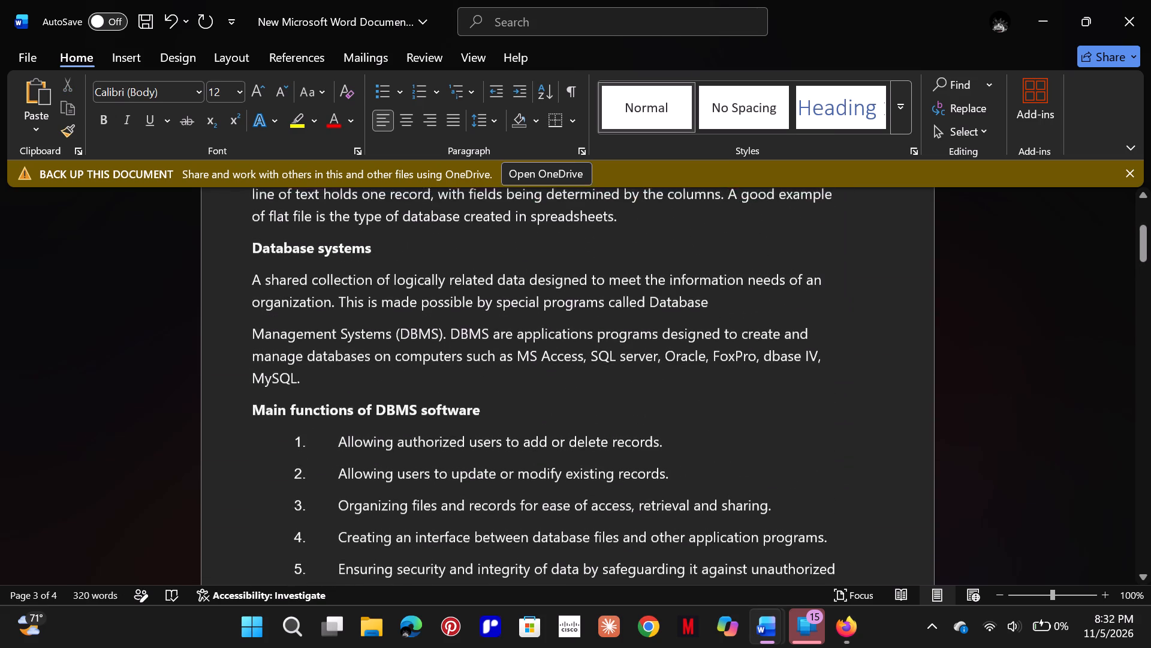
pyautogui.scroll(20, 641, 391)
pyautogui.scroll(20, 641, 391)
pyautogui.scroll(5, 641, 391)
pyautogui.scroll(-20, 641, 391)
pyautogui.scroll(-20, 641, 391)
pyautogui.scroll(-20, 641, 391)
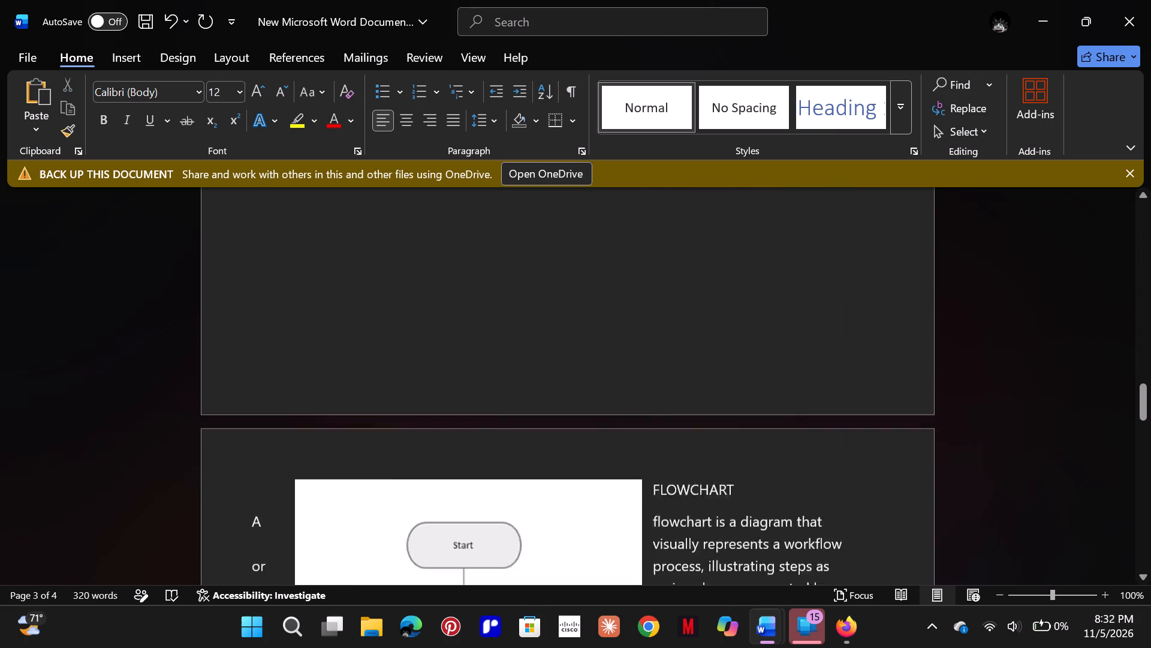
pyautogui.scroll(-20, 641, 391)
pyautogui.scroll(-20, 641, 391)
pyautogui.scroll(-20, 641, 391)
pyautogui.scroll(20, 641, 391)
pyautogui.scroll(20, 641, 391)
pyautogui.scroll(20, 641, 391)
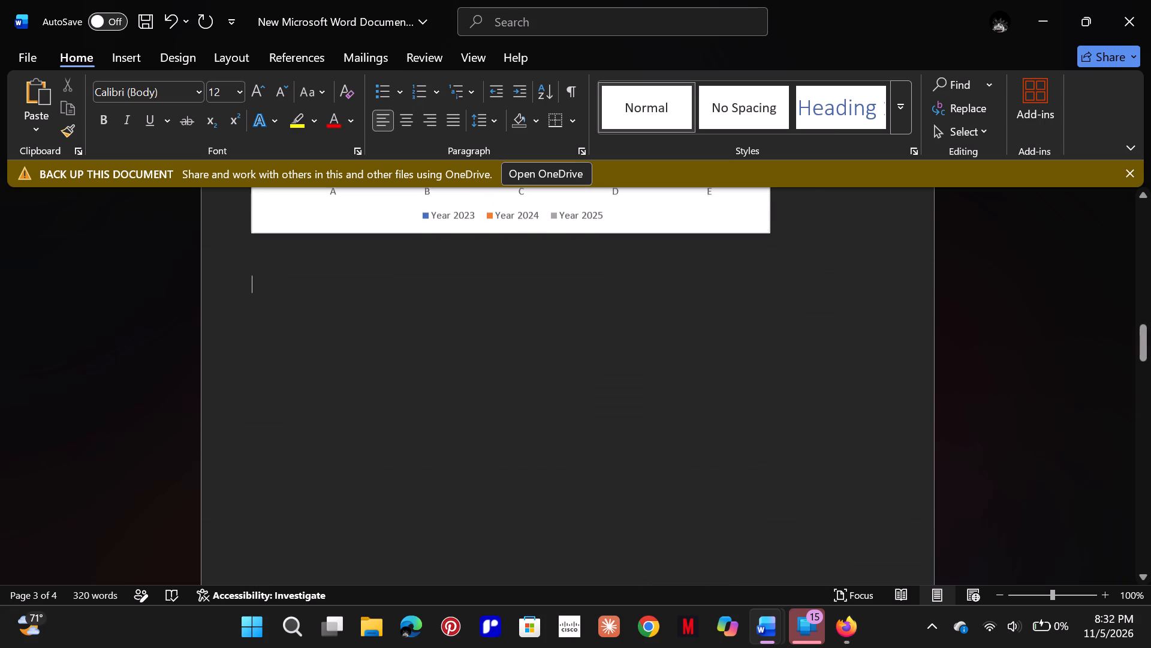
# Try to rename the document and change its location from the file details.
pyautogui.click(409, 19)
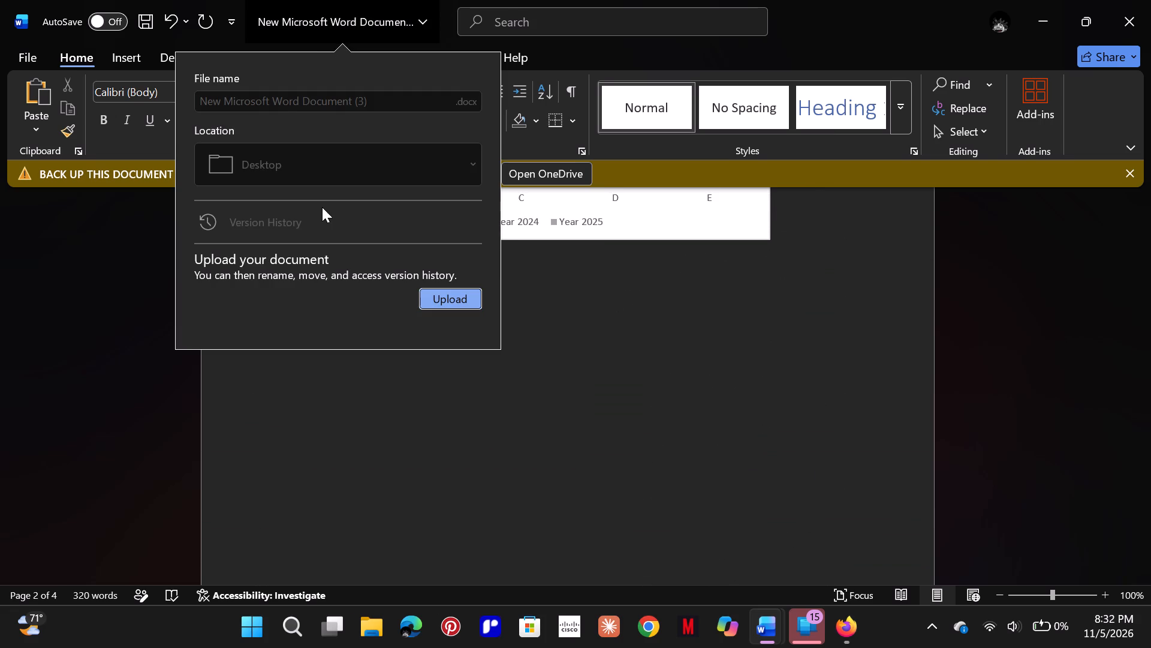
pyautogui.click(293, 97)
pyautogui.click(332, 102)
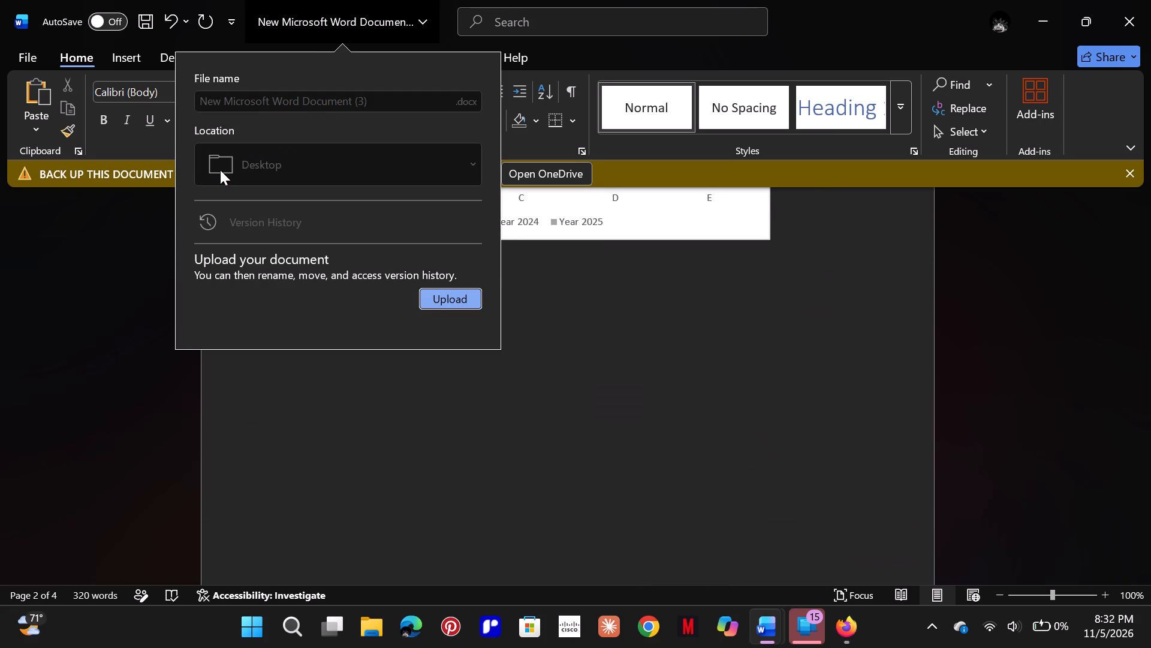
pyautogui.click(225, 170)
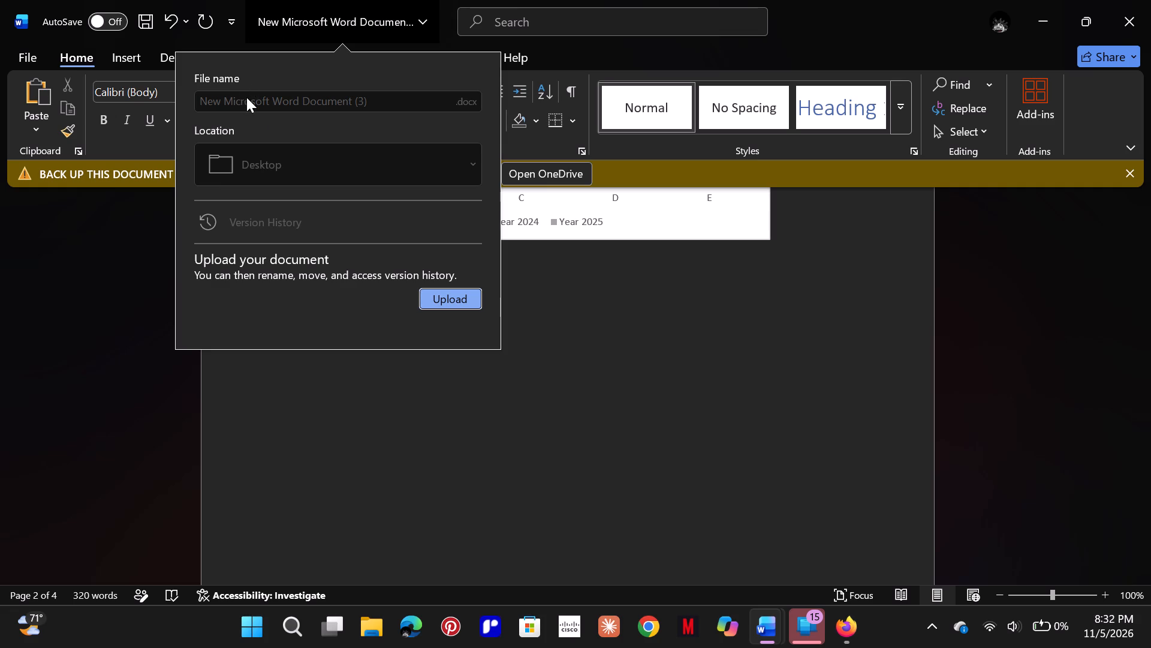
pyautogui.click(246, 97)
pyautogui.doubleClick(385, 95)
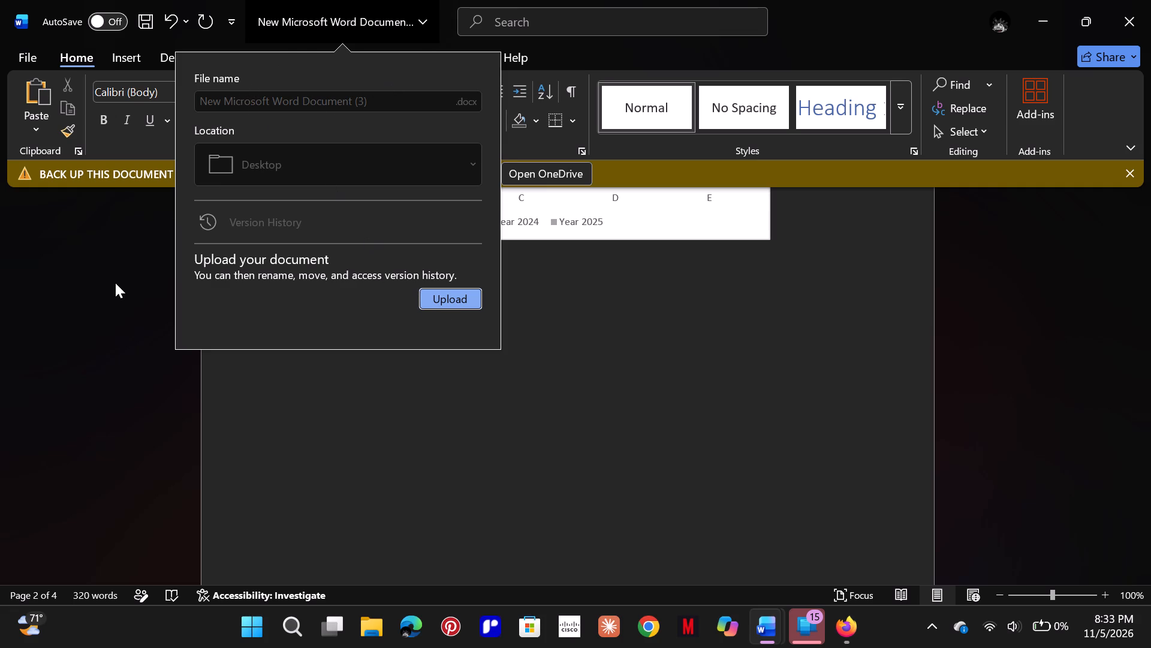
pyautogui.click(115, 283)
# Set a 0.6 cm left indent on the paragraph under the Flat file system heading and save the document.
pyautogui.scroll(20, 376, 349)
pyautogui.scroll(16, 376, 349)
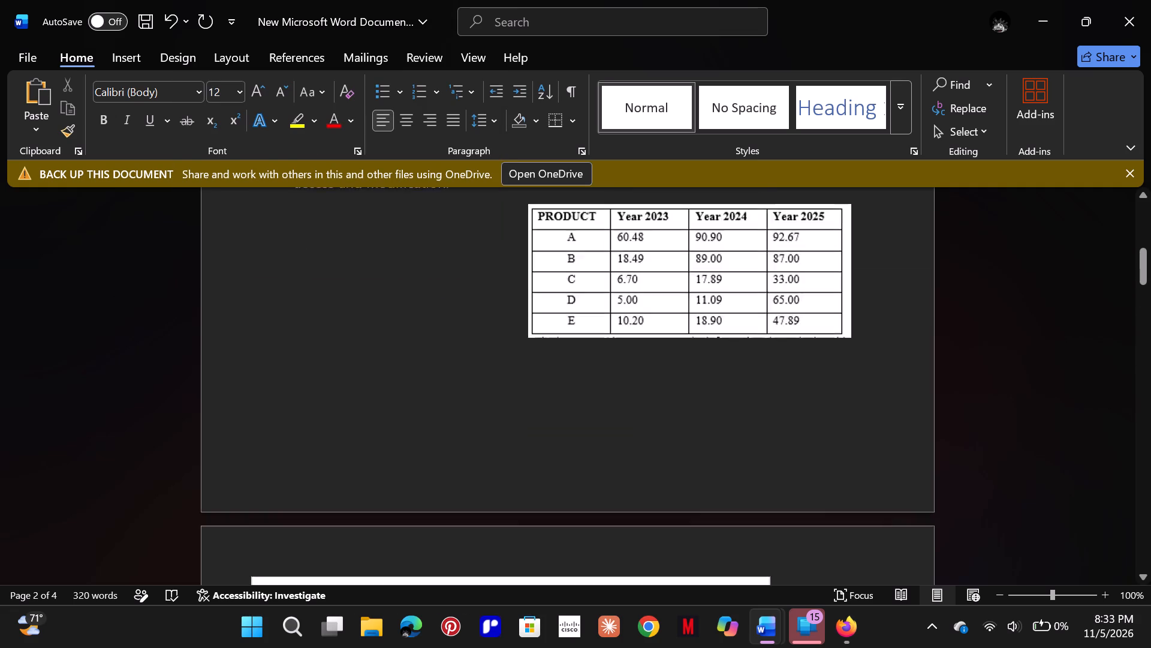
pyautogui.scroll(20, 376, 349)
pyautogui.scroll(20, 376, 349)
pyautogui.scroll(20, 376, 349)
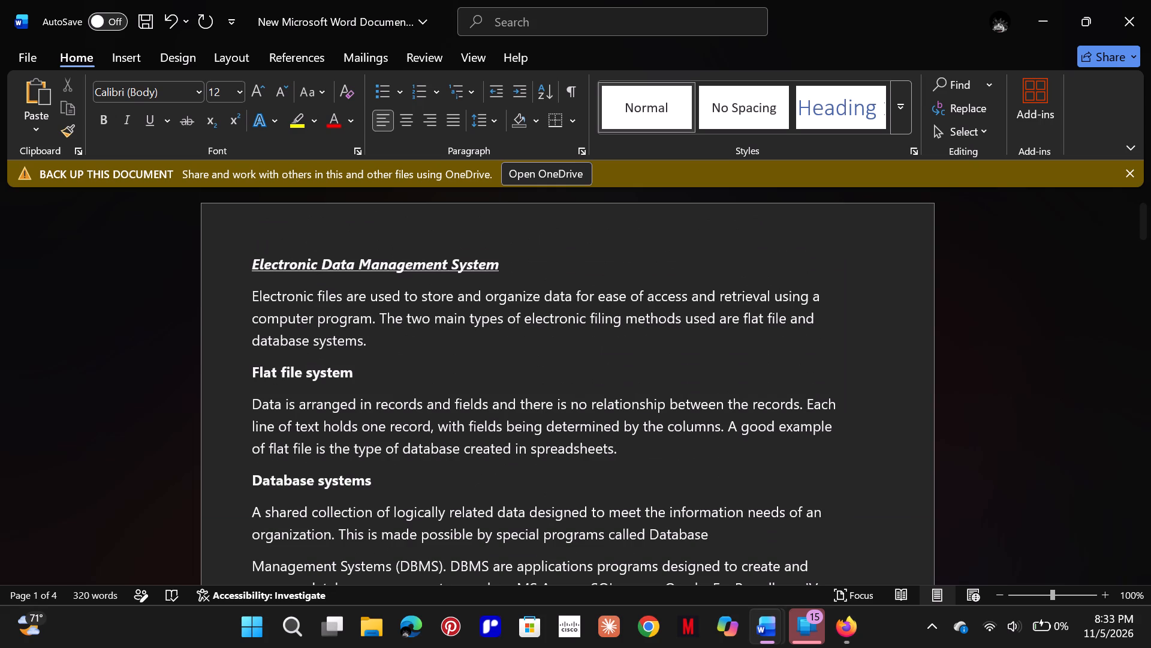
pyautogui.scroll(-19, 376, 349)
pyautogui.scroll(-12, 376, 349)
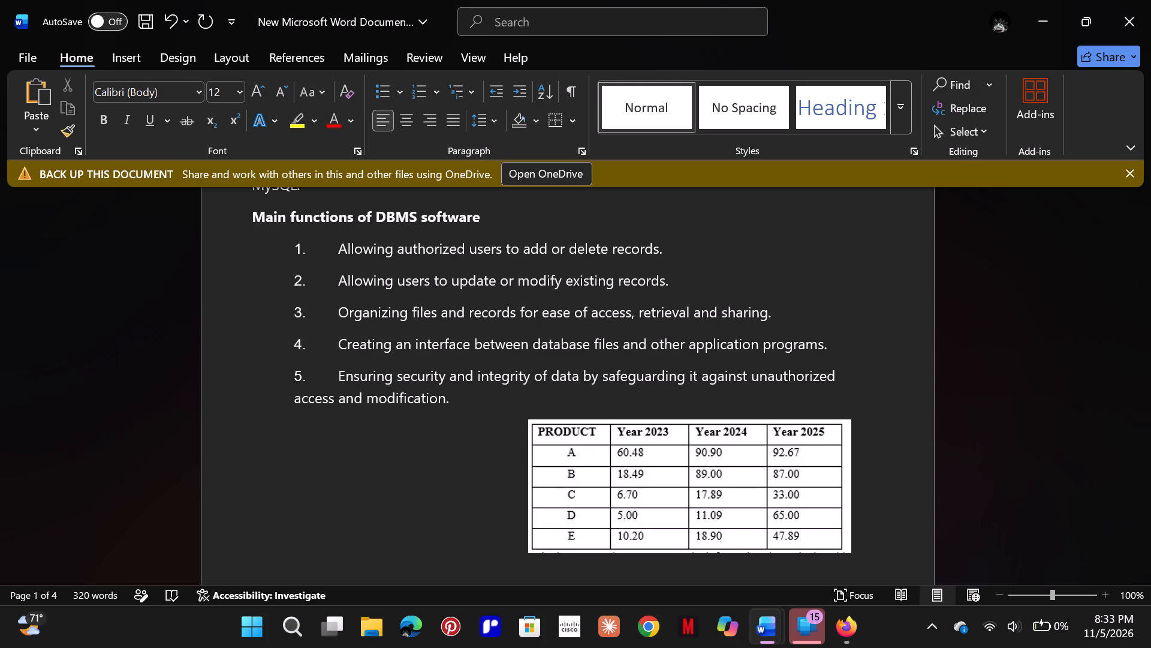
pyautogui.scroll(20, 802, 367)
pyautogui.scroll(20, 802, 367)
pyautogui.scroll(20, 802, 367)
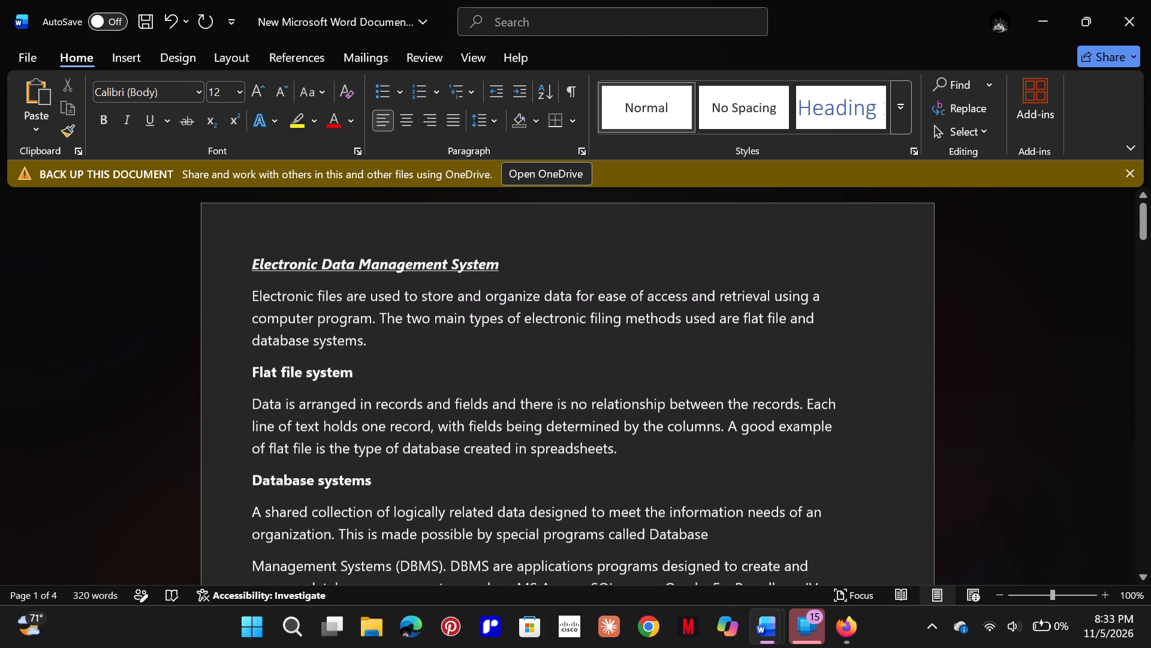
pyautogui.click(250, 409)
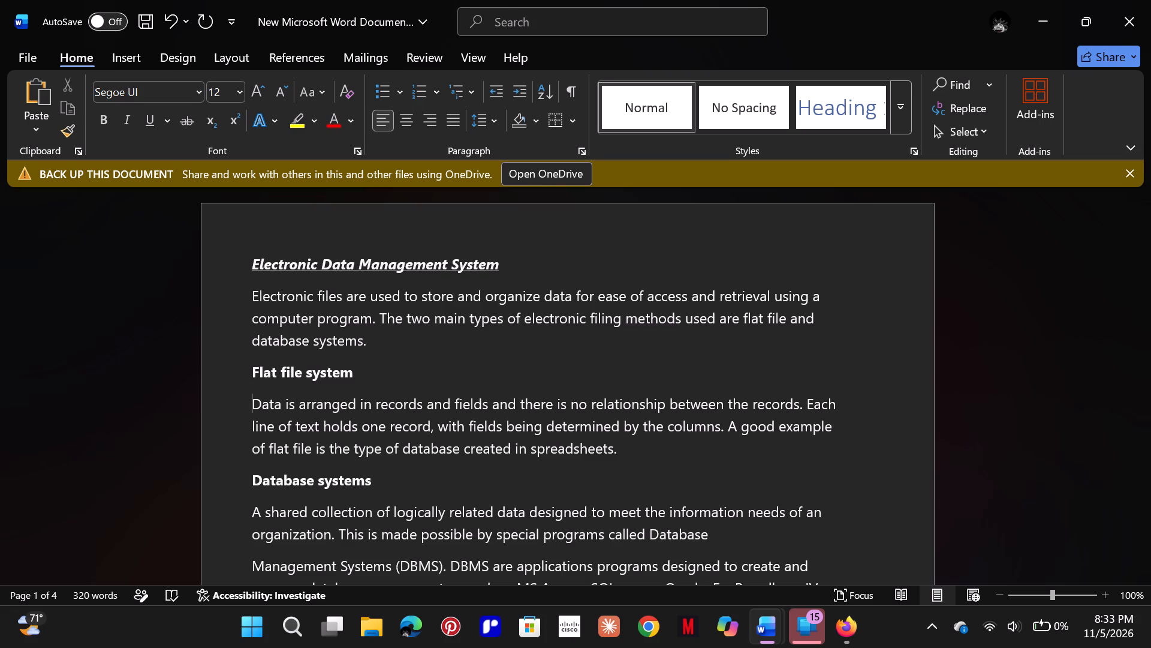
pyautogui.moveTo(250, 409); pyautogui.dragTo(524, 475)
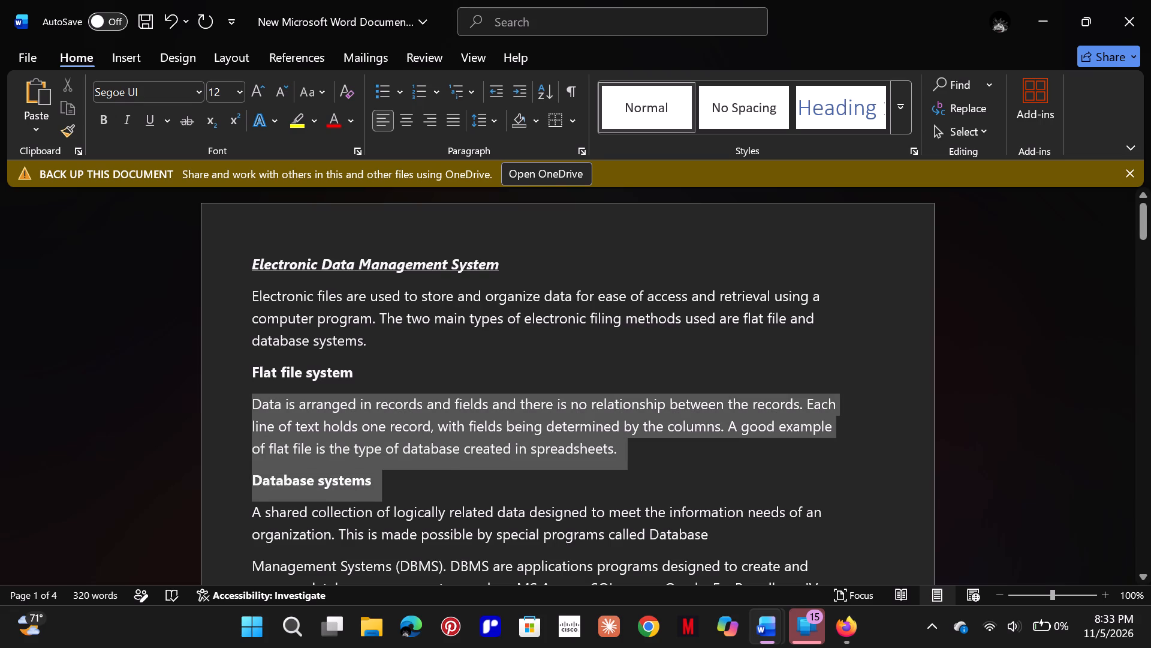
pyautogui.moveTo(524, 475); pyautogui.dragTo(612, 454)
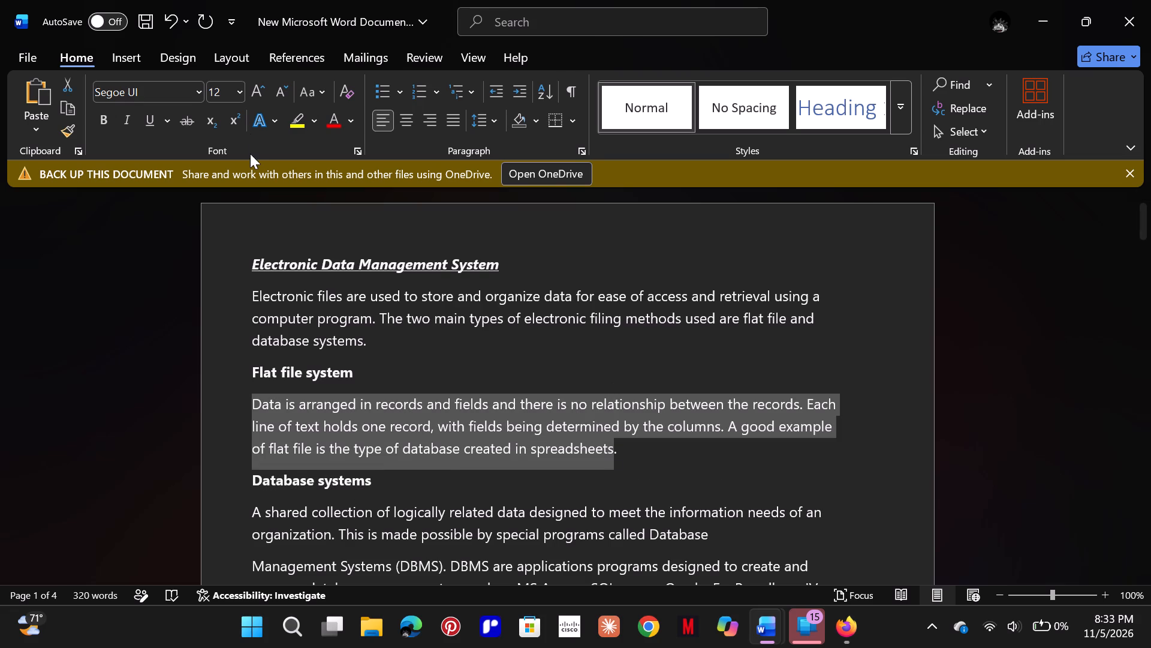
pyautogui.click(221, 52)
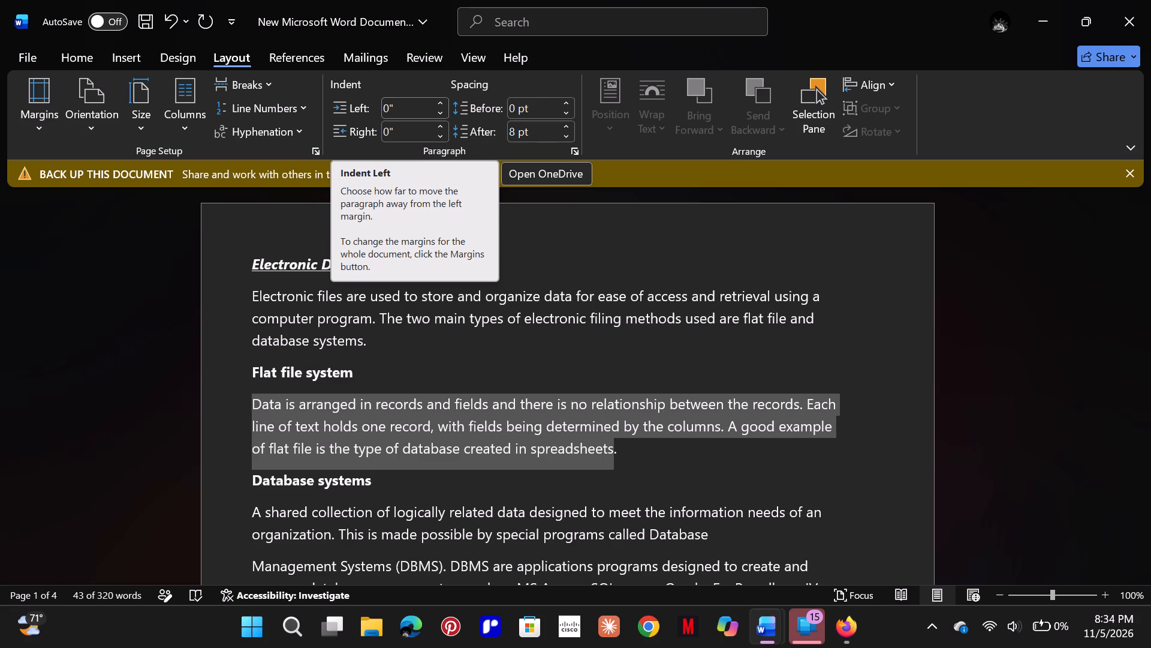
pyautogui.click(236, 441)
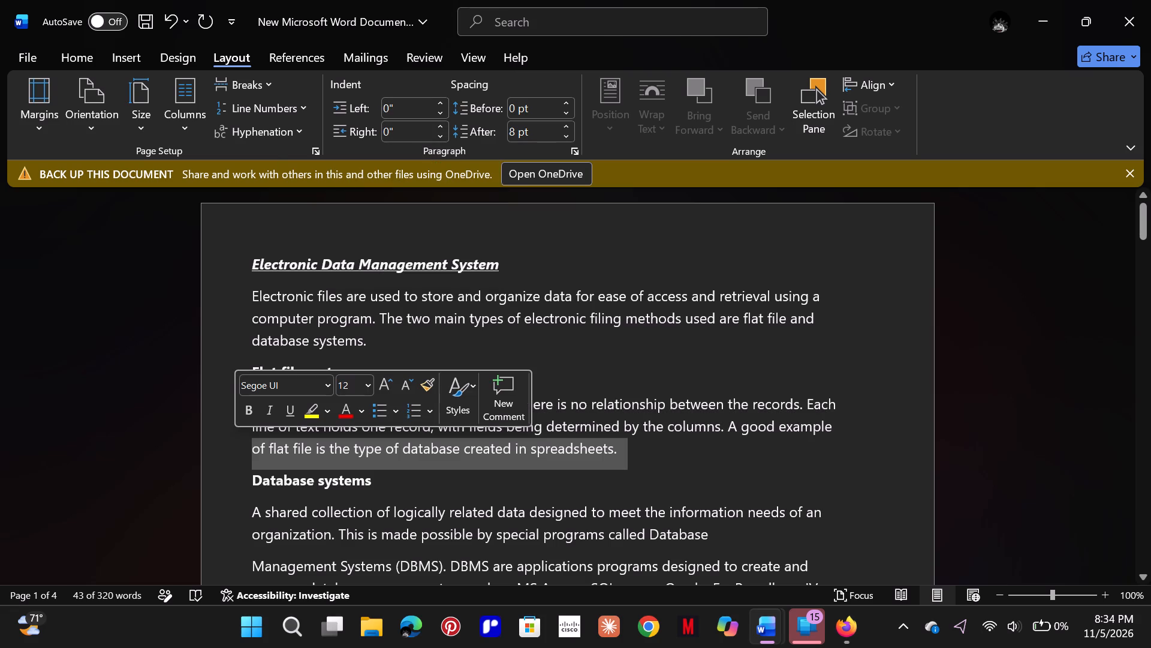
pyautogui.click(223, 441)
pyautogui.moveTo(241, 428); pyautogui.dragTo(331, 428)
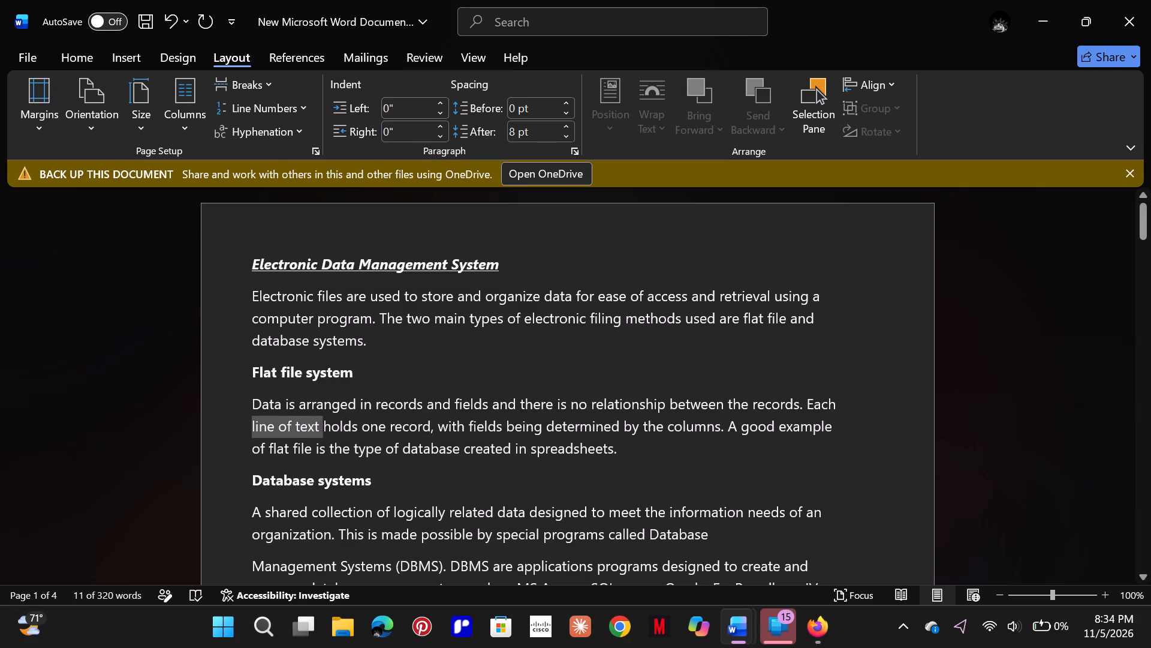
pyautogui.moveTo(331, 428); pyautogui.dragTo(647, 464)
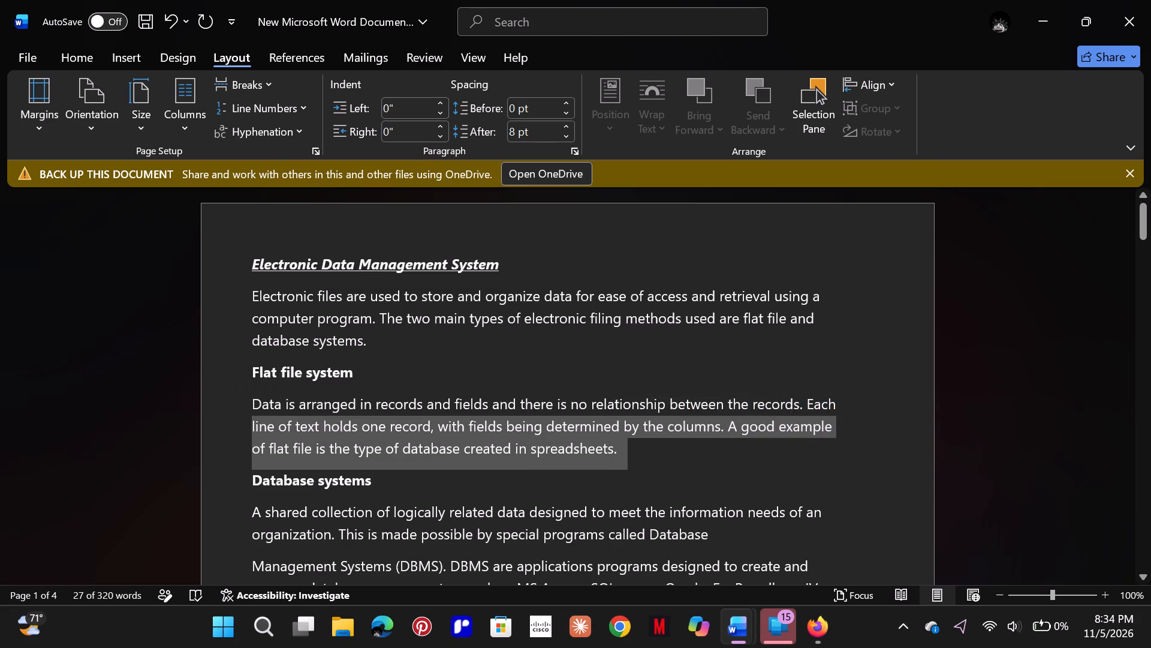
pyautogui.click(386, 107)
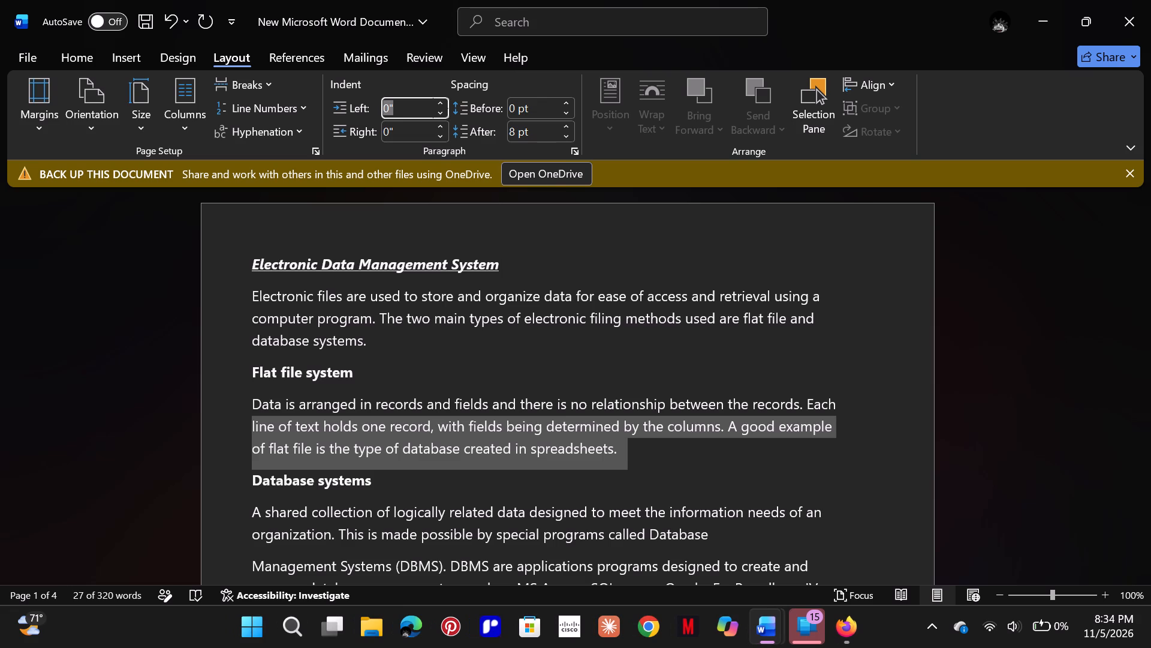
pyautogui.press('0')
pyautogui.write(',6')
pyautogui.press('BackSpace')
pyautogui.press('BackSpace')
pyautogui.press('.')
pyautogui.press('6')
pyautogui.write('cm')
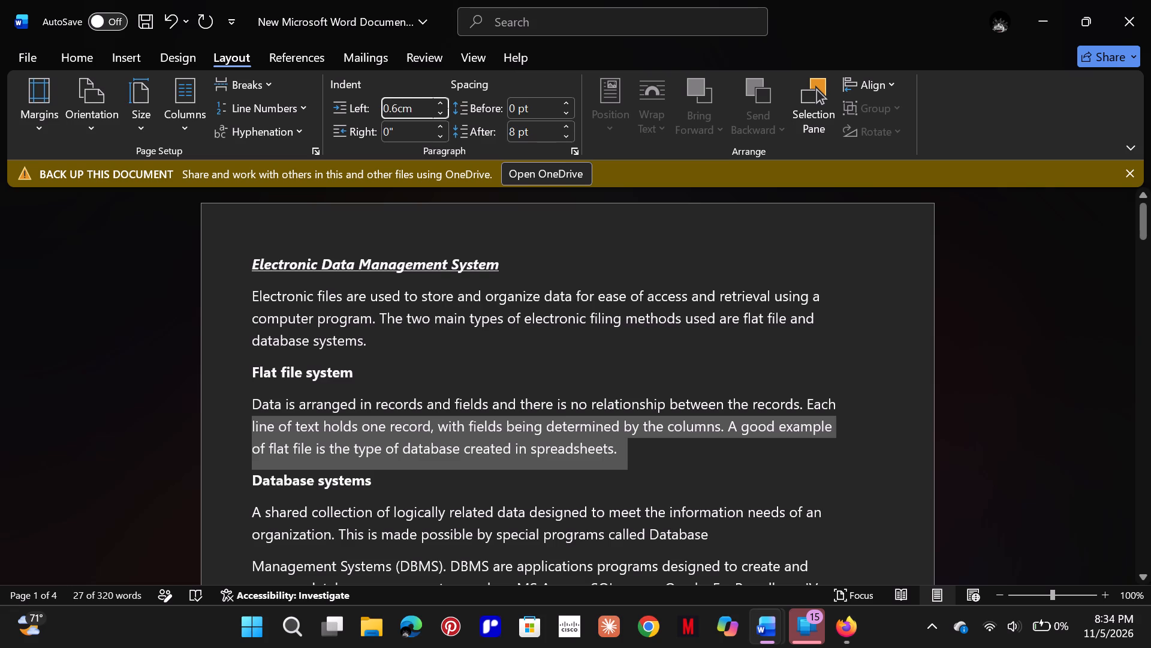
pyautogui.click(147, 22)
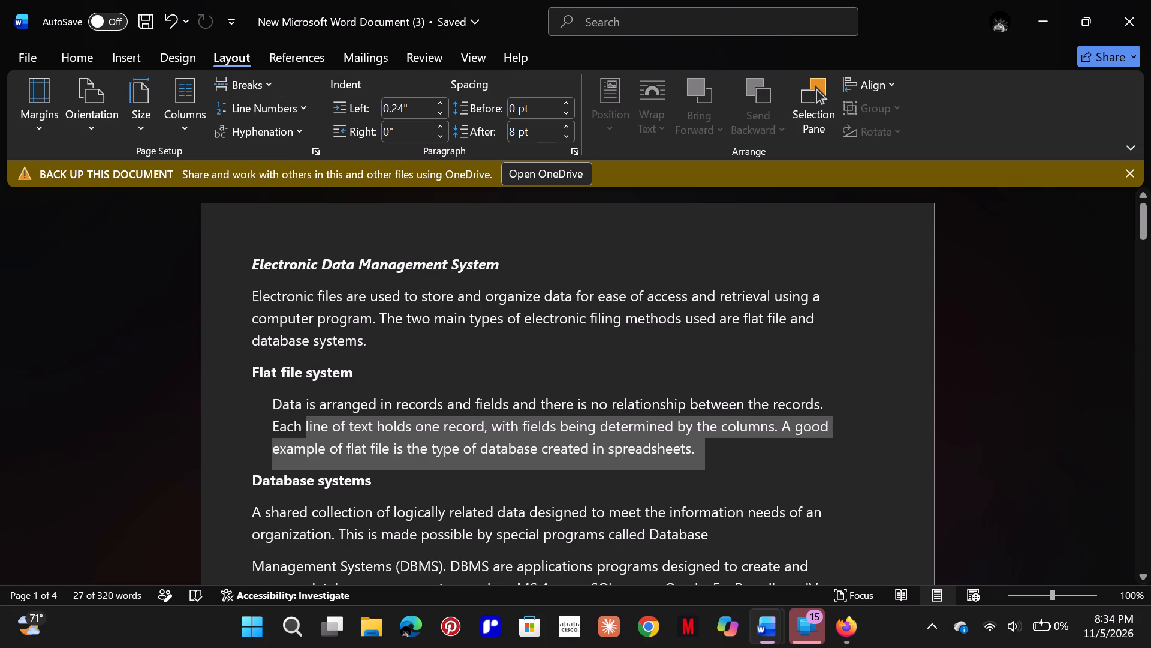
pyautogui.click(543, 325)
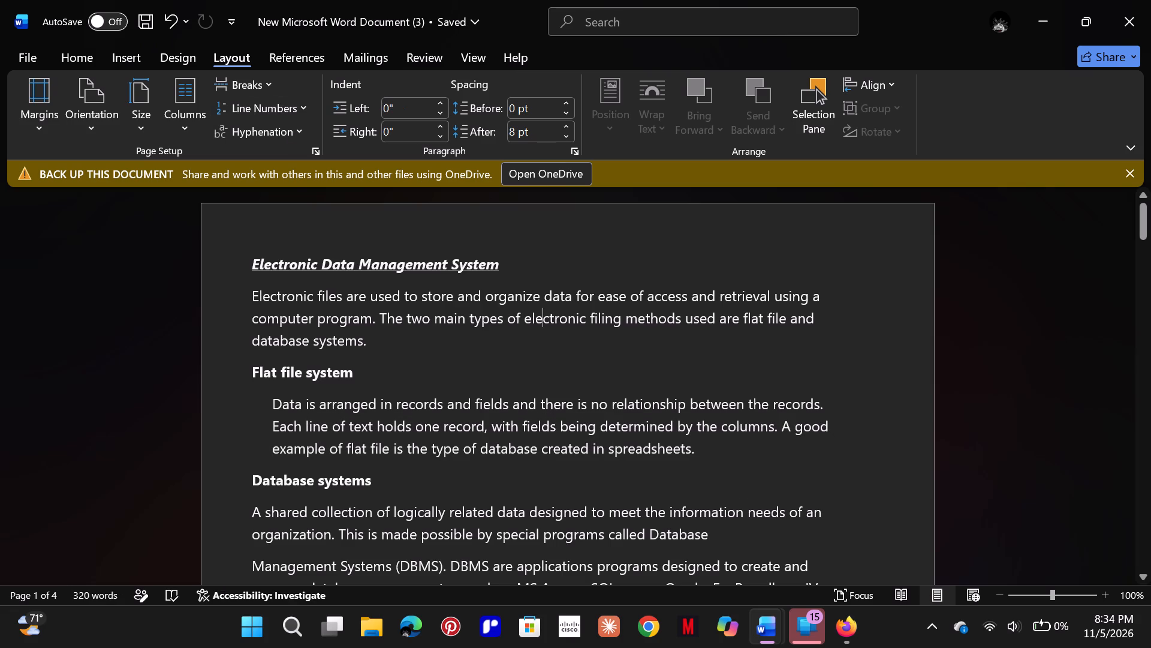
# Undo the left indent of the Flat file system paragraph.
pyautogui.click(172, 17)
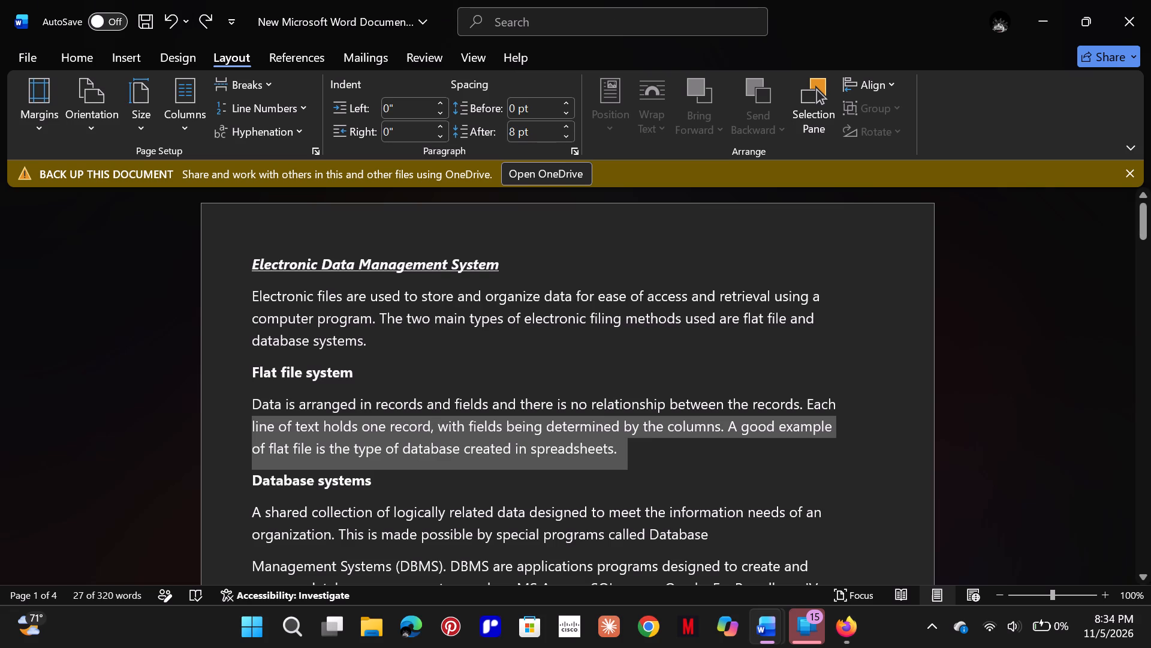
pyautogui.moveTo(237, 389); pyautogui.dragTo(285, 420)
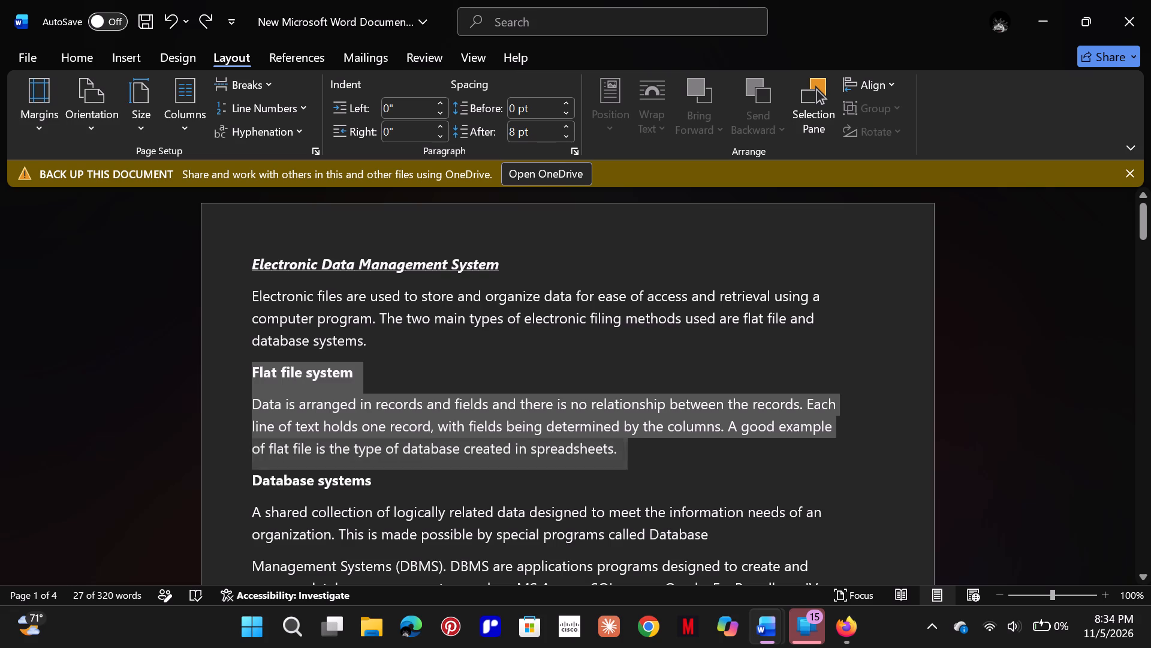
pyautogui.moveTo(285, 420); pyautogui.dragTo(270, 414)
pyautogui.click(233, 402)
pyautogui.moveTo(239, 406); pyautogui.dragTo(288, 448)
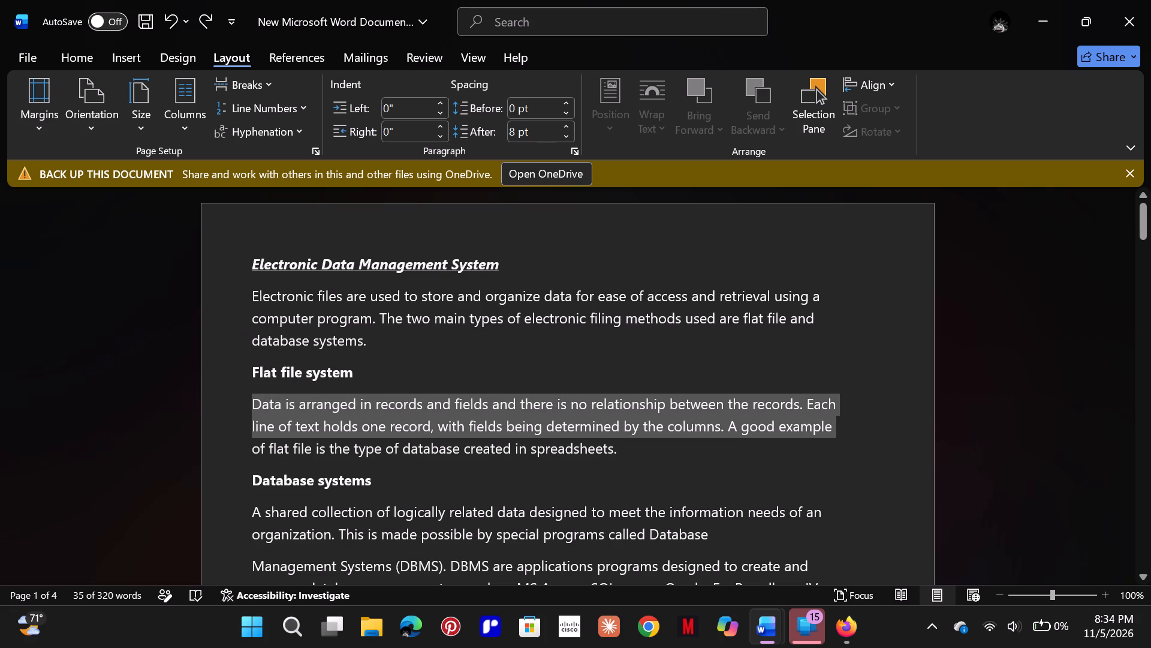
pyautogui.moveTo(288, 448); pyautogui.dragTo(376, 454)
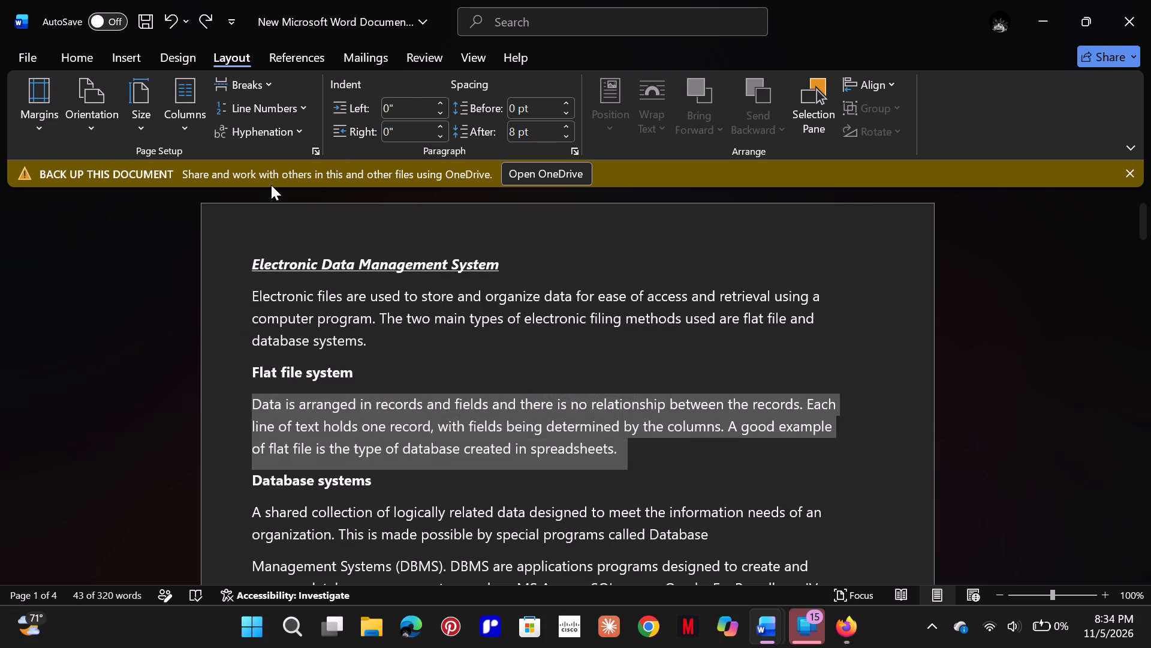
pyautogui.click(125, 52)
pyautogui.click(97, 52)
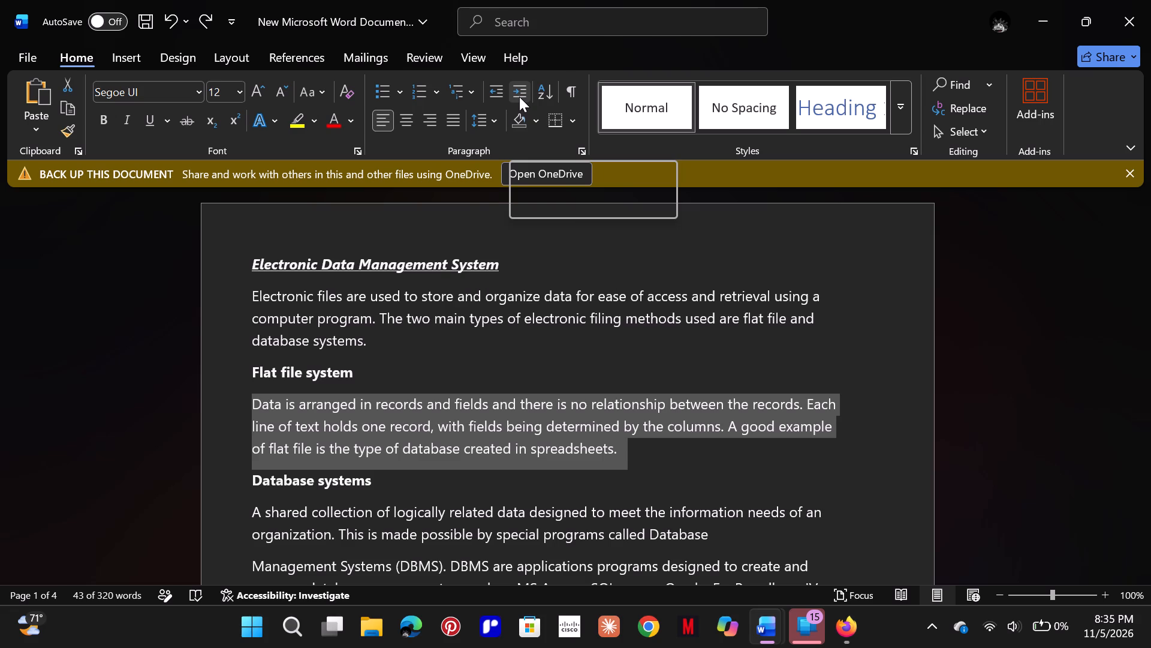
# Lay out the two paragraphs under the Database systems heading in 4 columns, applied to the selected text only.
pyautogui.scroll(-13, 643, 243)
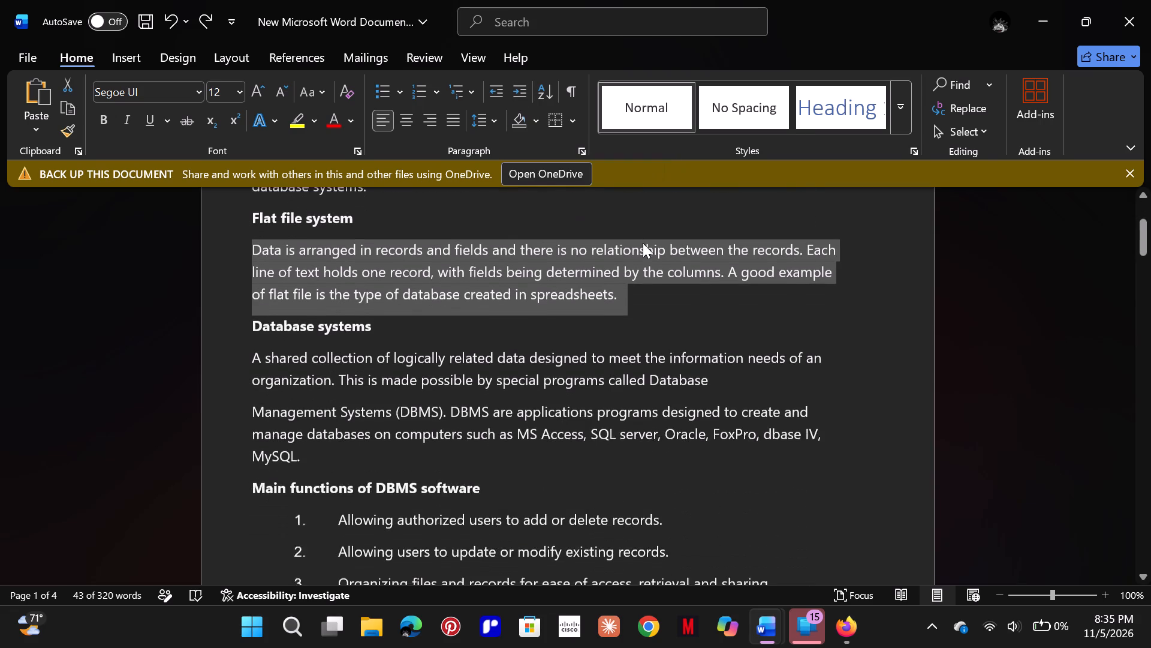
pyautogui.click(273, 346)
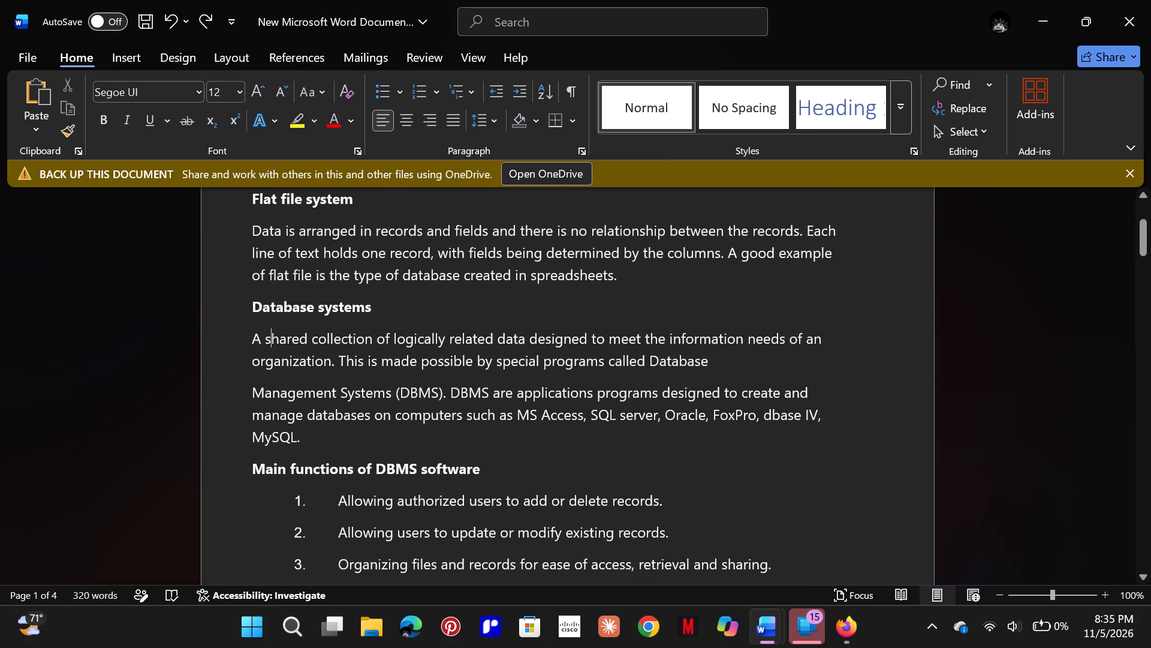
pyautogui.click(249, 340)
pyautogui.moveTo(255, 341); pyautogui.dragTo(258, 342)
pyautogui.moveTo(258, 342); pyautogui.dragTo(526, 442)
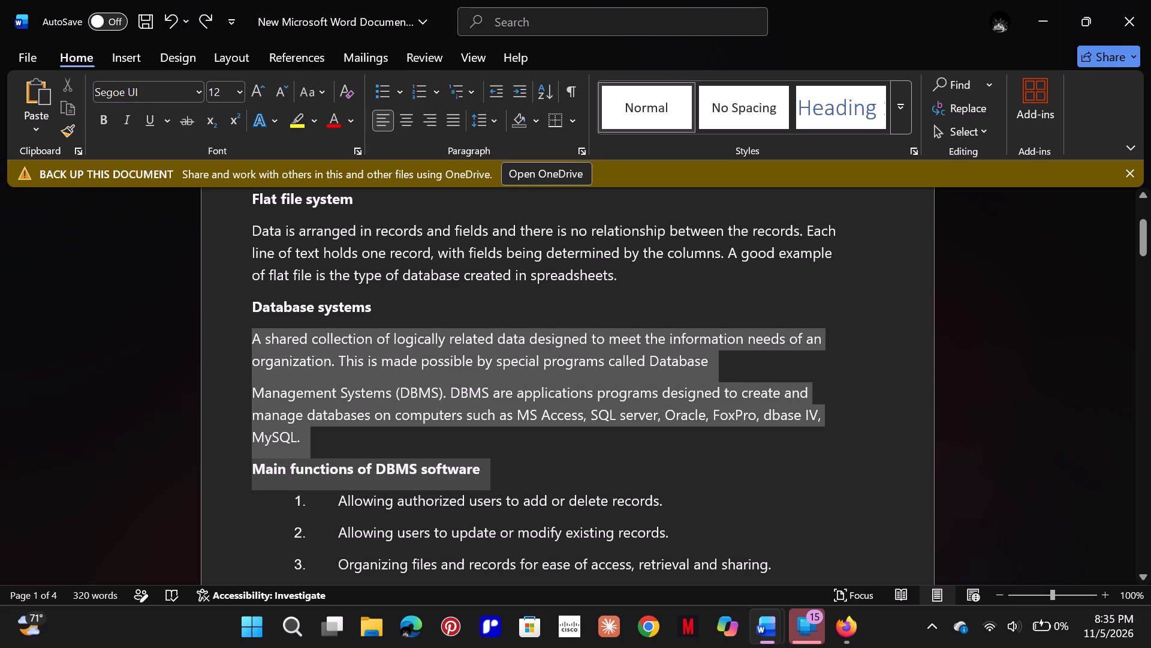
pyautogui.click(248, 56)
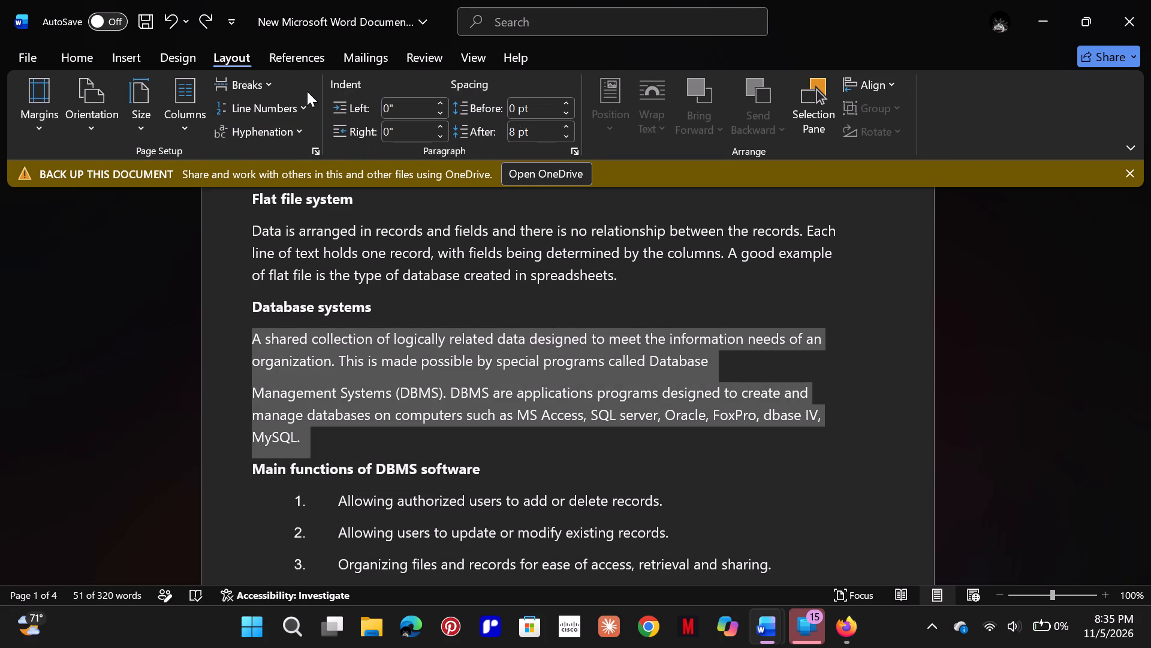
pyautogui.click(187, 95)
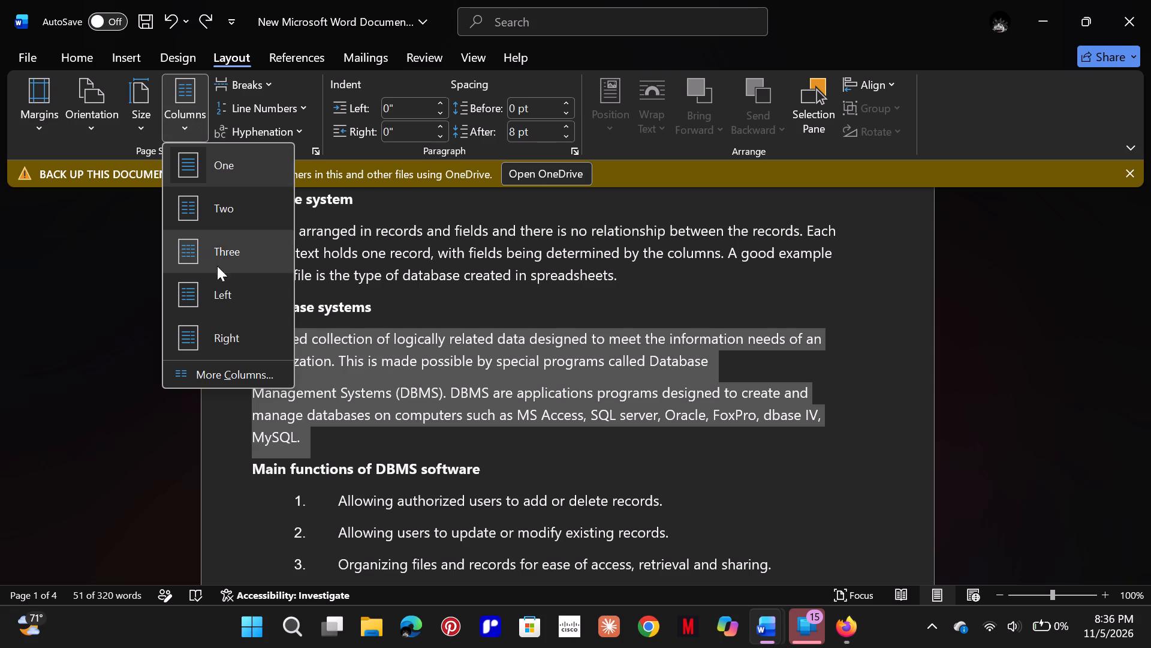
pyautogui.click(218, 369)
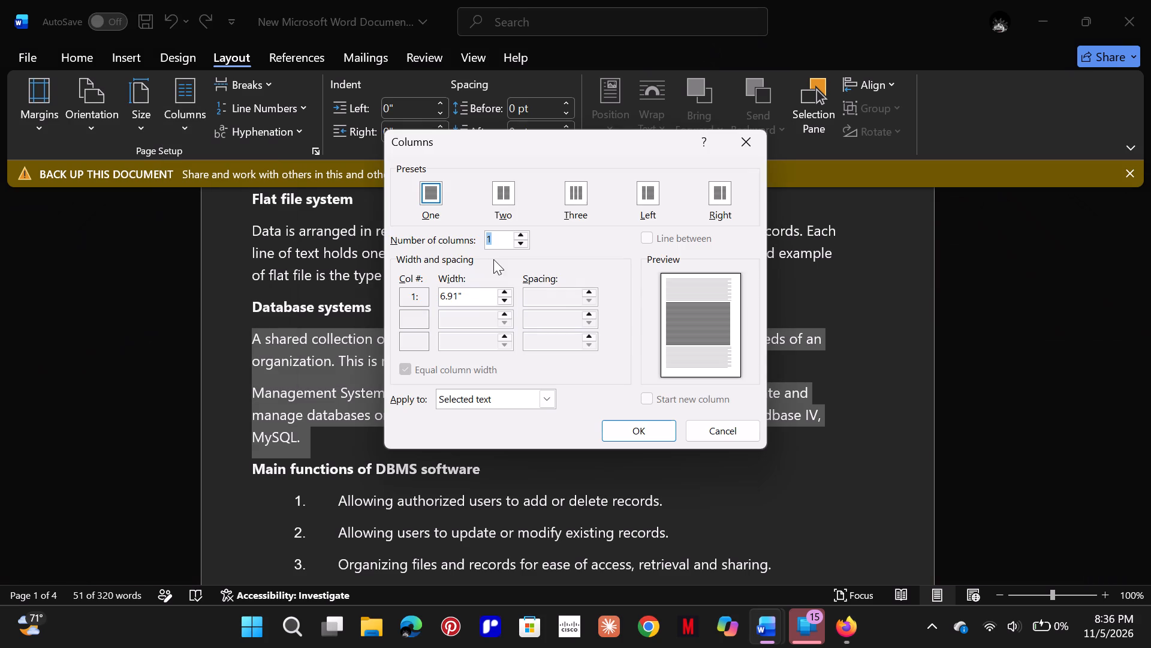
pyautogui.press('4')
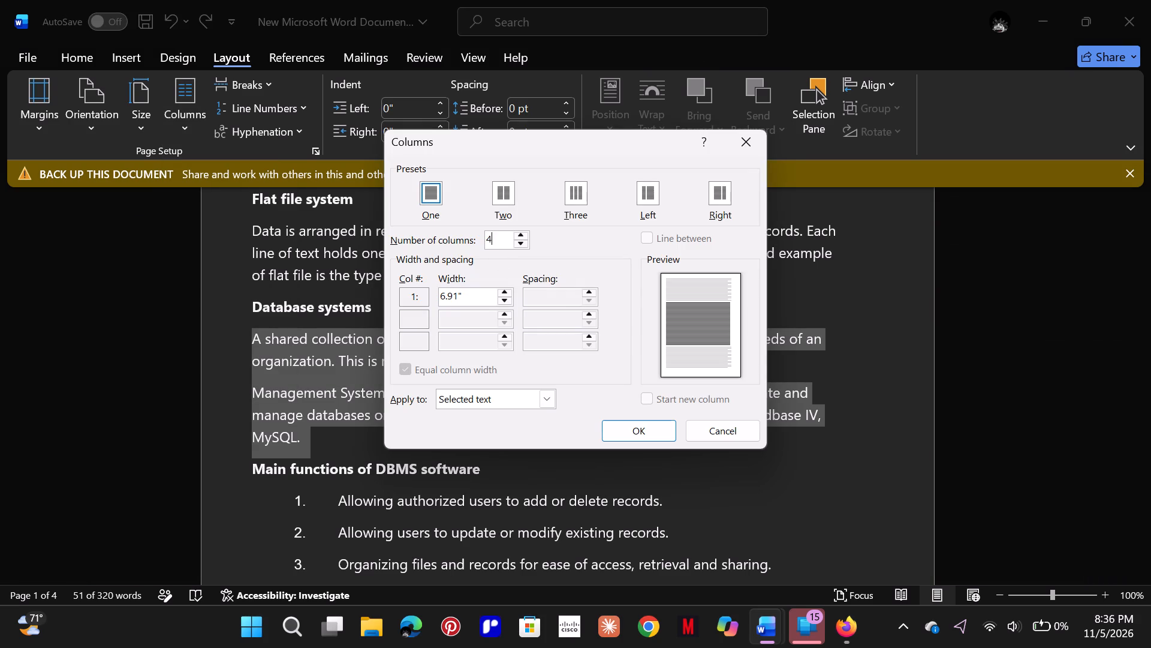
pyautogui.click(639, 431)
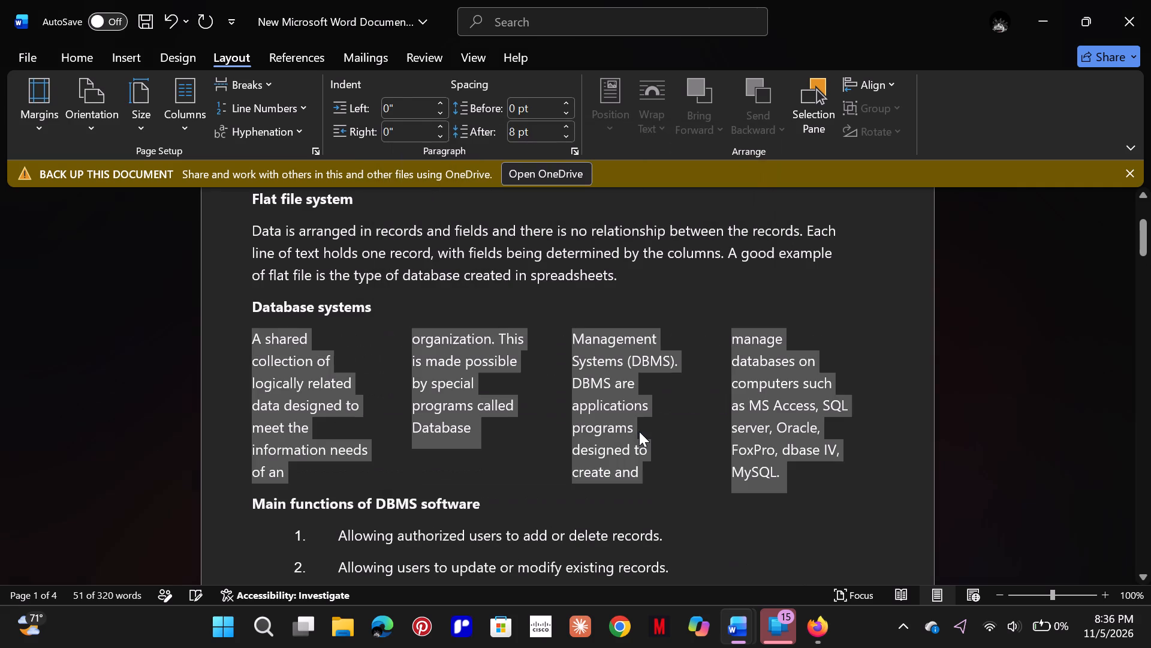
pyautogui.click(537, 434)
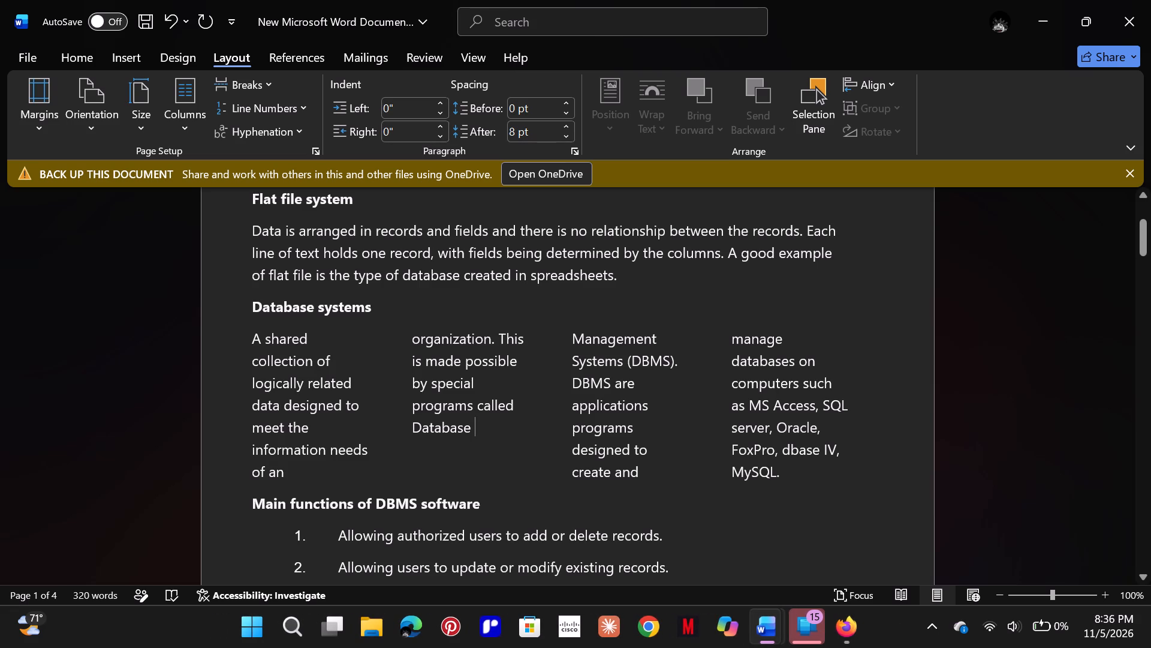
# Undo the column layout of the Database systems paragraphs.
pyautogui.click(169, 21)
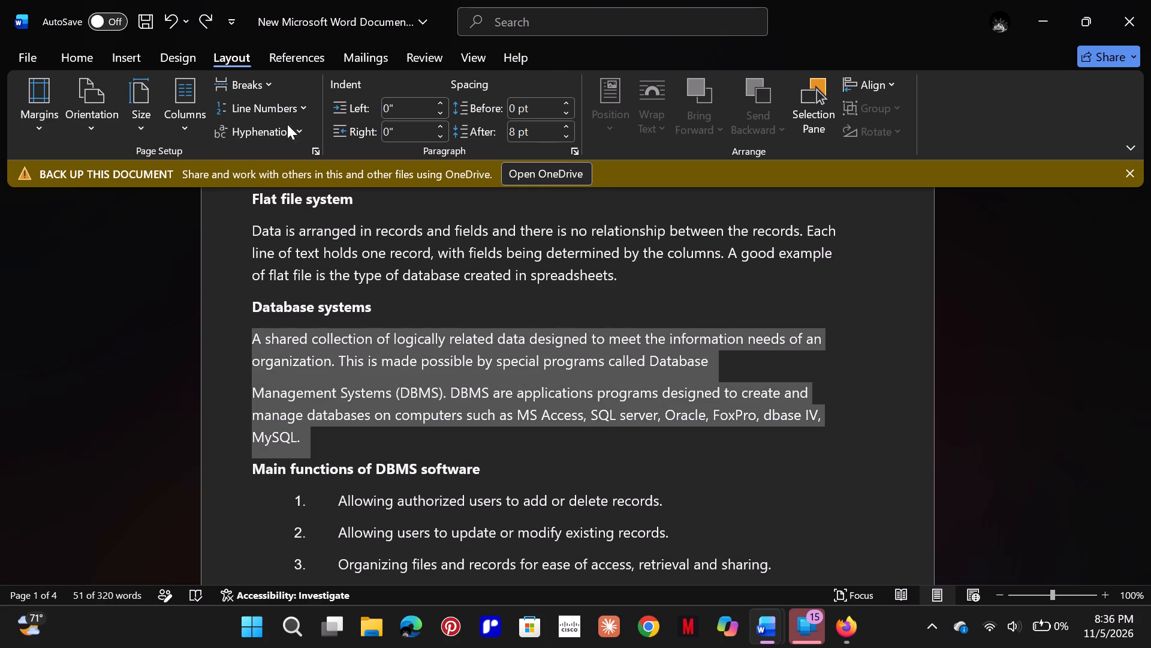
# Lay out the two selected paragraphs under the Database systems heading in 4 equal-width columns with a line between, applied to the selected text.
pyautogui.click(185, 98)
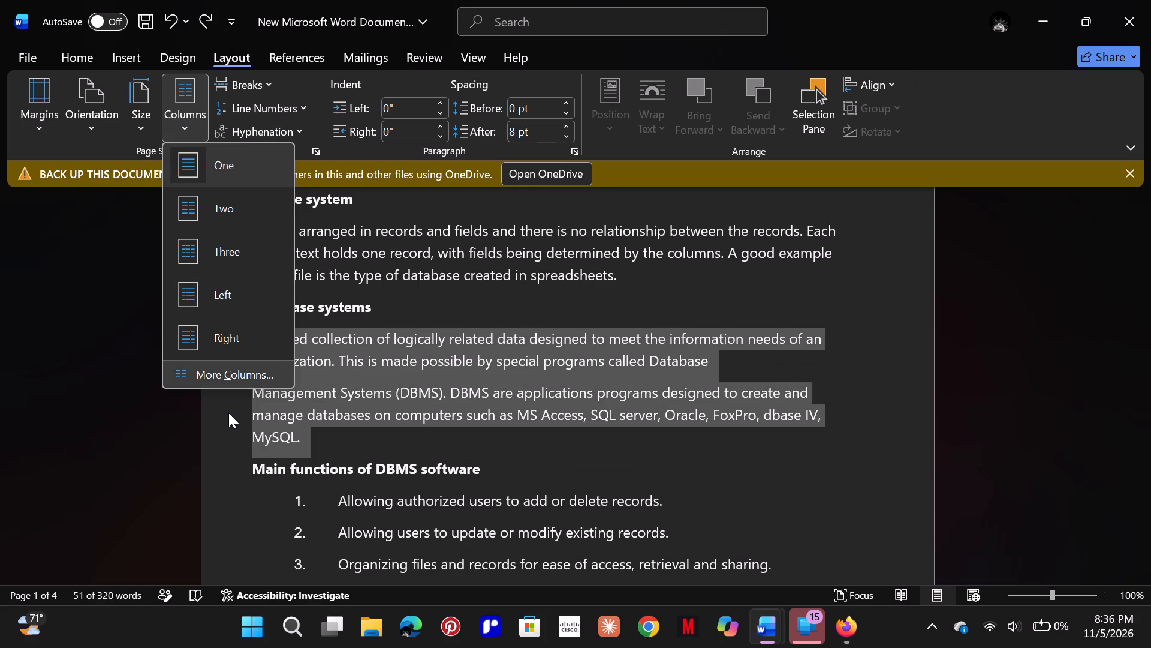
pyautogui.click(227, 375)
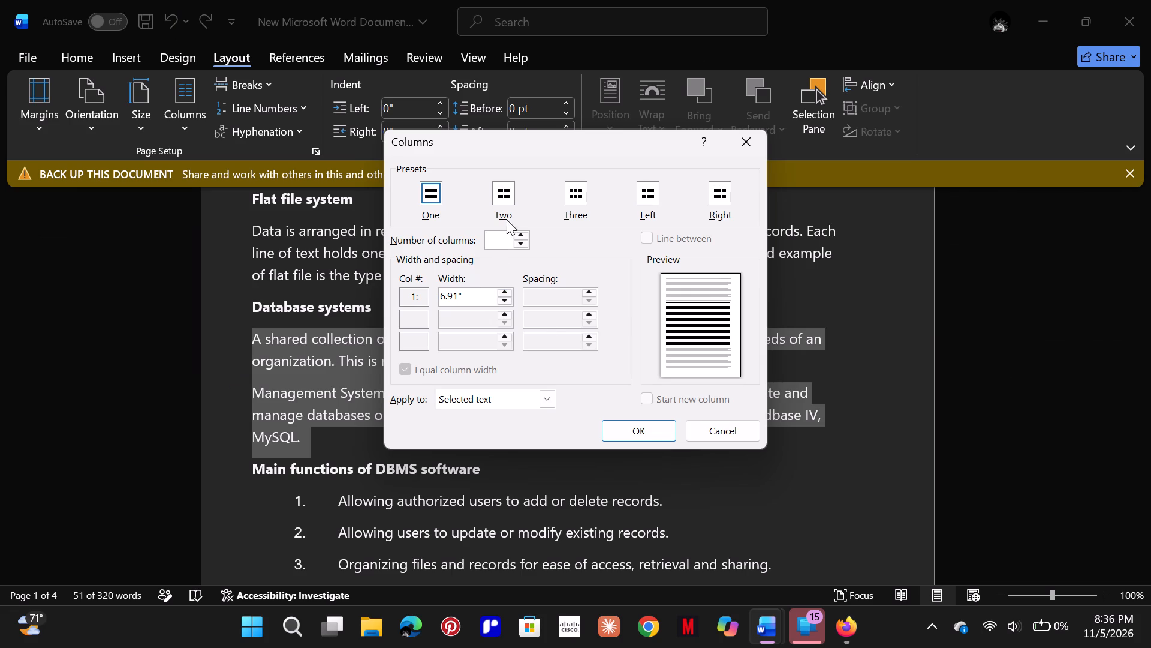
pyautogui.scroll(-5, 492, 326)
pyautogui.click(420, 309)
pyautogui.click(486, 297)
pyautogui.click(488, 316)
pyautogui.doubleClick(506, 321)
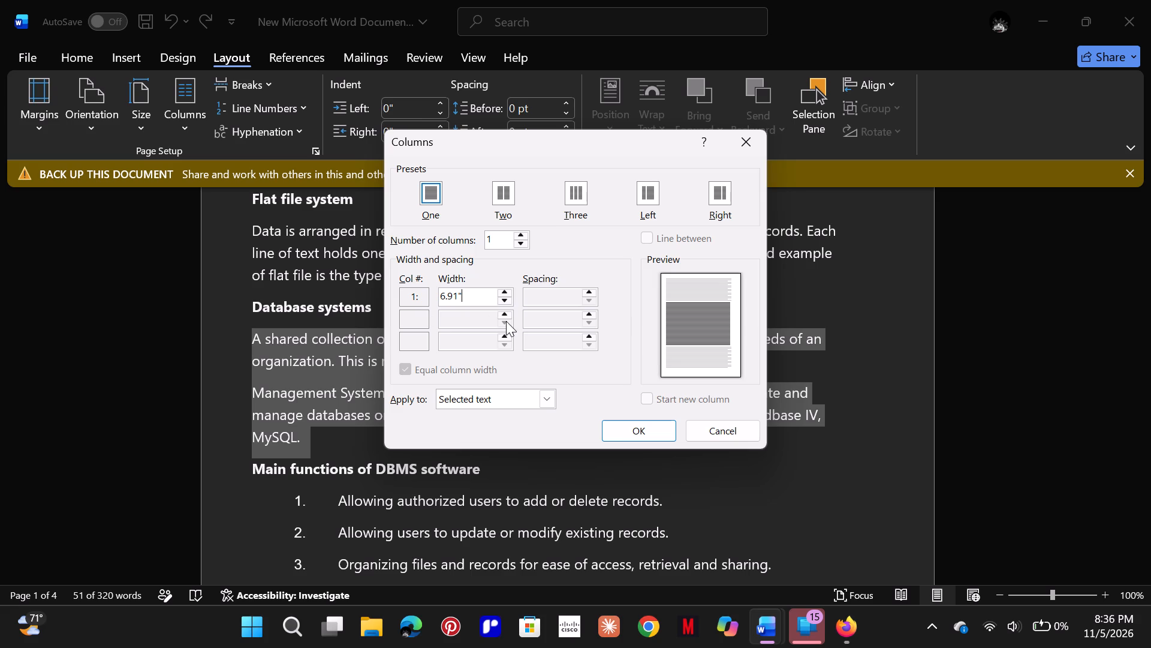
pyautogui.click(504, 310)
pyautogui.tripleClick(504, 310)
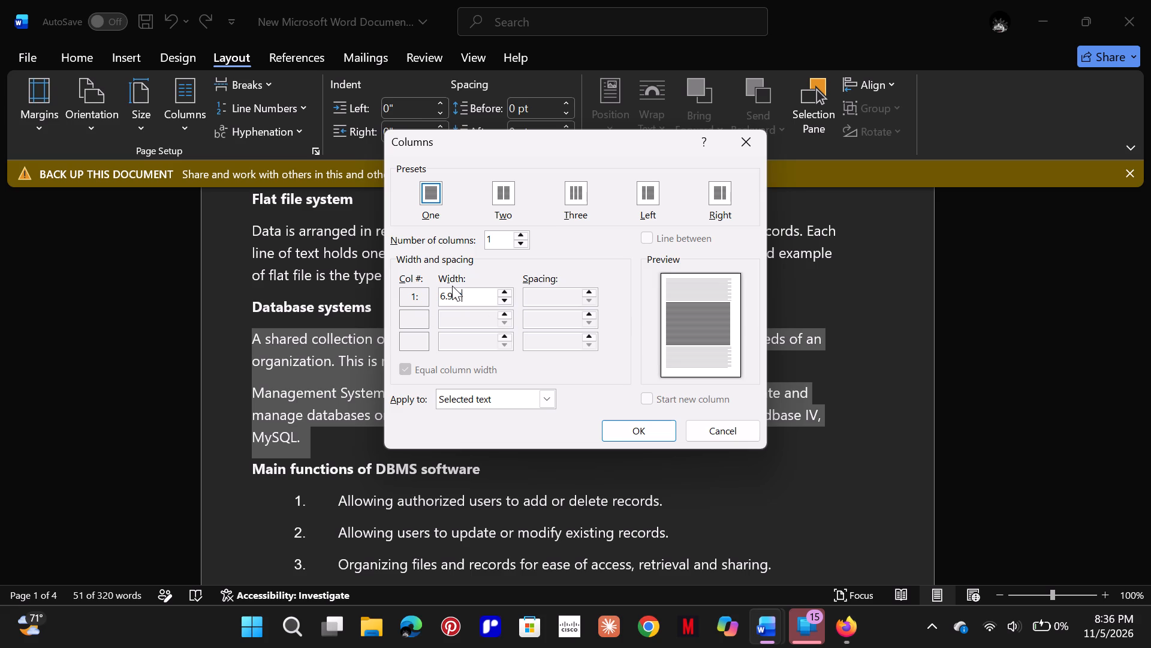
pyautogui.click(460, 292)
pyautogui.moveTo(460, 292); pyautogui.dragTo(430, 289)
pyautogui.hotkey('ctrl', 'c')
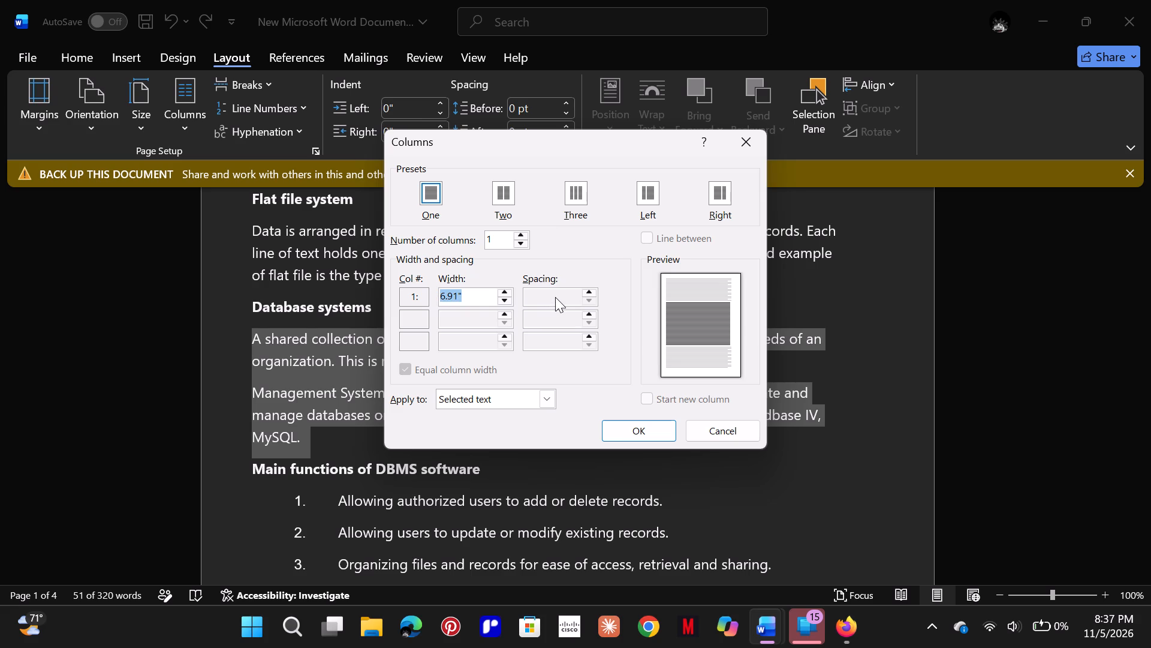
pyautogui.click(555, 297)
pyautogui.press('BackSpace')
pyautogui.click(504, 230)
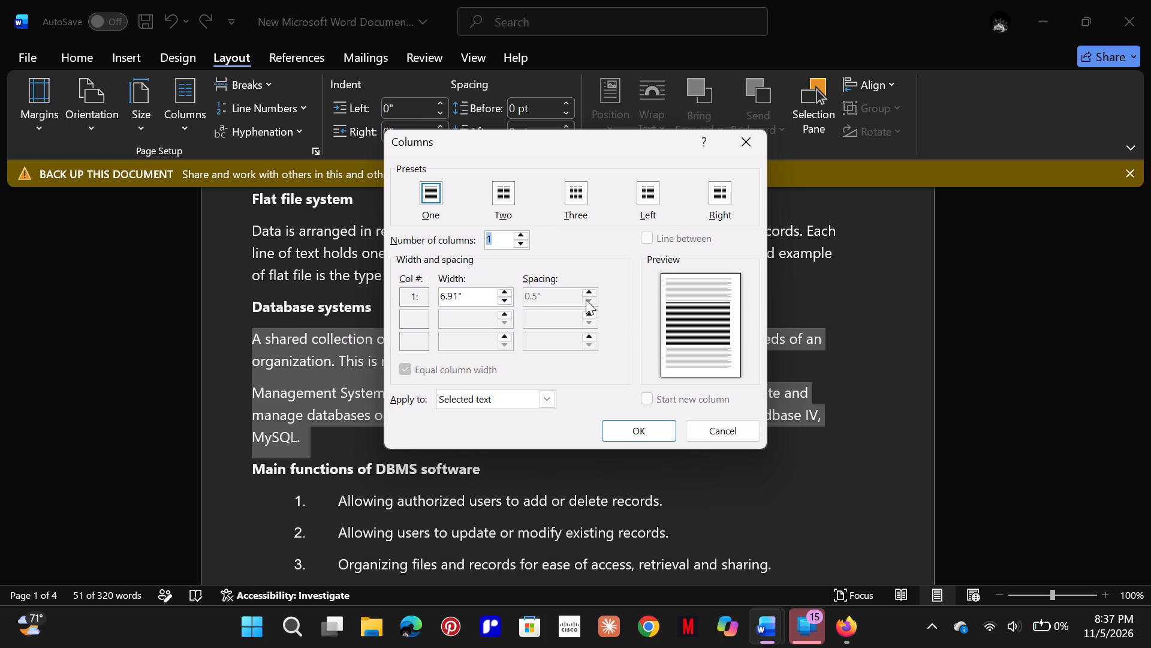
pyautogui.click(567, 310)
pyautogui.click(545, 397)
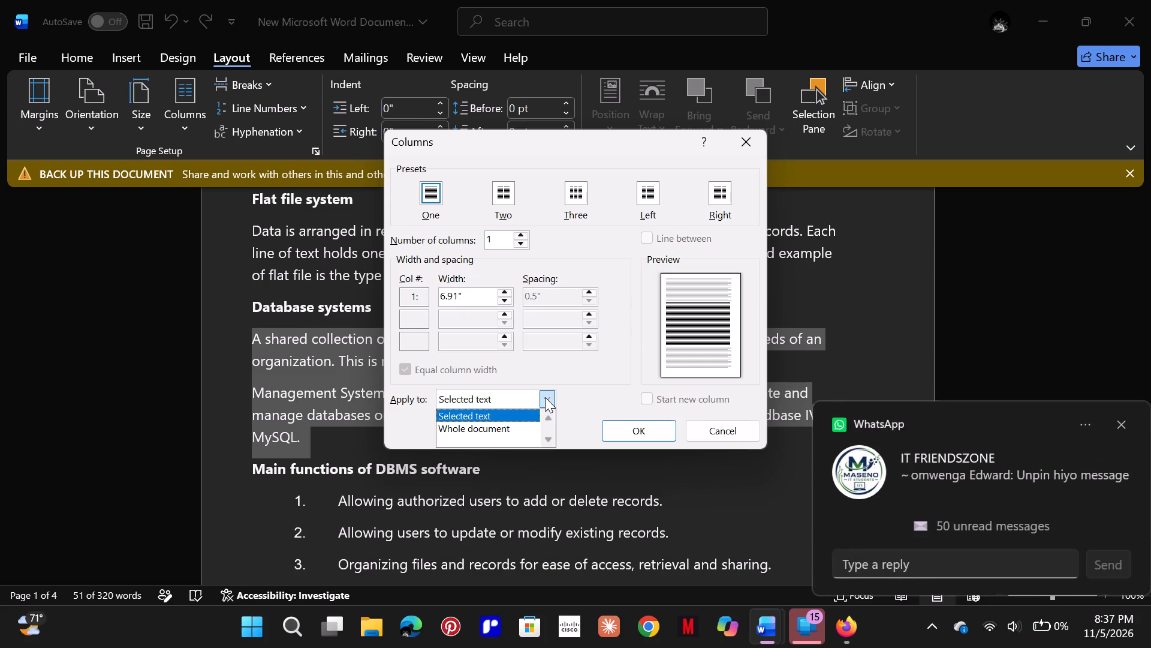
pyautogui.click(587, 393)
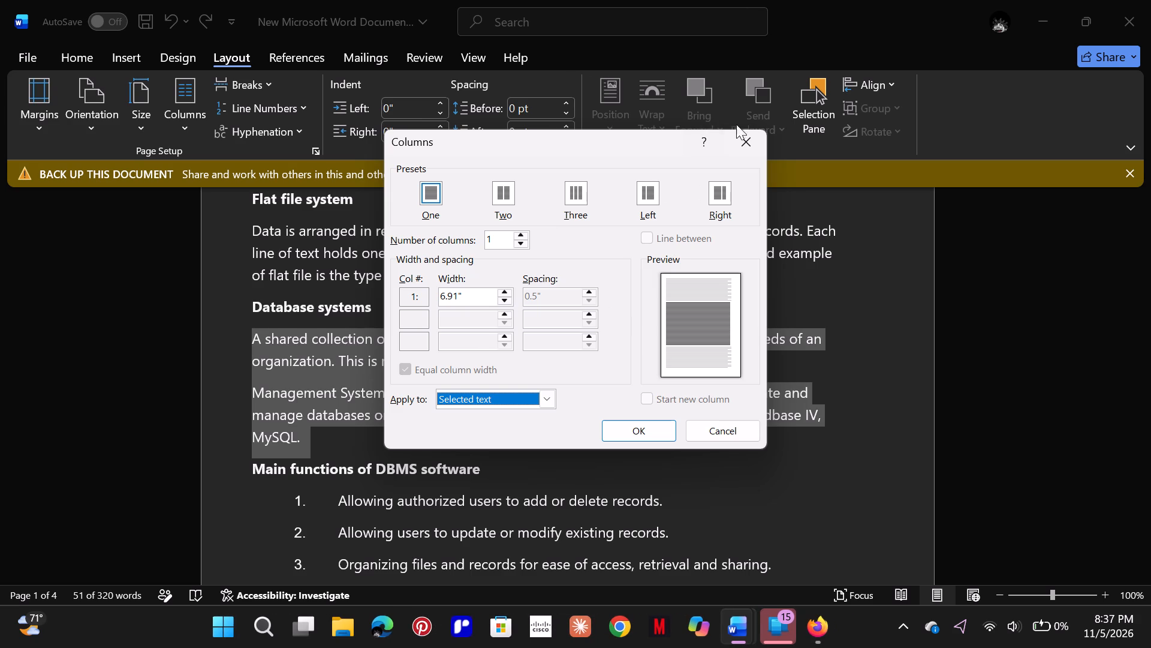
pyautogui.scroll(-3, 619, 251)
pyautogui.click(647, 240)
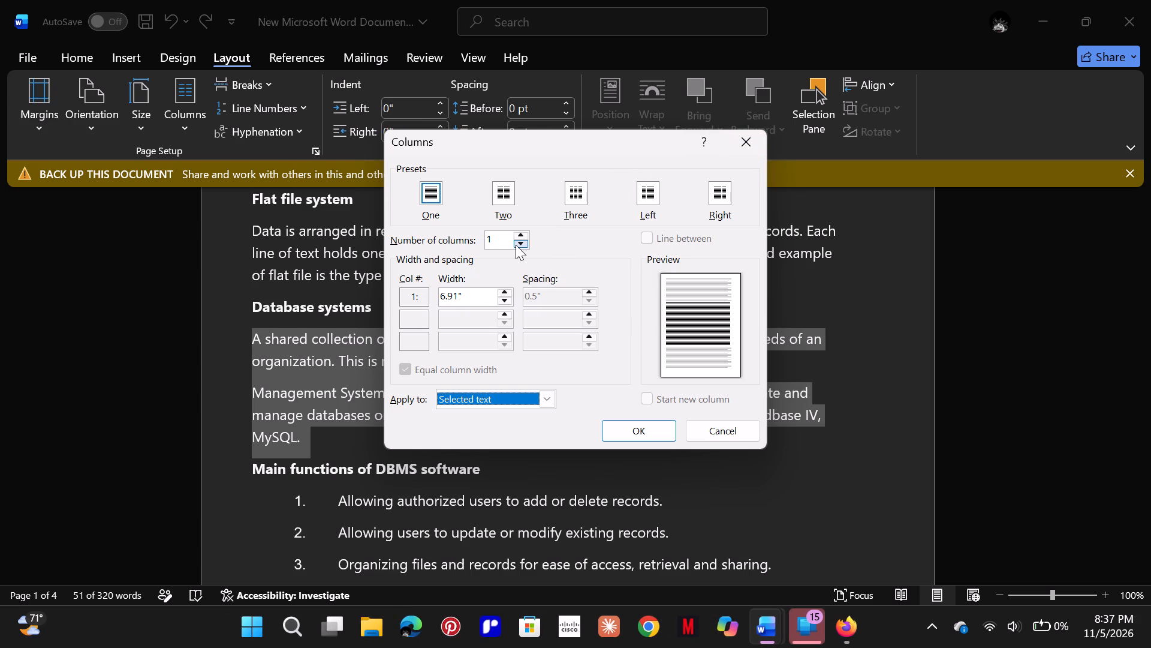
pyautogui.click(516, 245)
pyautogui.click(516, 245)
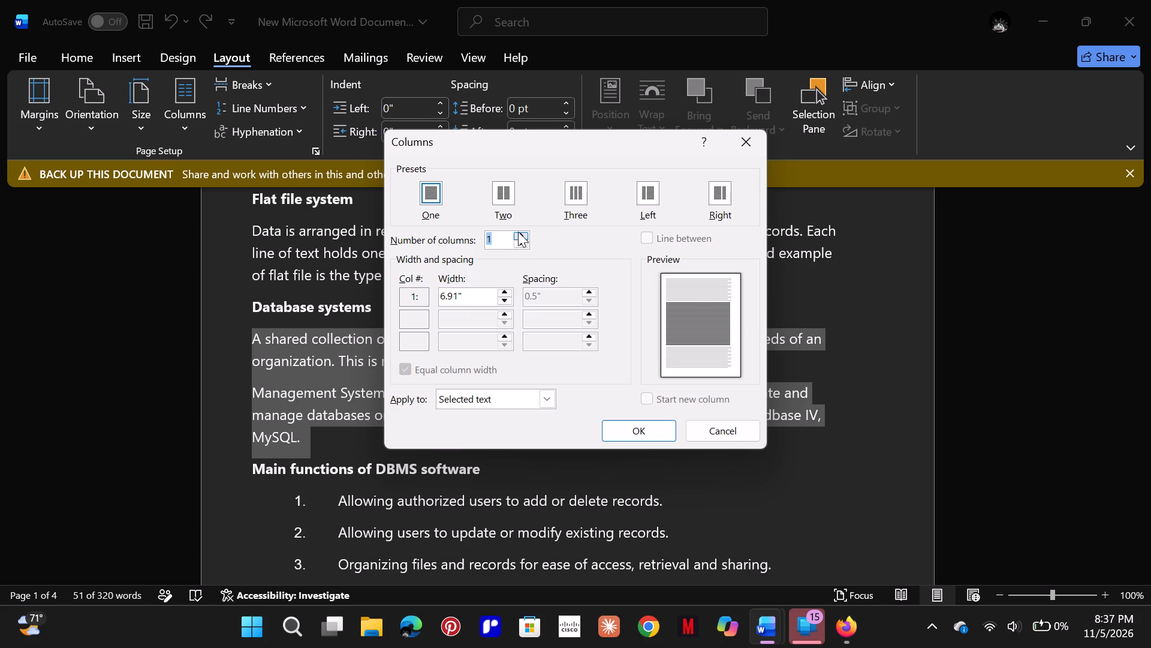
pyautogui.click(518, 232)
pyautogui.click(518, 232)
pyautogui.click(518, 232)
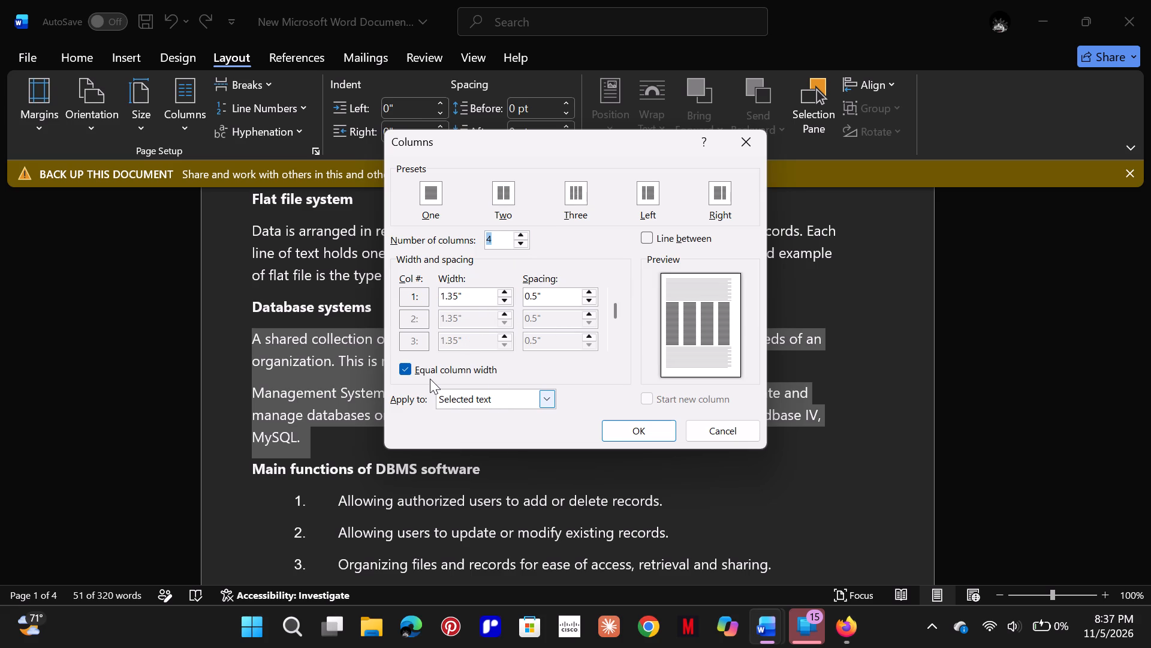
pyautogui.click(641, 233)
pyautogui.click(642, 428)
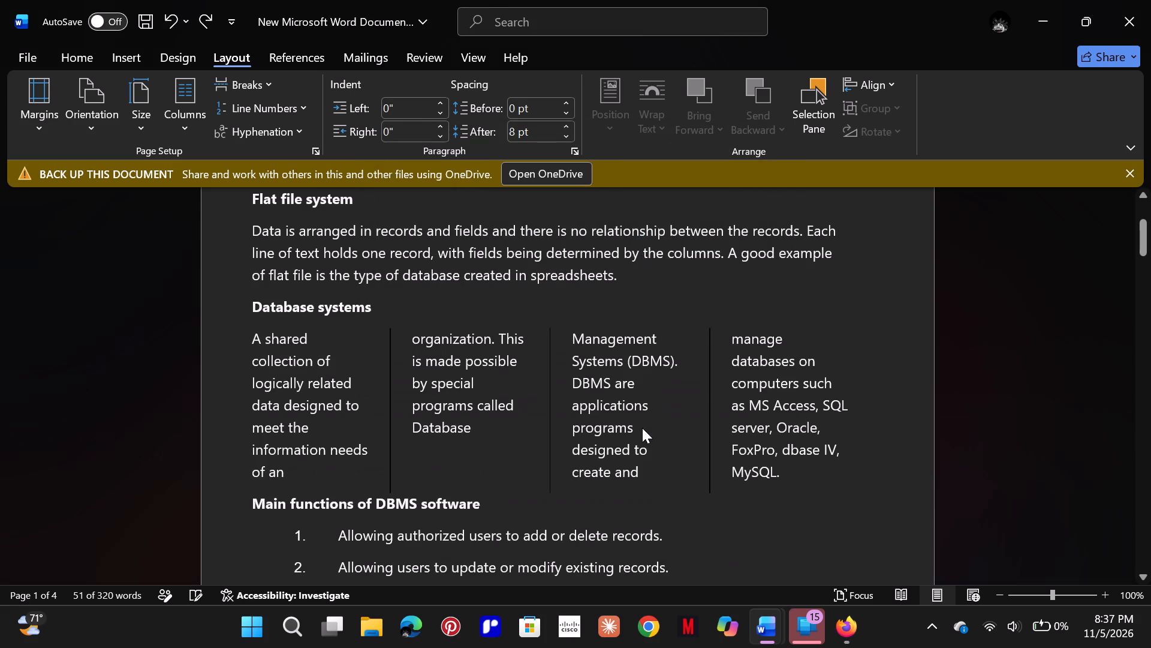
pyautogui.click(570, 472)
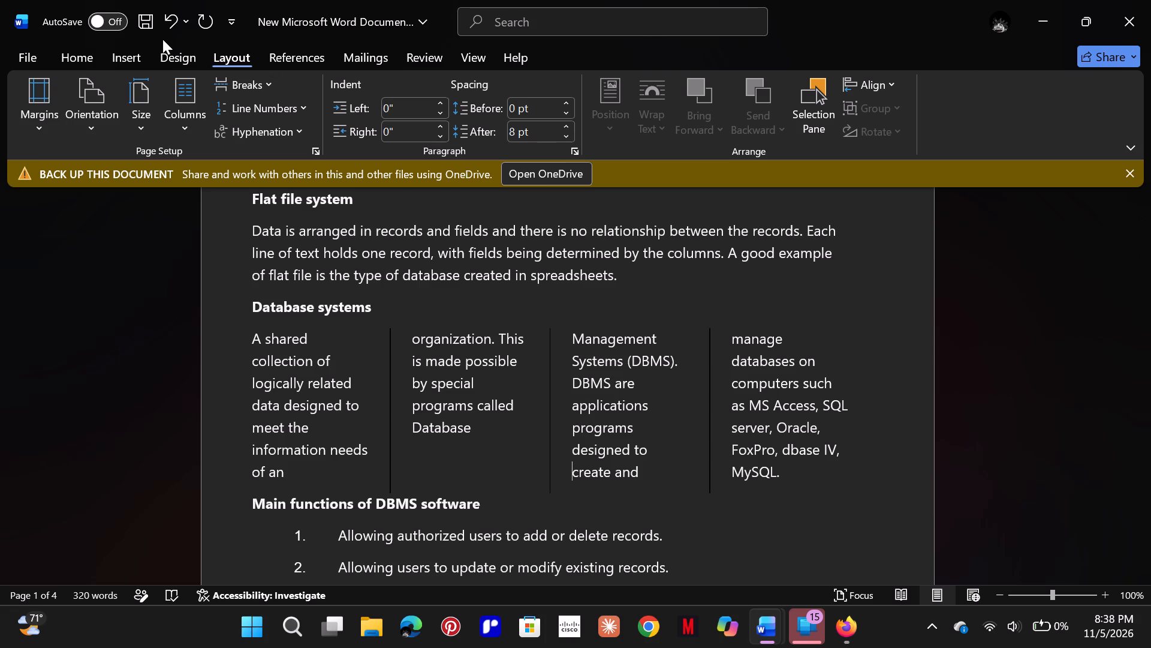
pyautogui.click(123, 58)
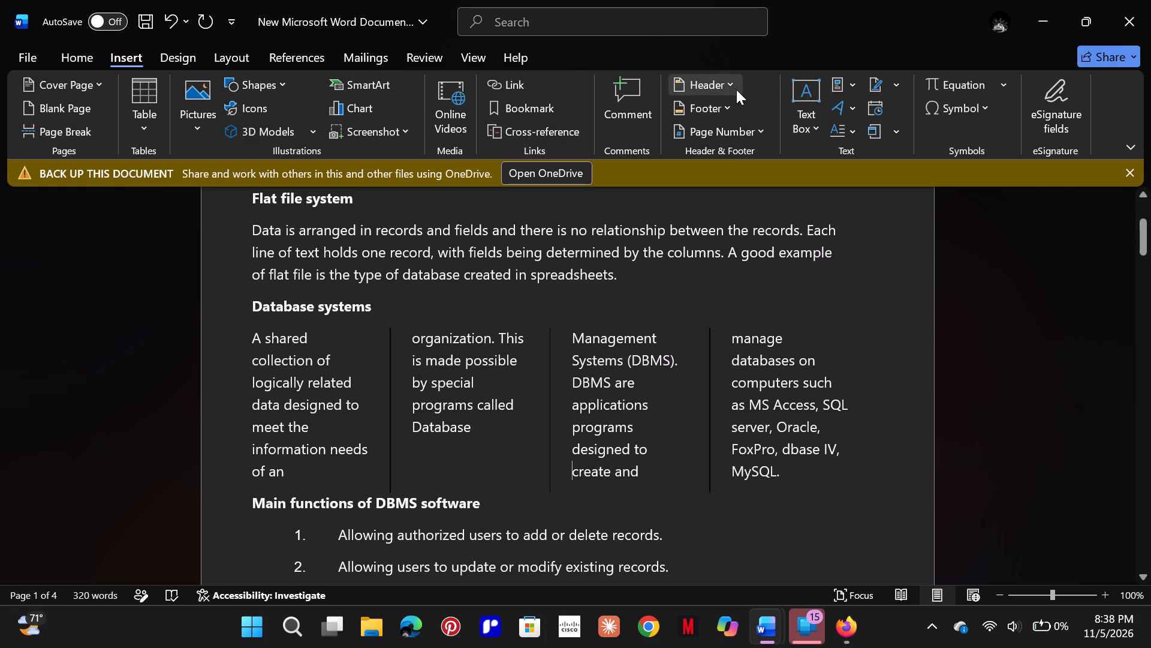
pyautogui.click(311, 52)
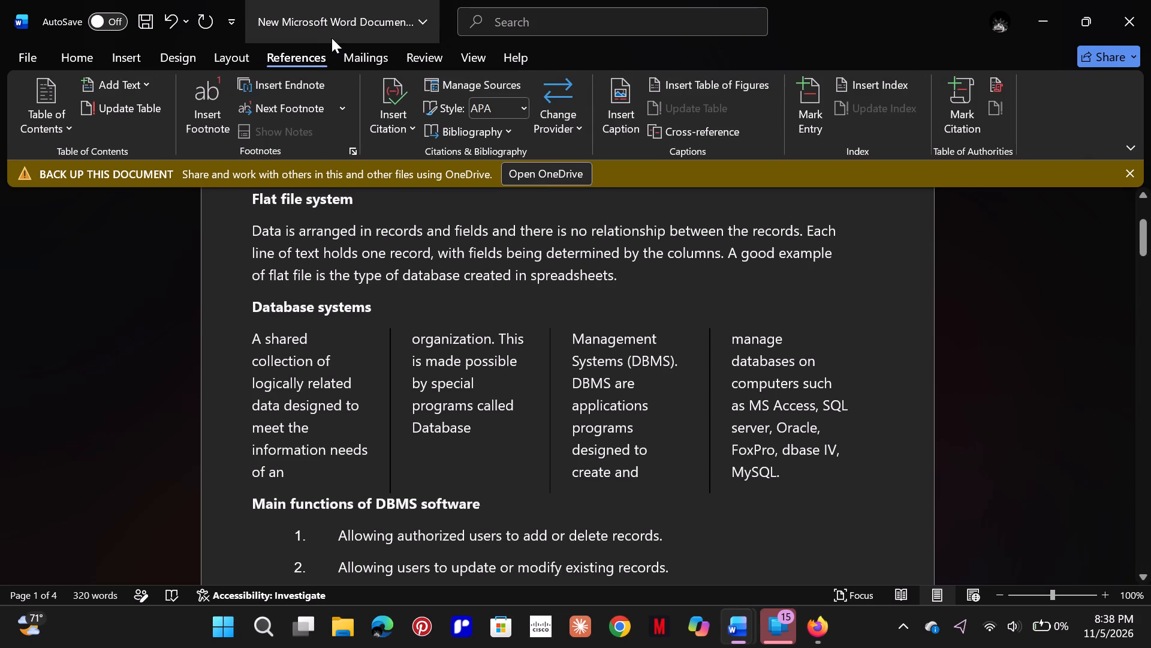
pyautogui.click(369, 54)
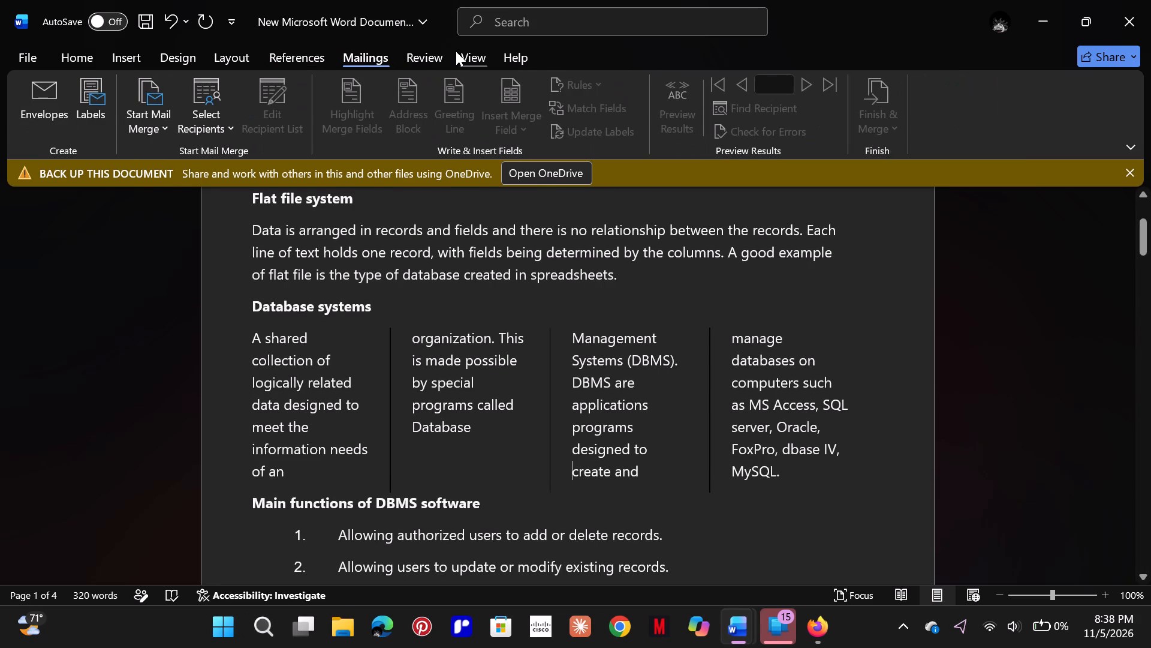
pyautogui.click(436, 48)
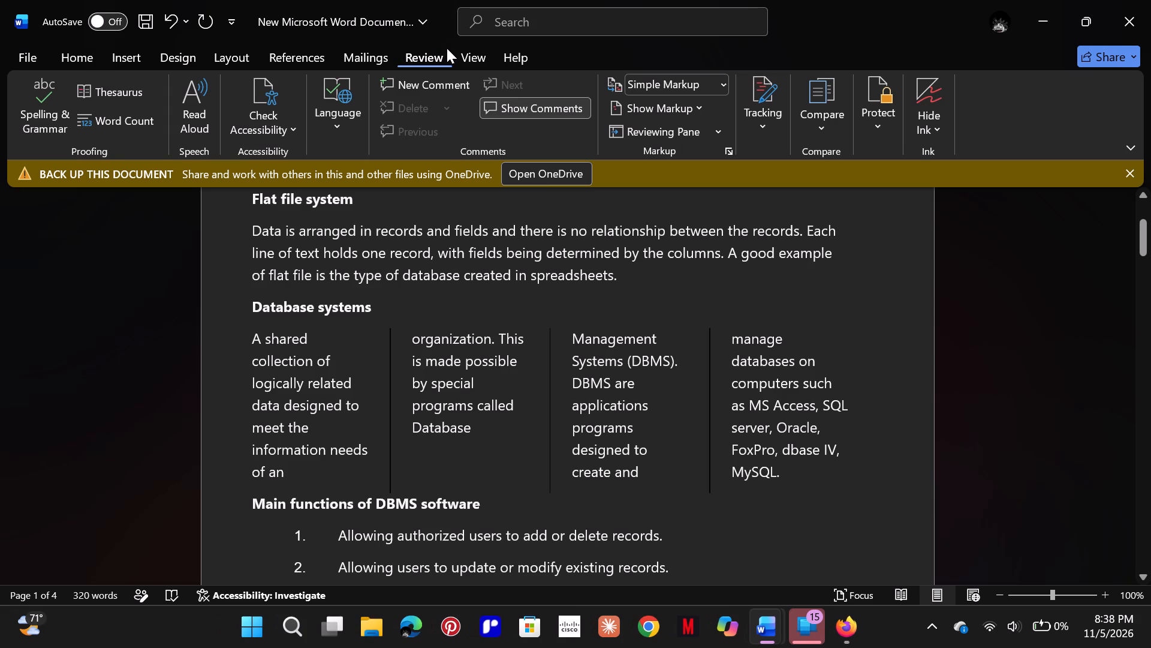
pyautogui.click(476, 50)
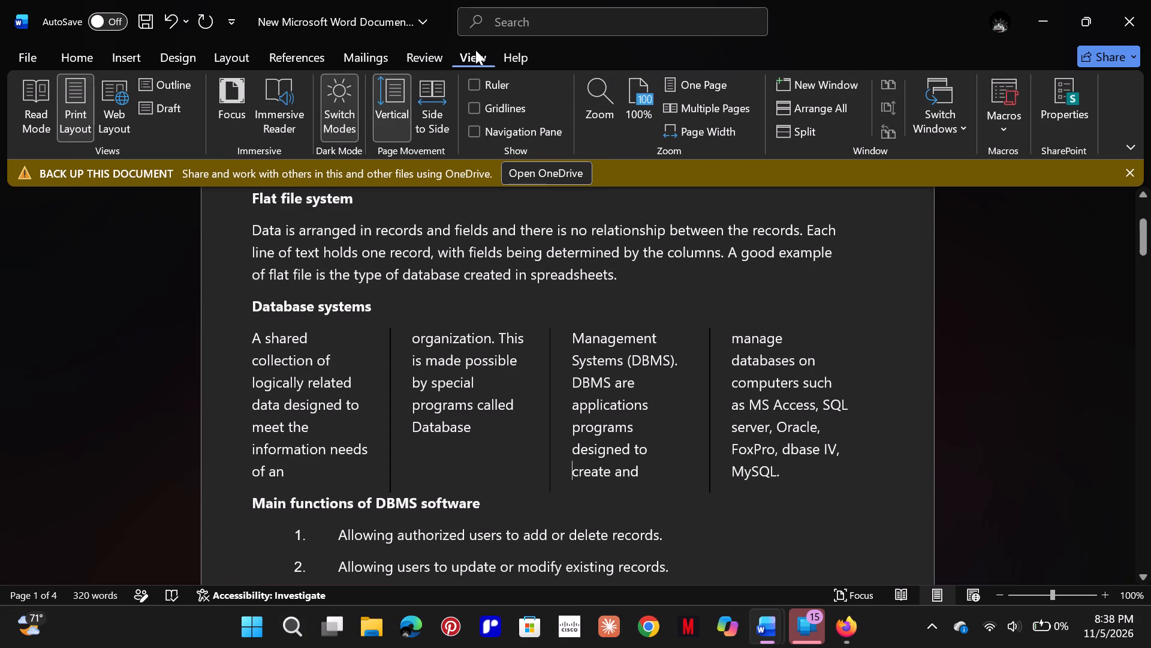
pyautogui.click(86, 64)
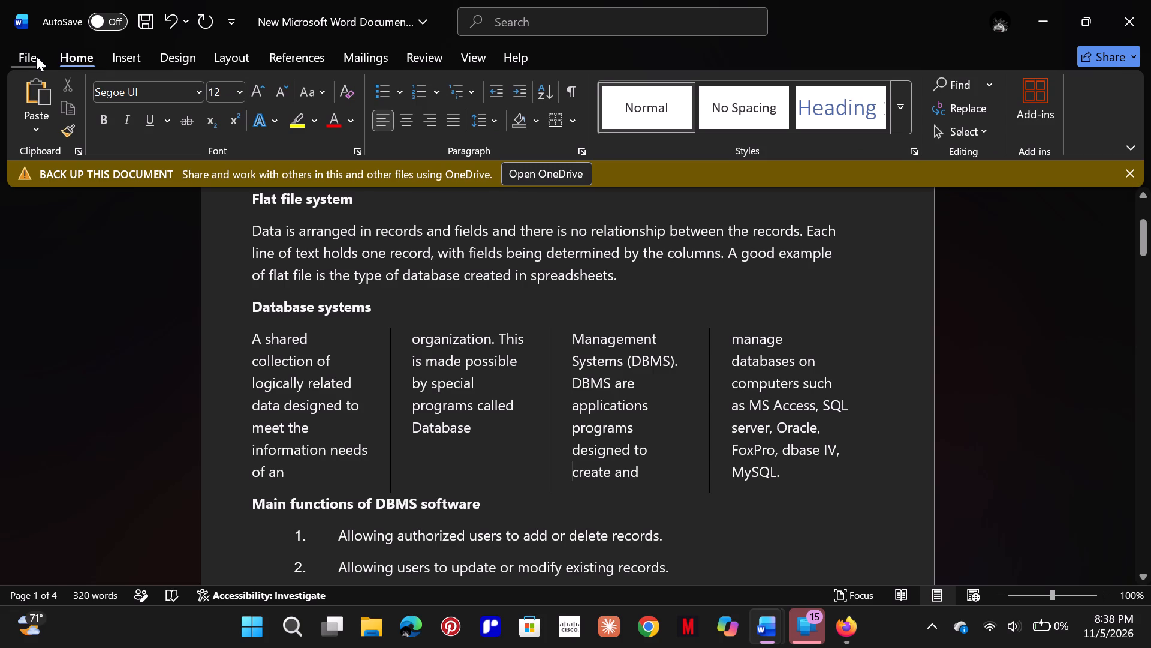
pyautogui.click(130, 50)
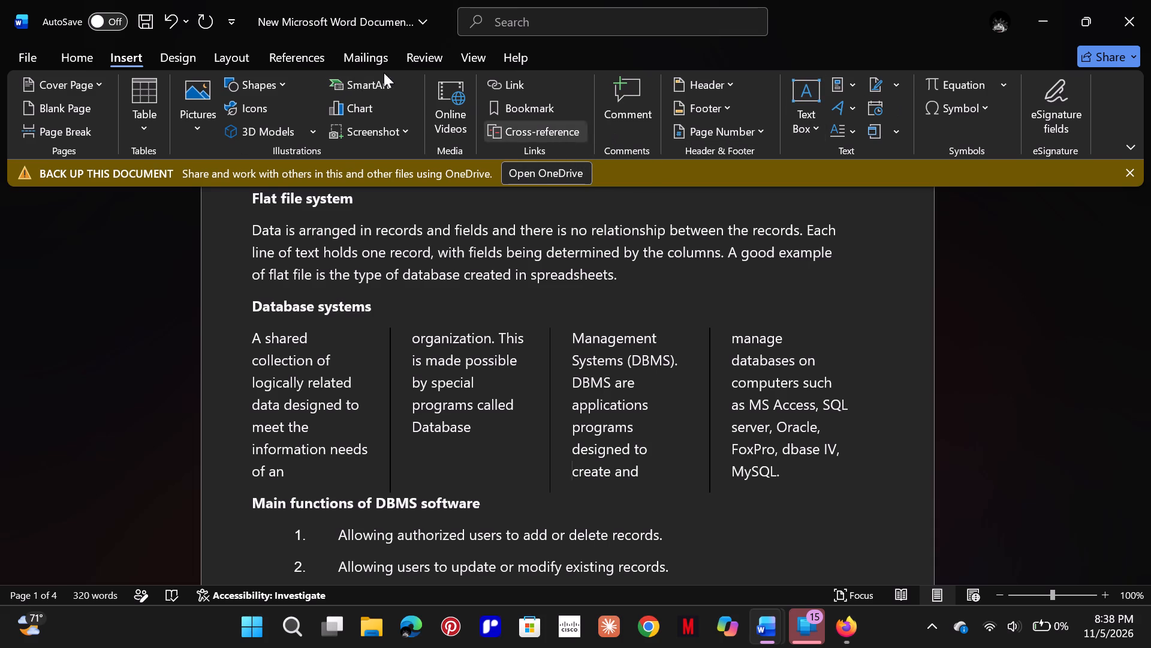
# Set up a custom text watermark with the student's initial and surname in capitals as its text.
pyautogui.click(196, 58)
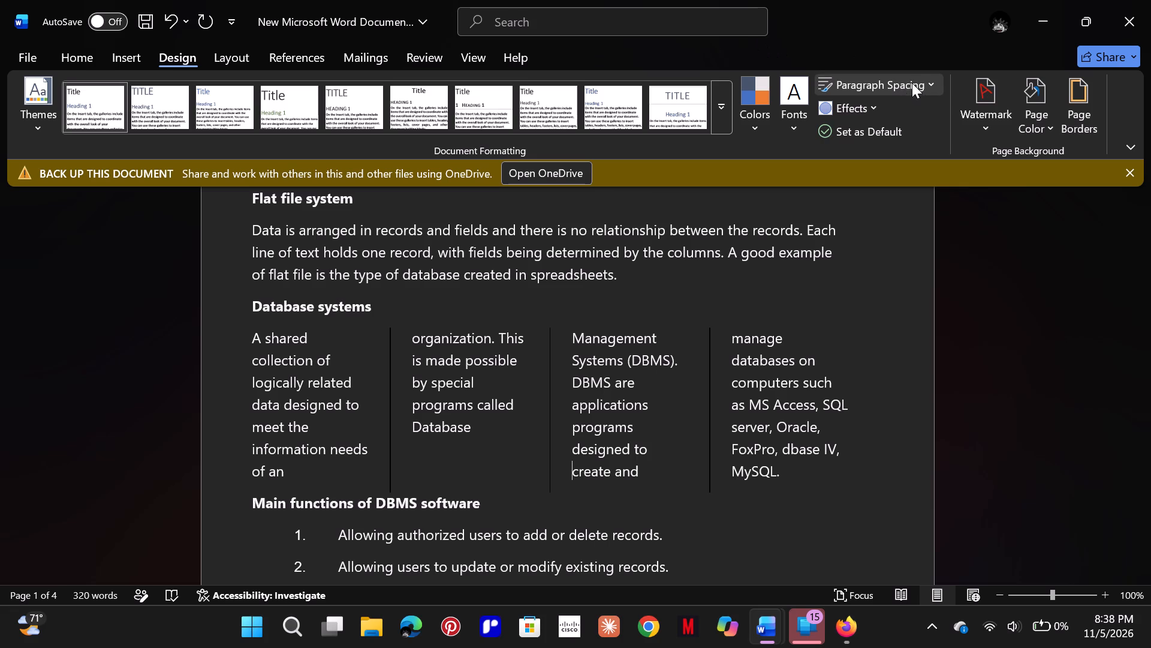
pyautogui.click(998, 117)
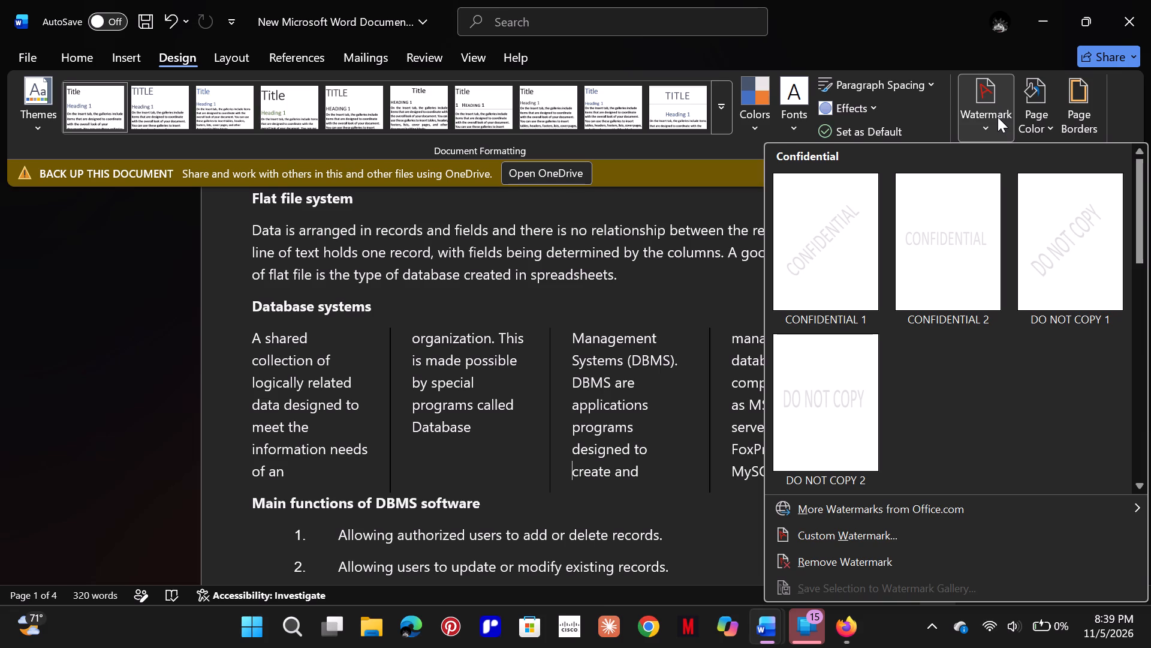
pyautogui.click(855, 540)
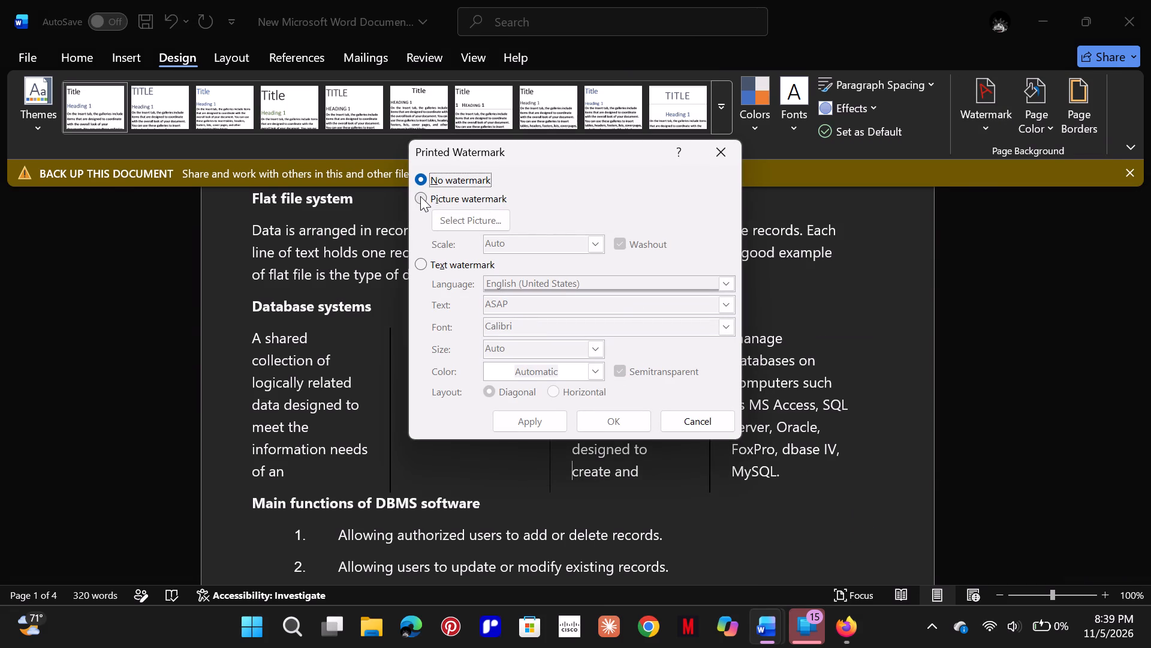
pyautogui.click(419, 263)
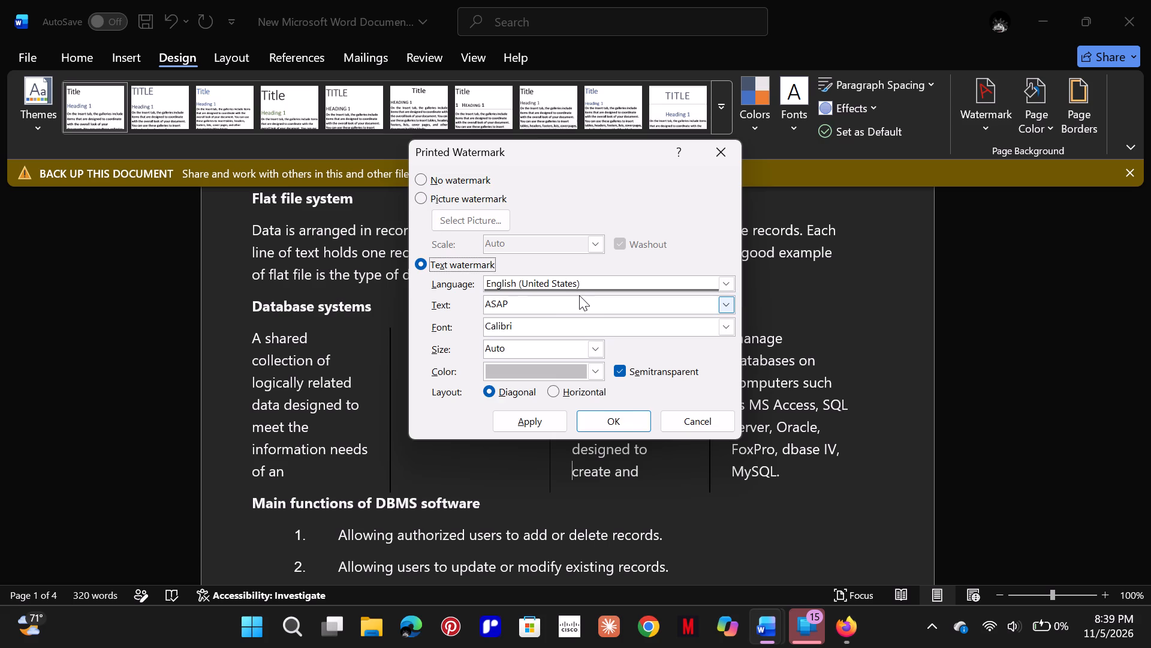
pyautogui.click(529, 302)
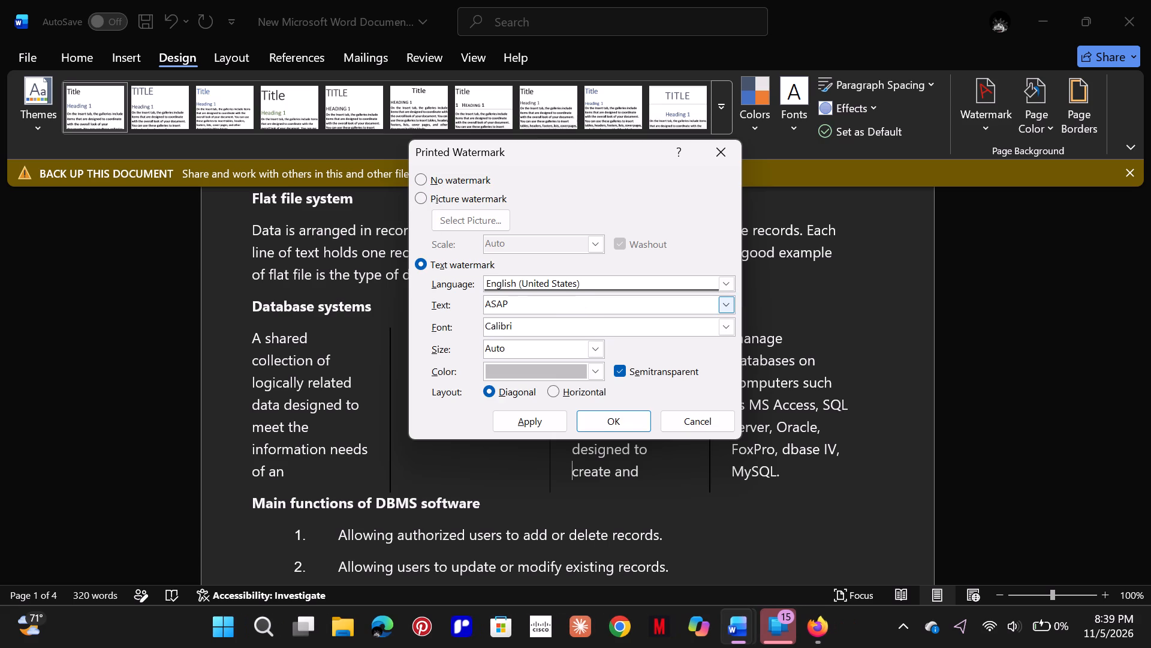
pyautogui.press('BackSpace')
pyautogui.press('BackSpace')
pyautogui.press('BackSpace')
pyautogui.press('BackSpace')
pyautogui.press('BackSpace')
pyautogui.press('BackSpace')
pyautogui.press('BackSpace')
pyautogui.press('BackSpace')
pyautogui.press('BackSpace')
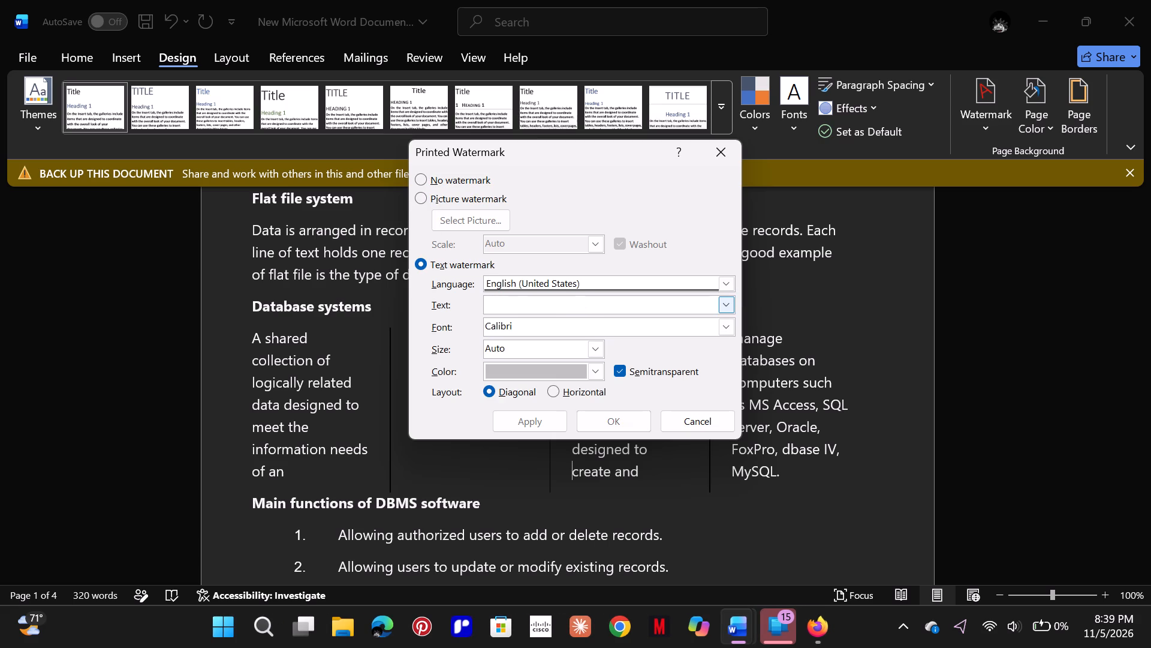
pyautogui.hotkey('shift', 'j')
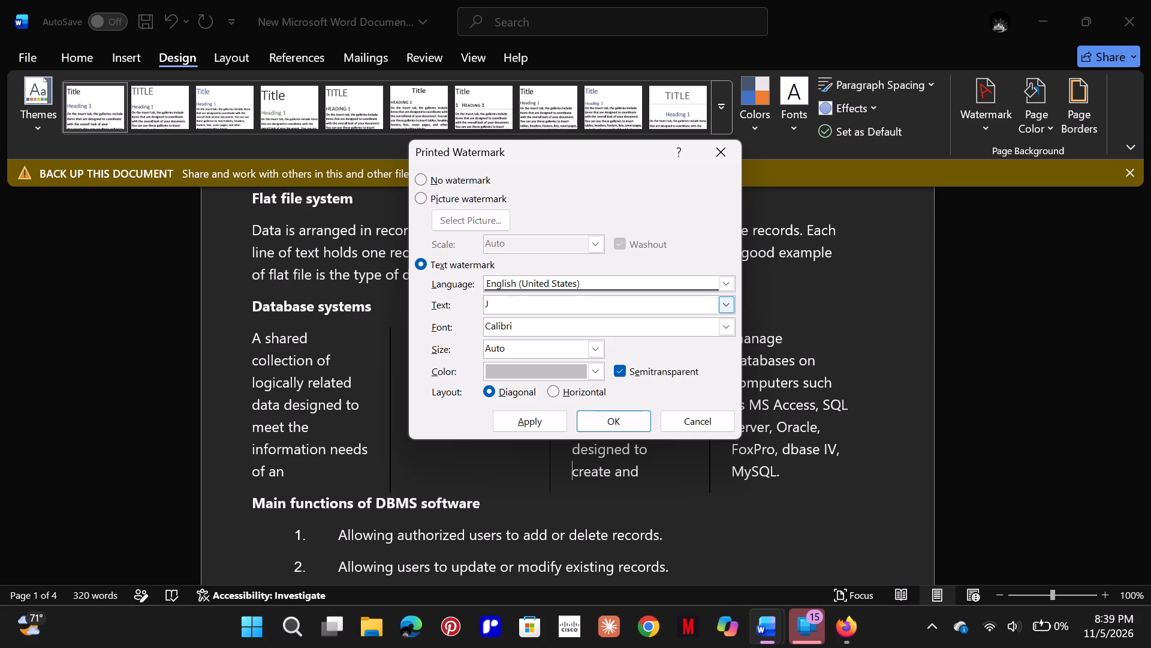
pyautogui.press('.')
pyautogui.write('Cli')
pyautogui.press('n')
pyautogui.press('BackSpace')
pyautogui.press('BackSpace')
pyautogui.press('BackSpace')
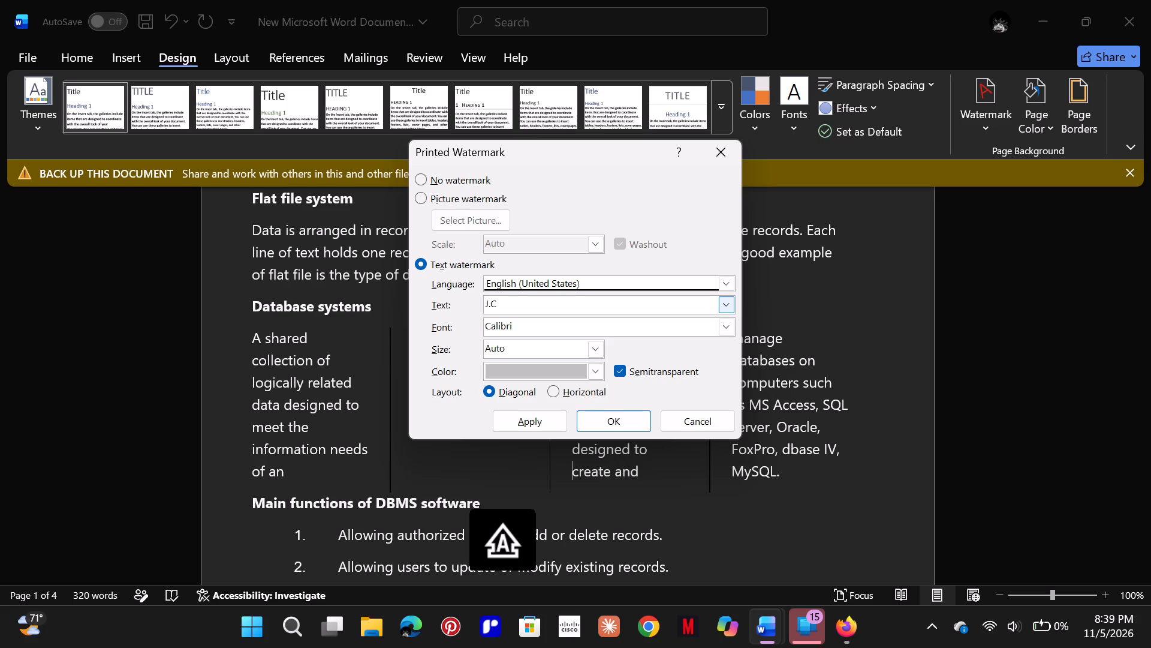
pyautogui.write('LI')
pyautogui.write('NTON')
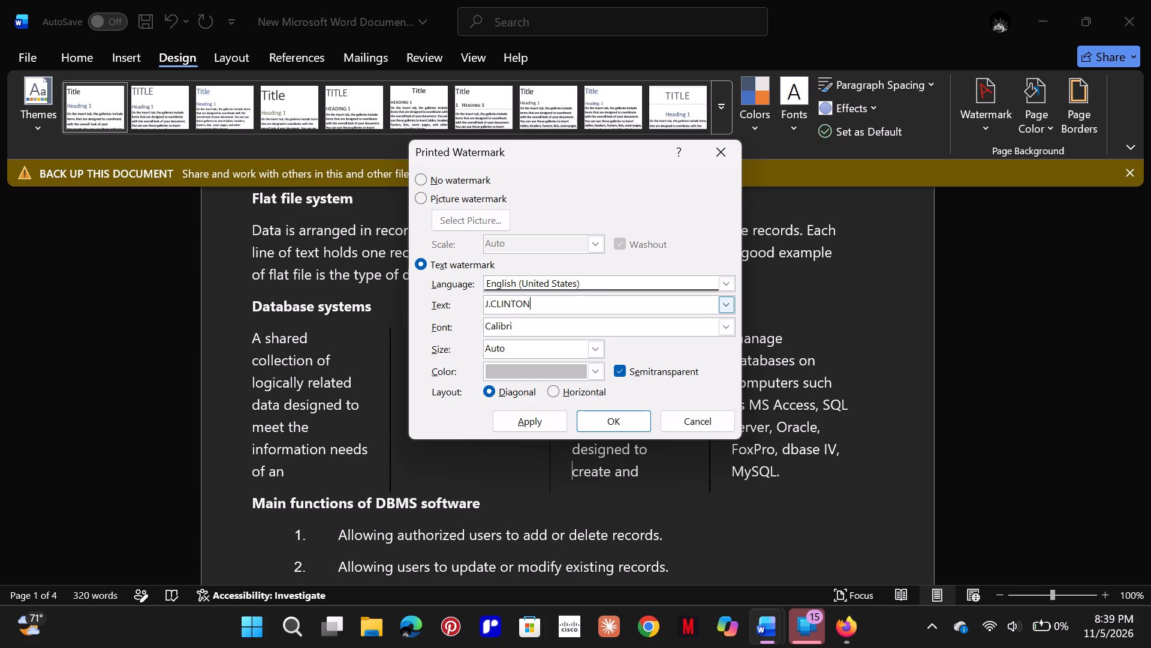
# Set the watermark font to Segeo UI.
pyautogui.click(598, 329)
pyautogui.press('BackSpace')
pyautogui.press('BackSpace')
pyautogui.press('BackSpace')
pyautogui.press('BackSpace')
pyautogui.press('BackSpace')
pyautogui.press('BackSpace')
pyautogui.press('BackSpace')
pyautogui.press('BackSpace')
pyautogui.press('BackSpace')
pyautogui.press('BackSpace')
pyautogui.press('BackSpace')
pyautogui.press('BackSpace')
pyautogui.press('s')
pyautogui.press('e')
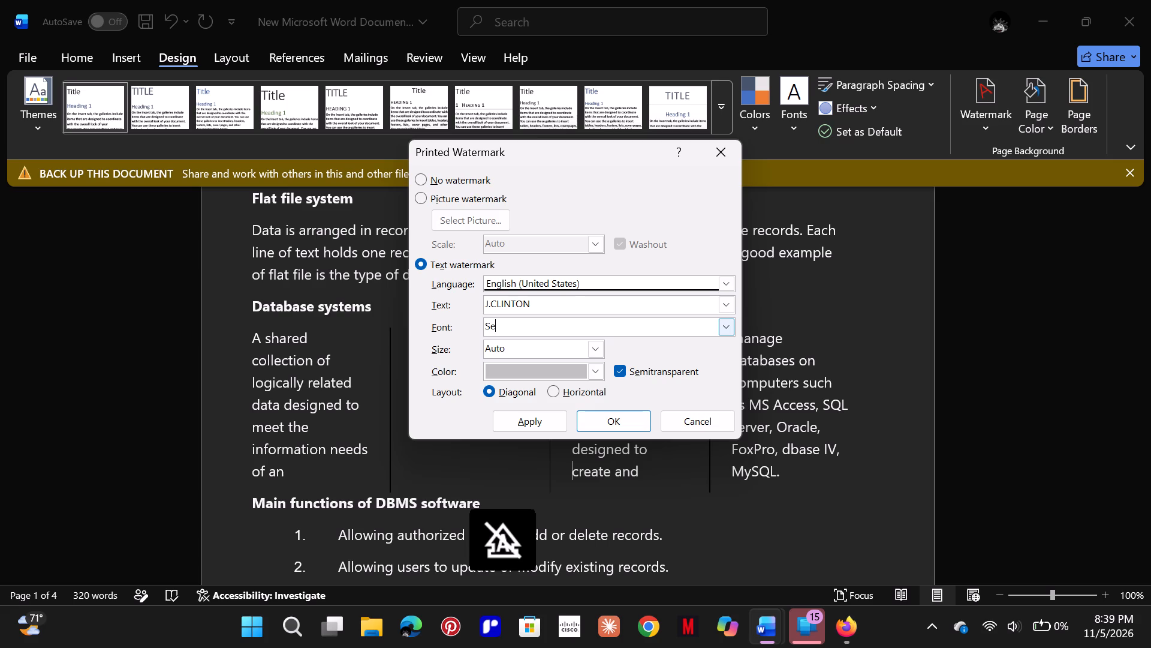
pyautogui.write('geo')
pyautogui.press('space')
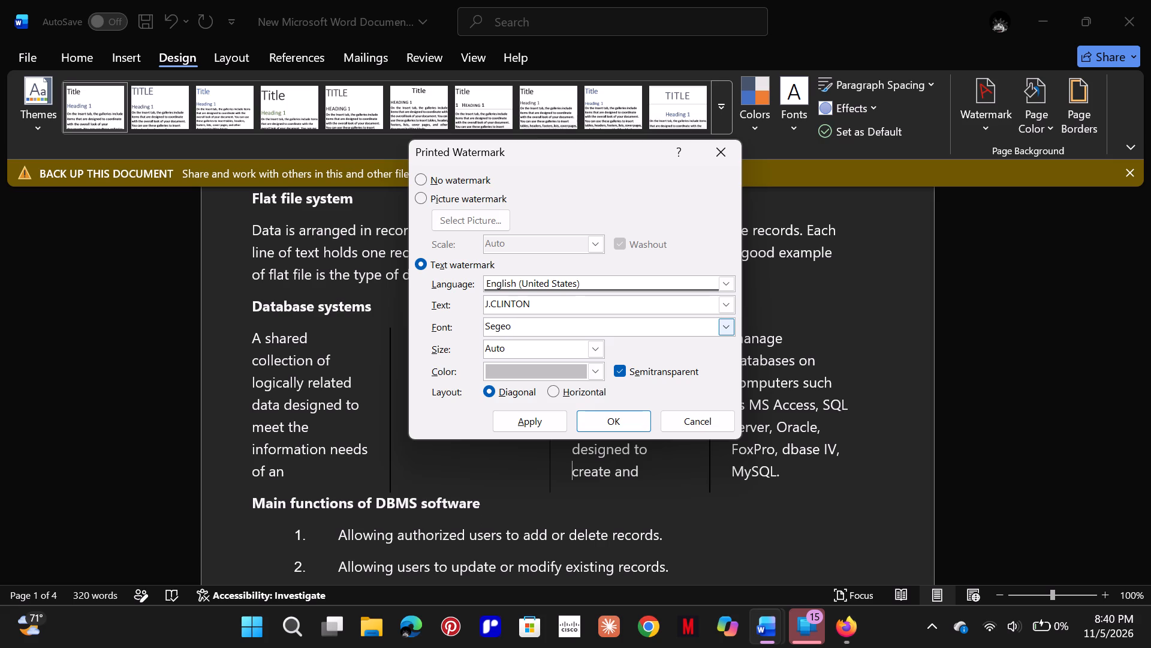
pyautogui.click(557, 327)
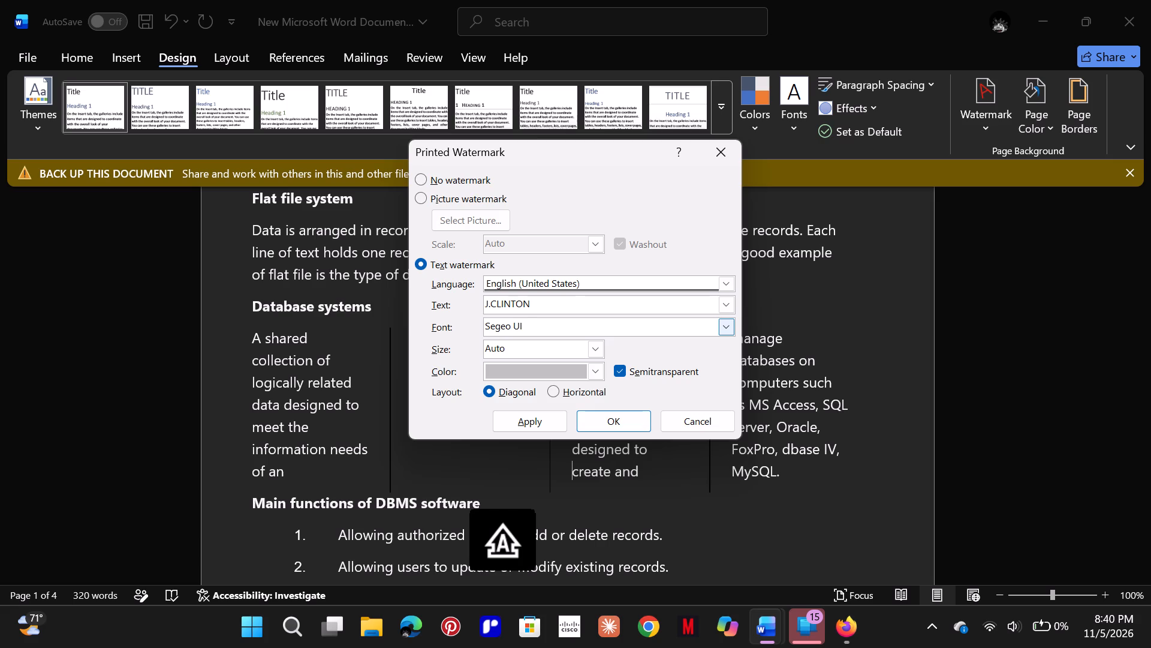
# Give the watermark a dark orange theme colour and a horizontal layout, and apply it to the document.
pyautogui.click(593, 371)
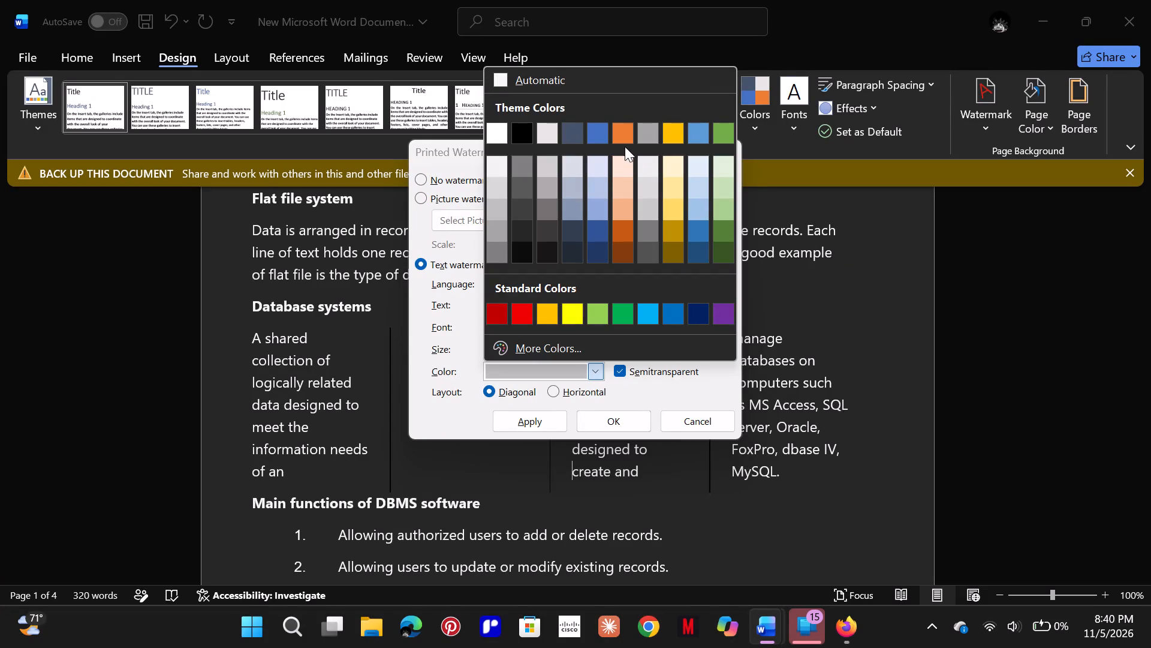
pyautogui.click(618, 228)
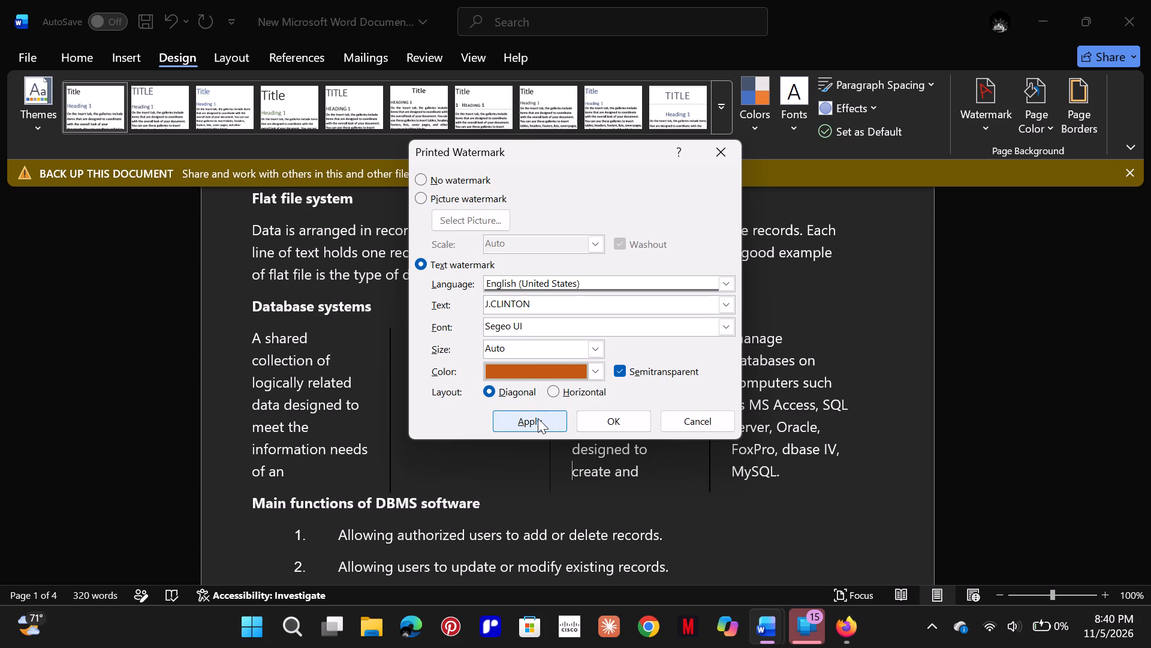
pyautogui.click(553, 391)
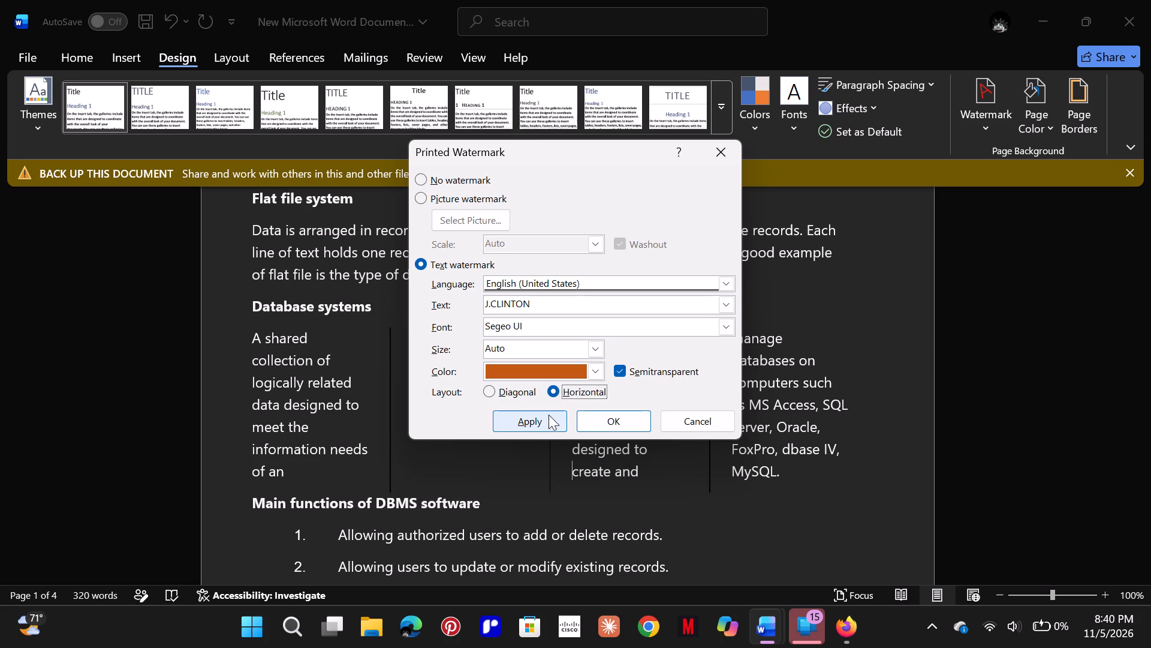
pyautogui.click(549, 418)
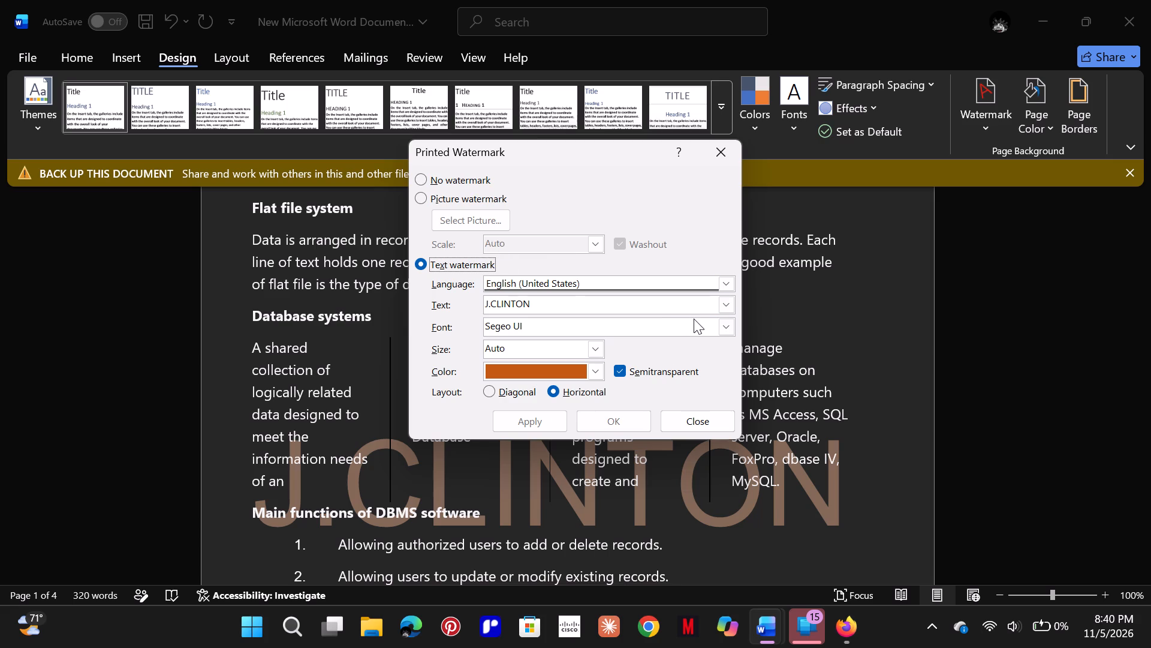
# Look through the available watermark fonts, keep Segeo UI, and finish the watermark settings.
pyautogui.click(733, 329)
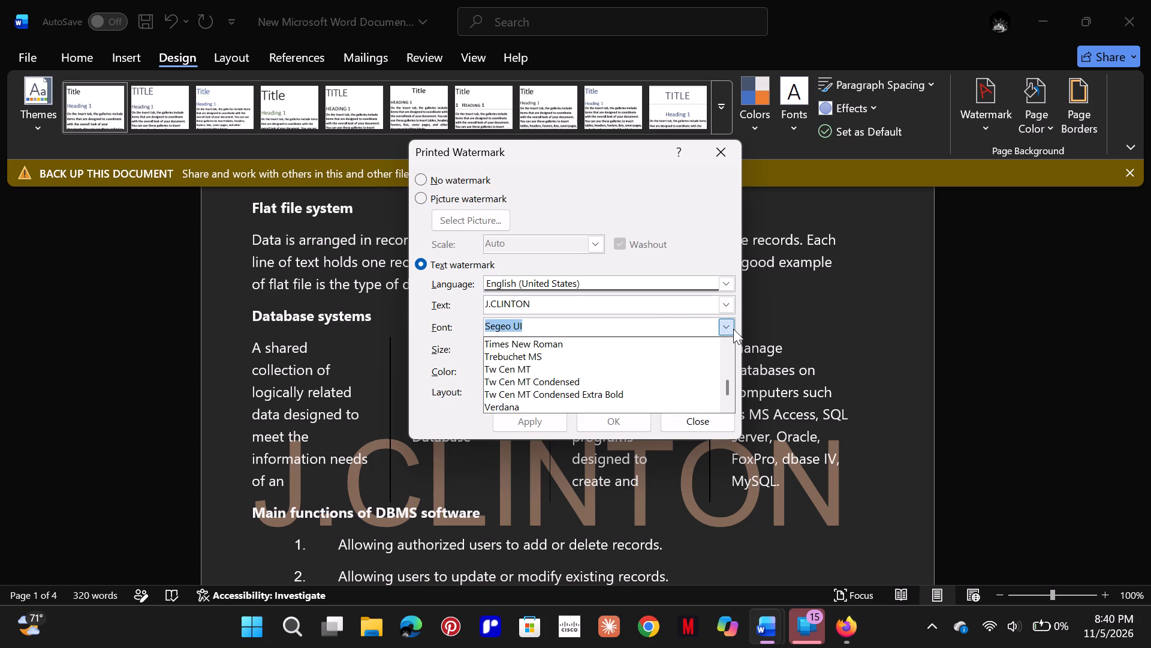
pyautogui.click(620, 323)
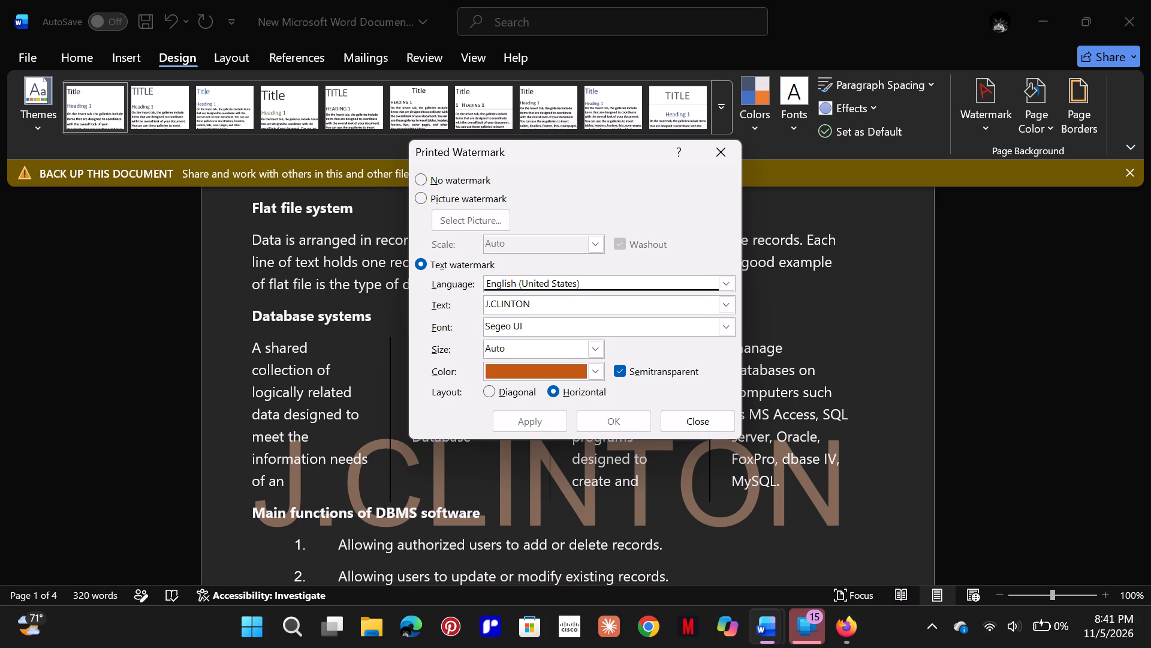
pyautogui.click(620, 323)
pyautogui.click(722, 332)
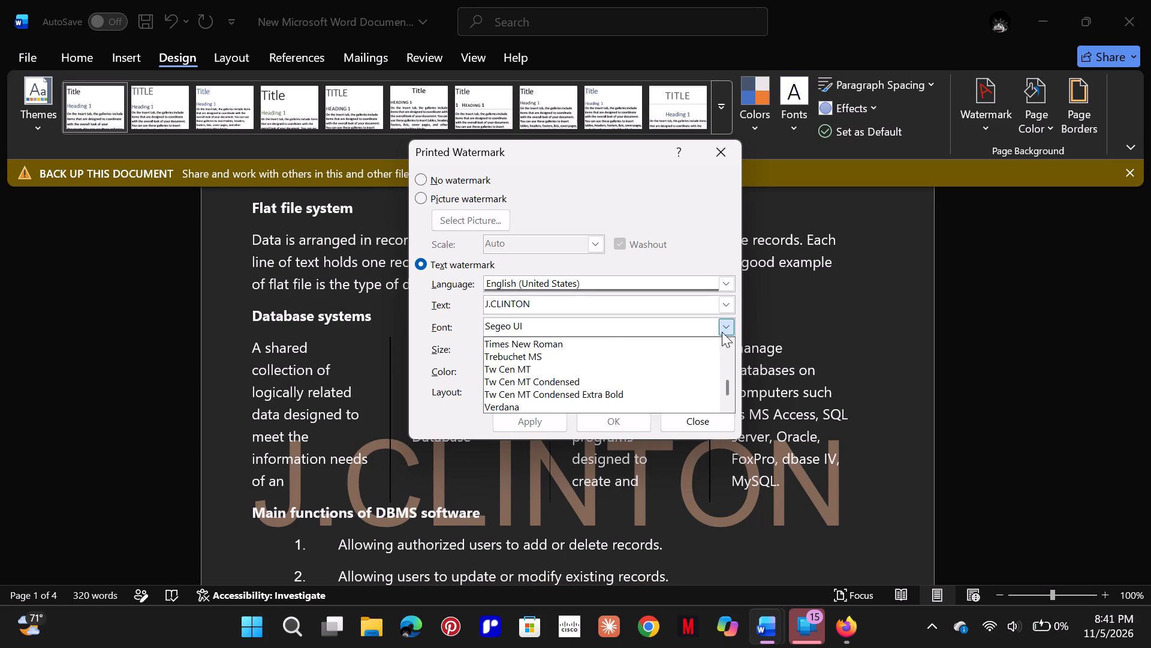
pyautogui.scroll(-4, 605, 336)
pyautogui.scroll(19, 605, 336)
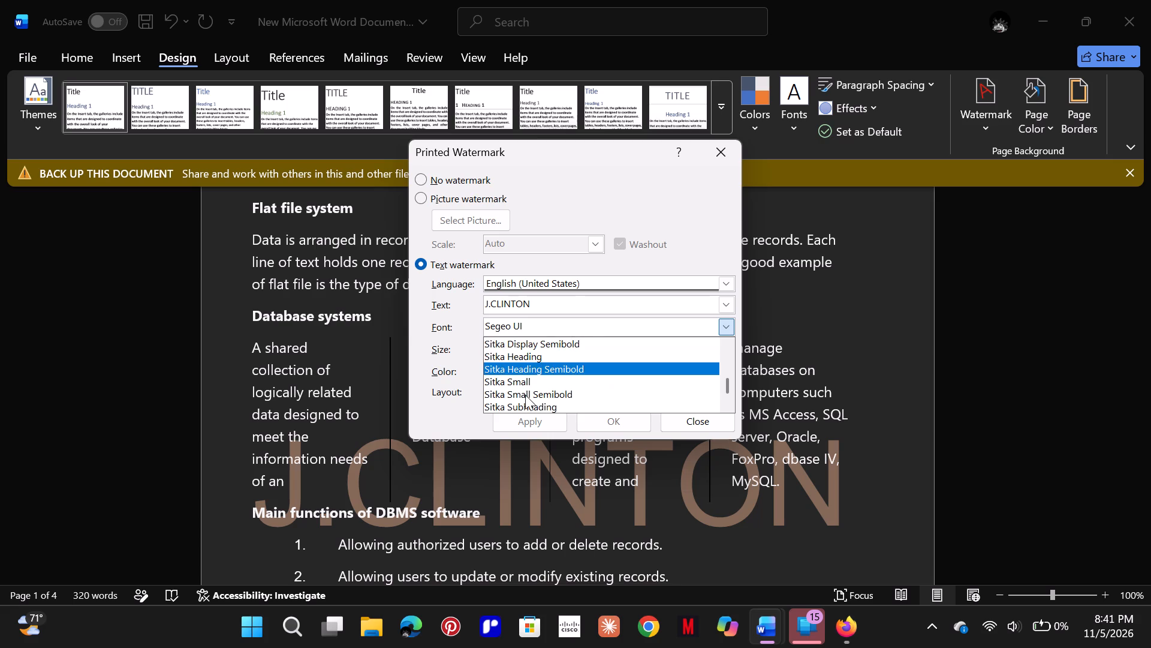
pyautogui.click(673, 256)
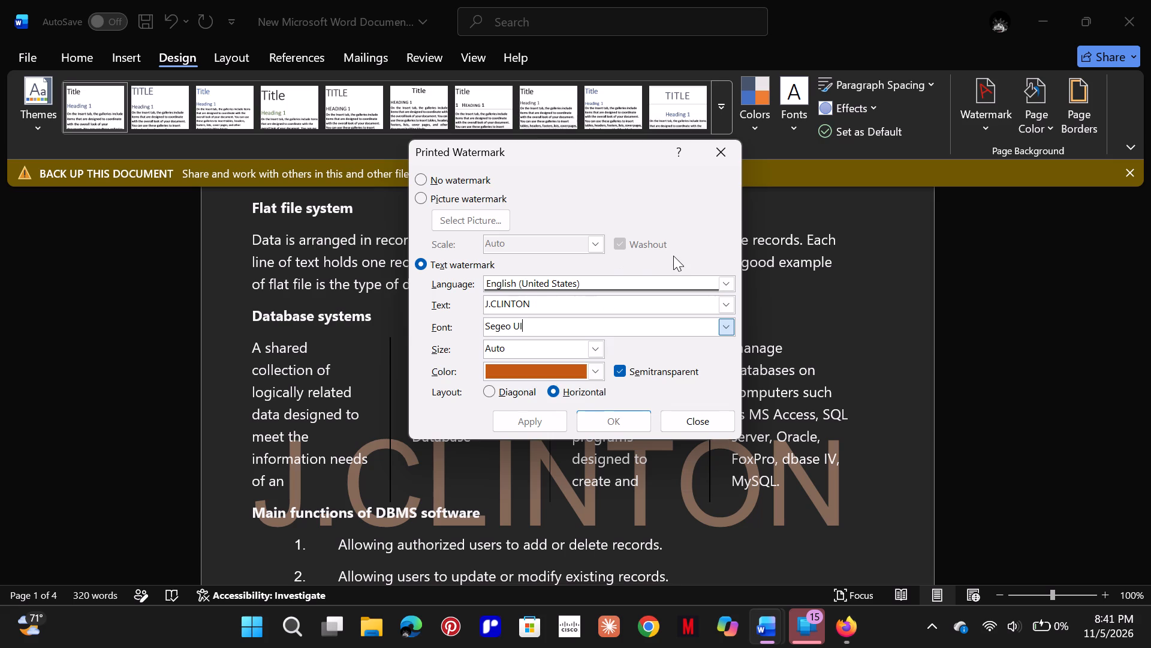
pyautogui.scroll(-7, 673, 256)
pyautogui.scroll(-5, 603, 397)
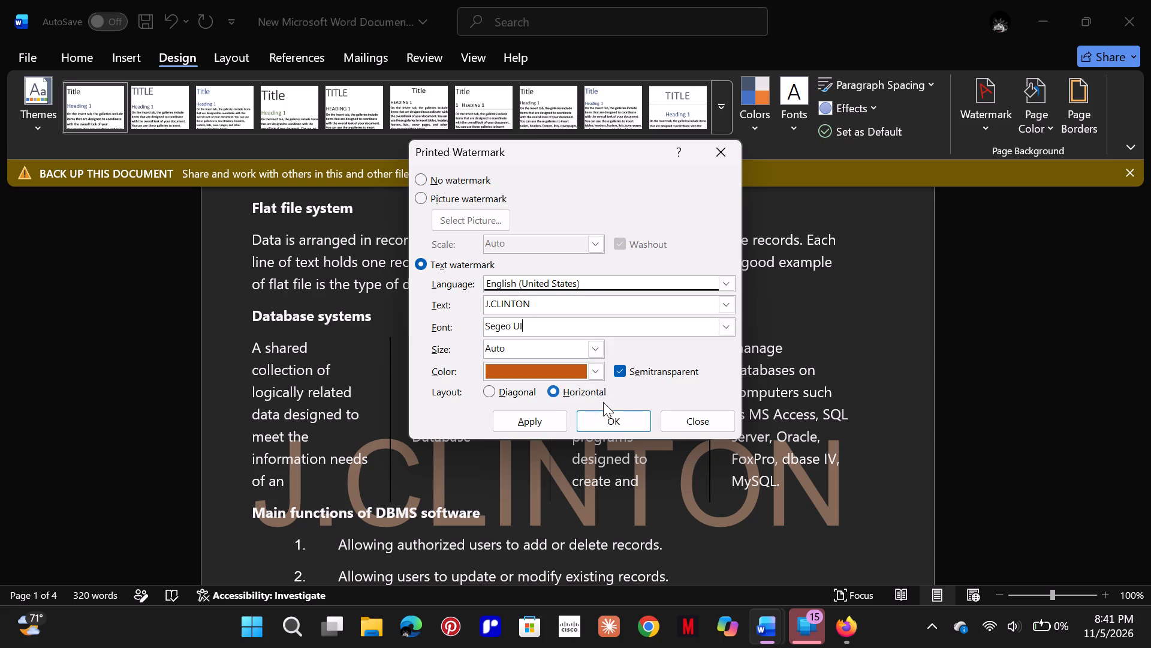
pyautogui.click(614, 418)
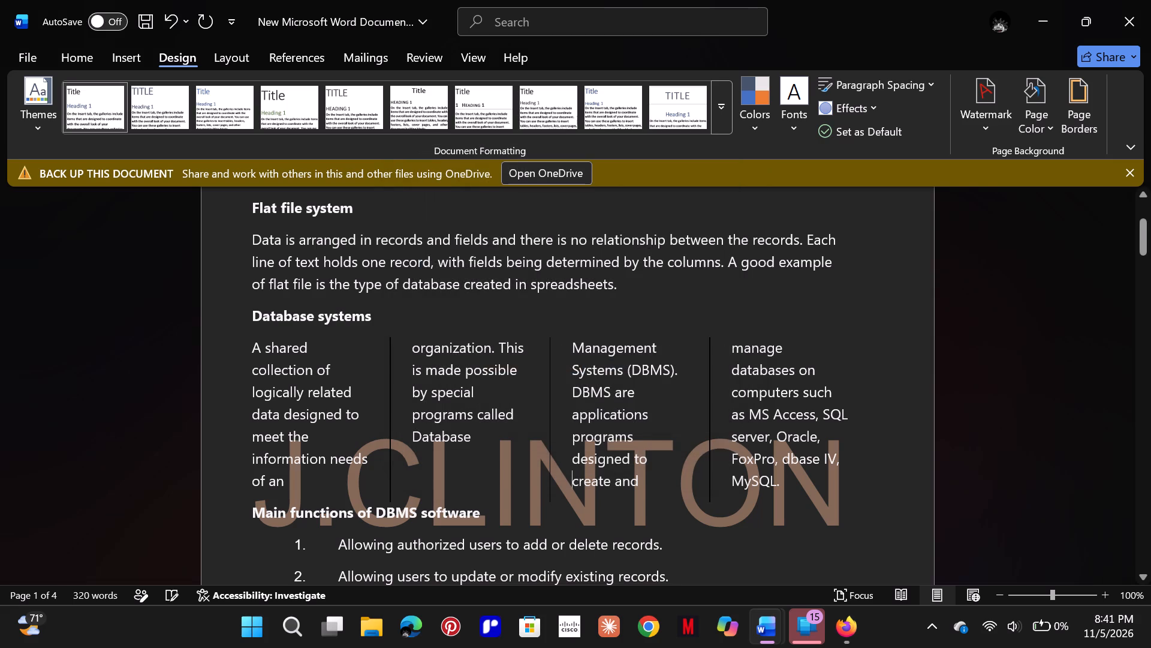
# Examine the watermark across the document's pages, including the chart and flowchart pages.
pyautogui.scroll(20, 614, 418)
pyautogui.scroll(20, 614, 418)
pyautogui.scroll(20, 614, 418)
pyautogui.scroll(-20, 614, 418)
pyautogui.scroll(-20, 614, 418)
pyautogui.scroll(-20, 614, 418)
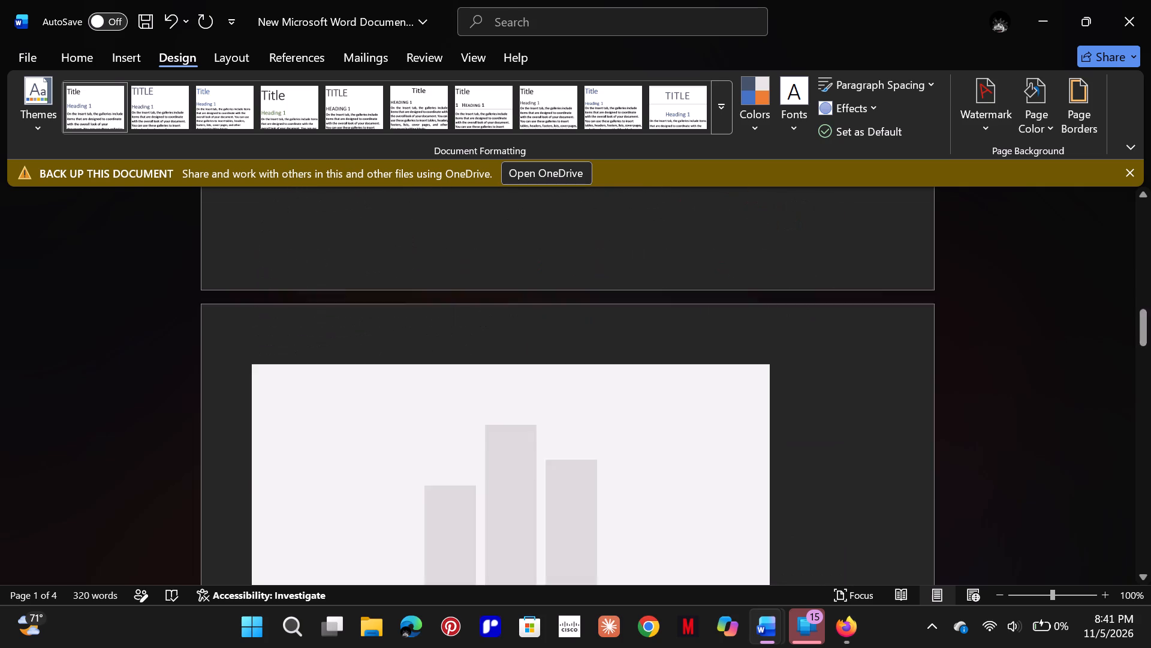
pyautogui.scroll(-3, 614, 418)
pyautogui.scroll(4, 614, 418)
pyautogui.click(568, 359)
pyautogui.doubleClick(568, 359)
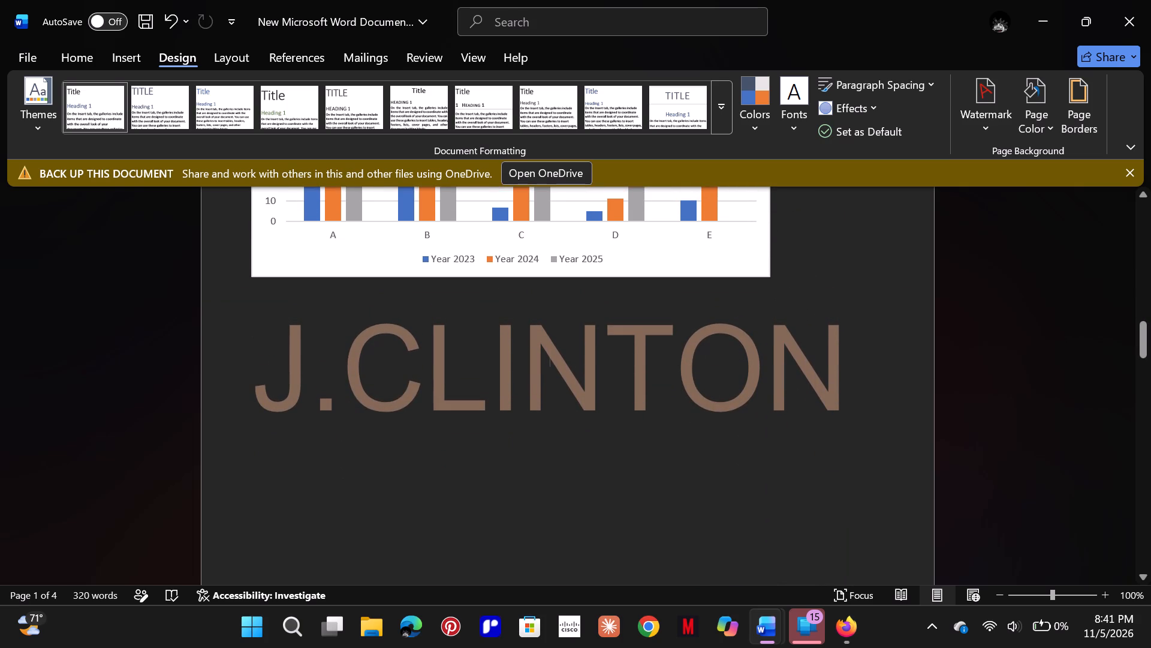
pyautogui.click(583, 397)
pyautogui.scroll(20, 405, 268)
pyautogui.scroll(20, 405, 268)
pyautogui.scroll(20, 405, 268)
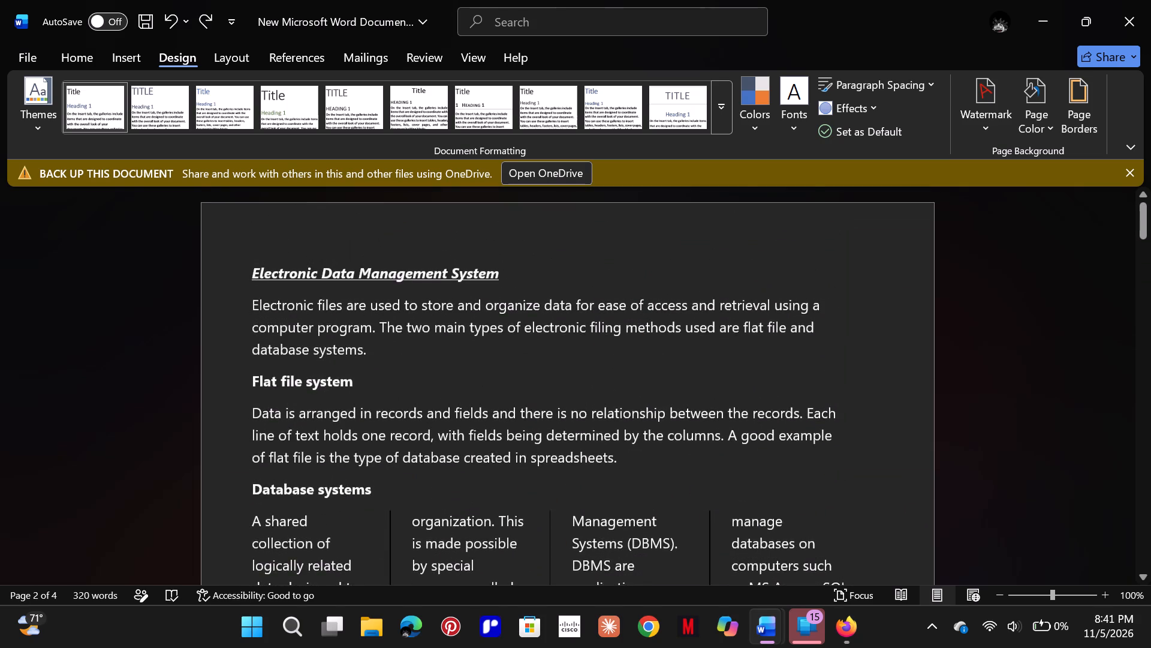
pyautogui.scroll(-20, 405, 268)
pyautogui.scroll(-20, 405, 268)
pyautogui.scroll(-20, 405, 268)
pyautogui.scroll(-20, 405, 268)
pyautogui.scroll(-20, 405, 268)
pyautogui.scroll(-4, 405, 268)
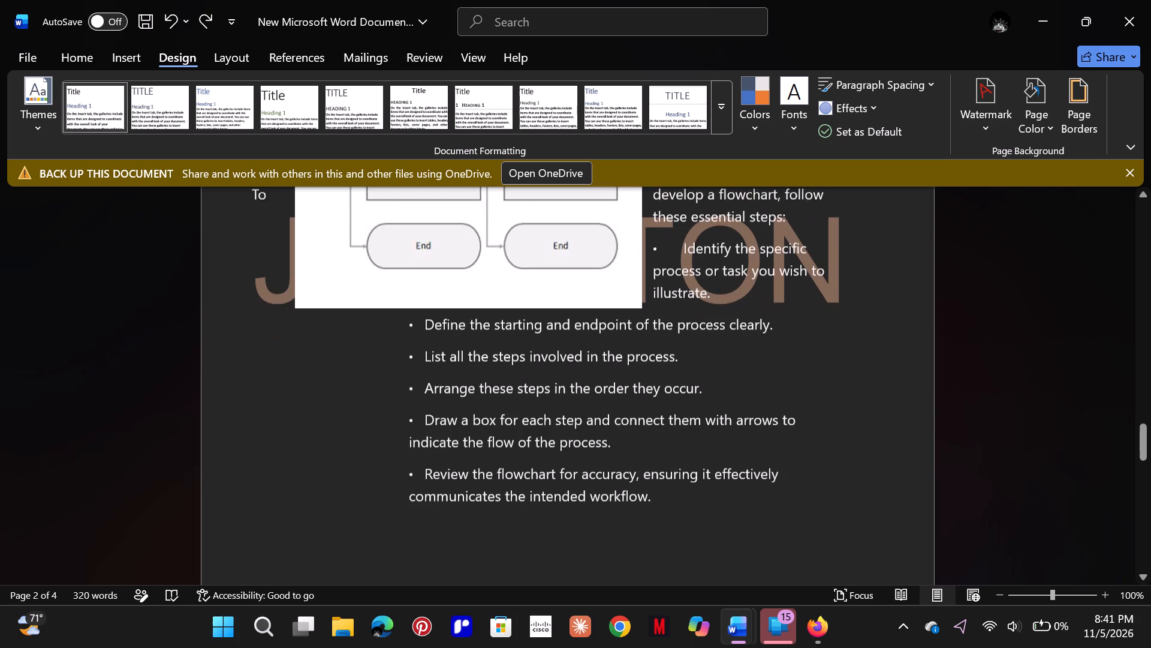
pyautogui.scroll(5, 405, 268)
pyautogui.scroll(20, 405, 268)
pyautogui.scroll(20, 405, 268)
pyautogui.scroll(20, 405, 268)
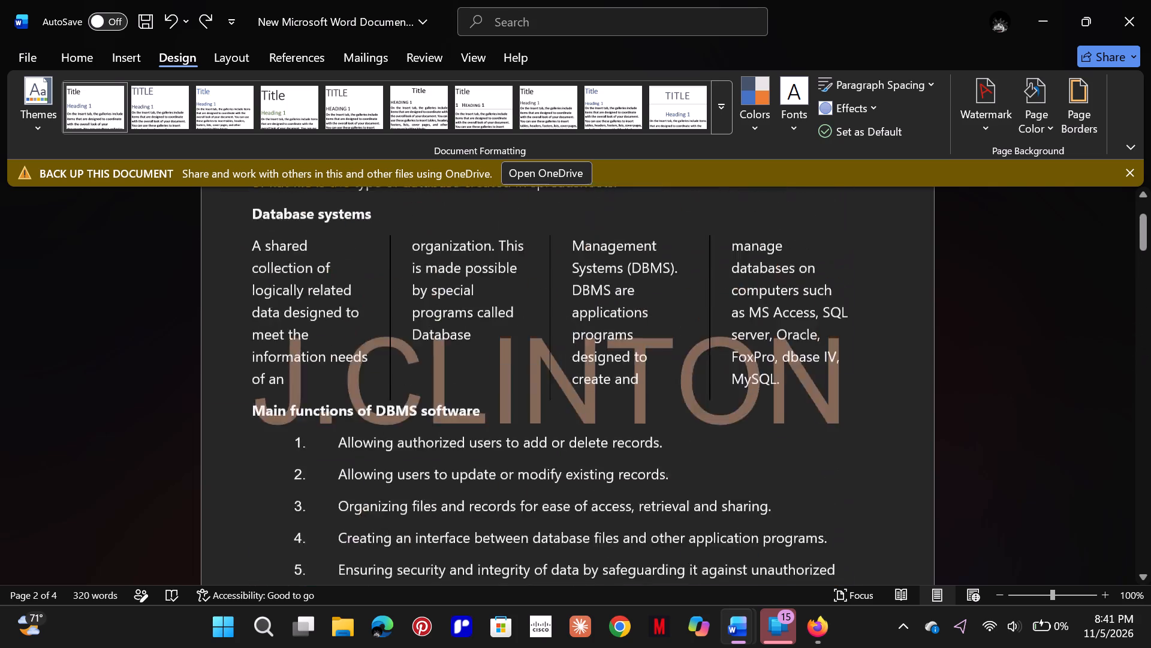
# Replace the current watermark with the built-in DO NOT COPY 2 watermark.
pyautogui.scroll(20, 405, 268)
pyautogui.scroll(20, 405, 268)
pyautogui.scroll(14, 405, 268)
pyautogui.scroll(17, 405, 268)
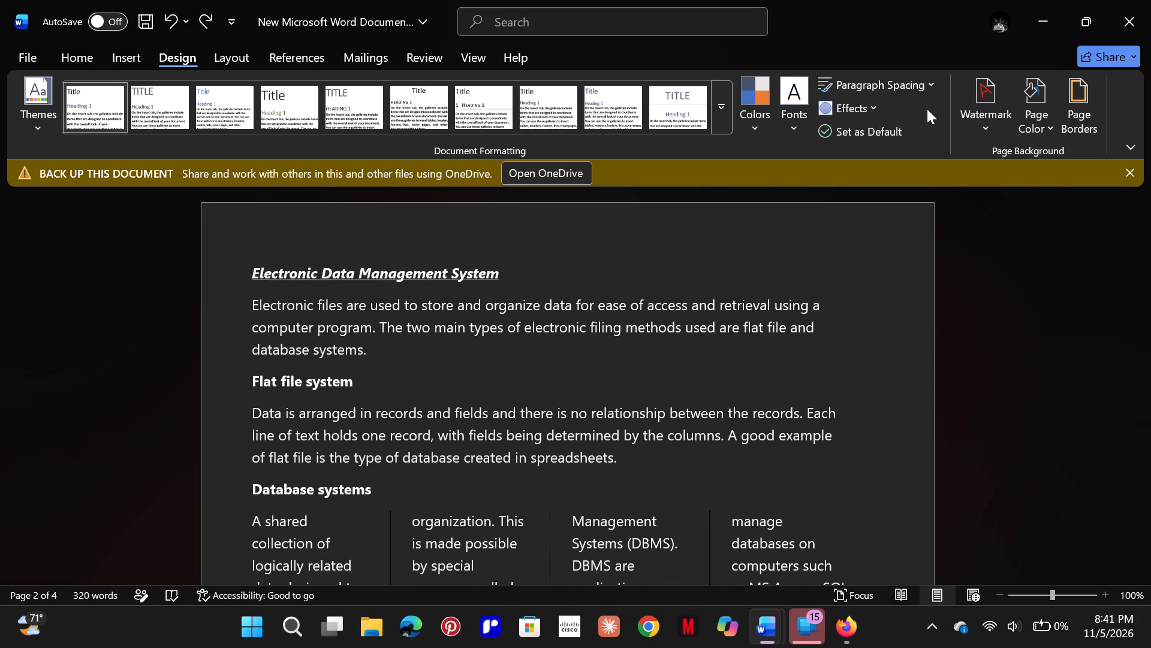
pyautogui.click(998, 118)
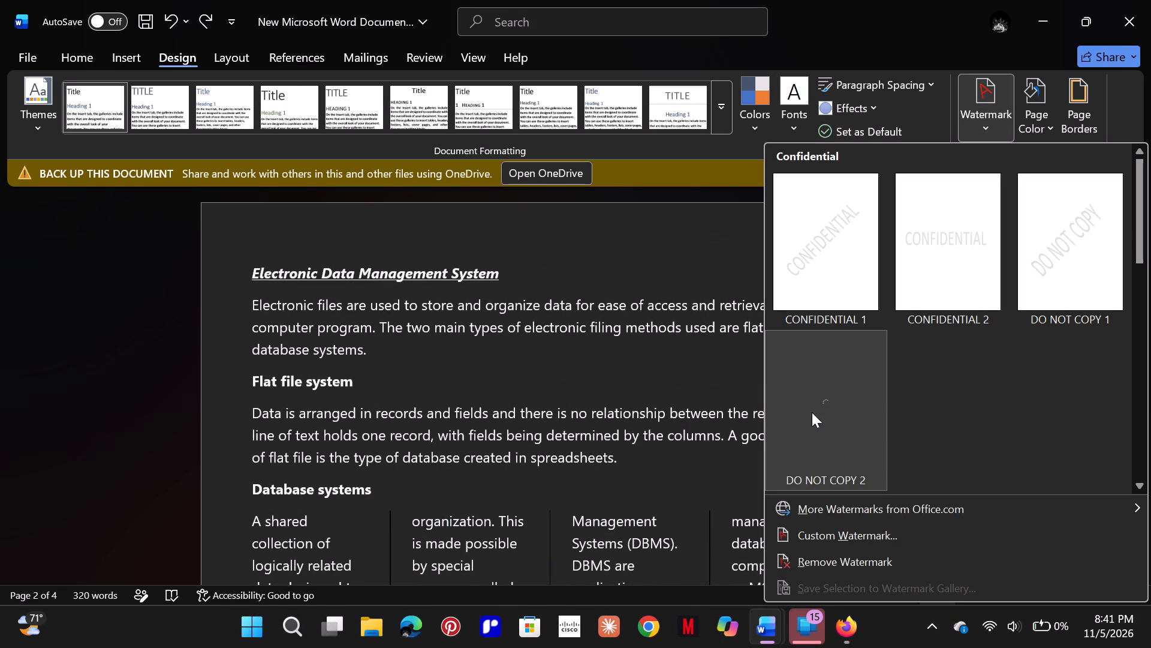
pyautogui.click(830, 438)
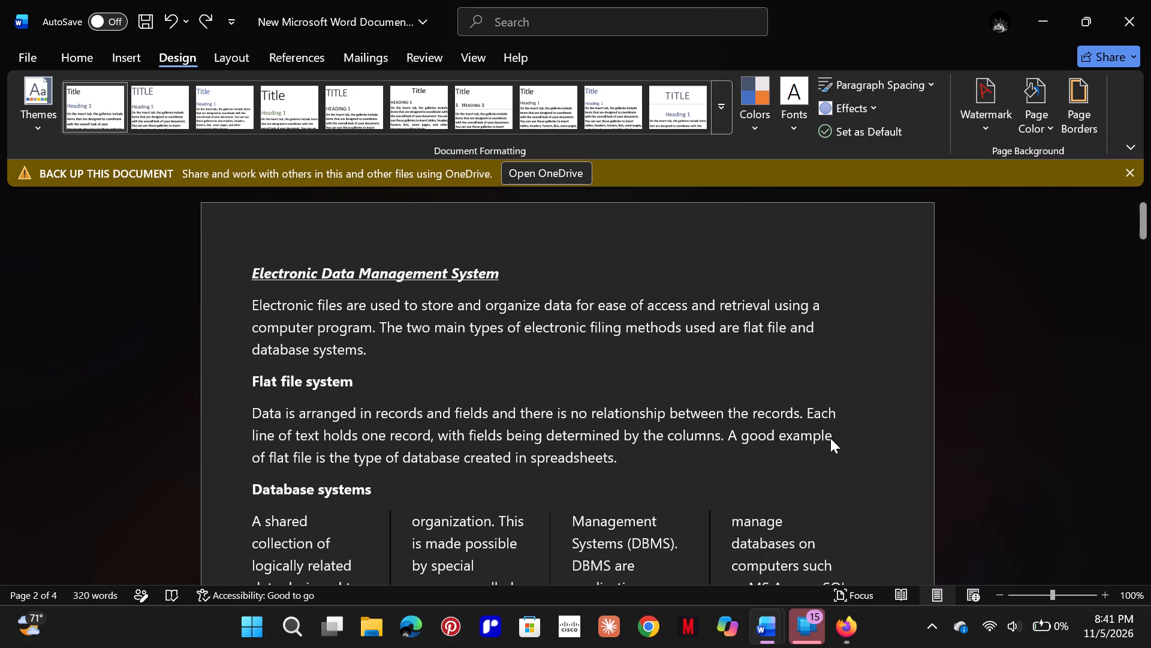
pyautogui.scroll(-16, 830, 438)
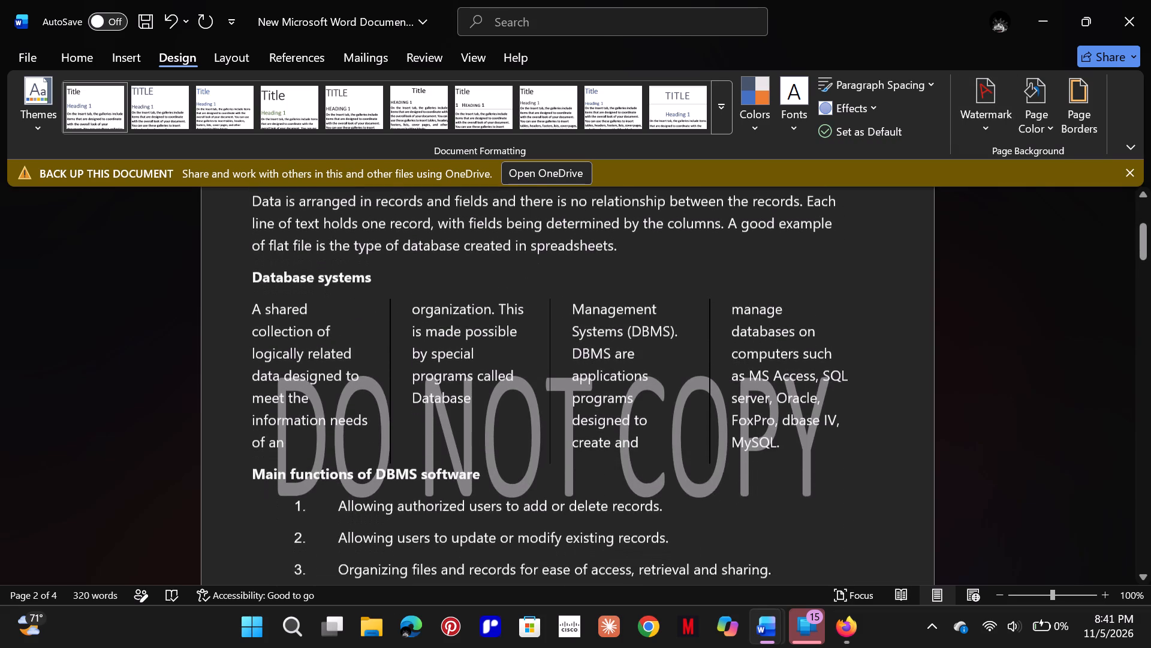
pyautogui.scroll(12, 830, 438)
pyautogui.click(991, 87)
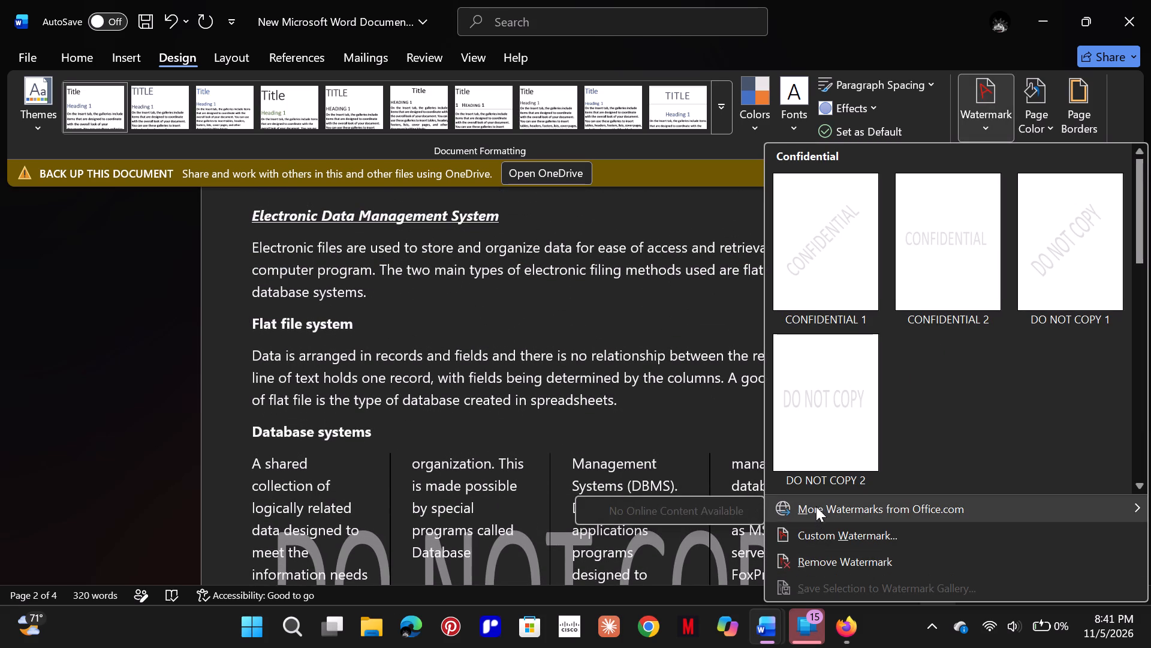
pyautogui.click(849, 536)
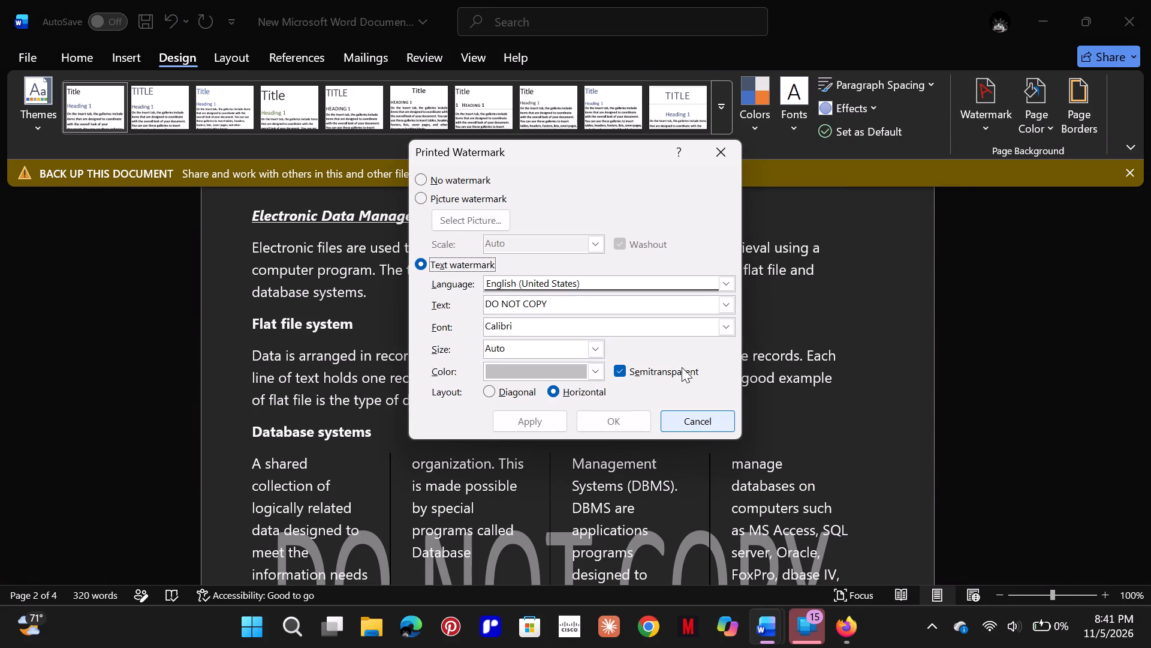
pyautogui.click(549, 302)
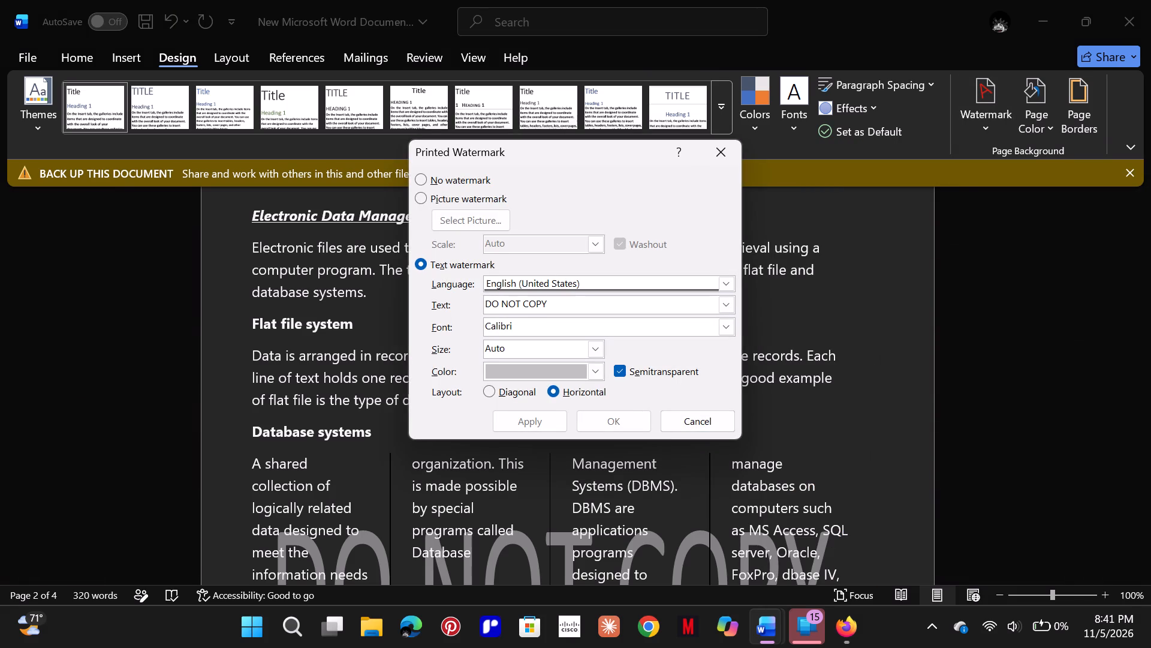
pyautogui.click(590, 243)
pyautogui.press('BackSpace')
pyautogui.press('BackSpace')
pyautogui.press('BackSpace')
pyautogui.press('BackSpace')
pyautogui.press('BackSpace')
pyautogui.press('BackSpace')
pyautogui.press('BackSpace')
pyautogui.press('BackSpace')
pyautogui.press('BackSpace')
pyautogui.press('BackSpace')
pyautogui.press('BackSpace')
pyautogui.press('BackSpace')
pyautogui.press('BackSpace')
pyautogui.press('BackSpace')
pyautogui.press('BackSpace')
pyautogui.press('BackSpace')
pyautogui.press('BackSpace')
pyautogui.press('BackSpace')
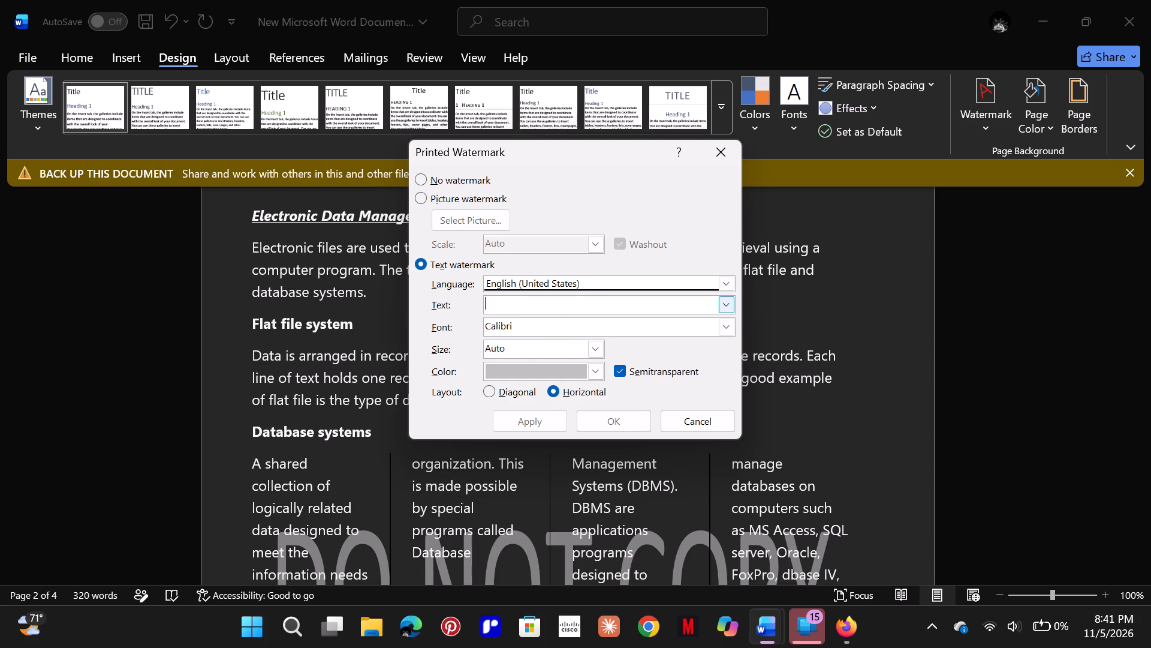
pyautogui.press('j')
pyautogui.press('.')
pyautogui.write('CLI')
pyautogui.write('NTON')
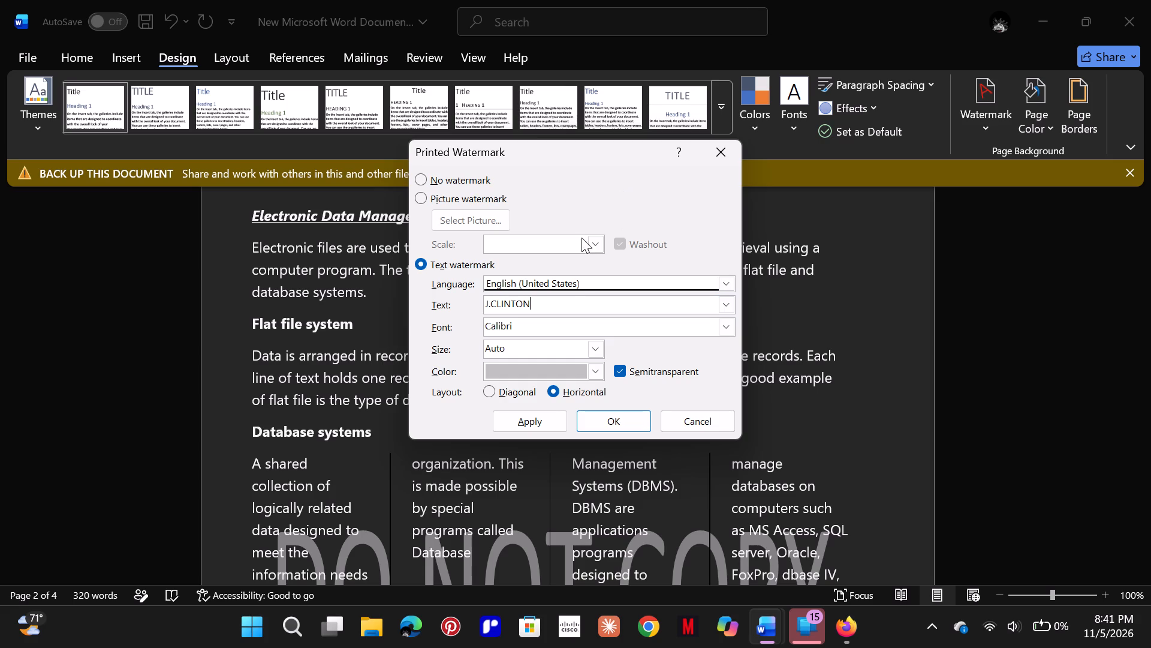
pyautogui.click(592, 245)
pyautogui.click(559, 241)
pyautogui.click(491, 241)
pyautogui.scroll(-4, 495, 233)
pyautogui.scroll(11, 495, 233)
# Set the watermark text size to 26 and apply the custom watermark to the document.
pyautogui.click(590, 349)
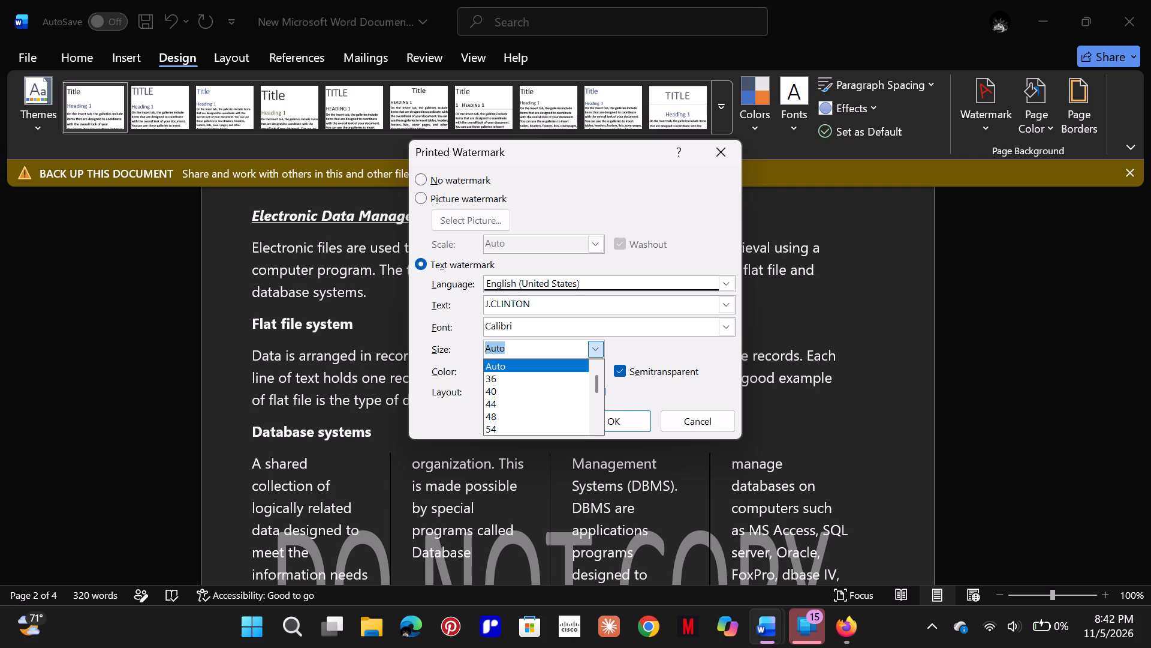
pyautogui.press('2')
pyautogui.press('super+p')
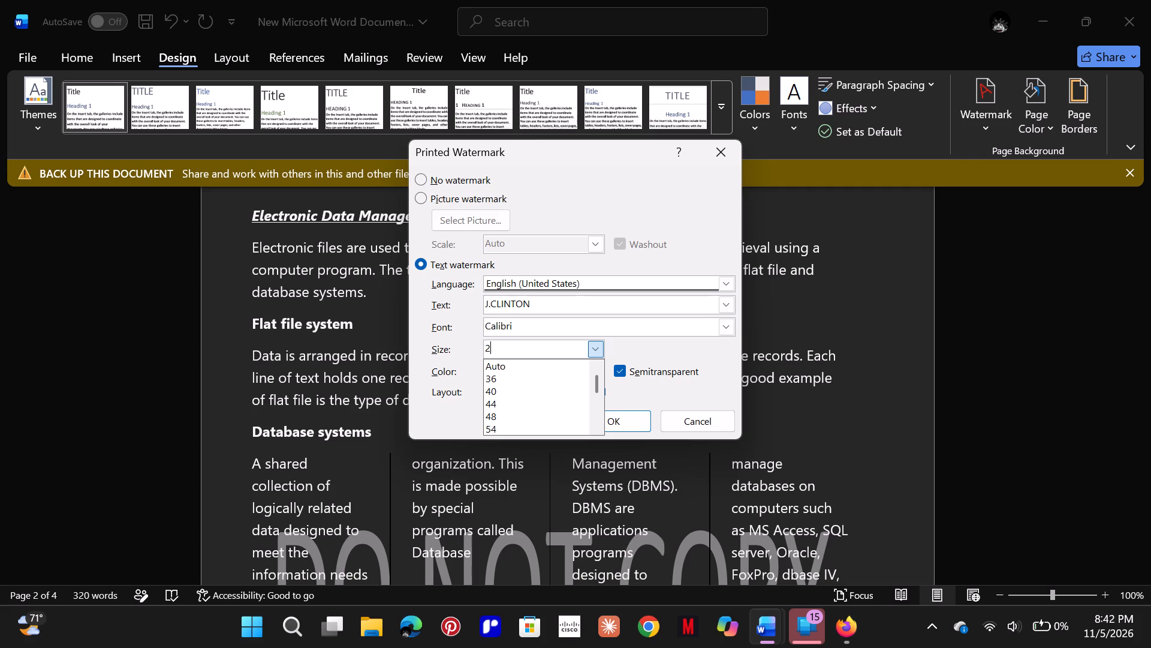
pyautogui.press('6')
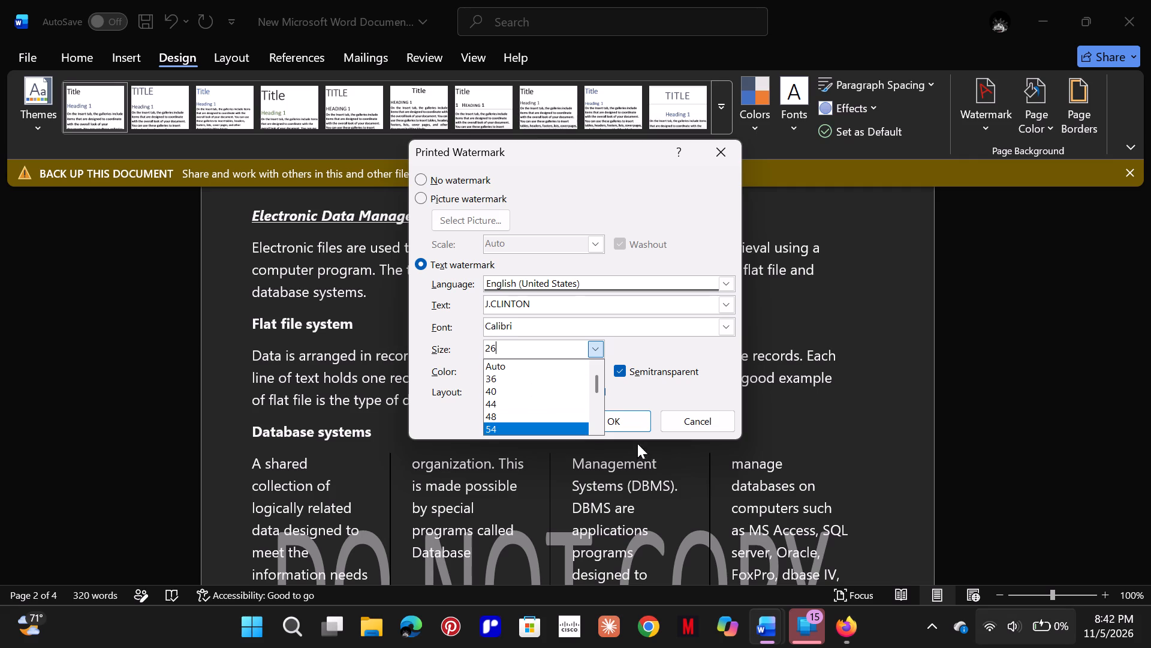
pyautogui.click(623, 423)
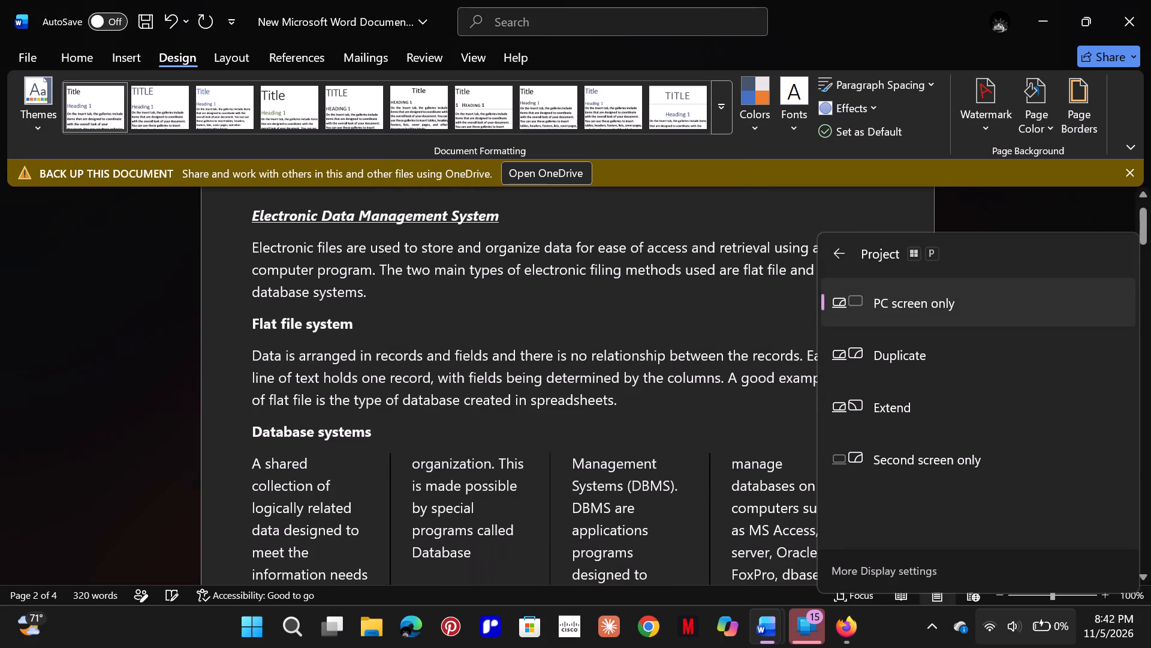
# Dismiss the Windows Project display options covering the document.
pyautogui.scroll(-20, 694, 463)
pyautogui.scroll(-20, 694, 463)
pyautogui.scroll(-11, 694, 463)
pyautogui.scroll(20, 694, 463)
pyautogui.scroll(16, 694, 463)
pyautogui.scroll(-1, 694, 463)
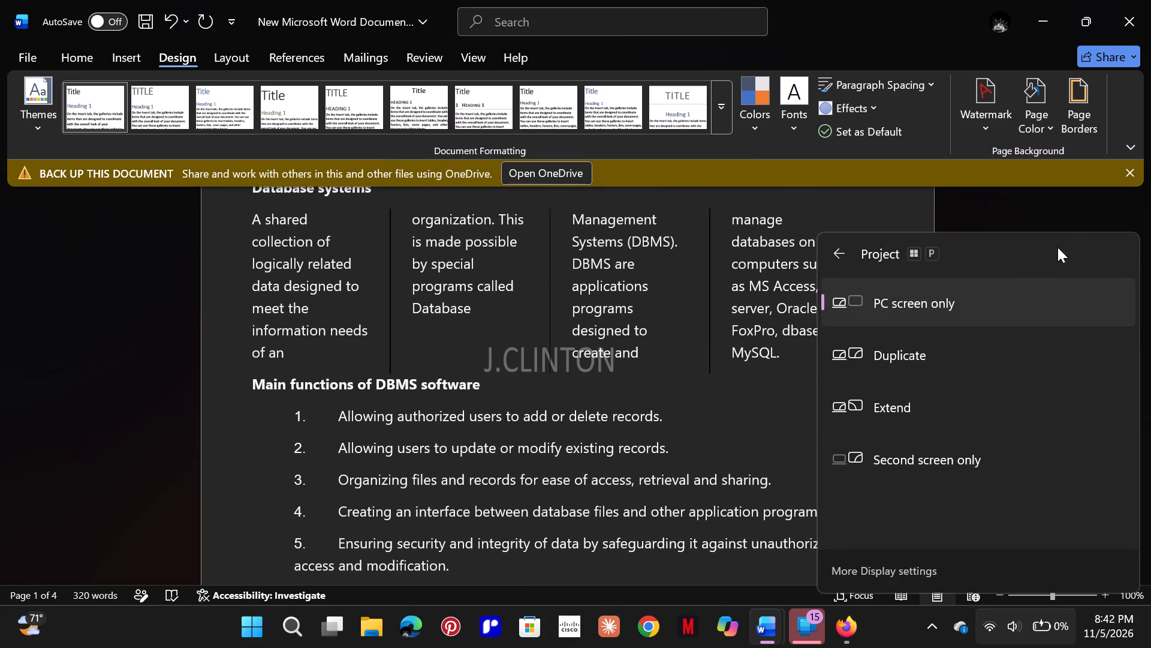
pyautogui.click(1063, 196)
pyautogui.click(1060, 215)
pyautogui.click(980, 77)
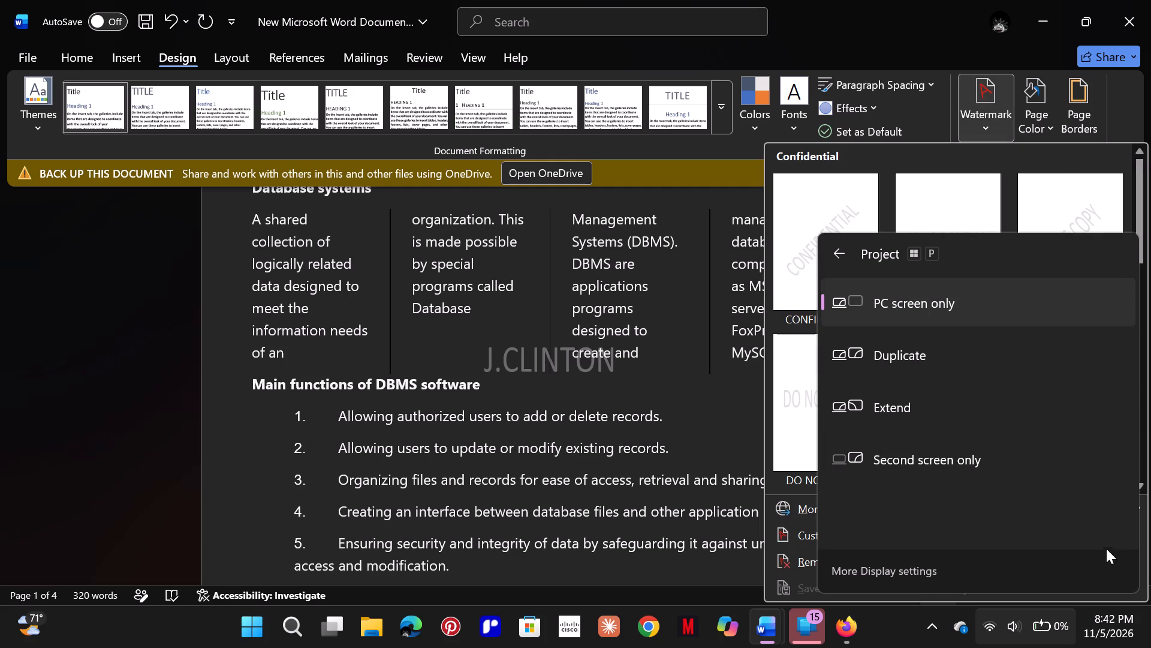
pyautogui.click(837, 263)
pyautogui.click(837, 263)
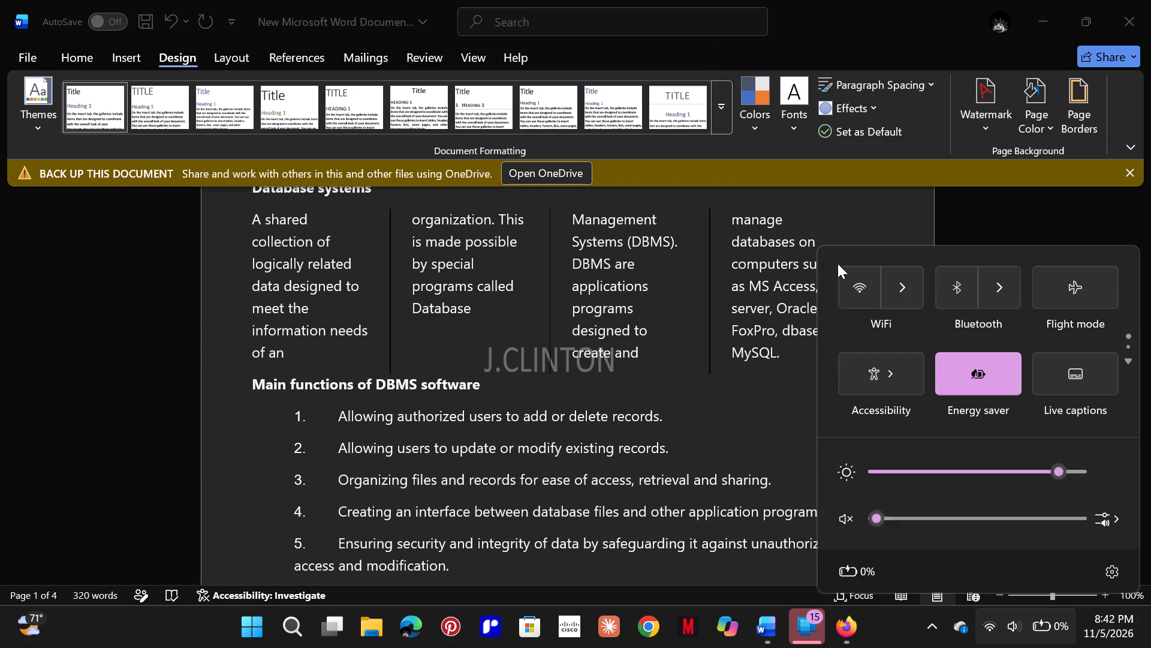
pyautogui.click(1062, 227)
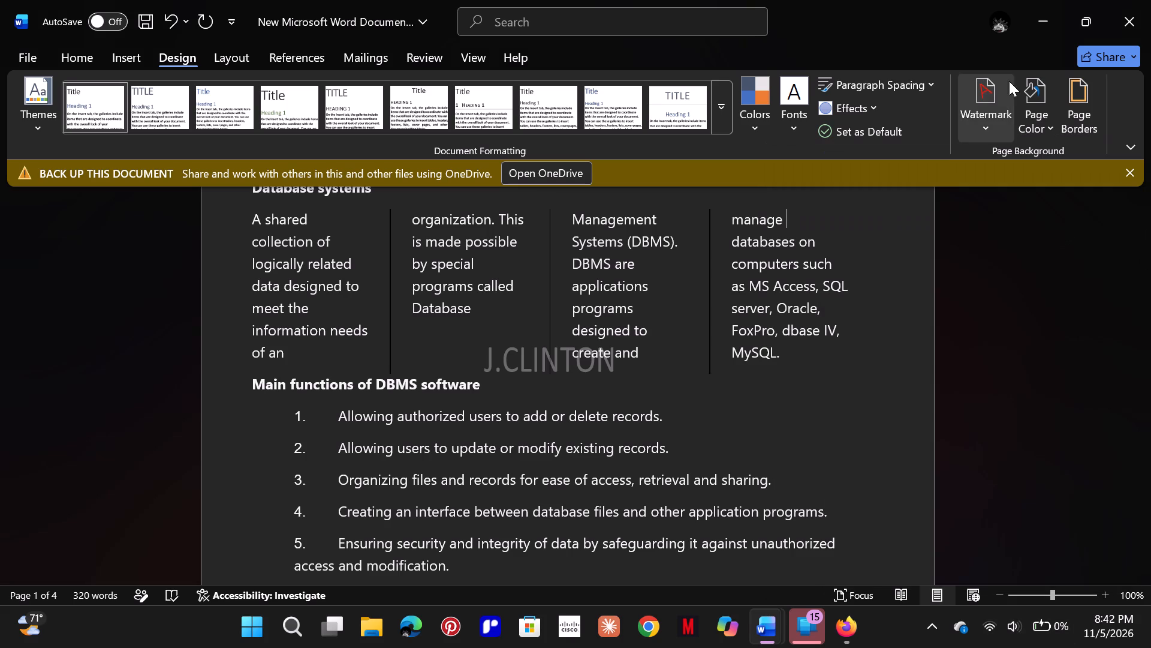
# Set the custom watermark's colour to the dark orange theme colour, apply it and finish the watermark settings.
pyautogui.click(984, 89)
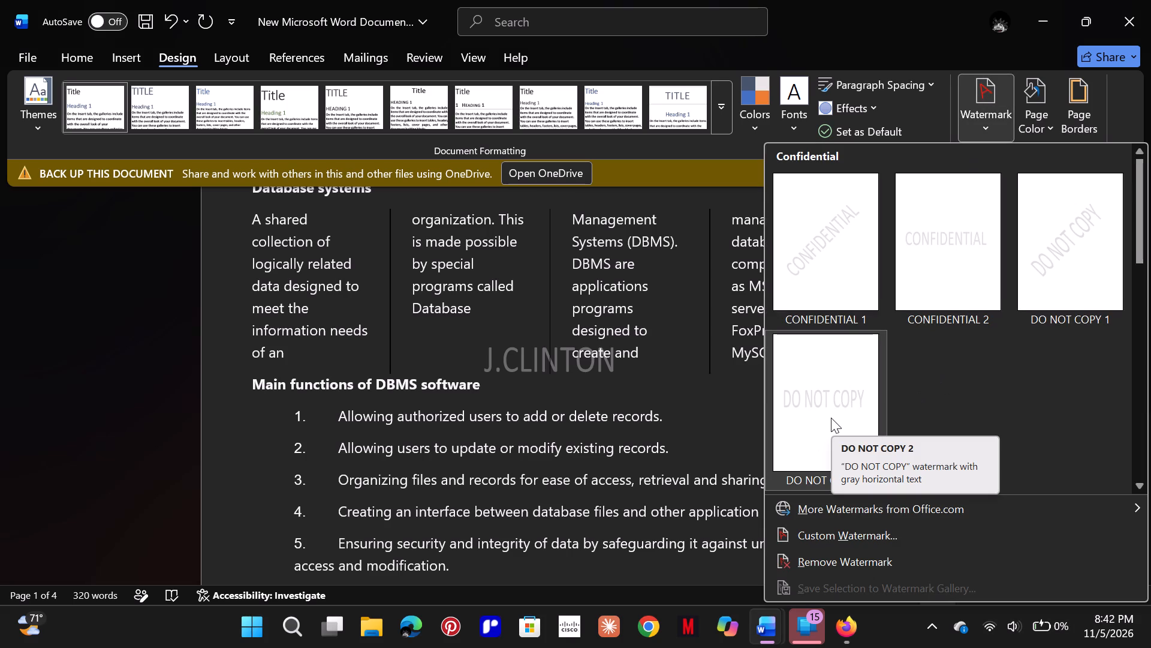
pyautogui.click(846, 545)
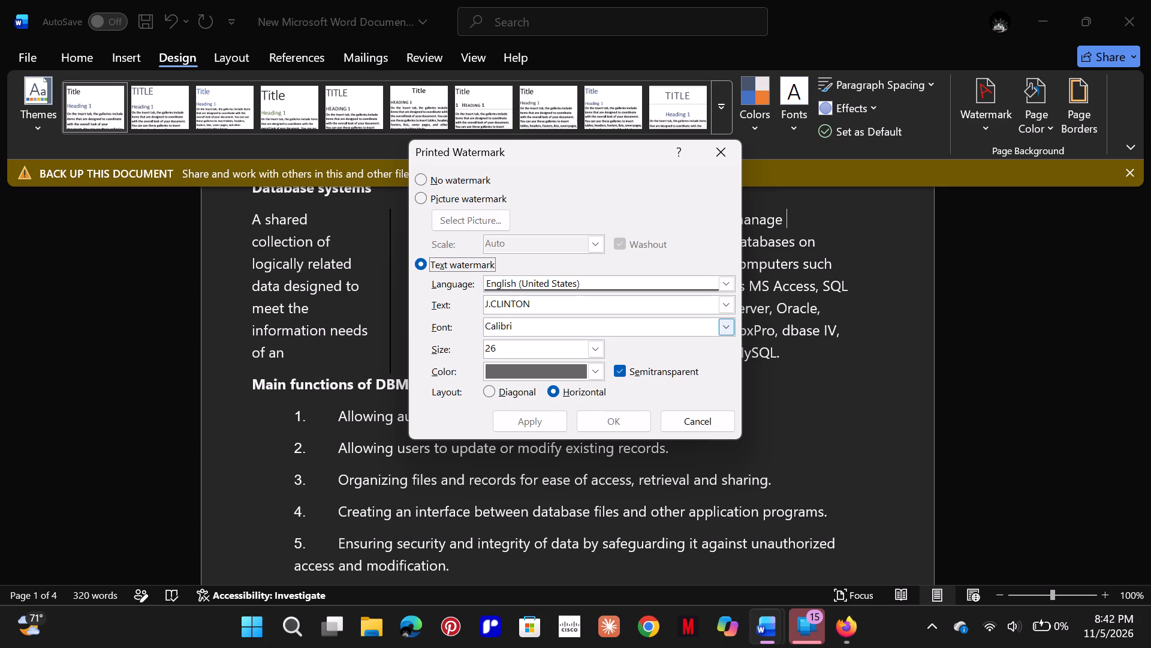
pyautogui.click(600, 369)
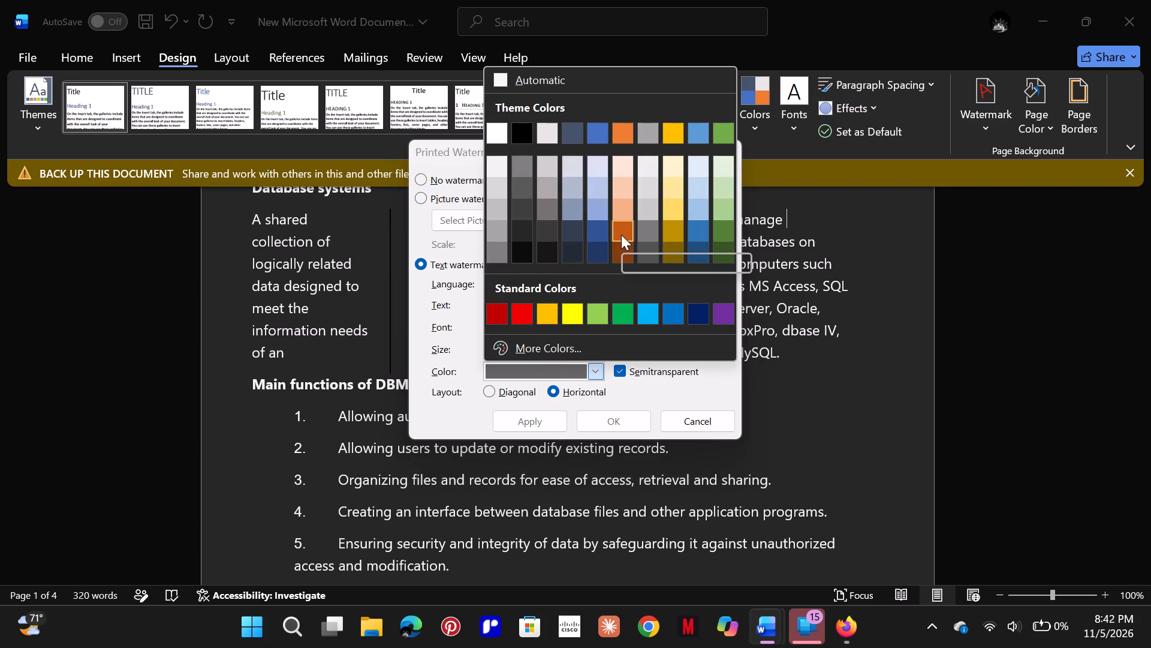
pyautogui.click(621, 235)
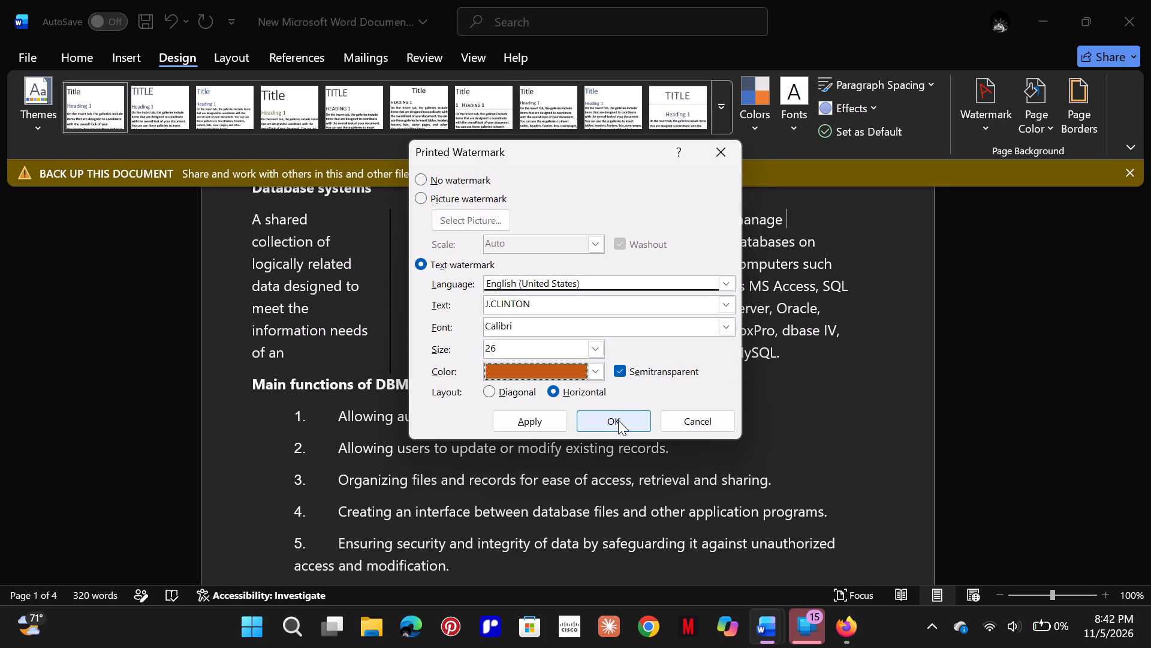
pyautogui.click(529, 429)
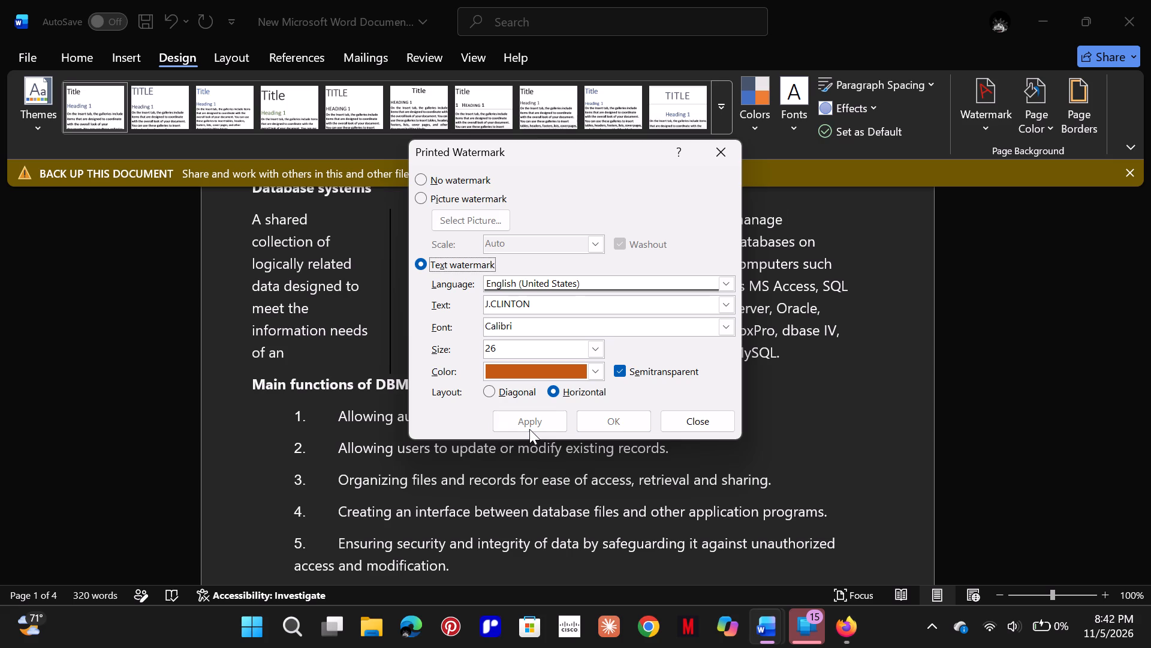
pyautogui.click(592, 414)
pyautogui.click(846, 467)
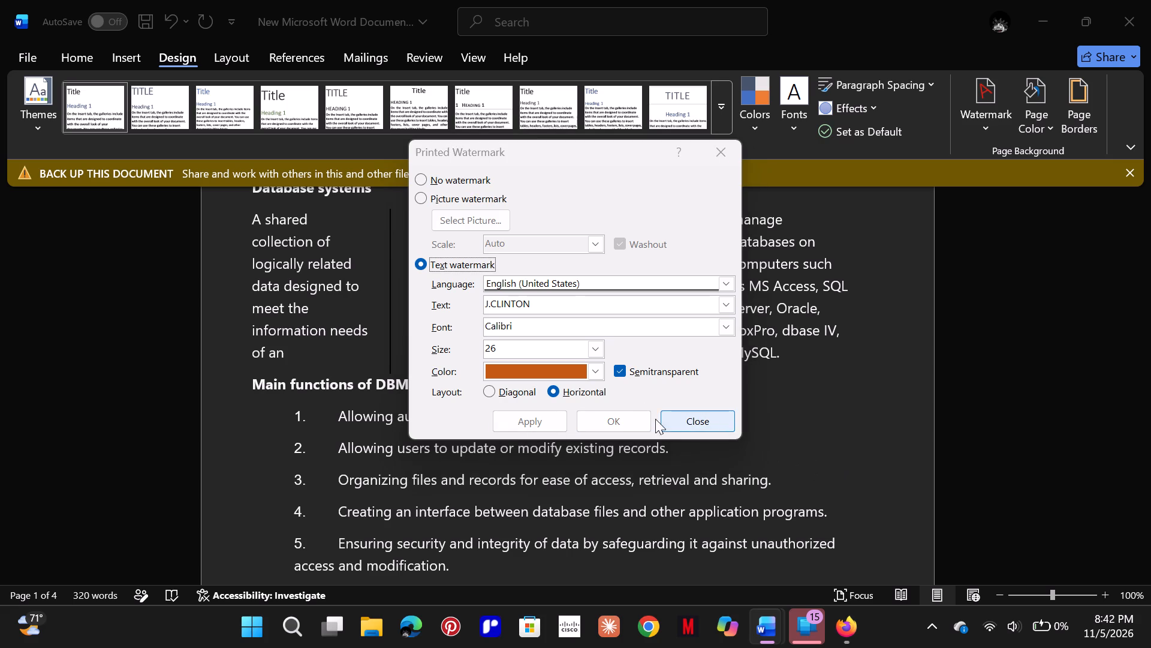
pyautogui.click(629, 411)
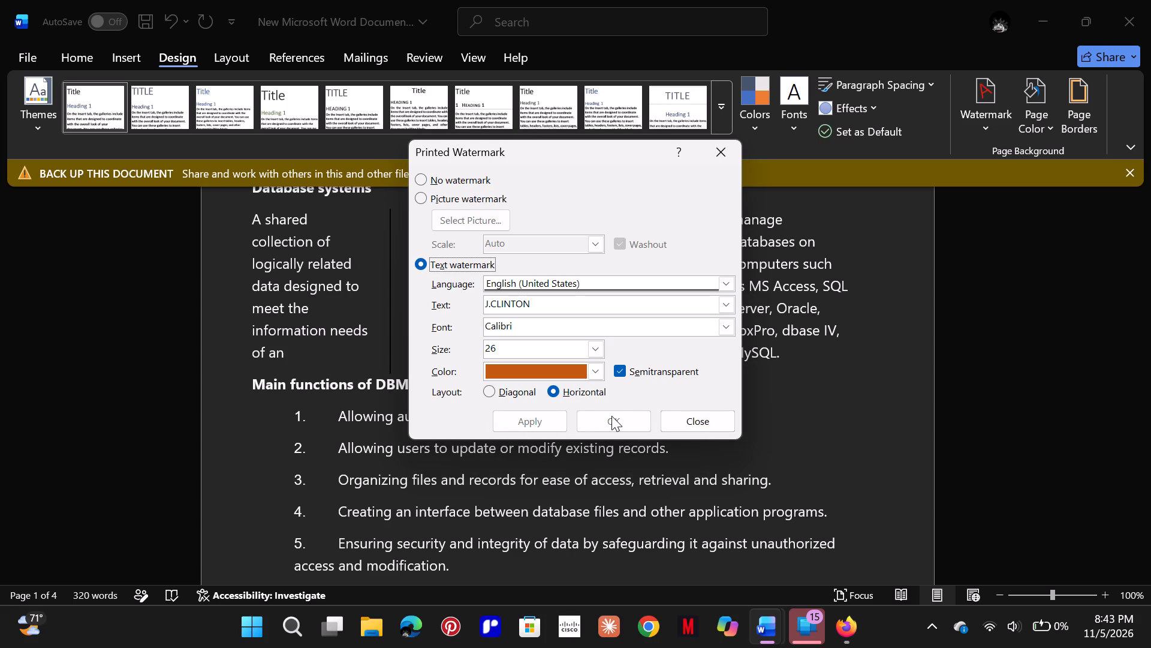
pyautogui.click(672, 419)
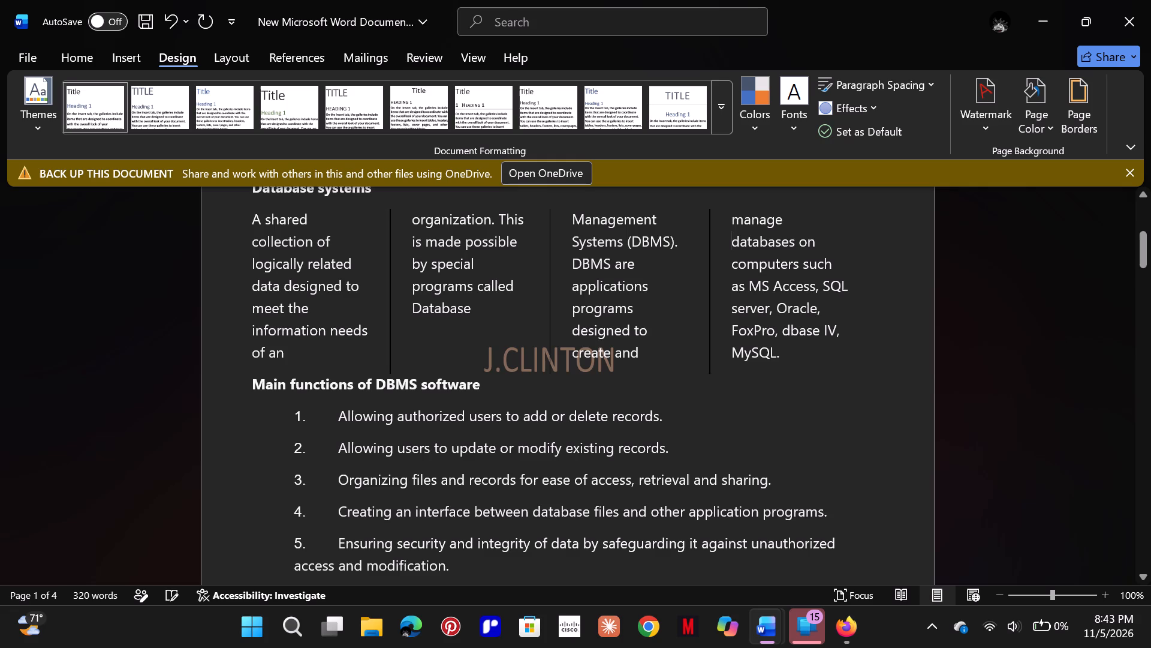
# Examine the resized orange watermark through the document's pages, from the product table to the flowchart.
pyautogui.scroll(20, 577, 387)
pyautogui.scroll(20, 577, 387)
pyautogui.scroll(20, 577, 387)
pyautogui.scroll(-20, 577, 387)
pyautogui.scroll(-8, 577, 387)
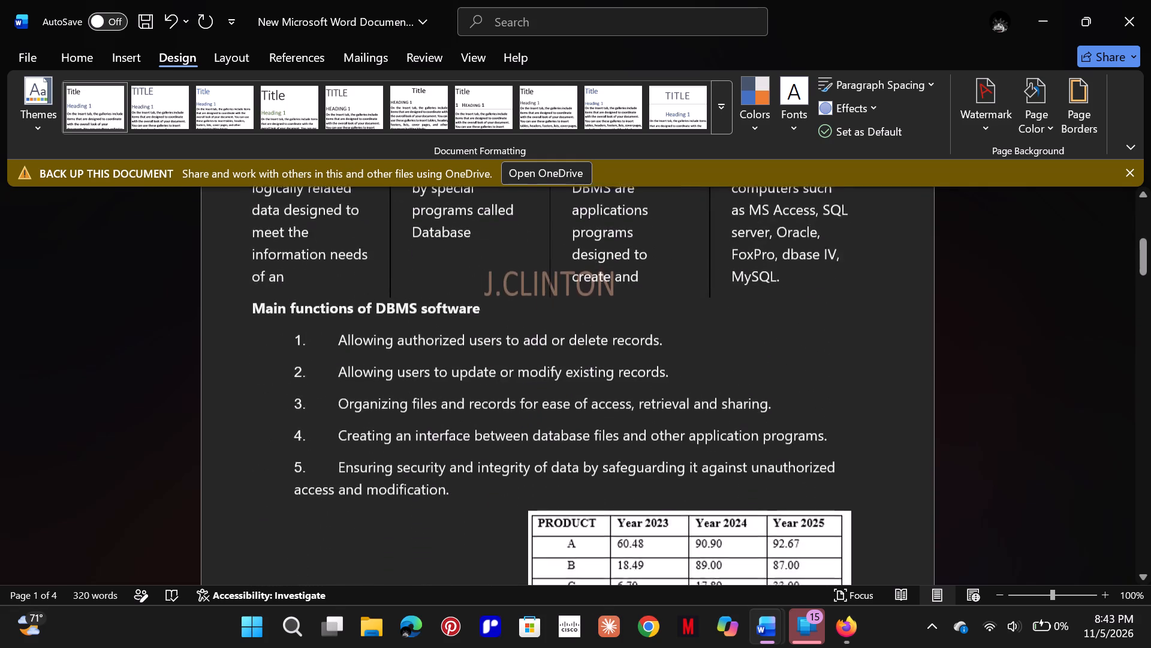
pyautogui.scroll(-20, 577, 387)
pyautogui.scroll(-20, 577, 387)
pyautogui.scroll(-20, 577, 387)
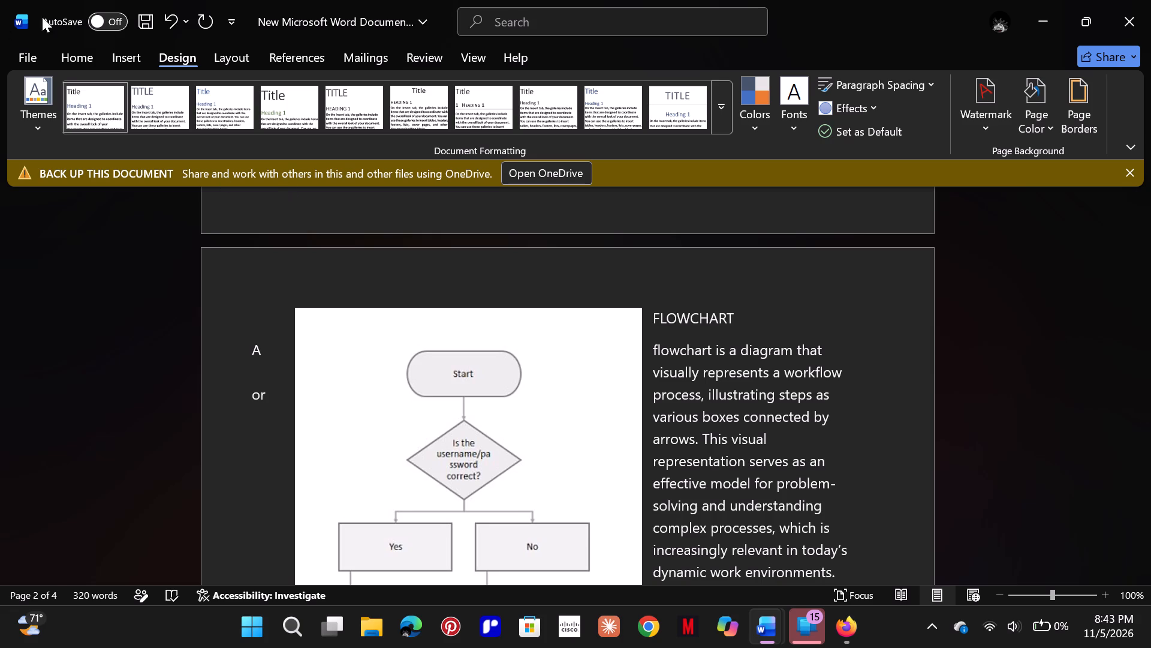
pyautogui.scroll(20, 508, 415)
pyautogui.scroll(20, 508, 415)
pyautogui.scroll(20, 508, 415)
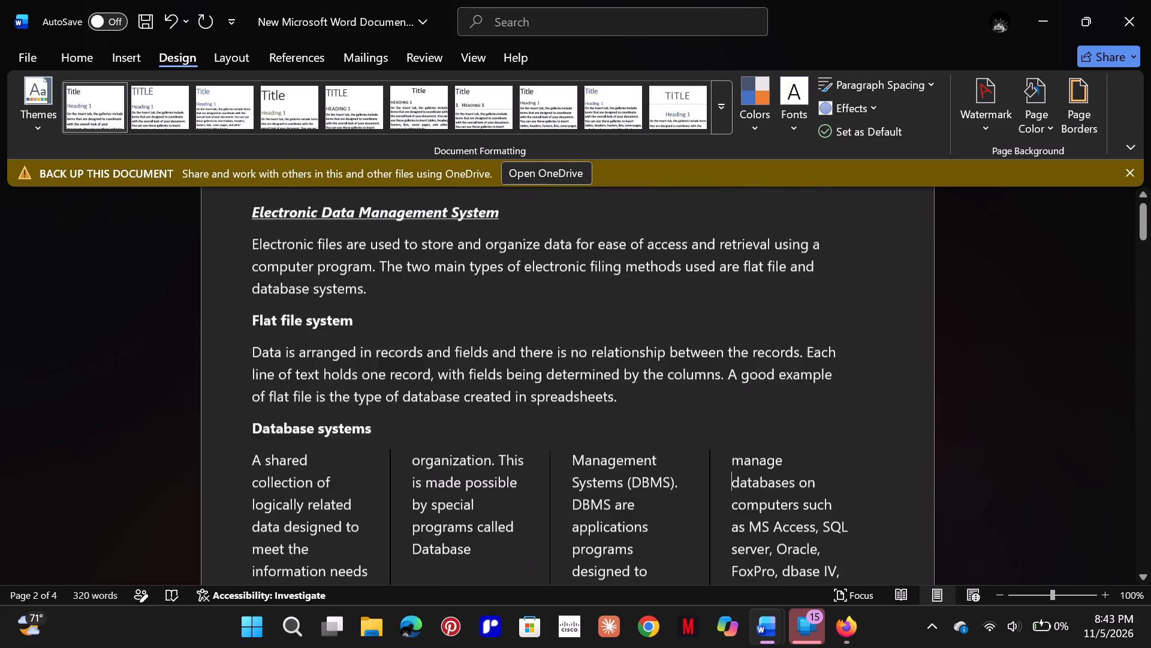
# Examine the document's pages, checking the watermark, the column text, the product table and the flowchart layout.
pyautogui.scroll(19, 508, 415)
pyautogui.scroll(-20, 508, 415)
pyautogui.scroll(-20, 508, 415)
pyautogui.scroll(-20, 508, 415)
pyautogui.scroll(20, 508, 415)
pyautogui.scroll(11, 508, 415)
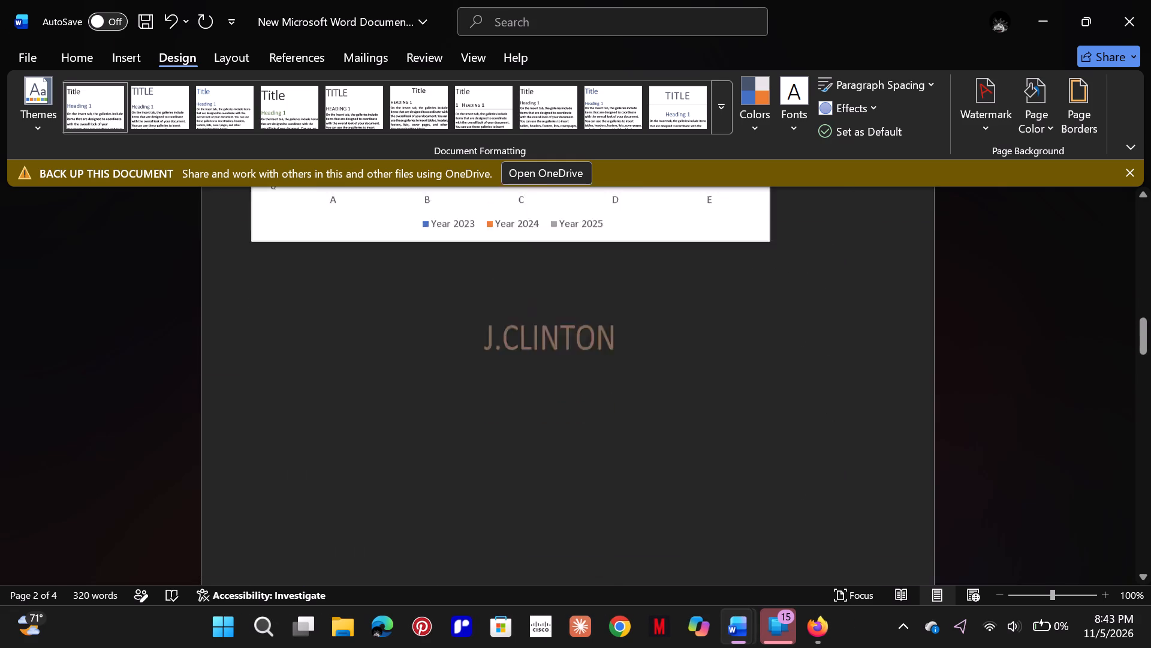
pyautogui.scroll(11, 508, 415)
pyautogui.scroll(20, 508, 415)
pyautogui.scroll(12, 508, 415)
pyautogui.scroll(-1, 508, 415)
pyautogui.scroll(20, 508, 415)
pyautogui.scroll(4, 508, 415)
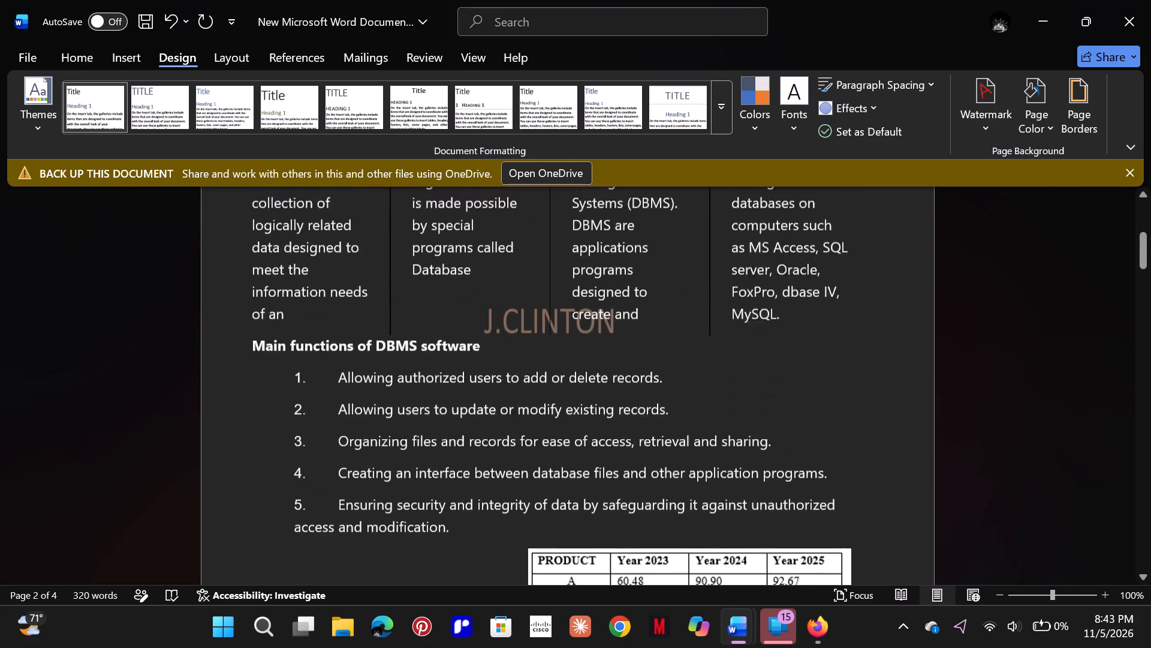
pyautogui.scroll(7, 508, 415)
pyautogui.scroll(20, 508, 416)
pyautogui.scroll(11, 508, 416)
pyautogui.scroll(-6, 508, 416)
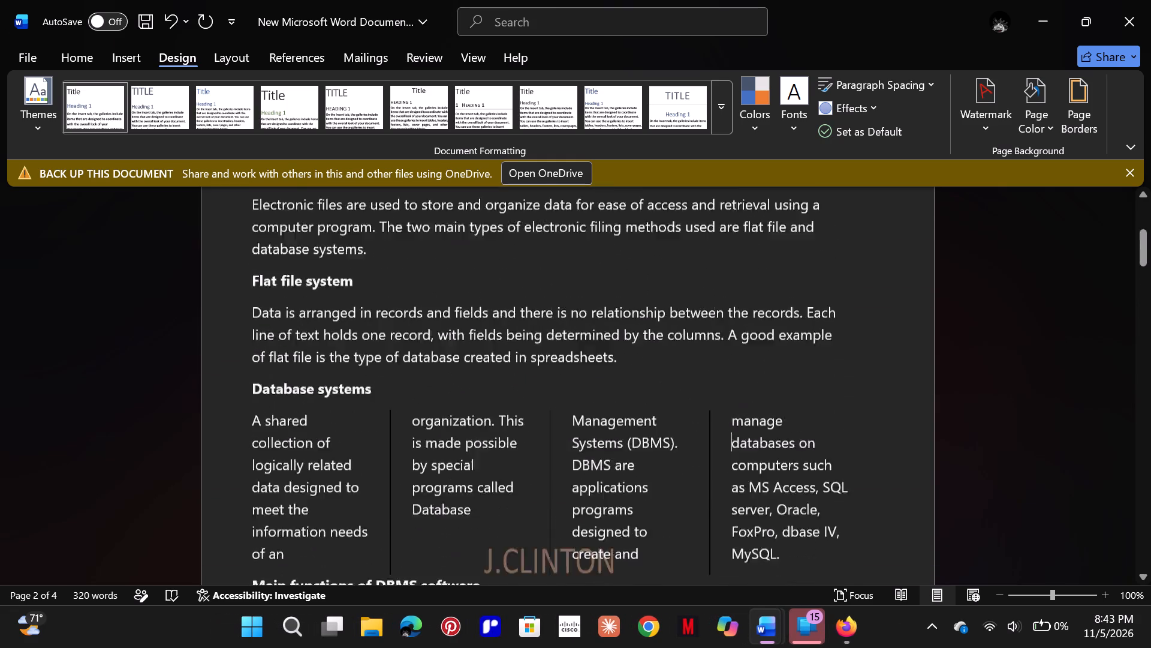
pyautogui.scroll(-20, 508, 416)
pyautogui.scroll(-20, 508, 416)
pyautogui.scroll(-20, 508, 416)
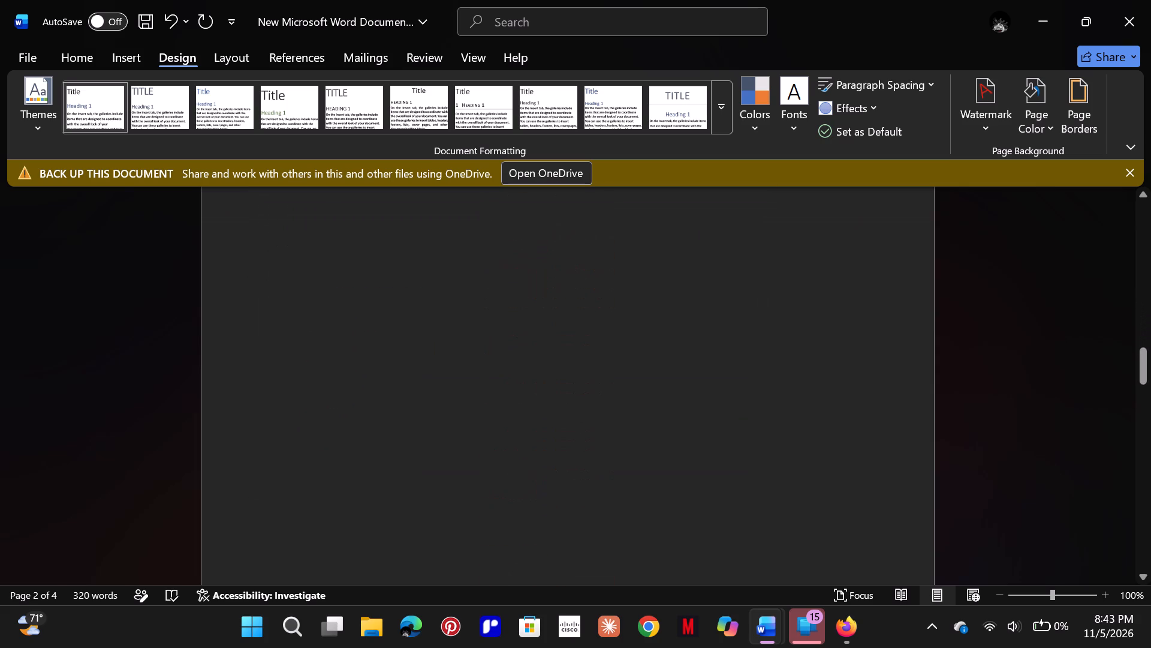
pyautogui.scroll(-20, 510, 415)
pyautogui.scroll(-19, 510, 415)
pyautogui.scroll(-3, 279, 457)
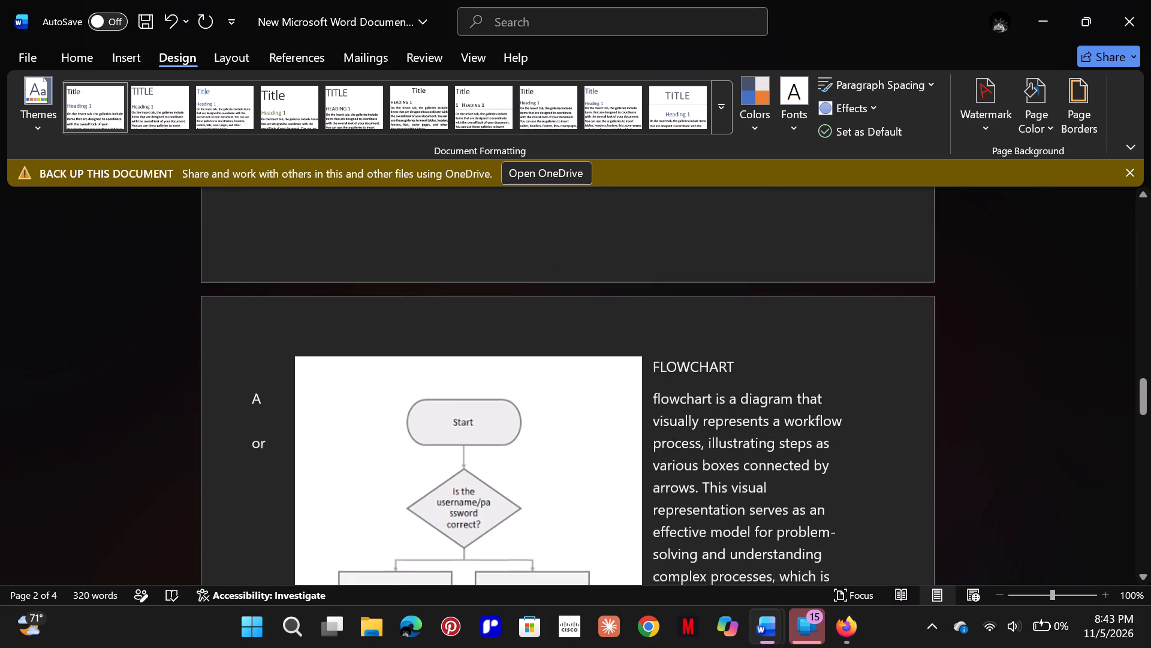
pyautogui.scroll(-3, 279, 457)
pyautogui.scroll(-3, 315, 389)
pyautogui.scroll(-2, 269, 407)
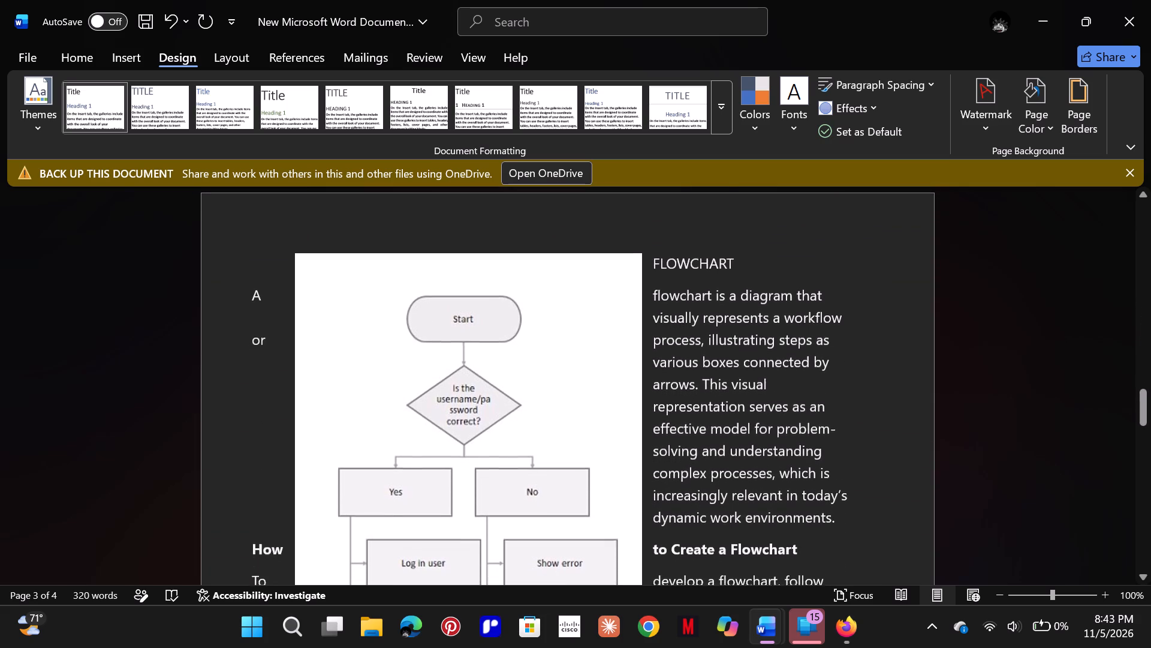
pyautogui.scroll(-8, 269, 407)
pyautogui.scroll(9, 269, 407)
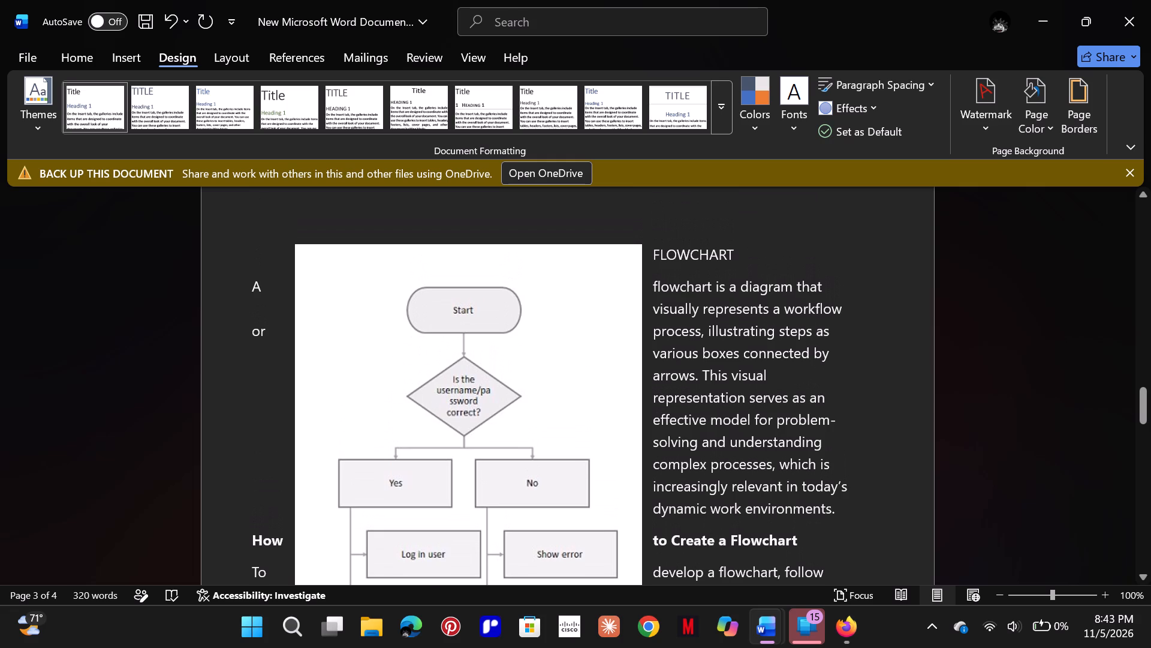
# Pull the stray "A" across the flowchart picture to join "flowchart" in the opening sentence, removing the extra letters and spaces.
pyautogui.click(649, 340)
pyautogui.click(650, 286)
pyautogui.press('space')
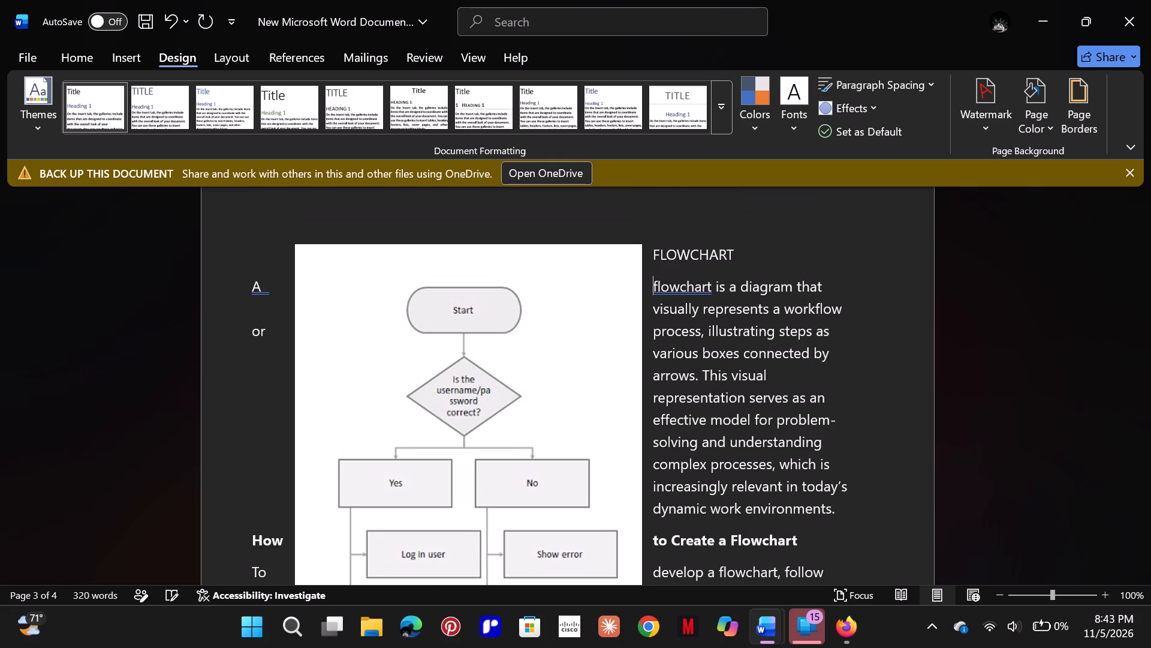
pyautogui.press('a')
pyautogui.press('space')
pyautogui.press('a')
pyautogui.press('space')
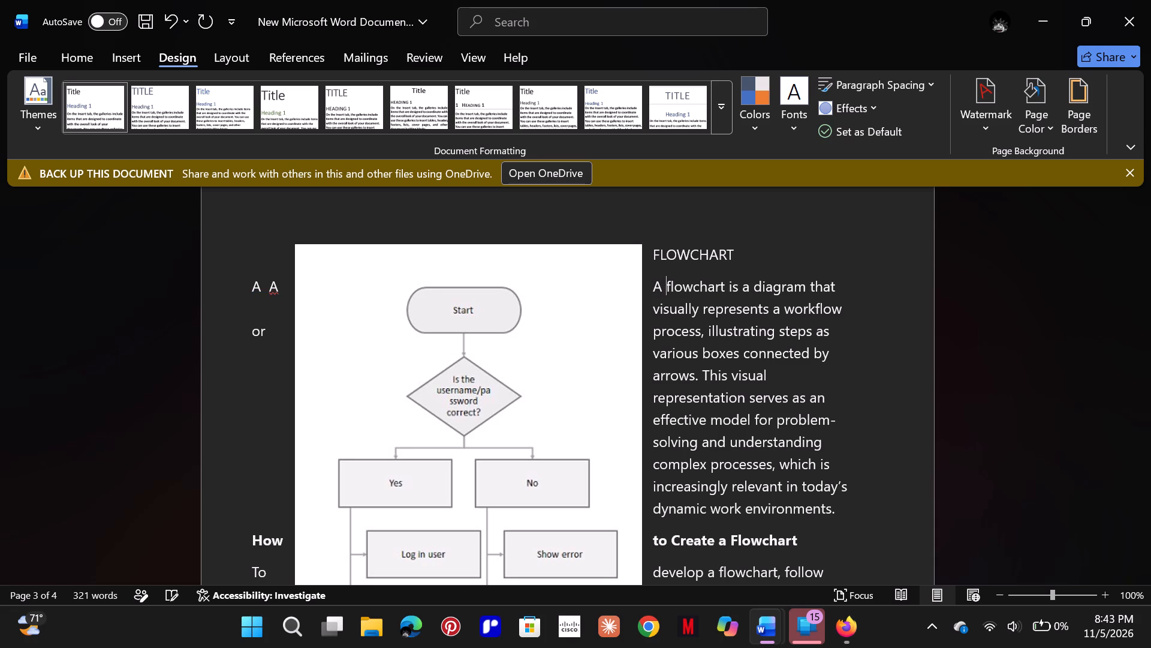
pyautogui.click(276, 285)
pyautogui.press('BackSpace')
pyautogui.press('BackSpace')
pyautogui.press('BackSpace')
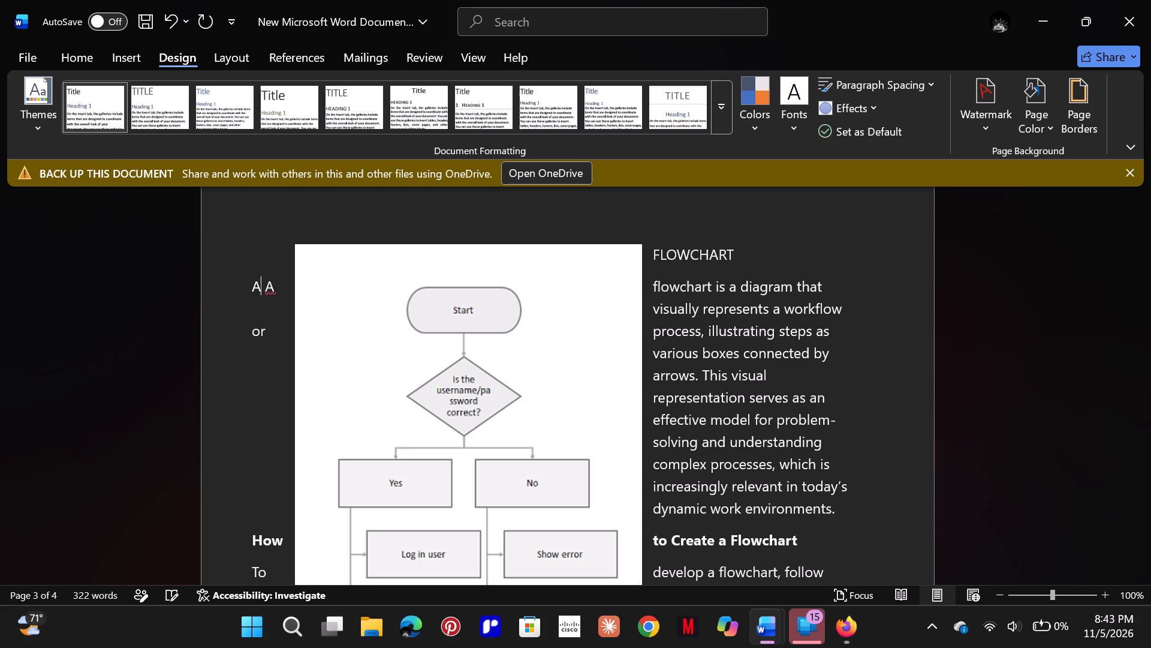
pyautogui.press('BackSpace')
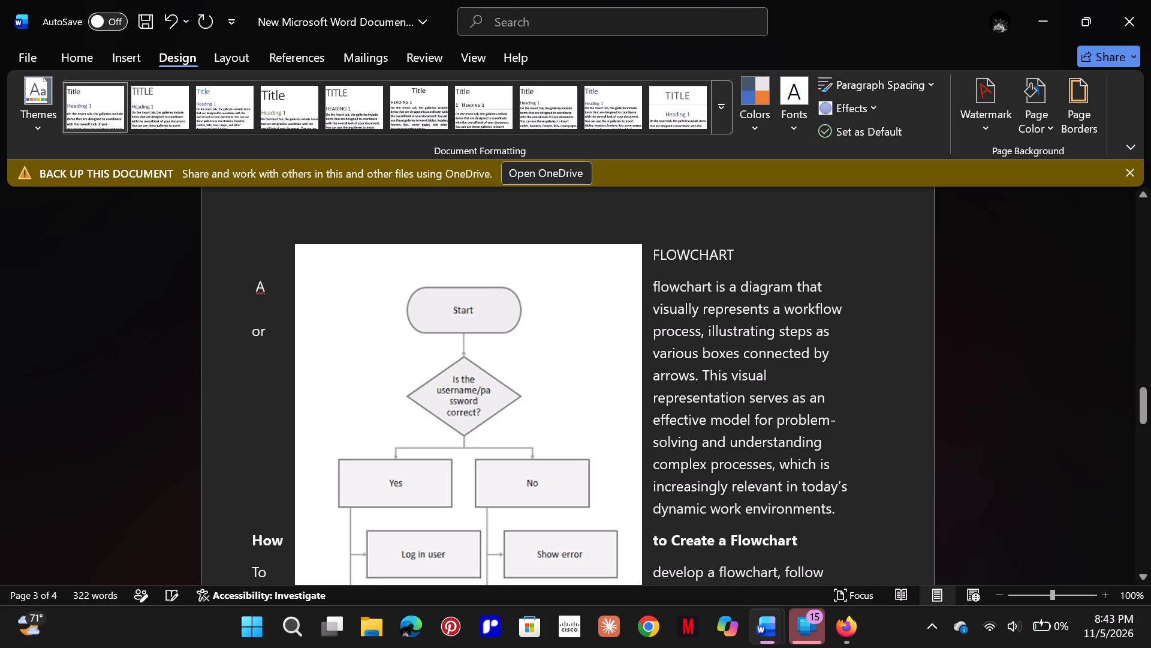
pyautogui.click(269, 293)
pyautogui.press('BackSpace')
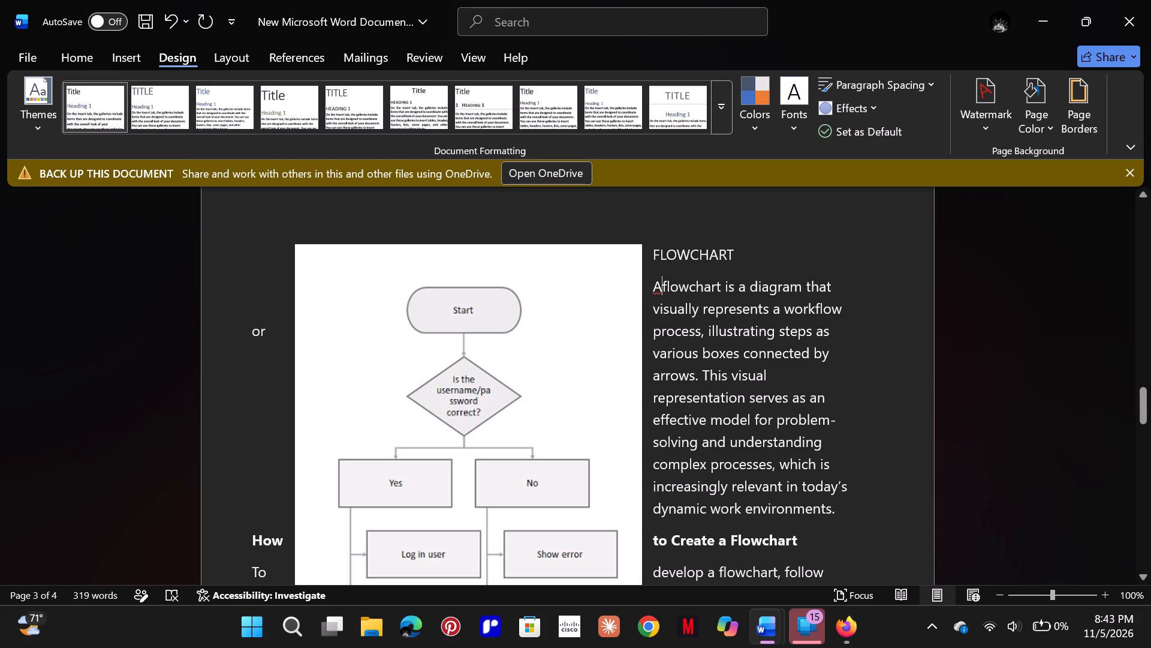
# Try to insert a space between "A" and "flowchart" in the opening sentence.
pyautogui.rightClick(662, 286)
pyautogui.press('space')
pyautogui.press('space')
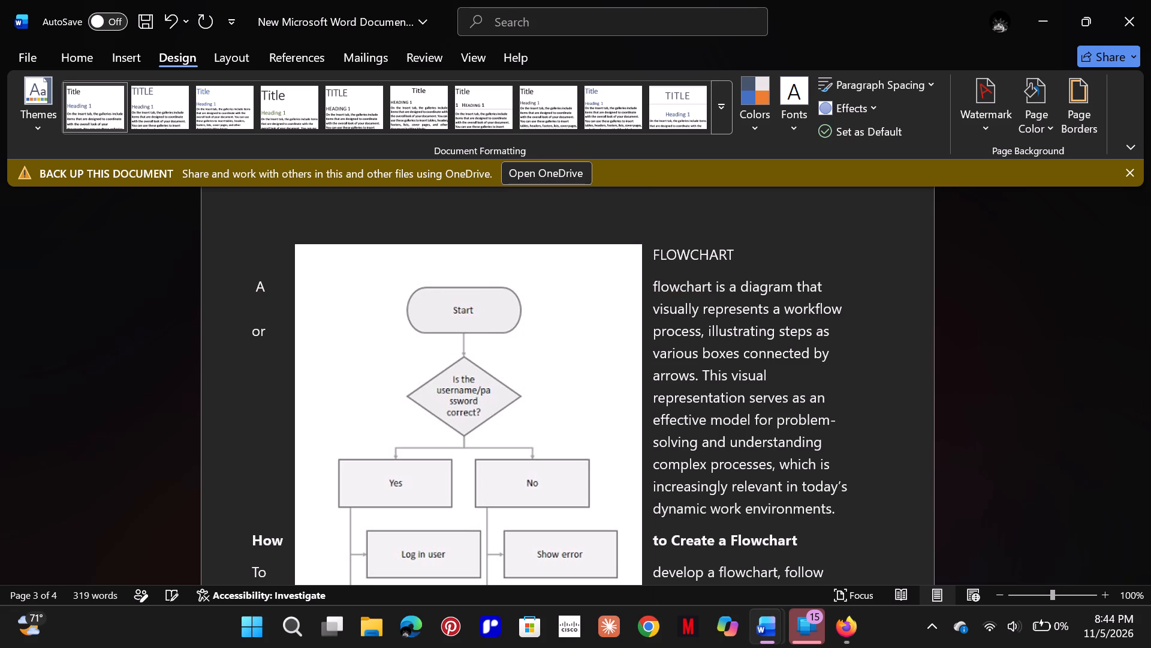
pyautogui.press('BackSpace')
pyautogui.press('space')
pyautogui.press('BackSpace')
# Remove the spaces after the stray words "or", "How" and "To" so they join the text on the other side of the flowchart picture.
pyautogui.scroll(-1, 269, 521)
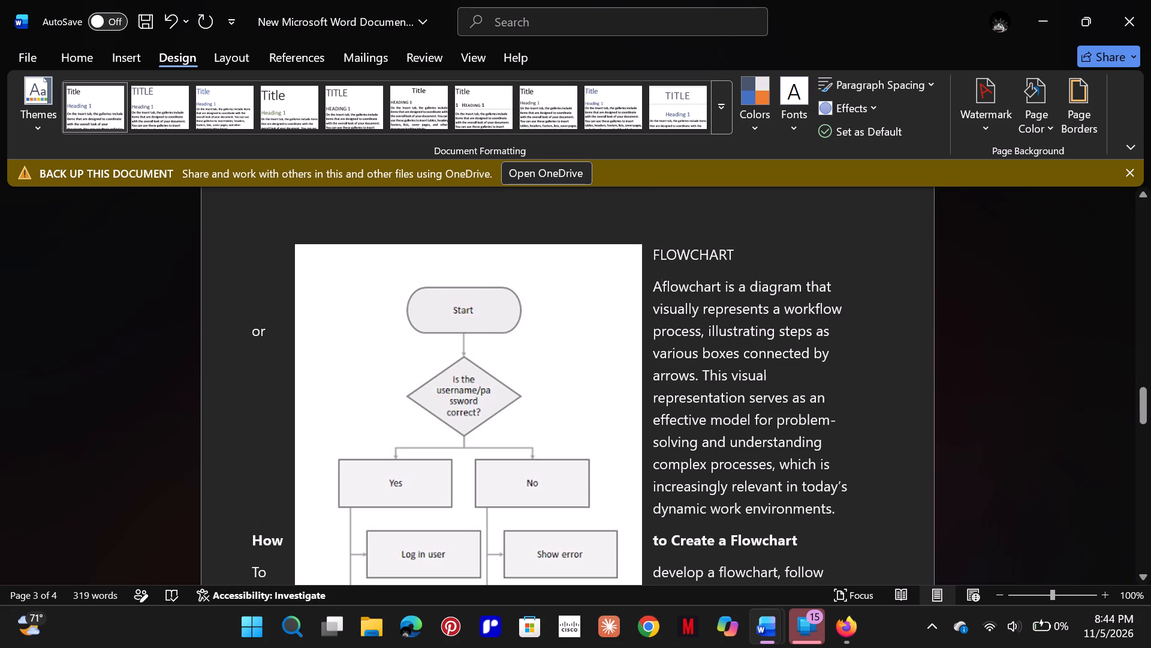
pyautogui.scroll(-1, 269, 521)
pyautogui.click(268, 318)
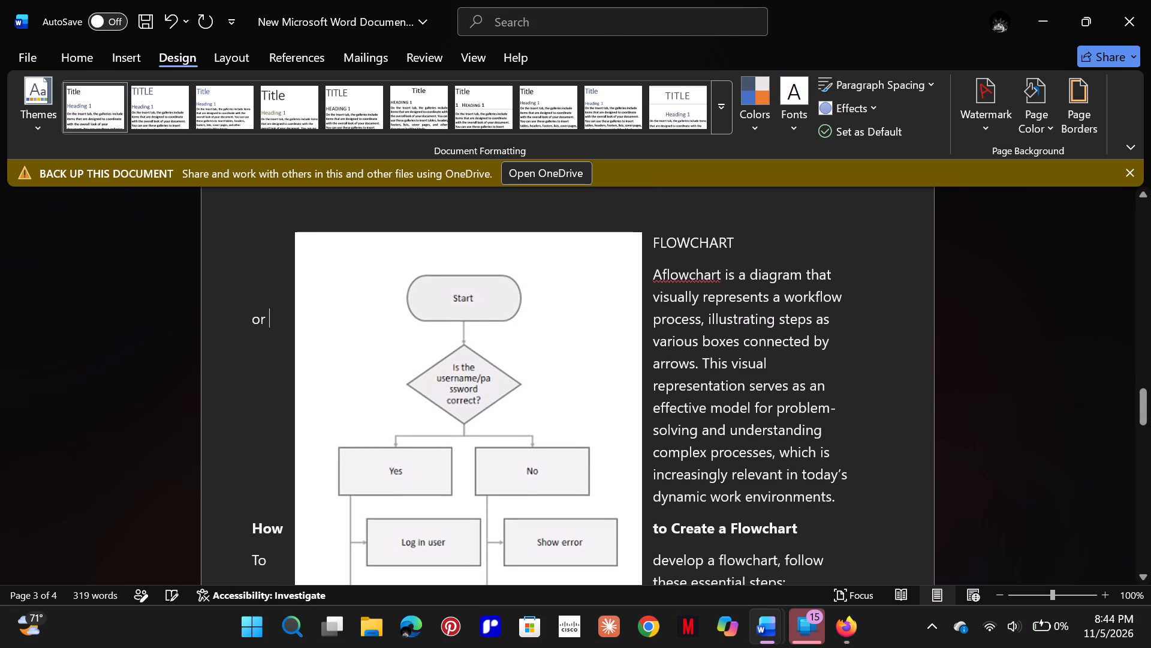
pyautogui.press('BackSpace')
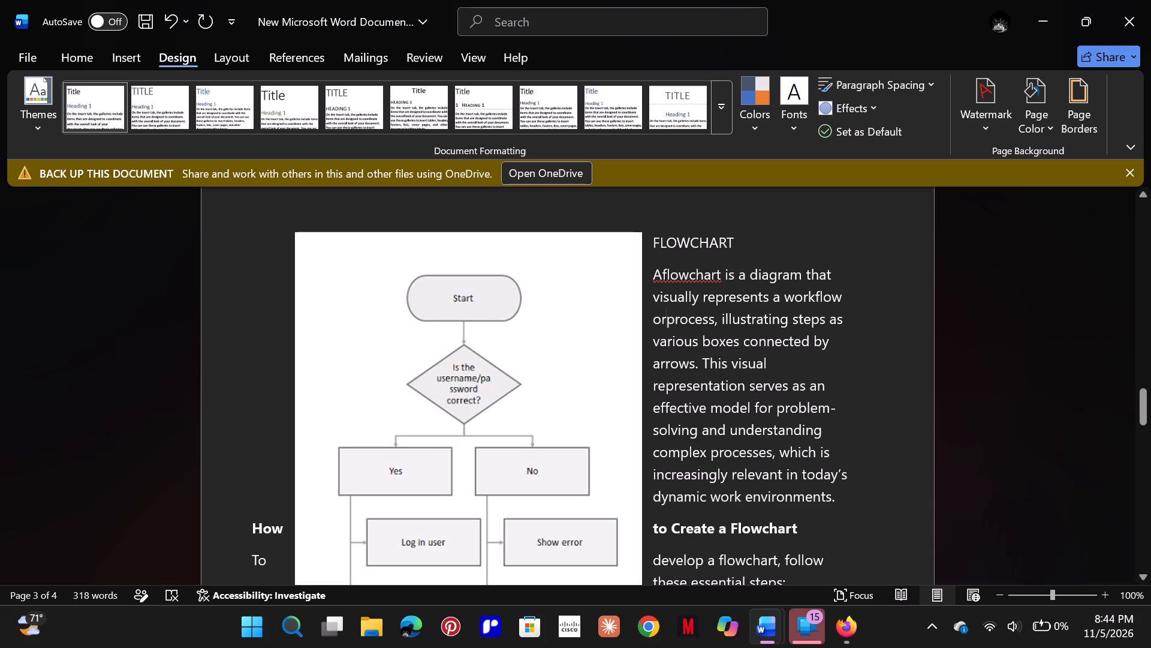
pyautogui.scroll(-7, 201, 456)
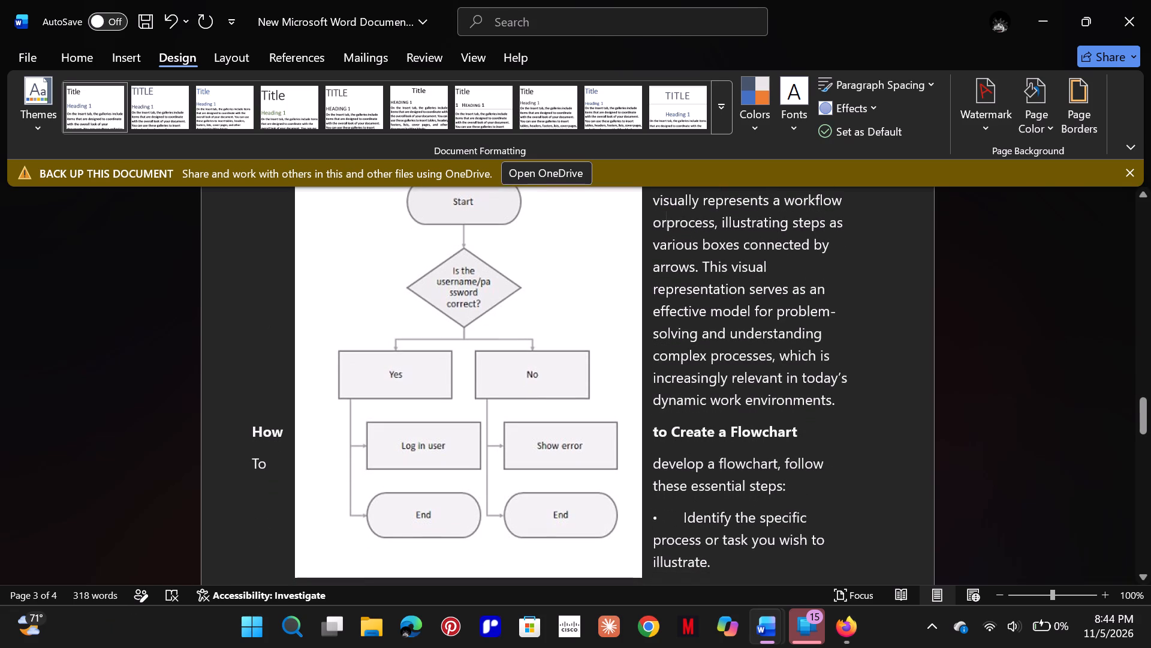
pyautogui.click(287, 428)
pyautogui.press('BackSpace')
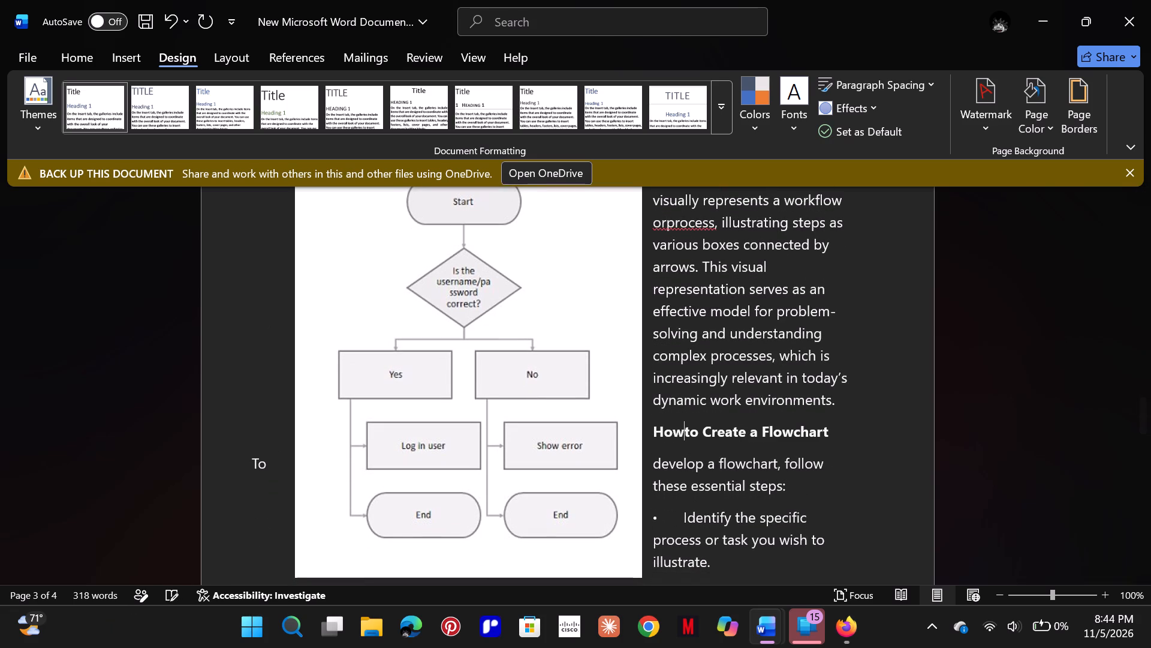
pyautogui.click(272, 463)
pyautogui.press('BackSpace')
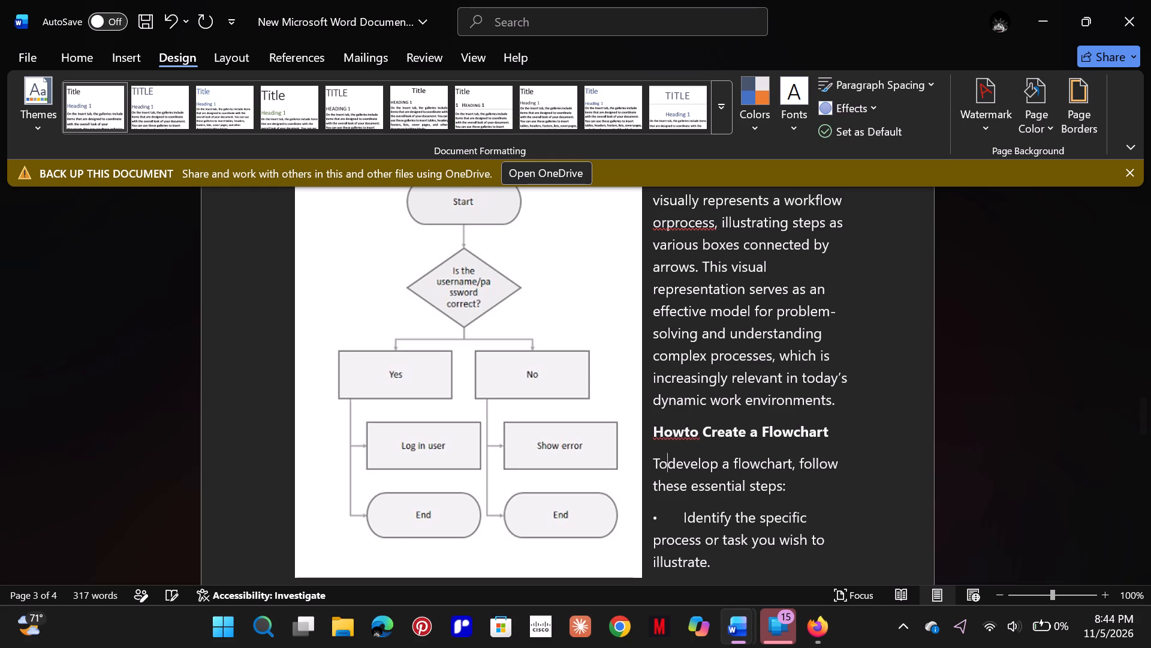
# Save the document.
pyautogui.scroll(8, 272, 463)
pyautogui.scroll(-1, 272, 463)
pyautogui.scroll(3, 272, 463)
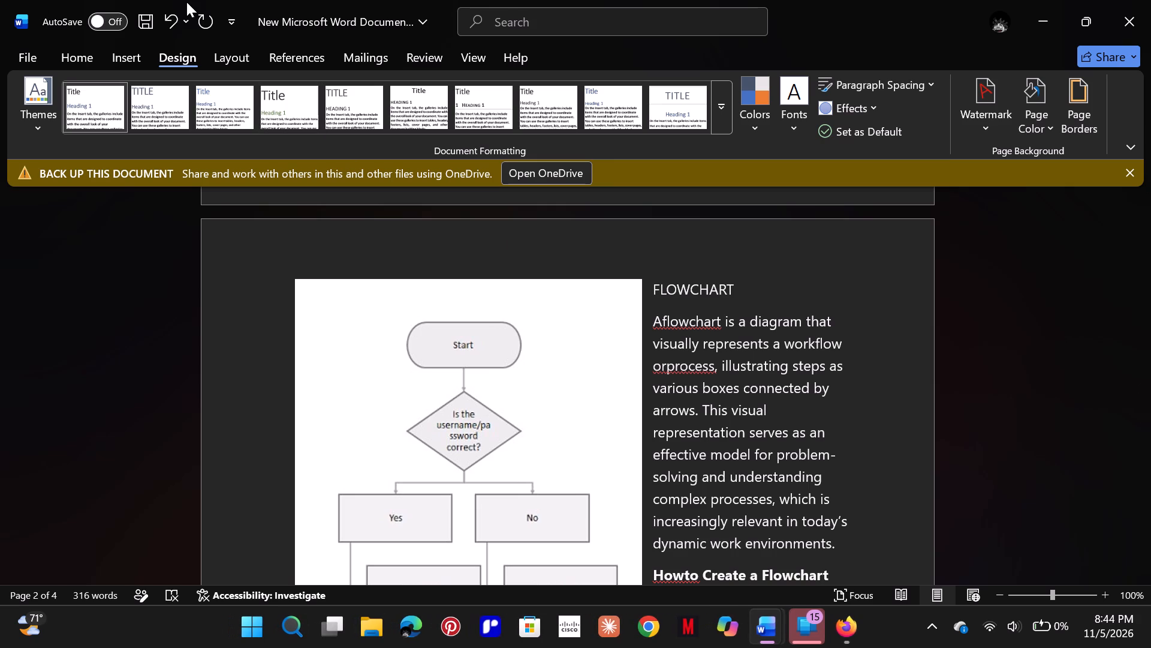
pyautogui.click(144, 11)
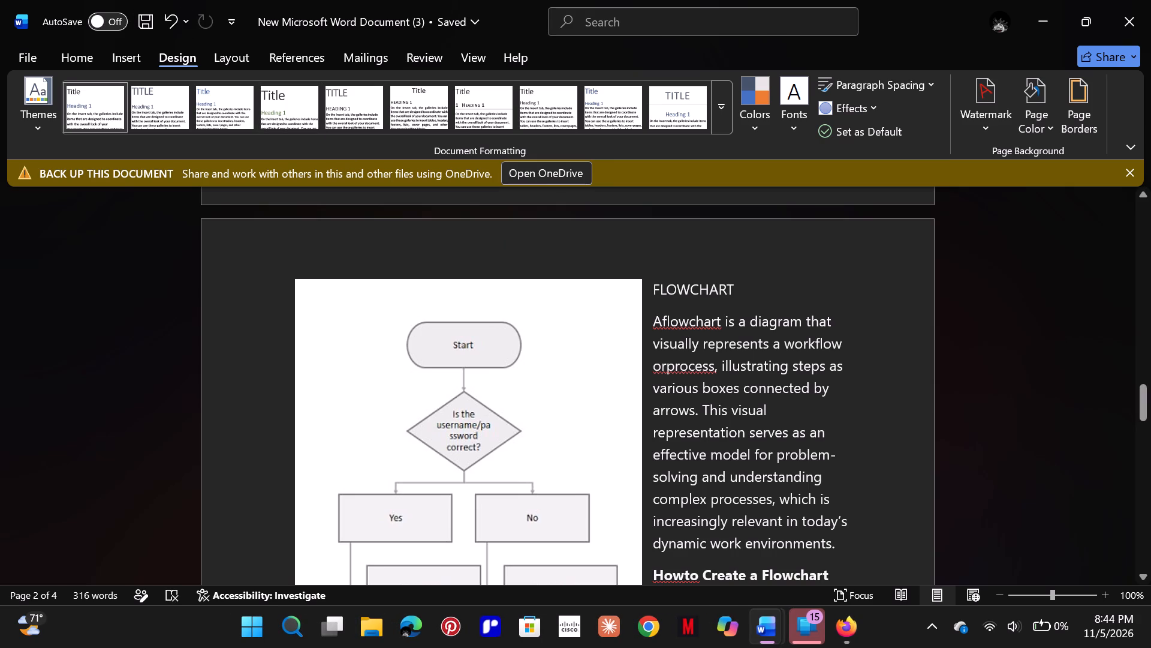
# Set the font of all the flowchart text, from the FLOWCHART heading to the last bullet, to Times New Roman.
pyautogui.moveTo(657, 254); pyautogui.dragTo(740, 590)
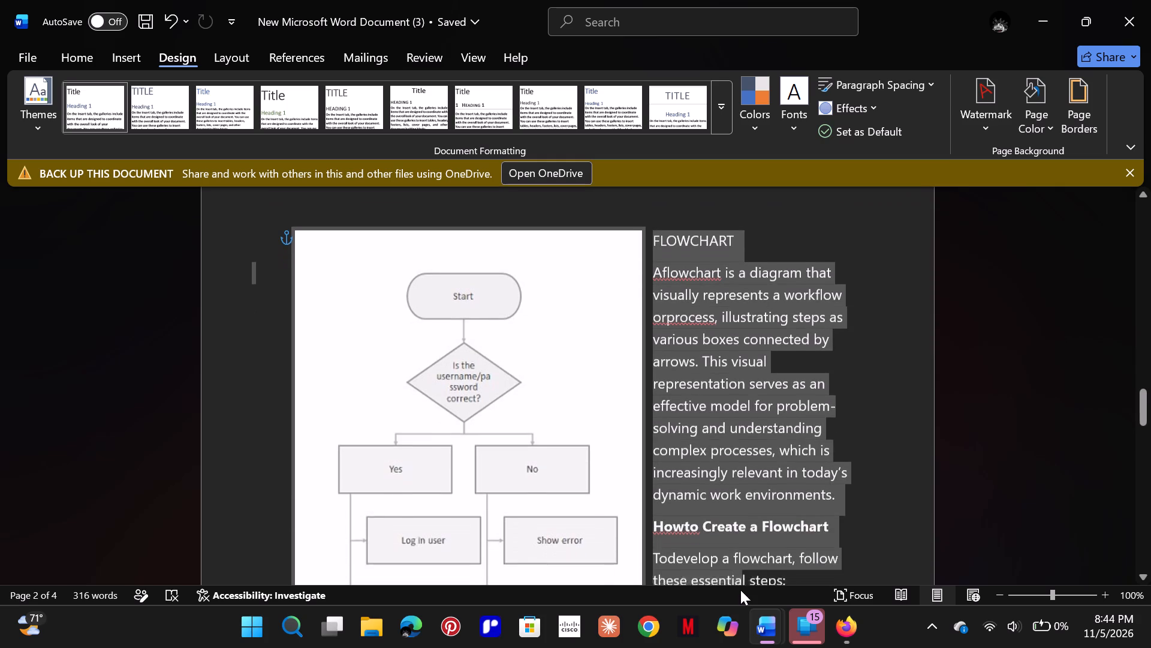
pyautogui.moveTo(740, 590); pyautogui.dragTo(779, 448)
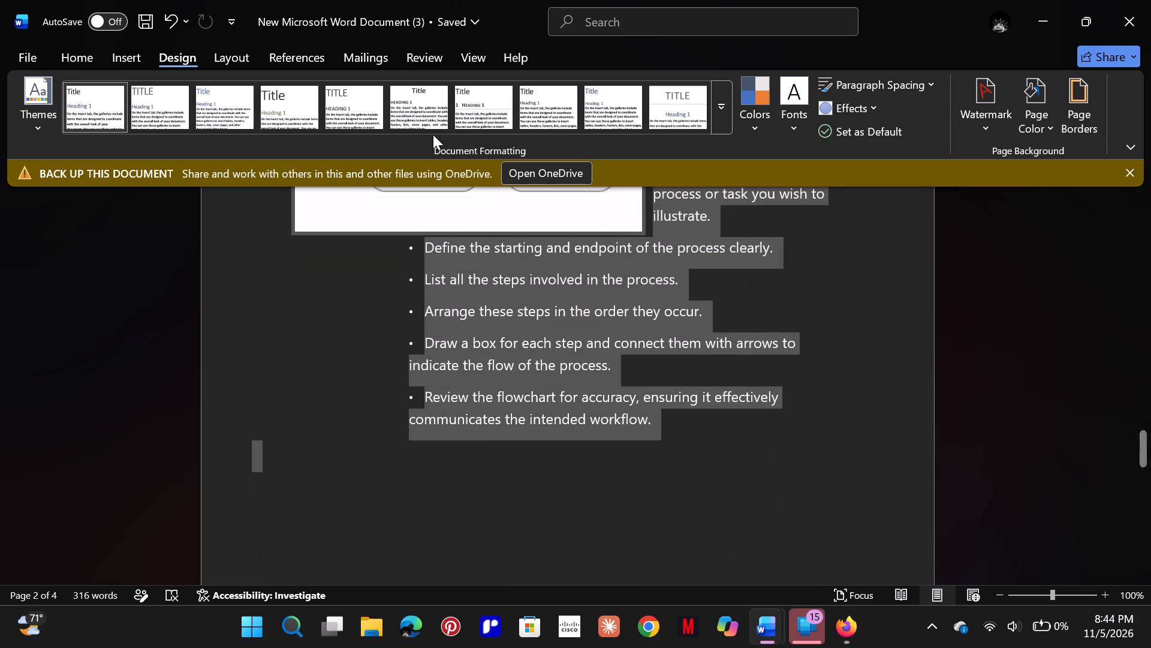
pyautogui.click(83, 51)
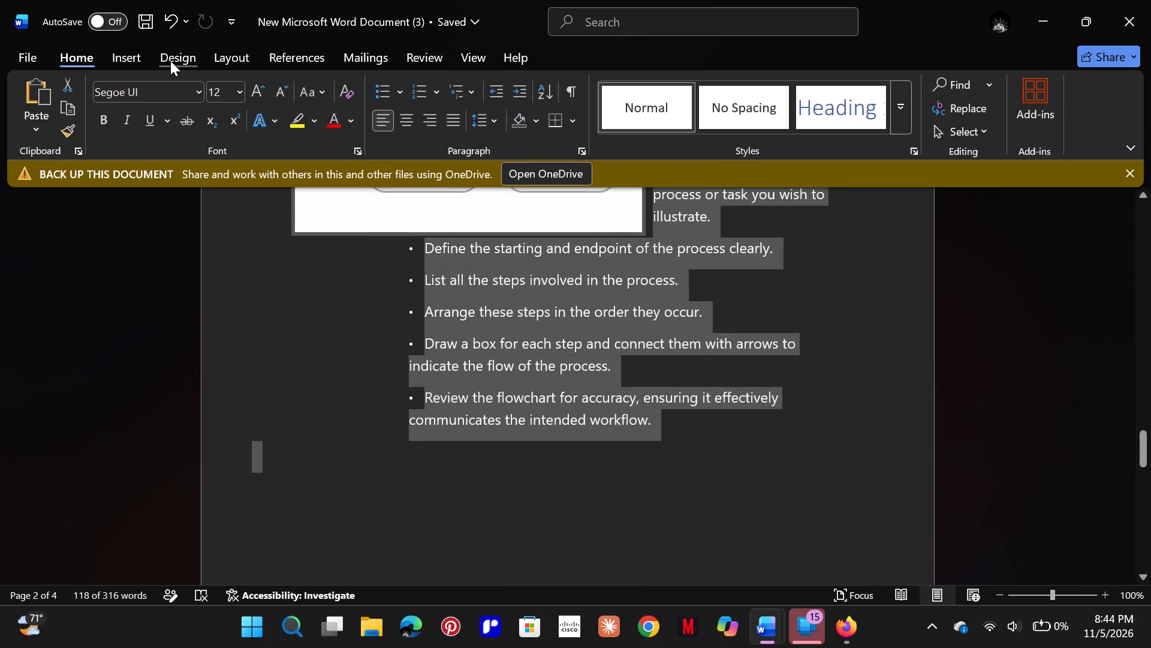
pyautogui.click(164, 90)
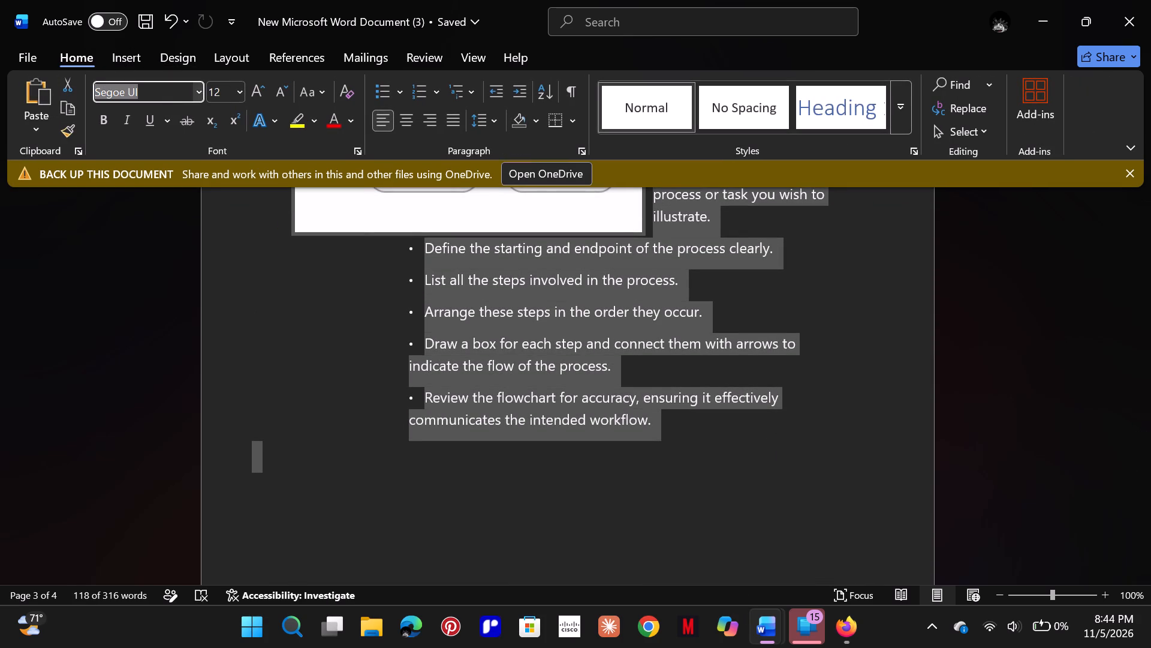
pyautogui.hotkey('shift', 't')
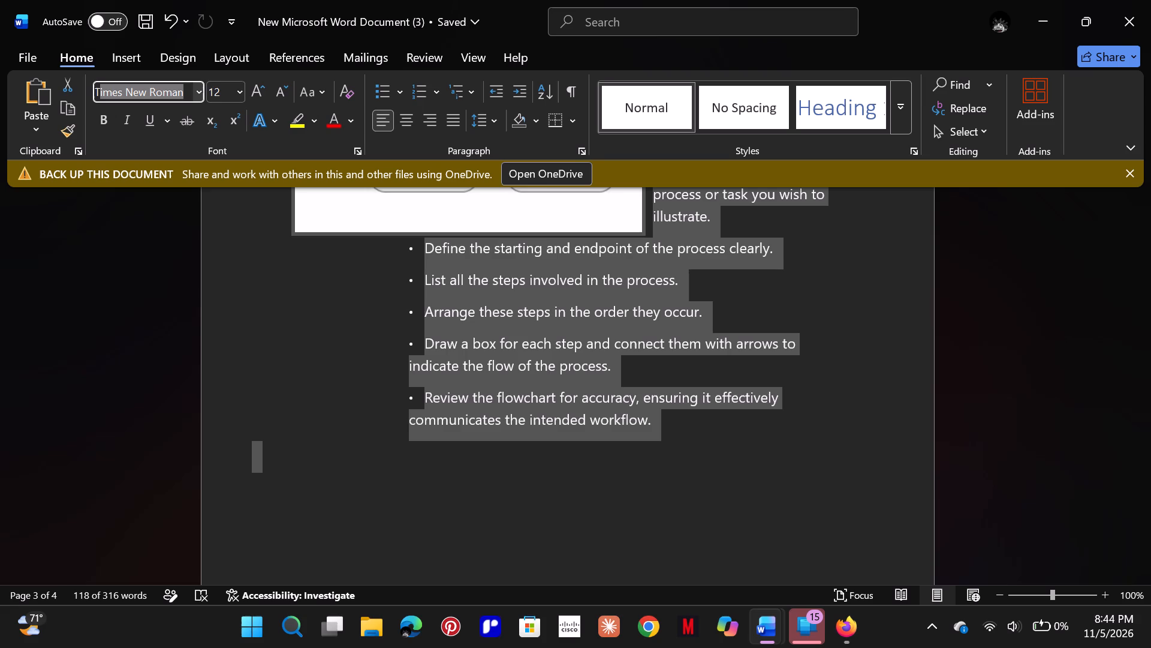
pyautogui.press('Return')
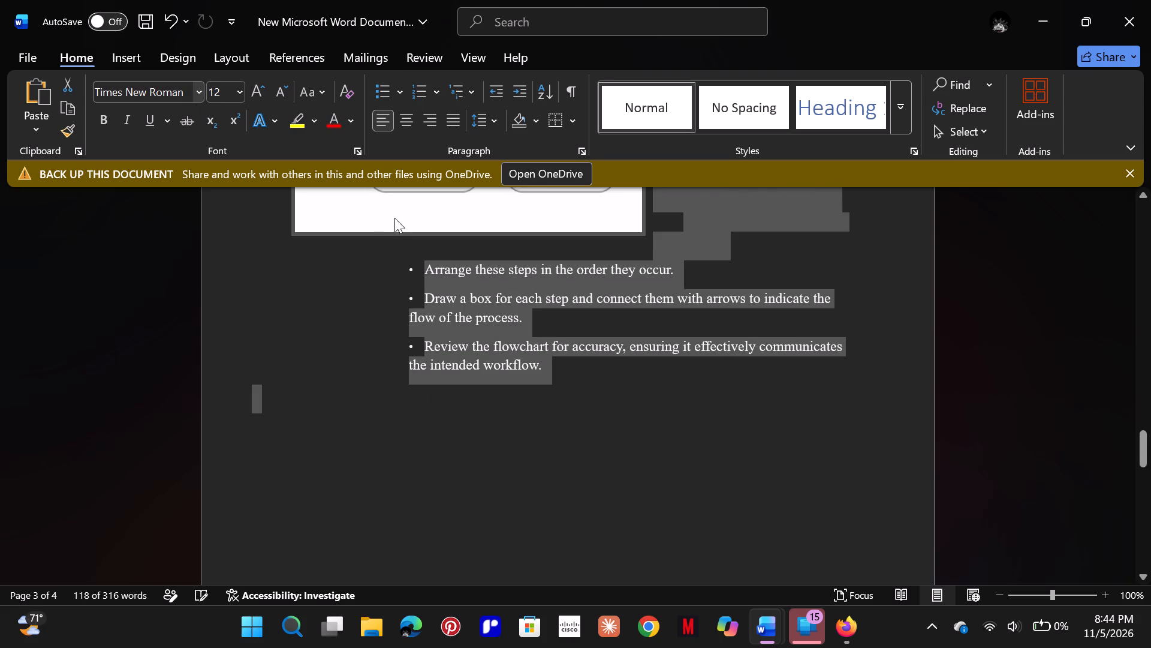
pyautogui.click(547, 532)
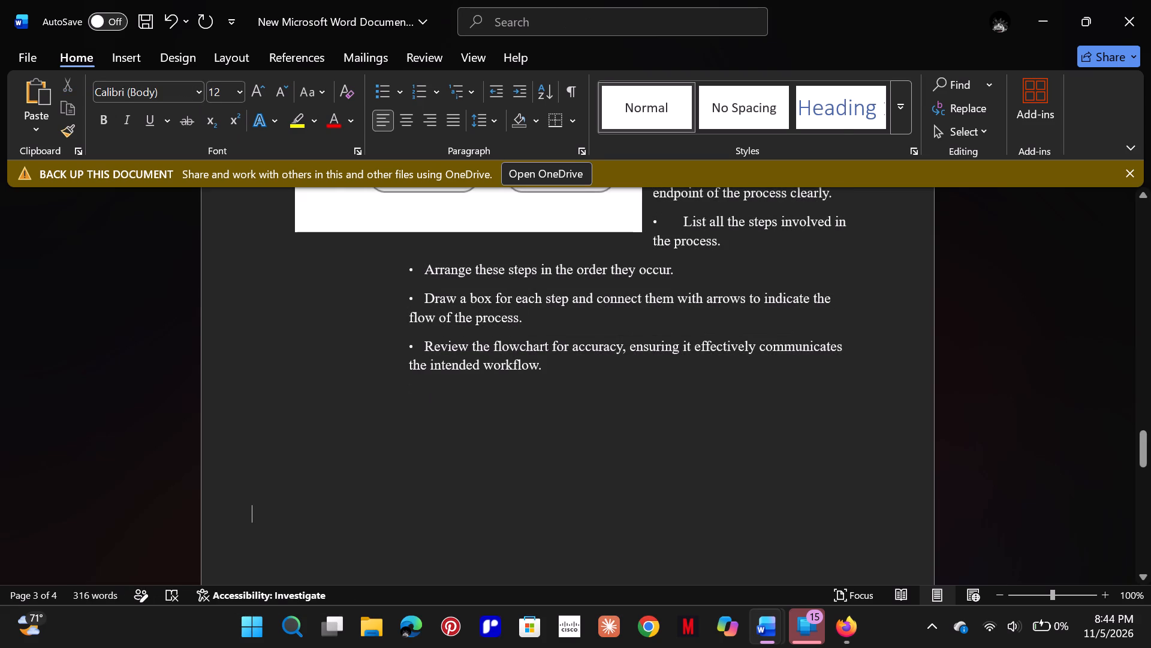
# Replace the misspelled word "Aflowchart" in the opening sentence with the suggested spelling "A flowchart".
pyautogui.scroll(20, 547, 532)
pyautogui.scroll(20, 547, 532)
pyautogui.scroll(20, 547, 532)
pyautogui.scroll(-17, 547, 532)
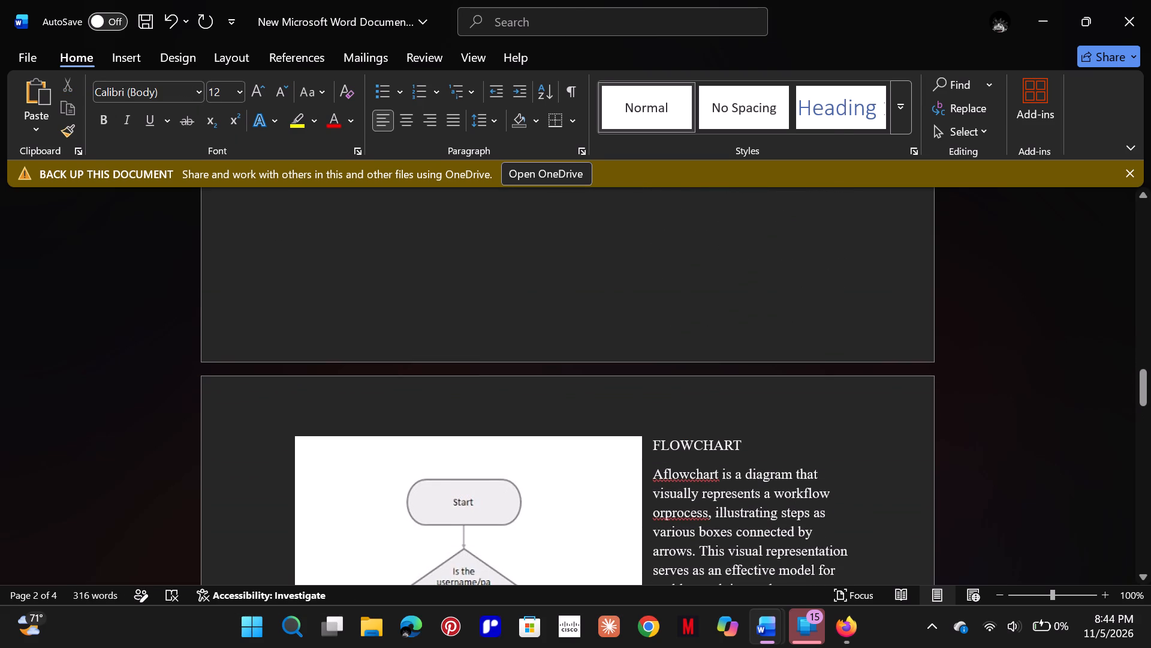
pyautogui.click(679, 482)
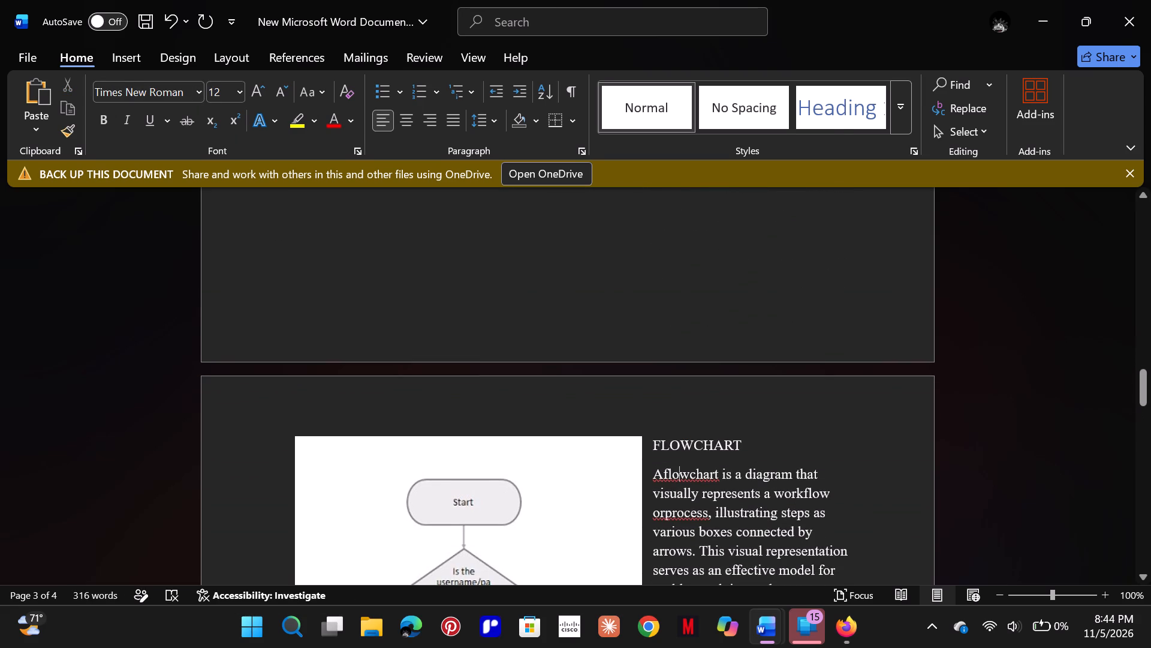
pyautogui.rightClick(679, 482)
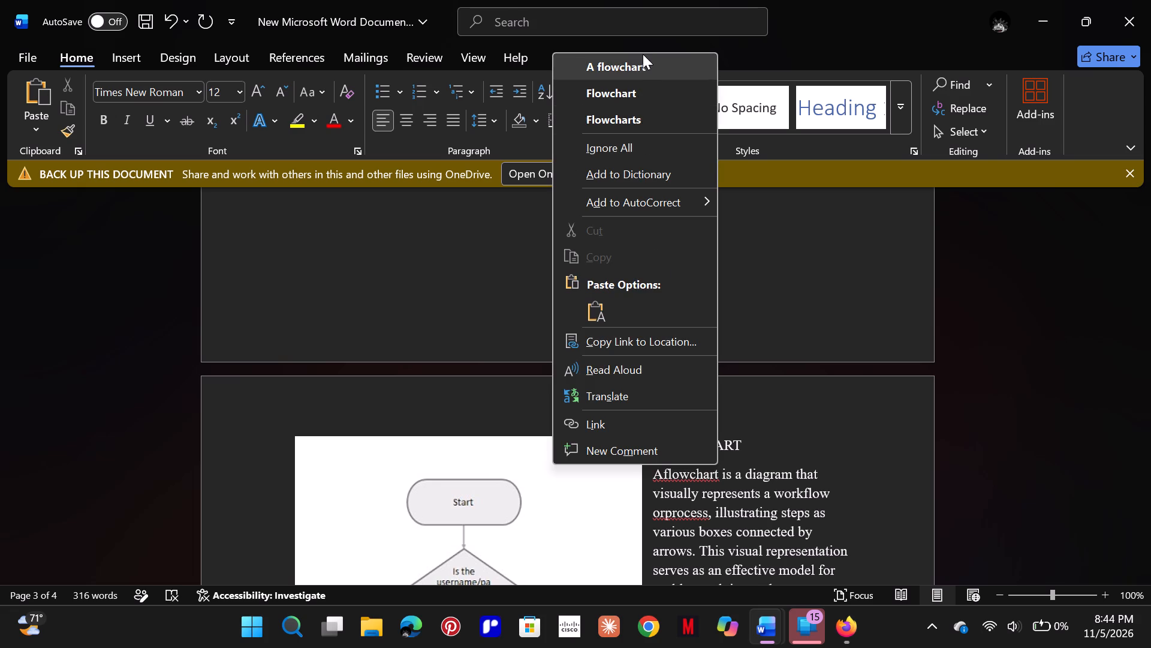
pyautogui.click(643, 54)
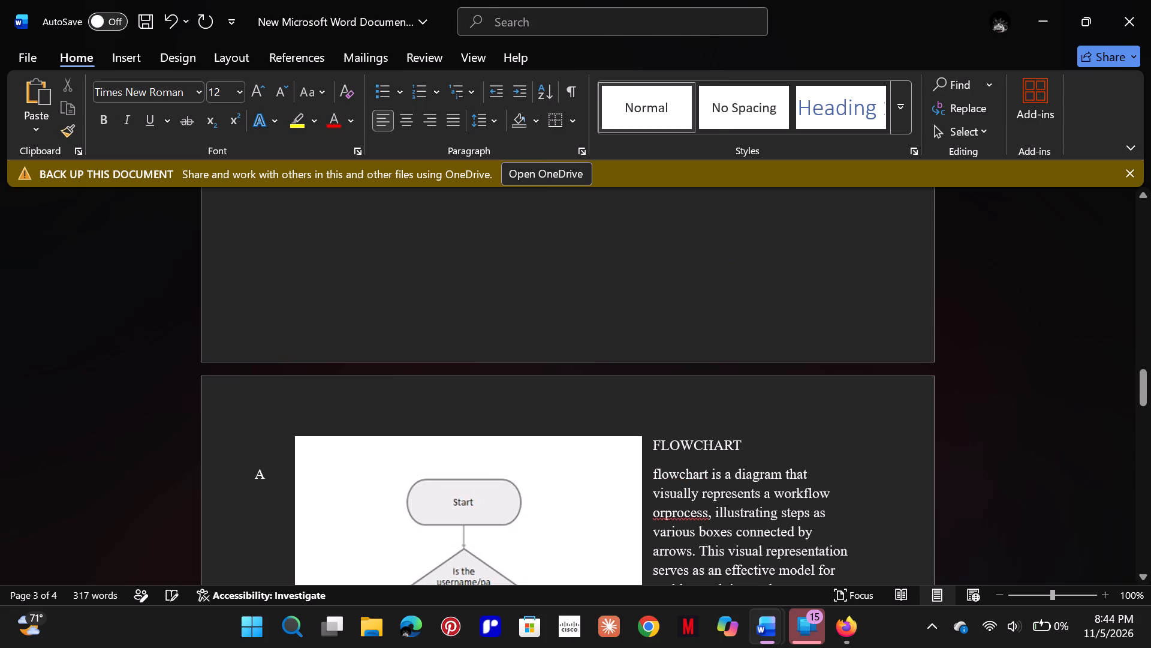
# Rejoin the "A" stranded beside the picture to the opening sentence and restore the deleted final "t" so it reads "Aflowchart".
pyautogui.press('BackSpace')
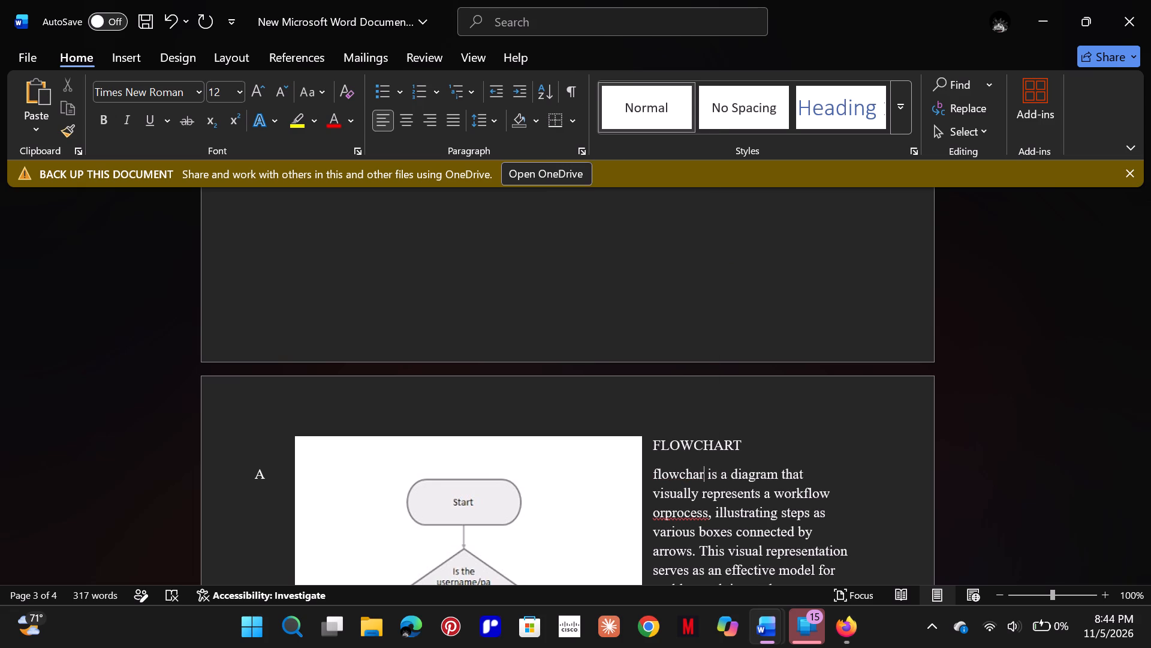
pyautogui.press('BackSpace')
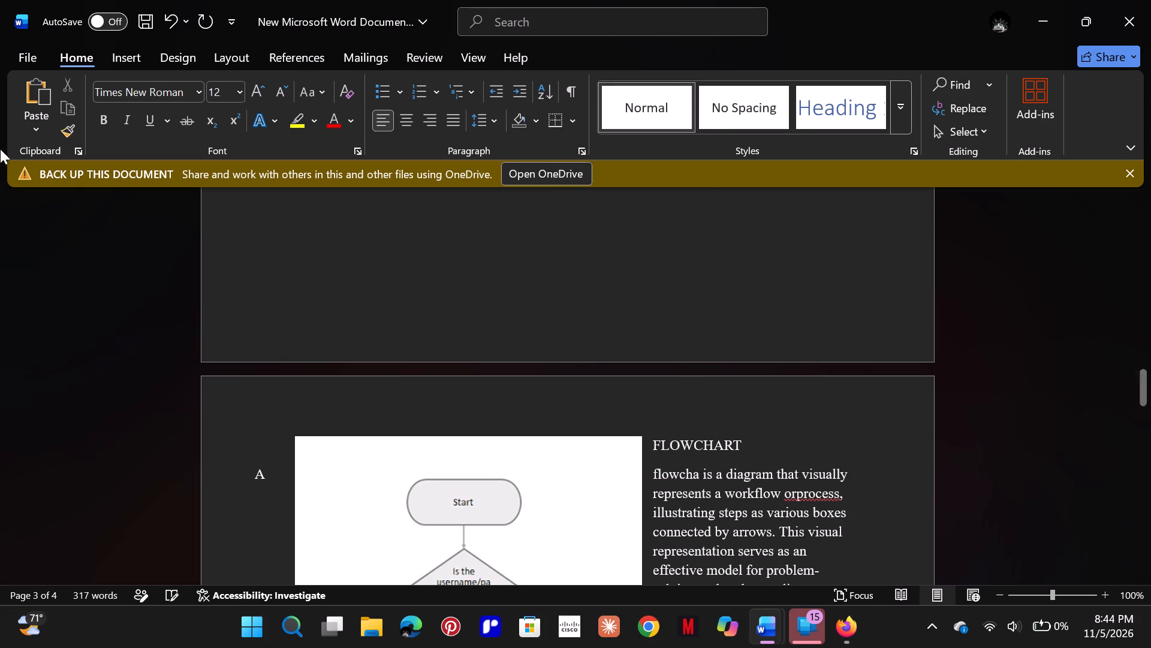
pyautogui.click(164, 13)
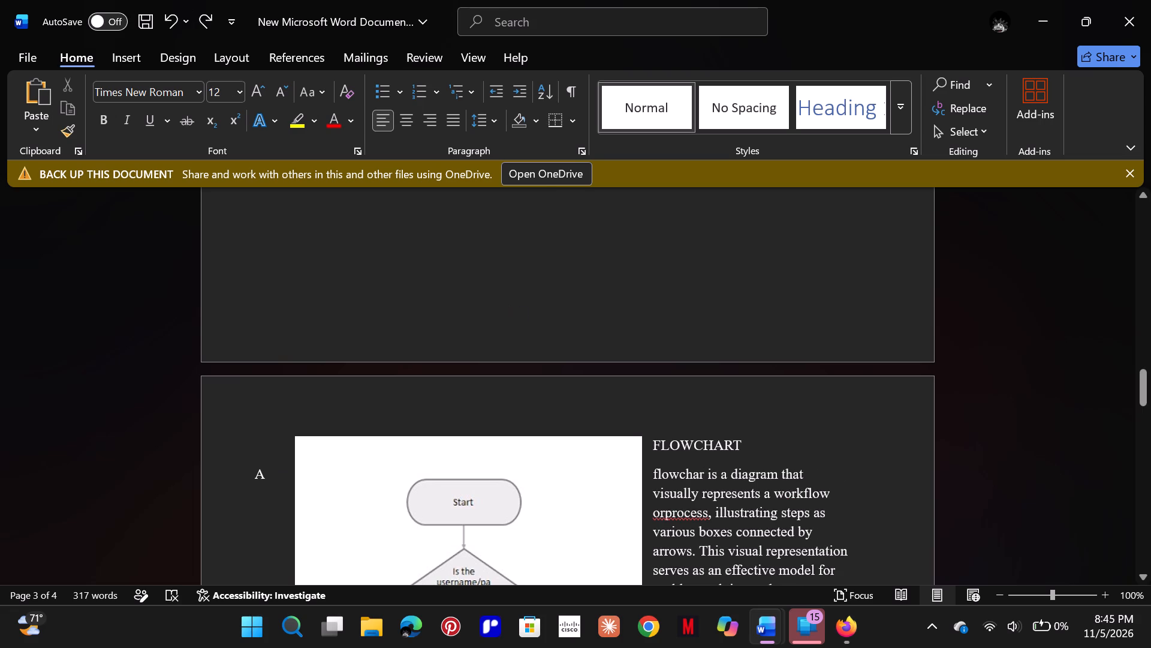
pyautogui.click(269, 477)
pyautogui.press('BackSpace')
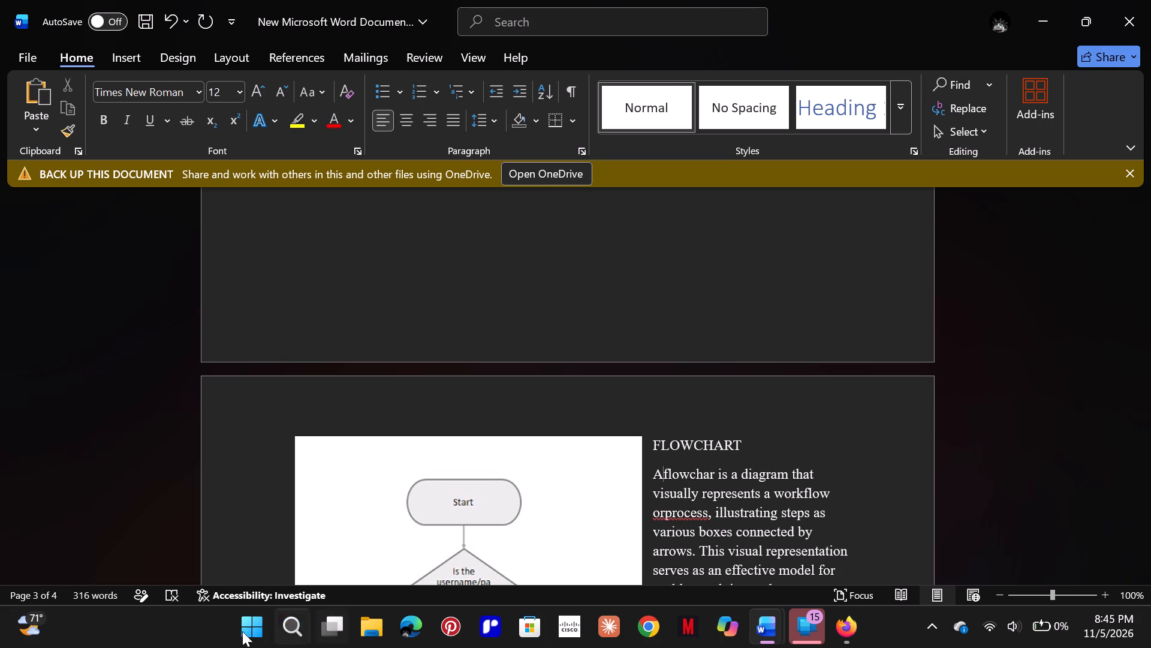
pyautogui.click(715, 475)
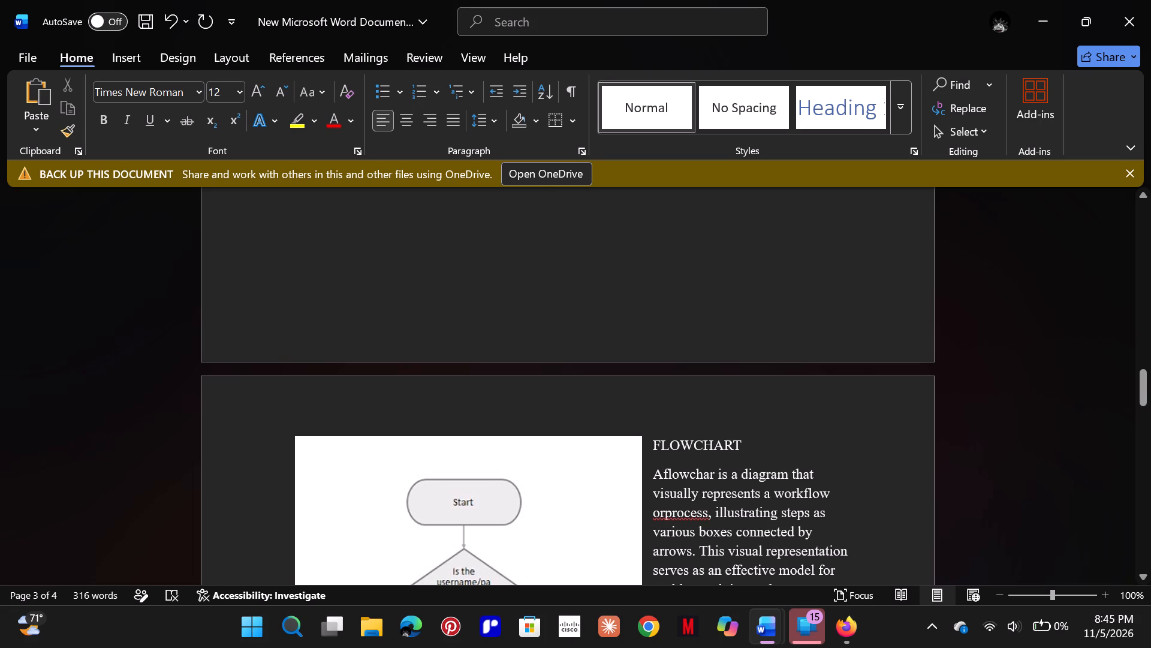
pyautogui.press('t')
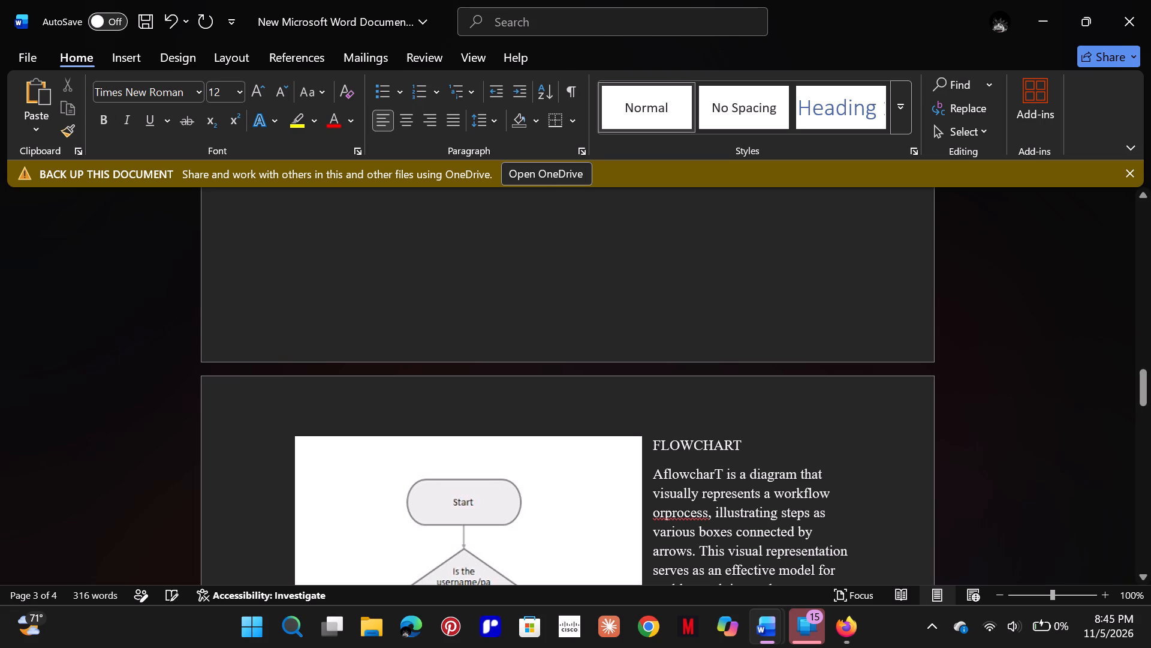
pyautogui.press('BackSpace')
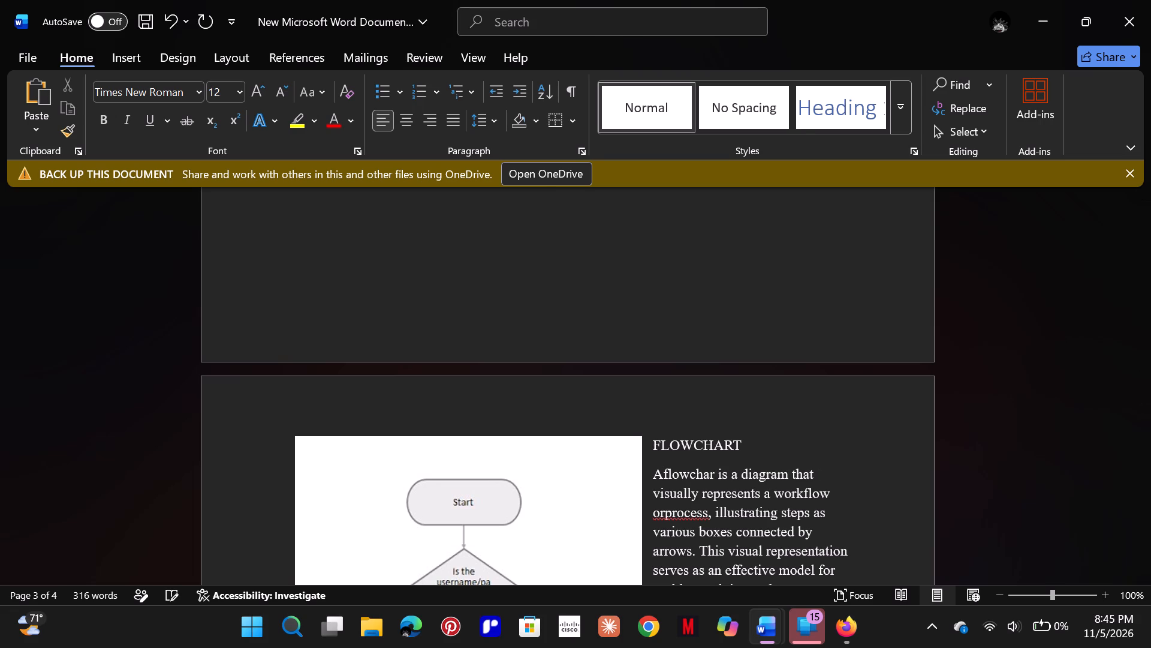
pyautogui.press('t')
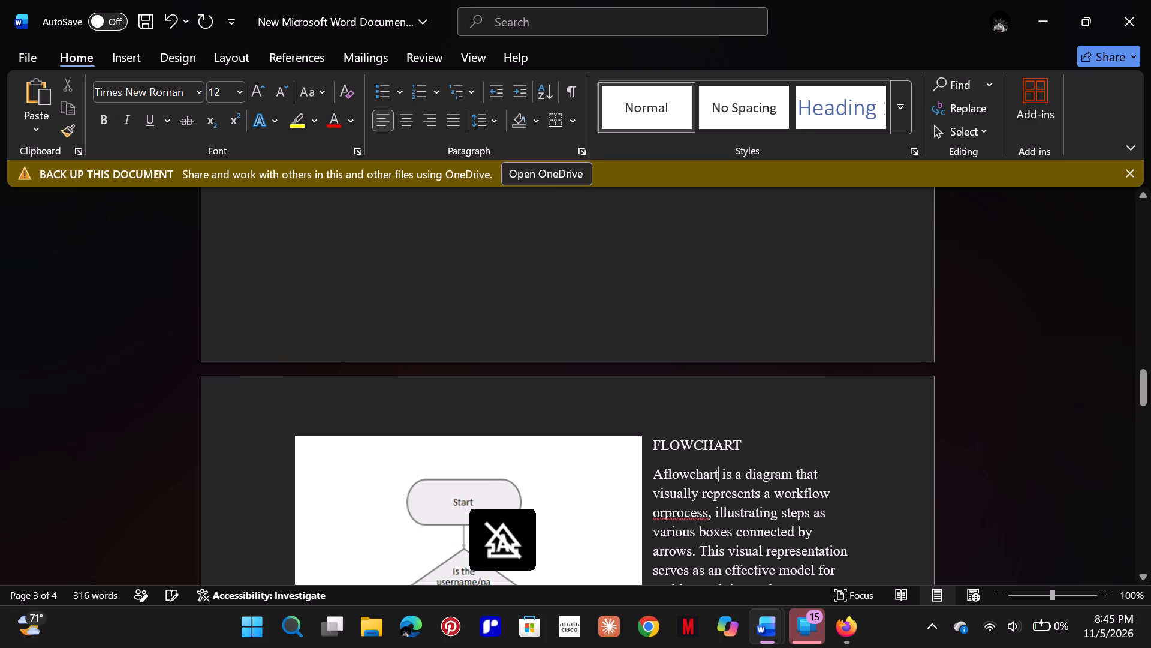
# Move the flowchart picture horizontally toward the page's left margin so the text beside it gets more width.
pyautogui.click(674, 520)
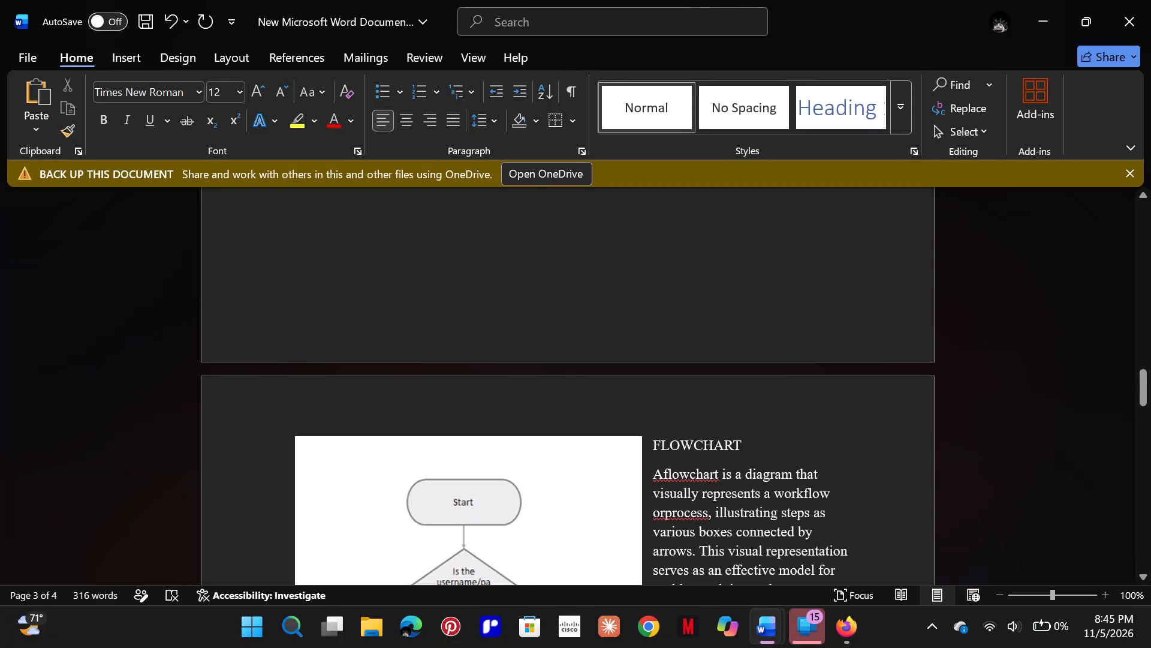
pyautogui.click(590, 431)
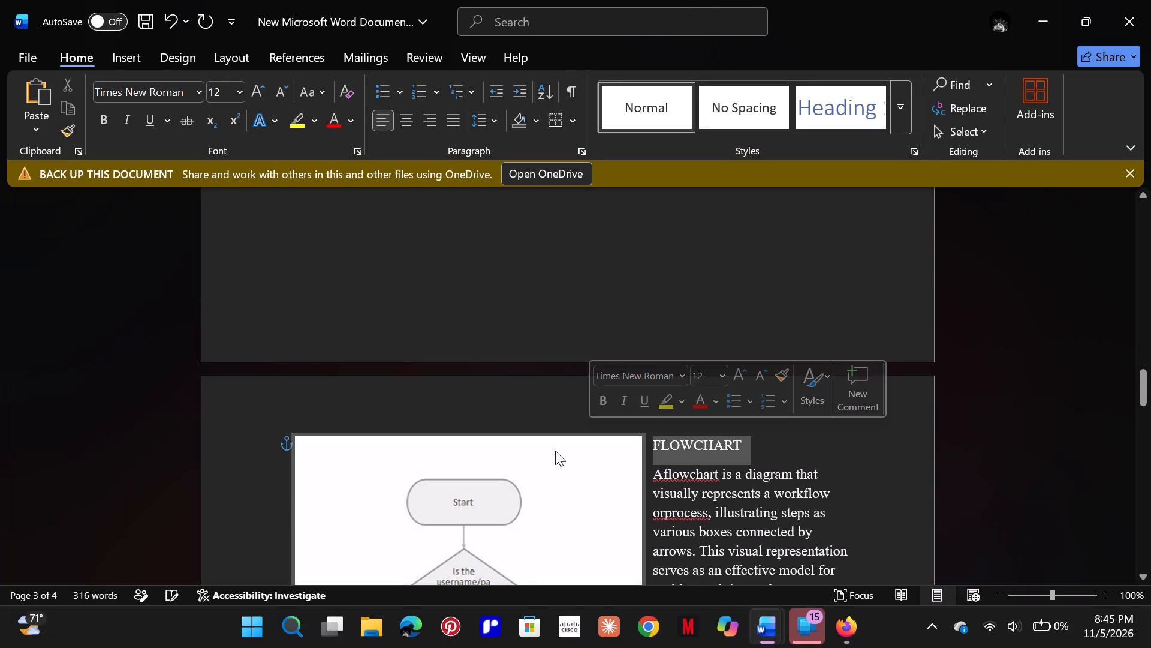
pyautogui.click(555, 451)
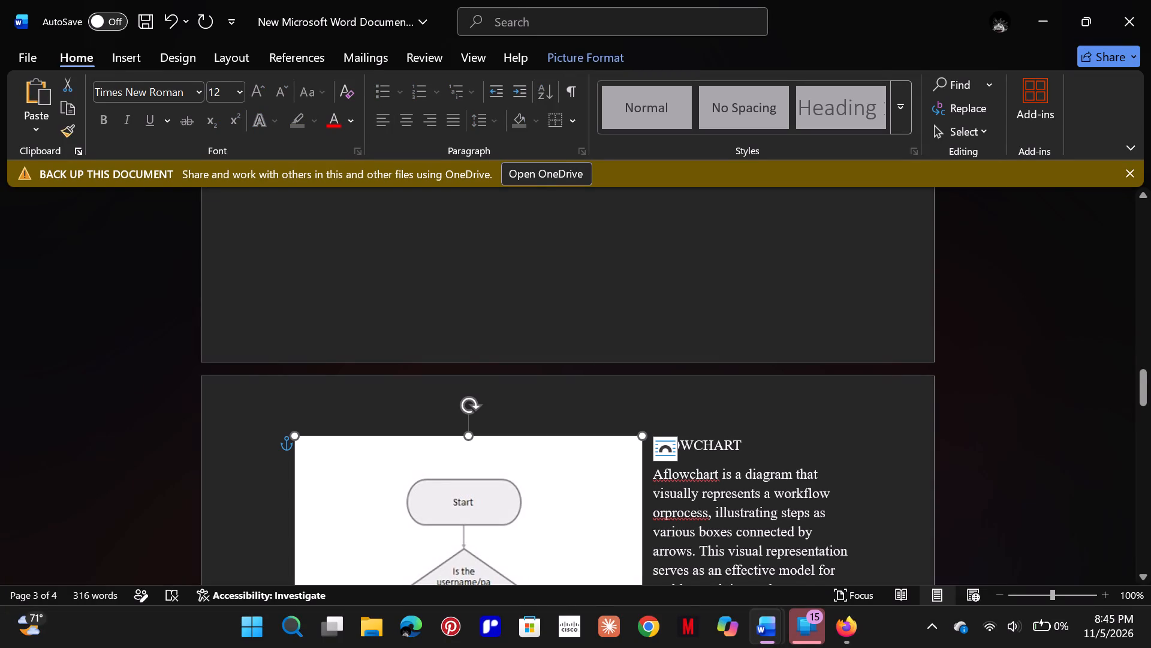
pyautogui.moveTo(531, 440); pyautogui.dragTo(494, 438)
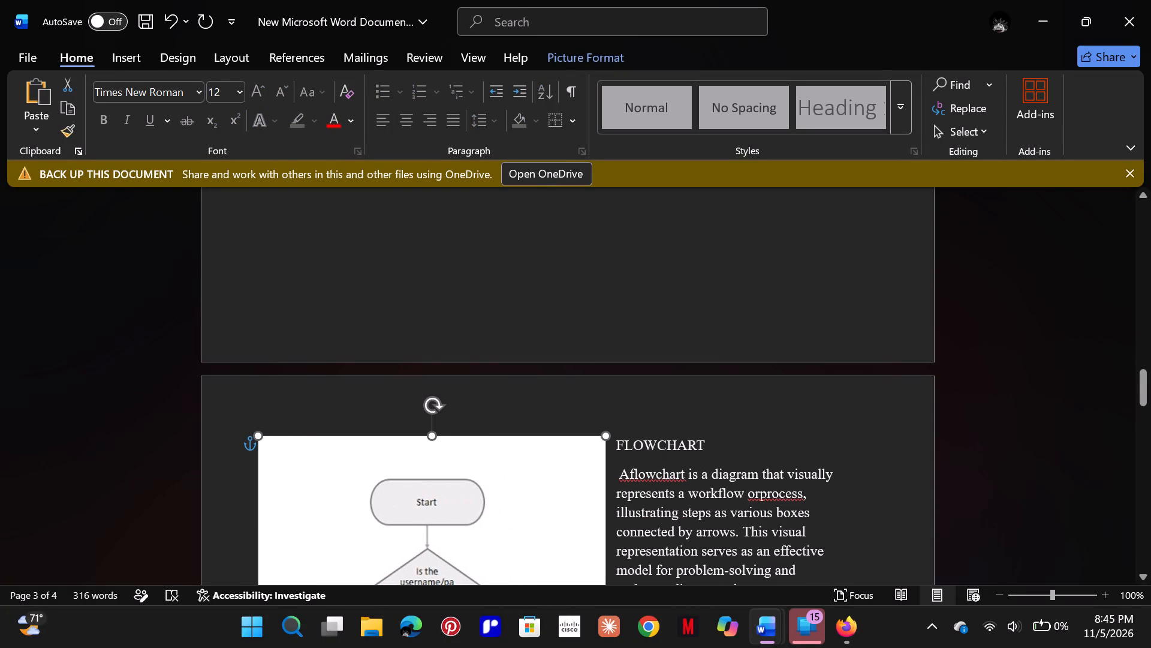
pyautogui.click(649, 382)
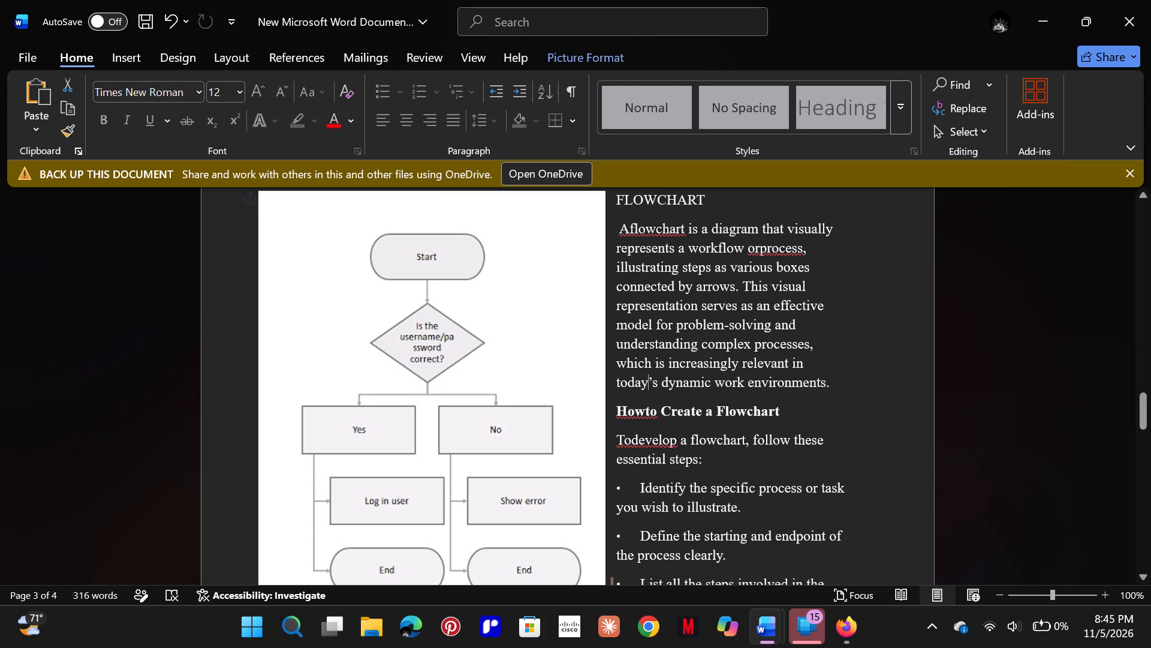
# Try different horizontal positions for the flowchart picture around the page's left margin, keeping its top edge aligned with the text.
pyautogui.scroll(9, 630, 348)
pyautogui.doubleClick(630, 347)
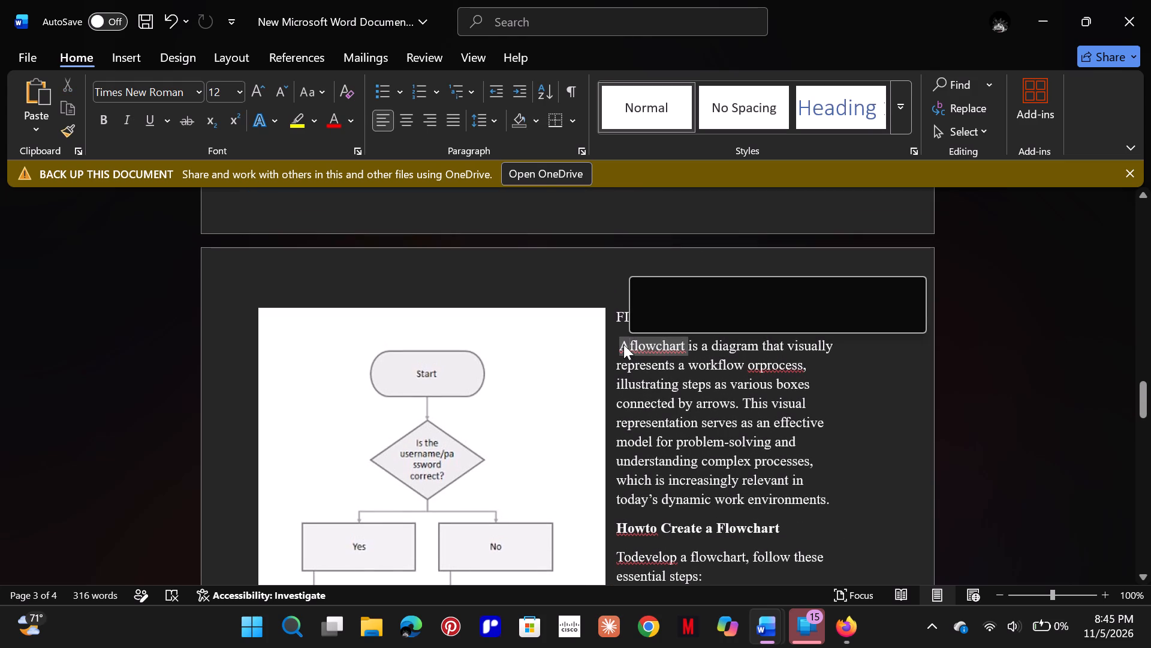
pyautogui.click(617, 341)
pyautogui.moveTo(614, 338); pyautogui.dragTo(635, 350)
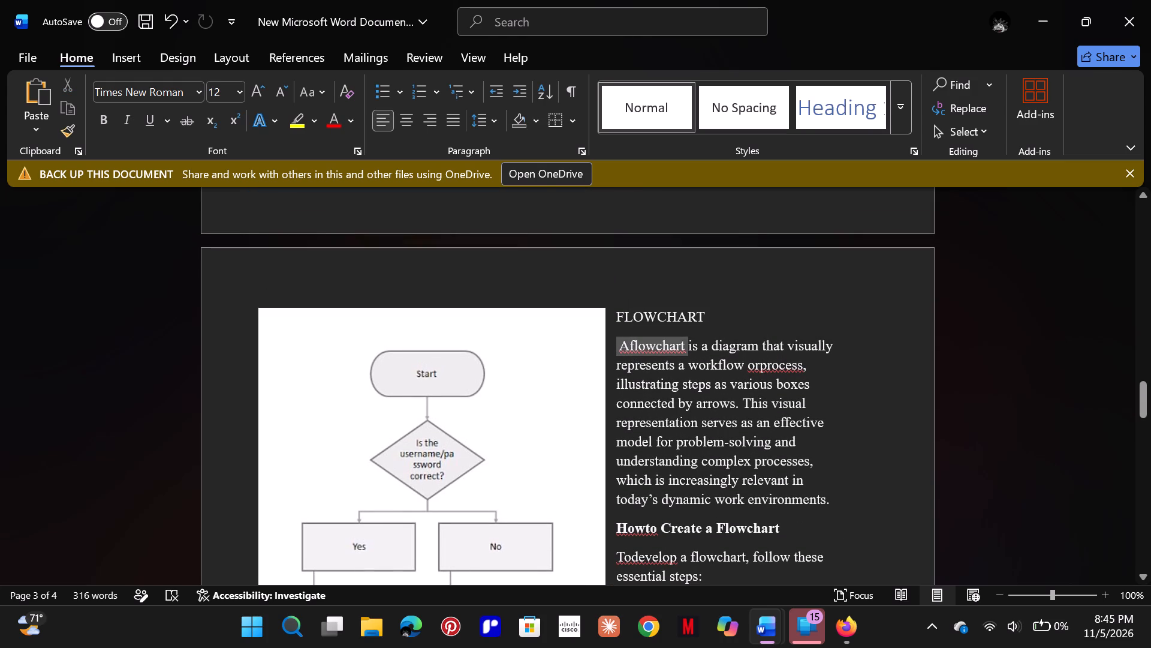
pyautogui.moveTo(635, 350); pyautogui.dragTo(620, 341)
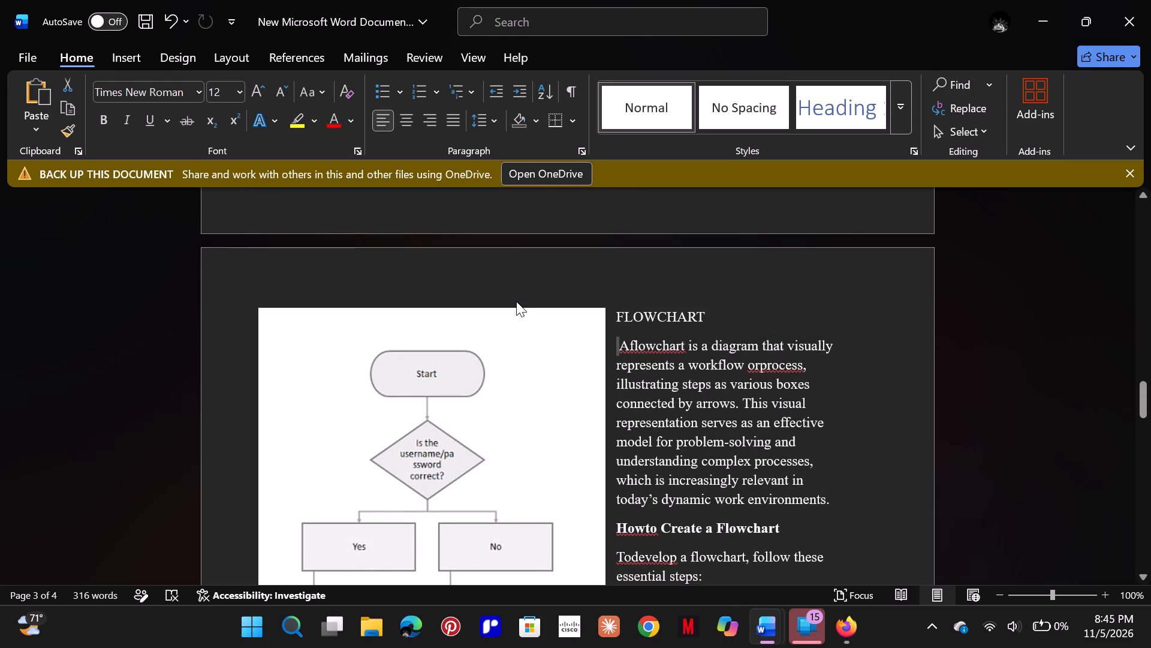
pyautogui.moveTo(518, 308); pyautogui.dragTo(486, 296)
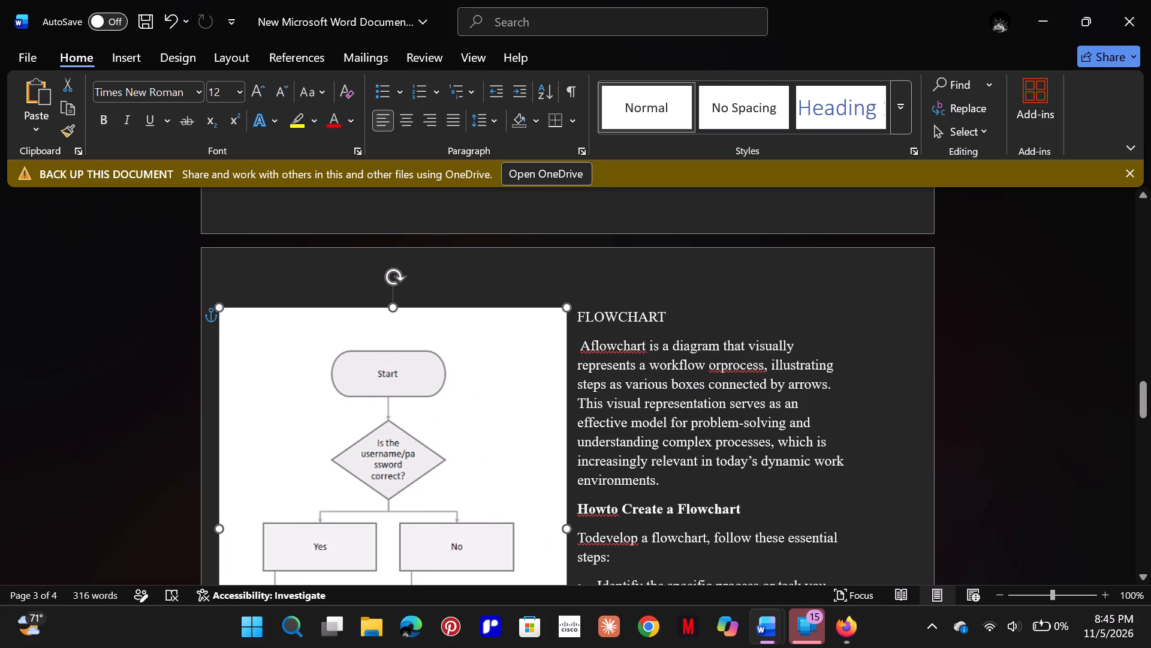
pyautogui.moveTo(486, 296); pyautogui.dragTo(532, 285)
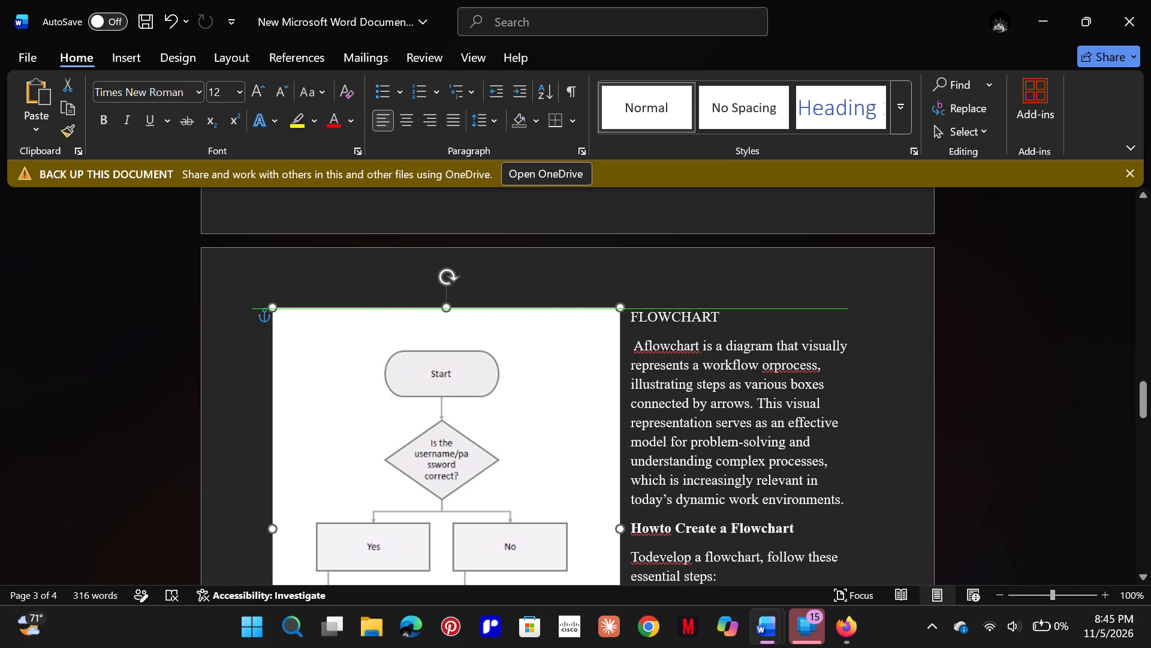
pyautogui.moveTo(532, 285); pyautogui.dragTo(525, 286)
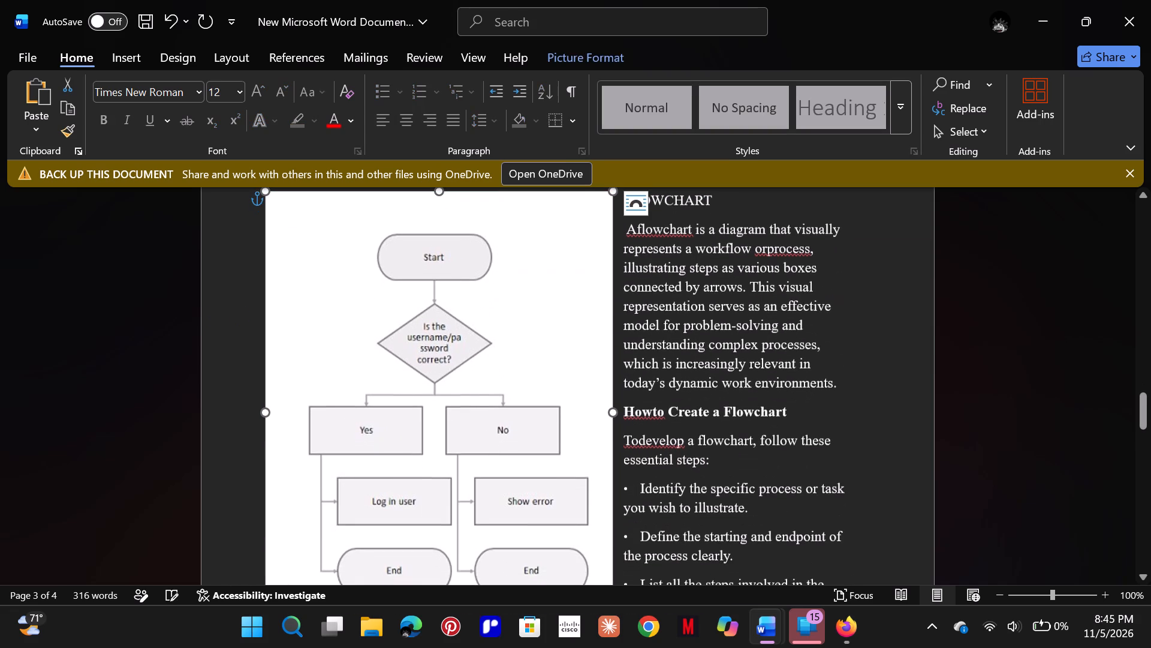
# Examine how the bulleted steps and the opening text wrap around the flowchart picture.
pyautogui.scroll(-19, 737, 460)
pyautogui.moveTo(577, 424); pyautogui.dragTo(540, 418)
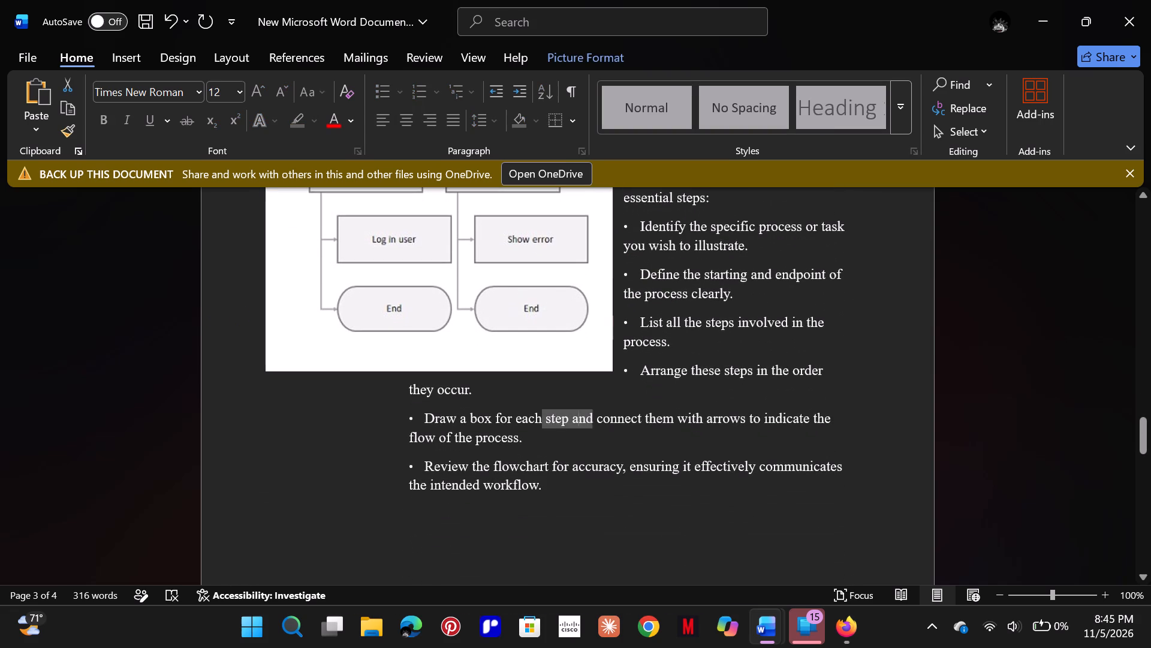
pyautogui.moveTo(540, 418); pyautogui.dragTo(322, 401)
pyautogui.click(322, 401)
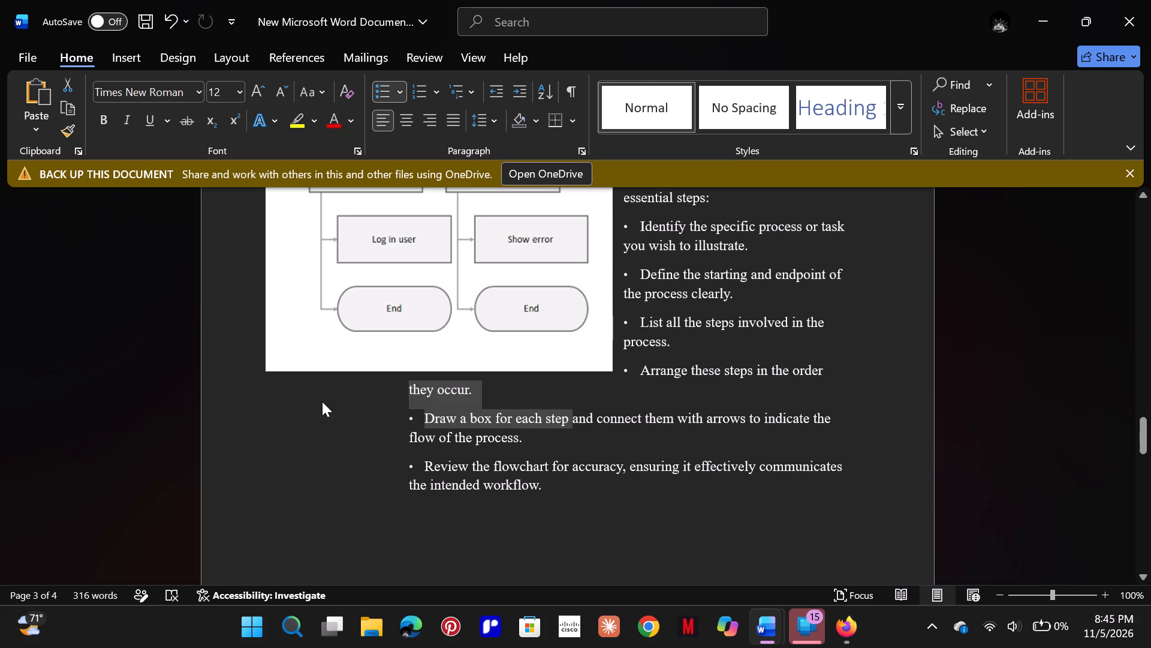
pyautogui.scroll(8, 682, 347)
pyautogui.scroll(20, 682, 347)
pyautogui.scroll(20, 682, 347)
pyautogui.scroll(8, 682, 347)
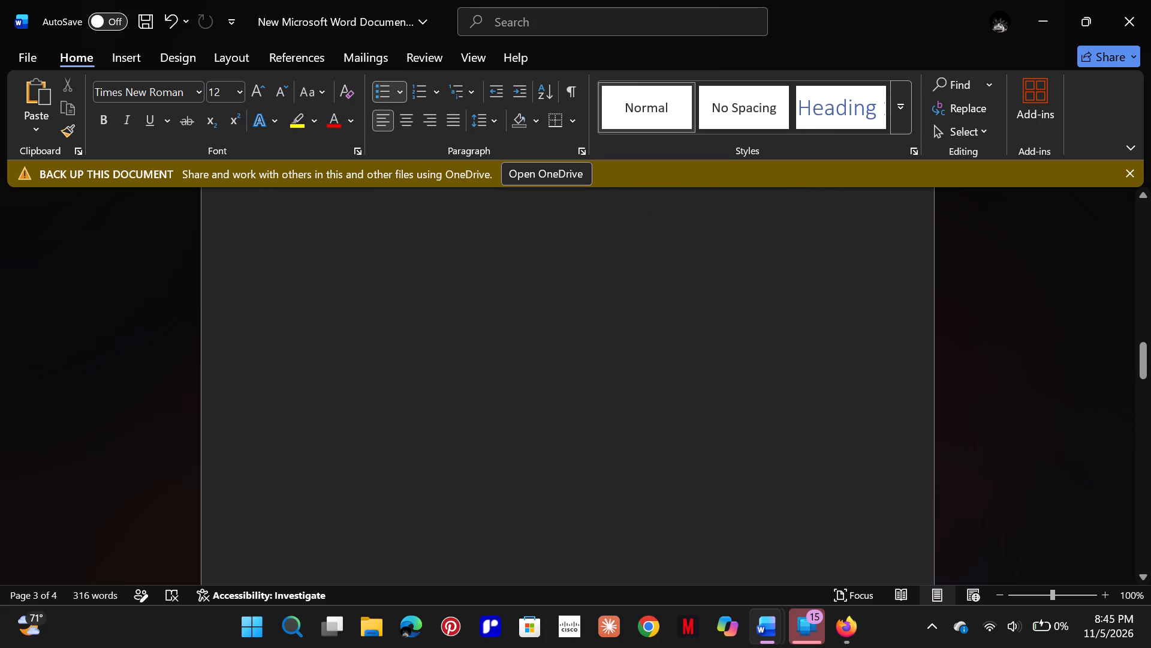
pyautogui.scroll(-20, 637, 503)
pyautogui.scroll(-11, 637, 503)
pyautogui.scroll(1, 637, 503)
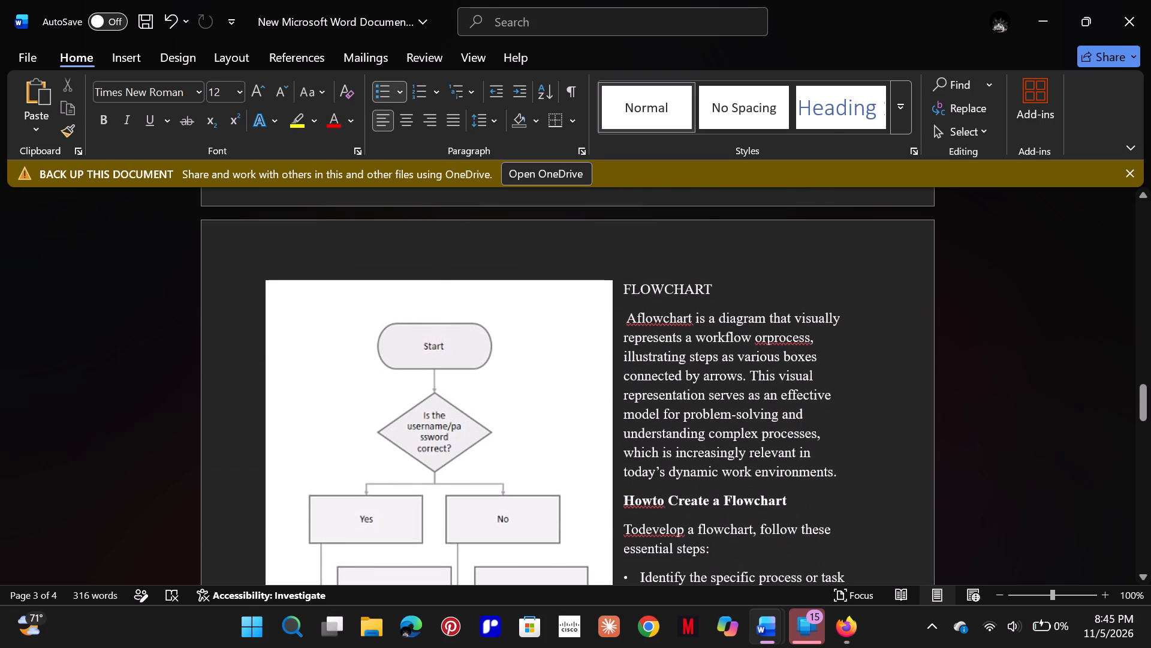
# Move the flowchart picture slightly left so its edge lines up with the page's left margin.
pyautogui.click(605, 487)
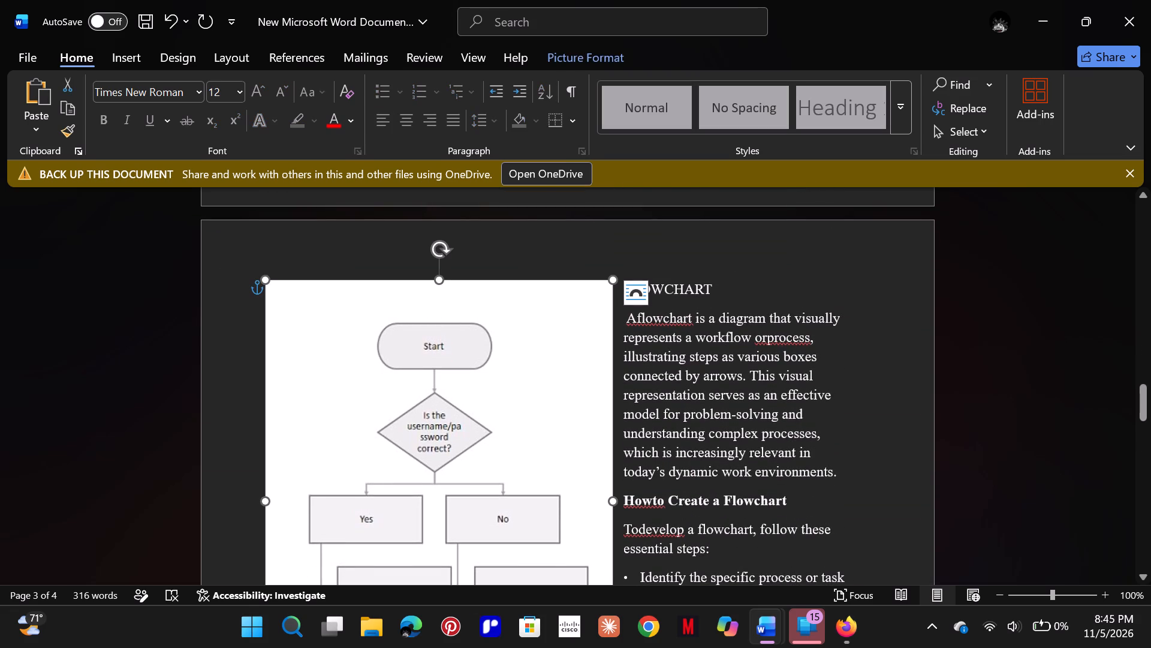
pyautogui.moveTo(583, 280); pyautogui.dragTo(570, 274)
pyautogui.doubleClick(833, 333)
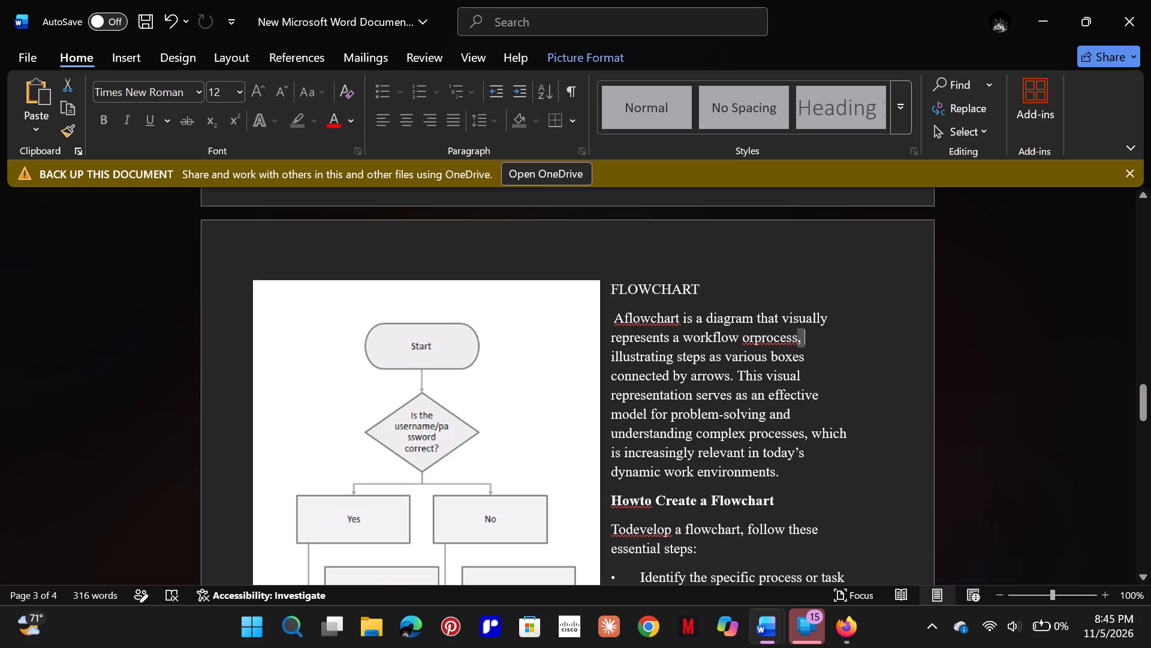
# Apply the last custom page margins: top 0.59", bottom 1", left 0.59" and right 1".
pyautogui.click(590, 283)
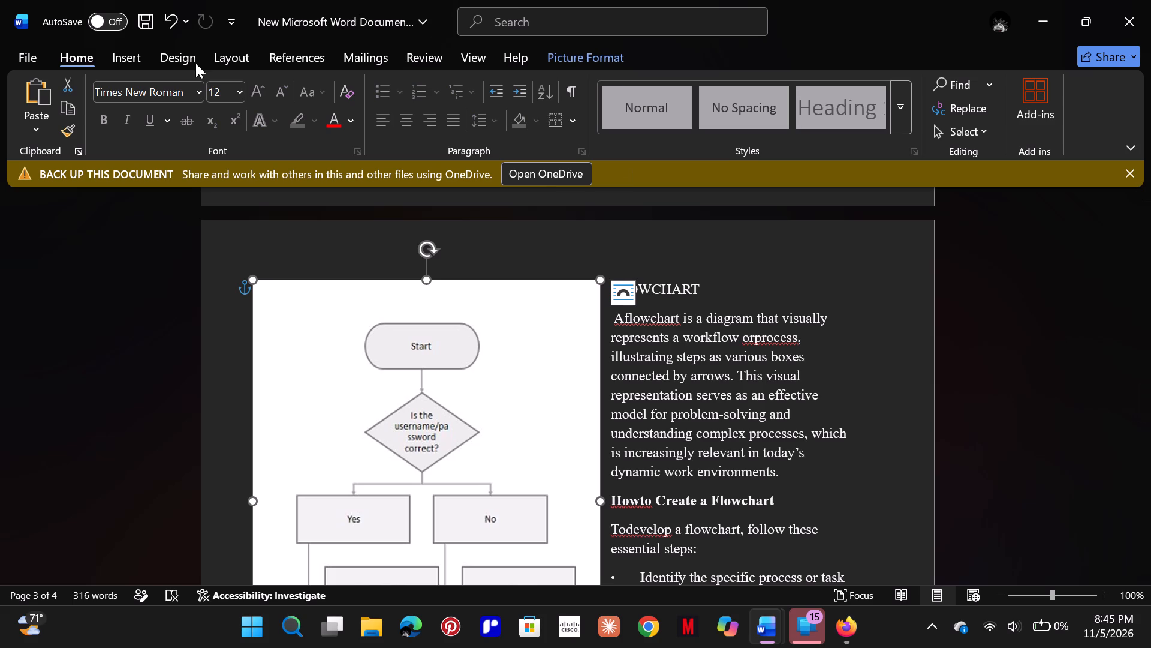
pyautogui.click(242, 49)
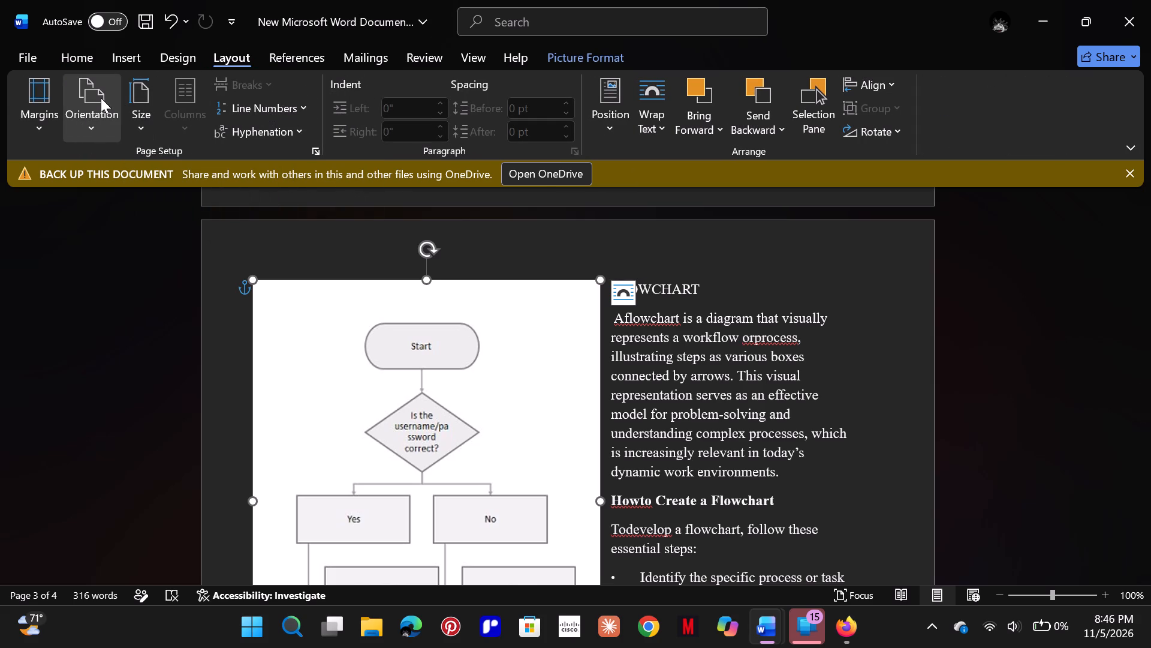
pyautogui.click(45, 97)
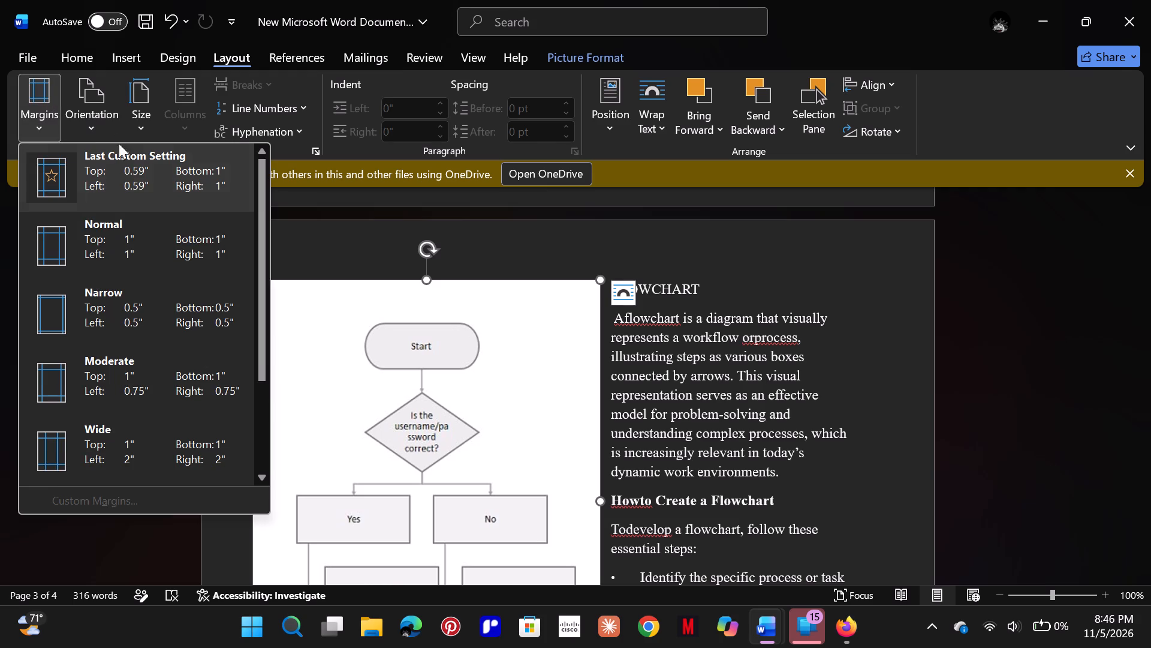
pyautogui.click(139, 189)
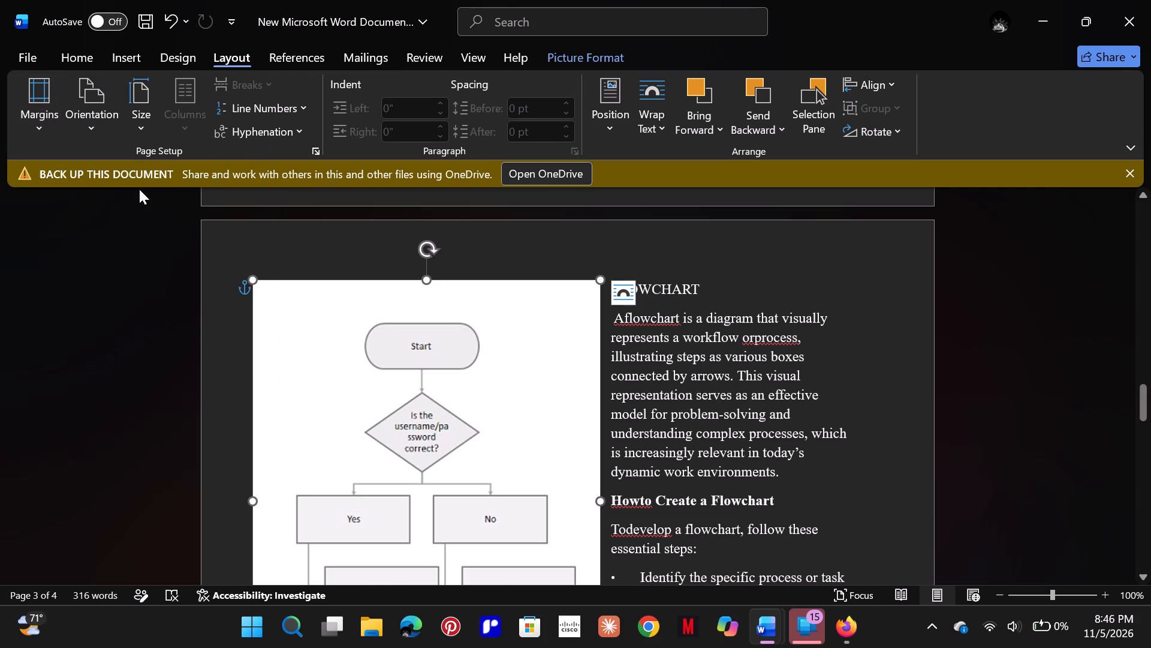
# Insert a space between "How" and "to" in the subheading so it reads "How to Create a Flowchart".
pyautogui.scroll(-7, 601, 290)
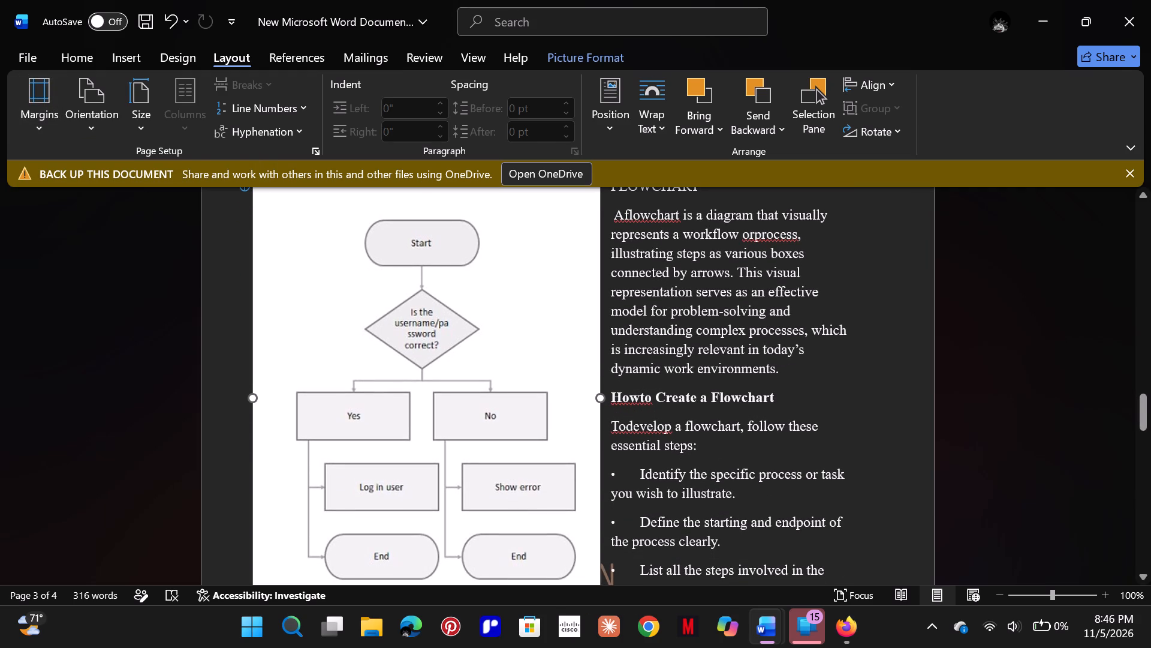
pyautogui.click(641, 398)
pyautogui.press('space')
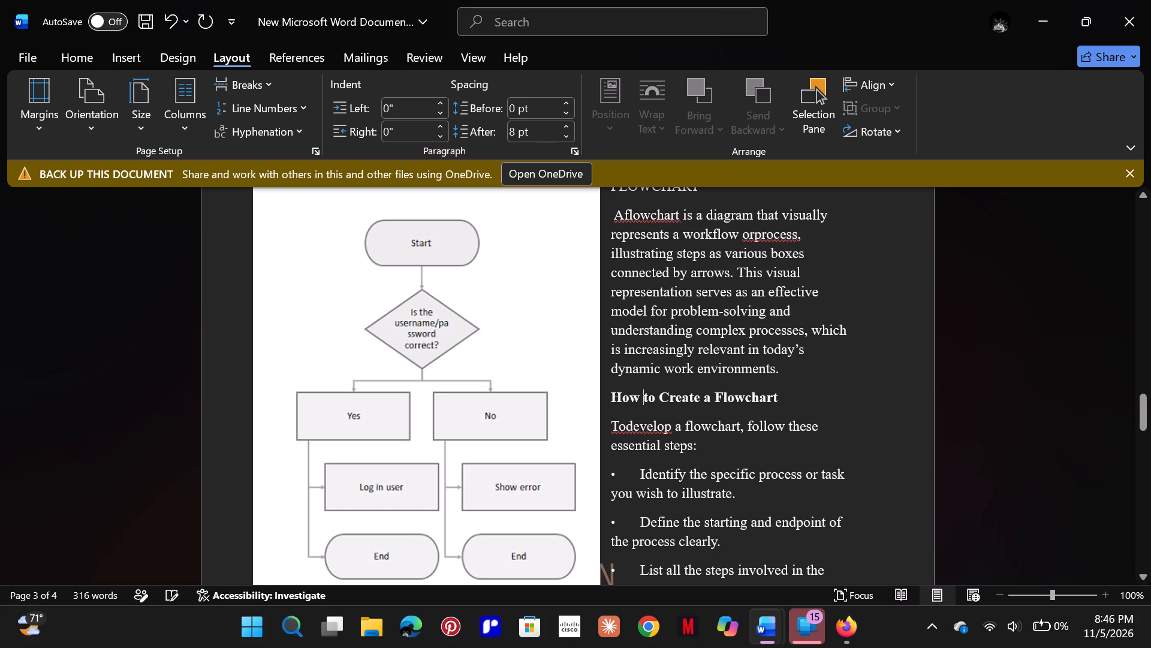
# Insert the missing spaces in the flowchart text so it reads "To develop", "A flowchart" and "or process".
pyautogui.click(628, 428)
pyautogui.press('space')
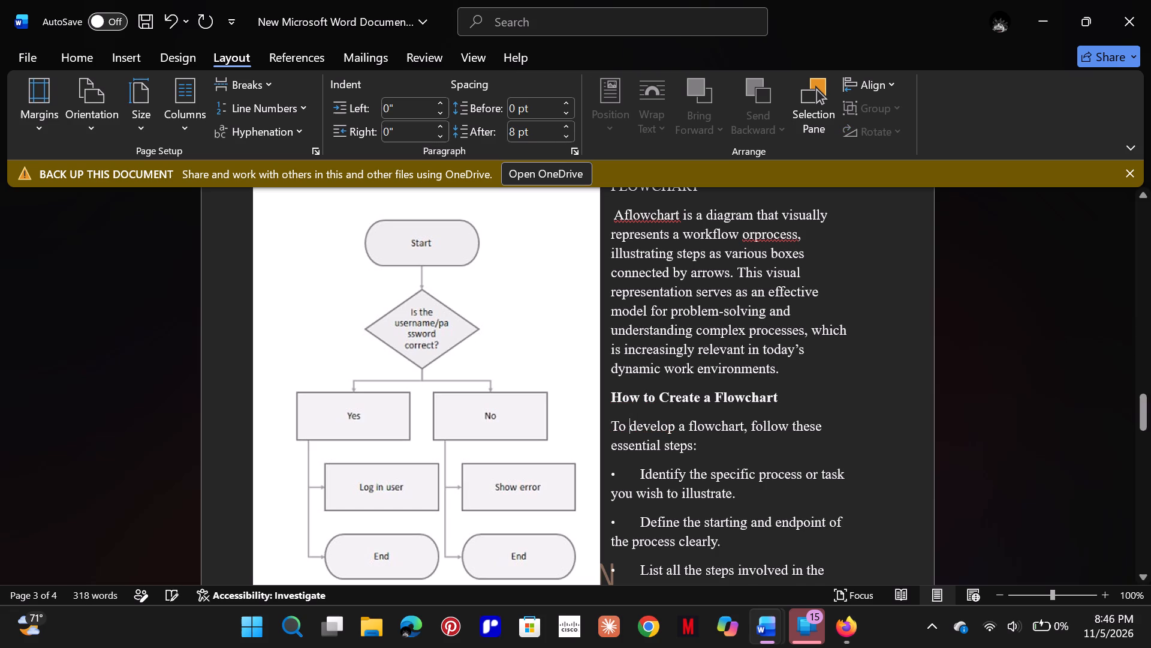
pyautogui.scroll(-1, 671, 461)
pyautogui.scroll(2, 671, 461)
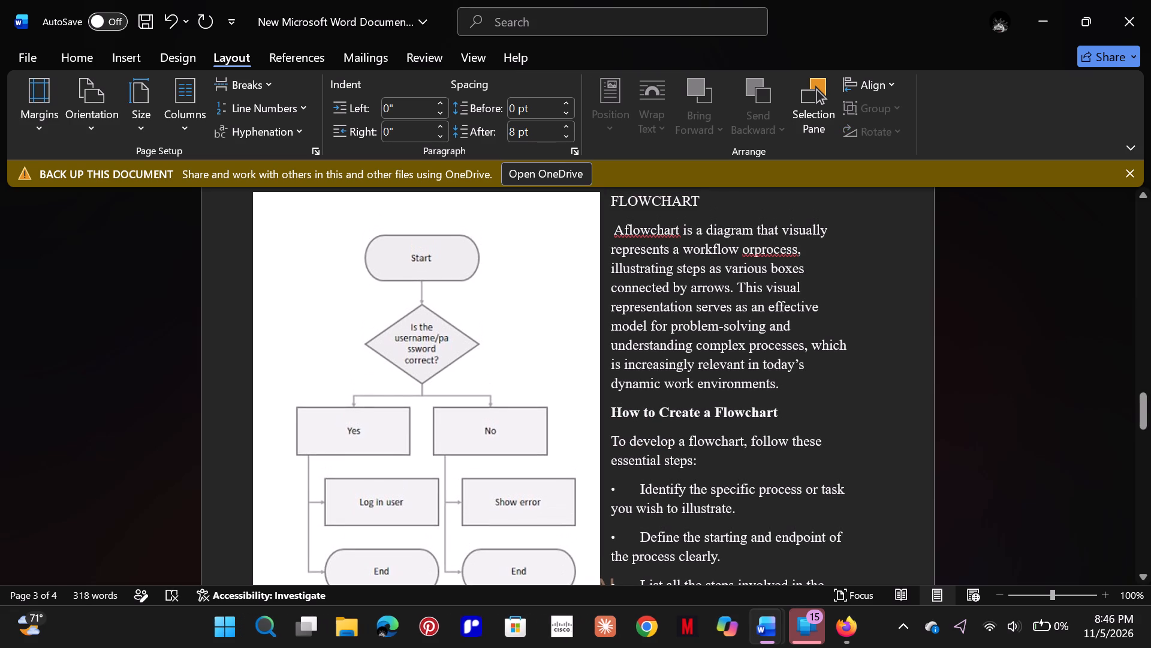
pyautogui.click(623, 232)
pyautogui.press('space')
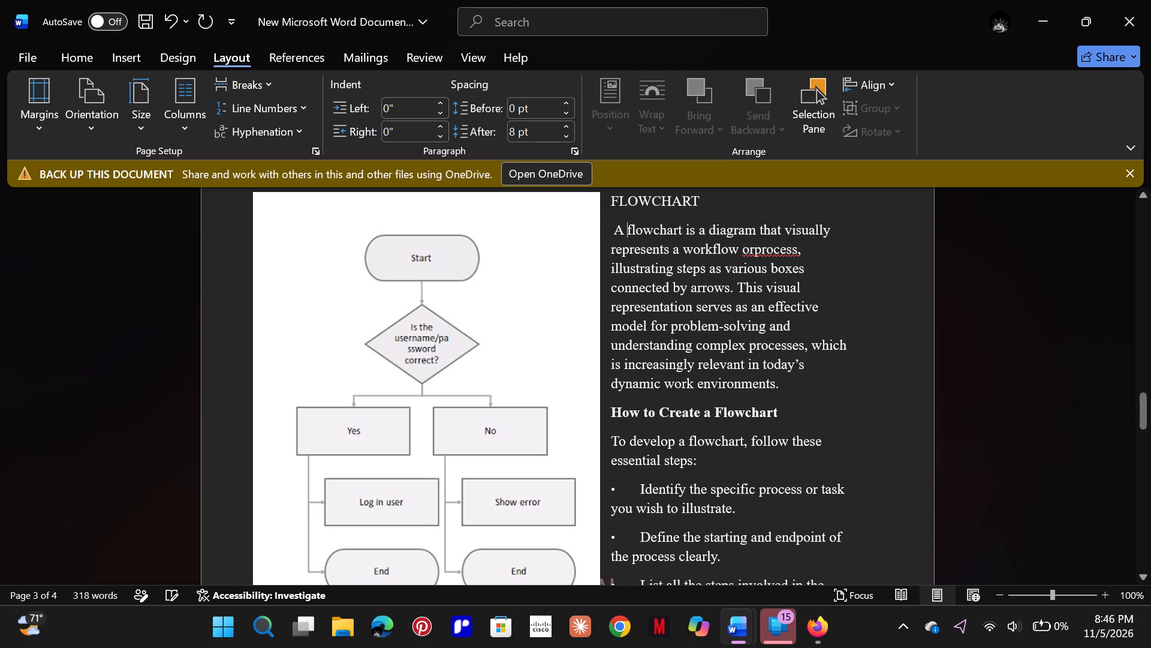
pyautogui.click(755, 250)
pyautogui.press('space')
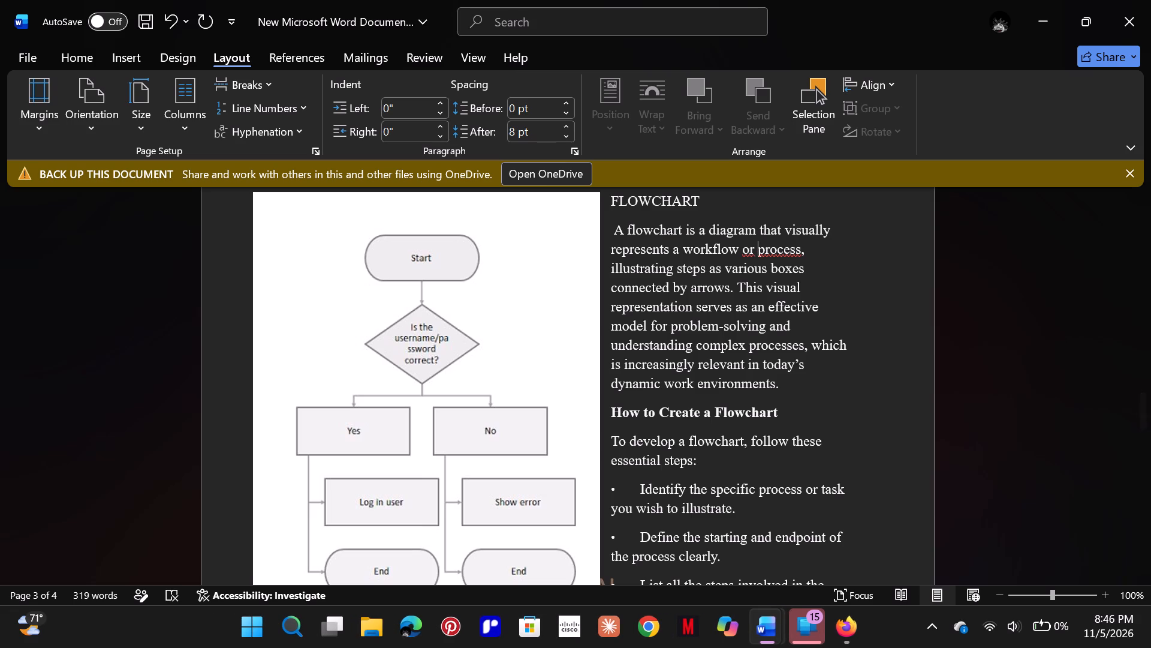
# Review the rest of the flowchart steps and the Market Dominance chart page.
pyautogui.scroll(-14, 748, 336)
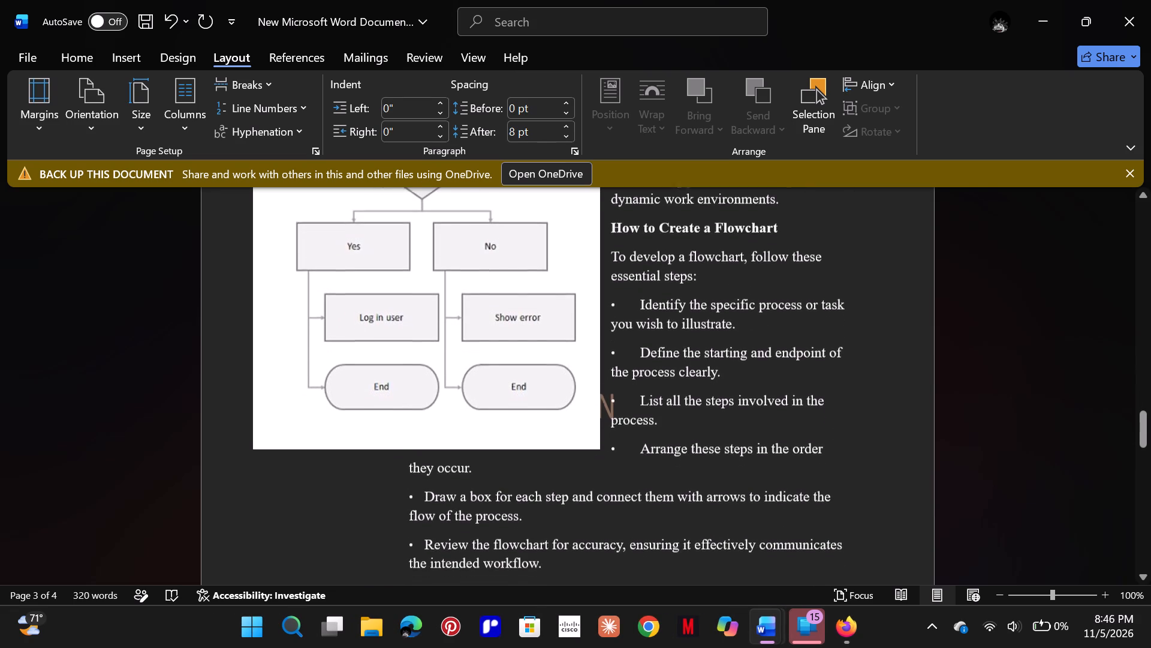
pyautogui.scroll(-6, 629, 433)
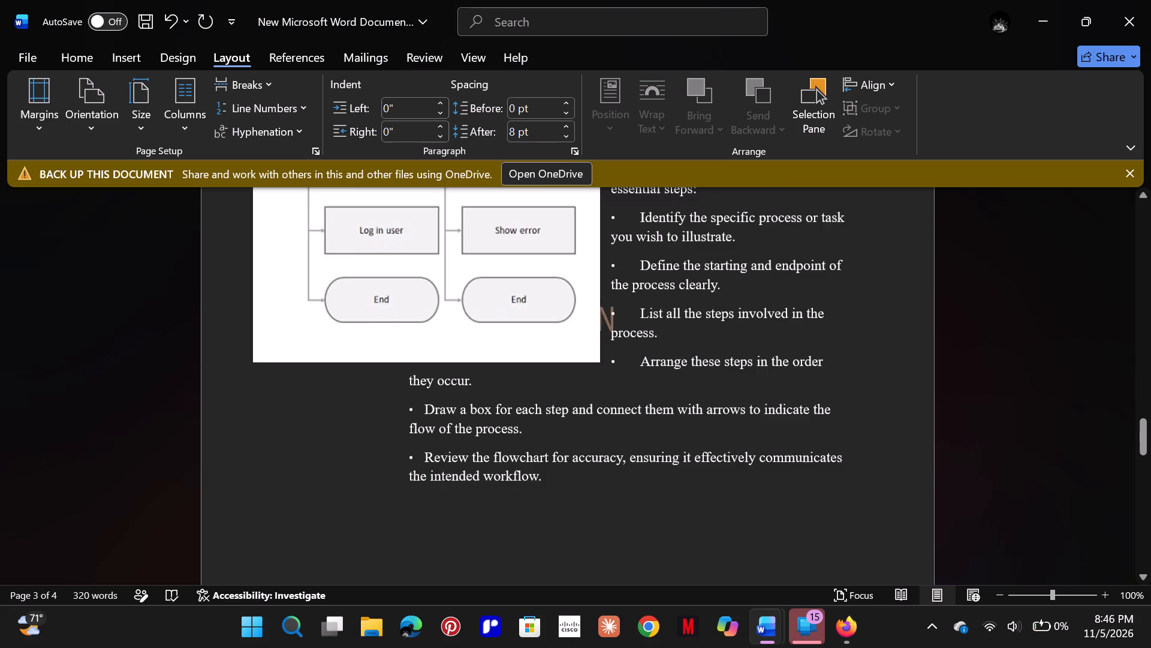
pyautogui.scroll(20, 629, 433)
pyautogui.scroll(20, 629, 433)
pyautogui.scroll(20, 629, 433)
pyautogui.scroll(-4, 629, 433)
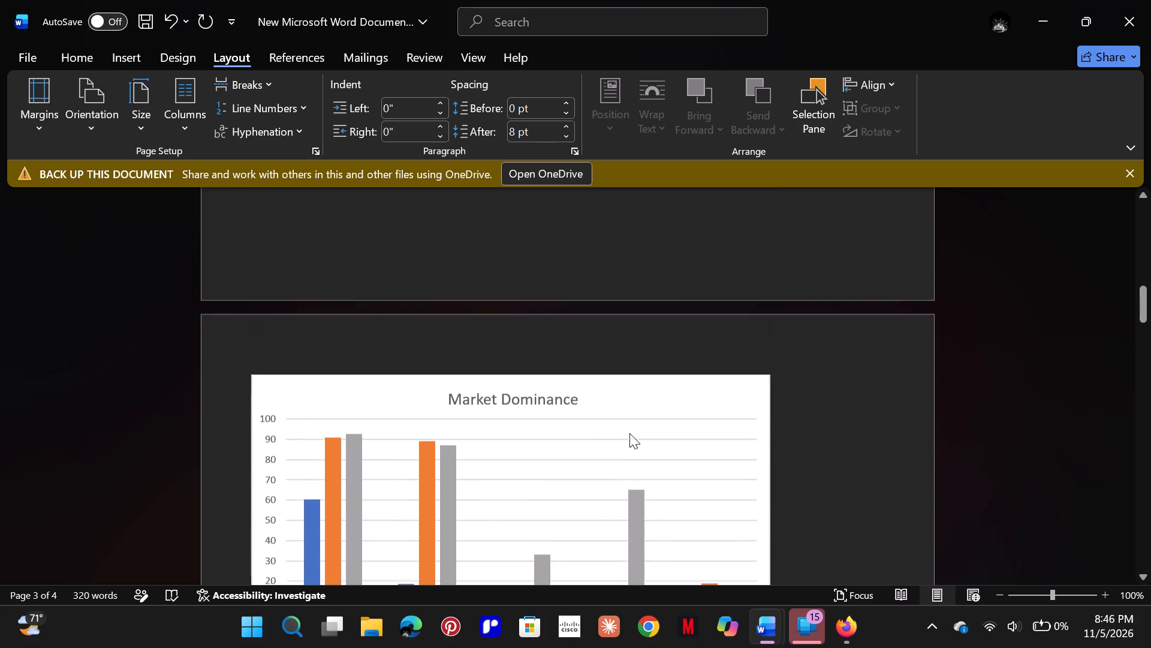
pyautogui.scroll(-3, 629, 433)
pyautogui.scroll(20, 629, 433)
pyautogui.scroll(20, 629, 433)
pyautogui.scroll(14, 629, 433)
pyautogui.scroll(-20, 629, 433)
pyautogui.scroll(-20, 629, 433)
pyautogui.scroll(-20, 629, 433)
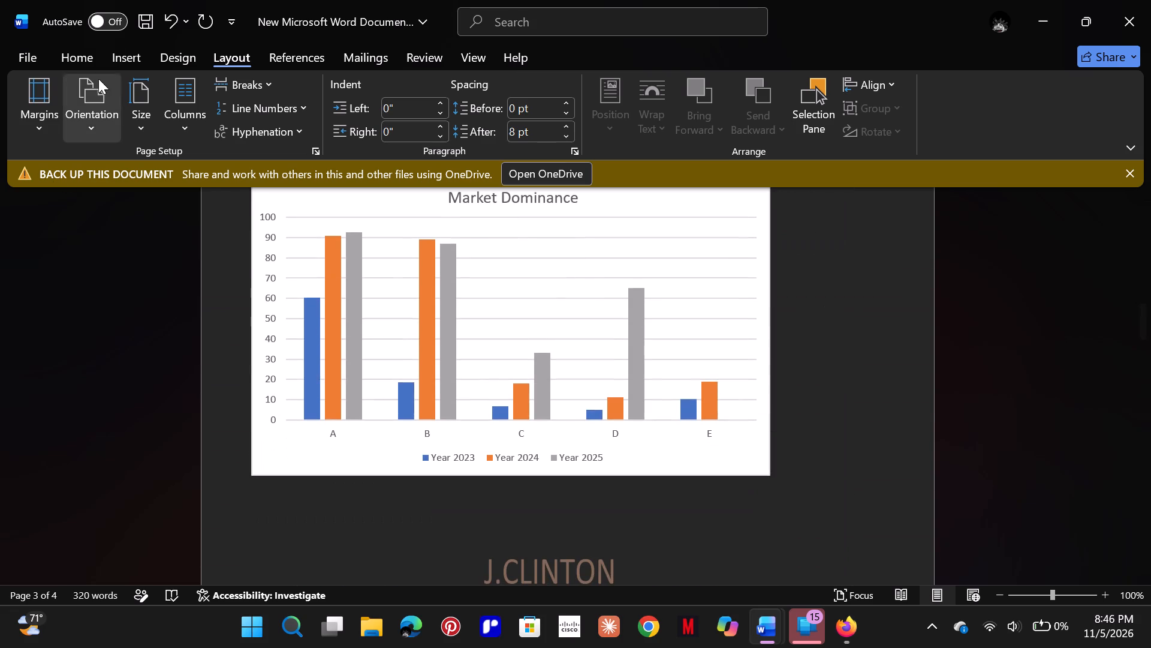
pyautogui.scroll(-20, 429, 276)
pyautogui.scroll(-1, 429, 276)
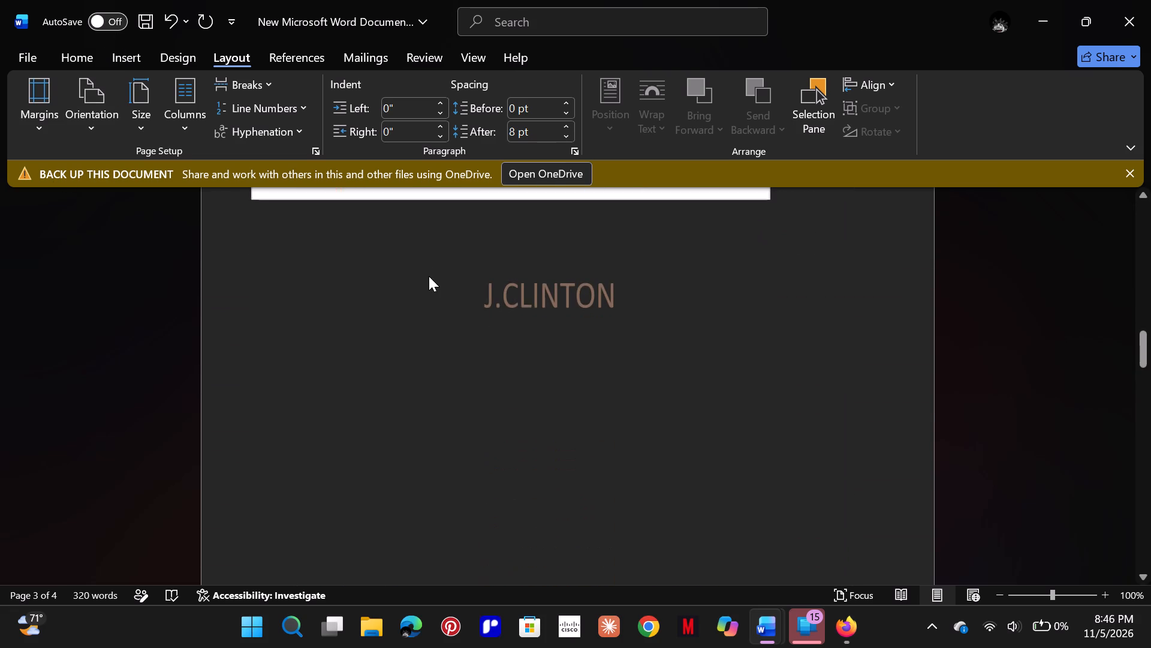
# Save the document.
pyautogui.click(136, 19)
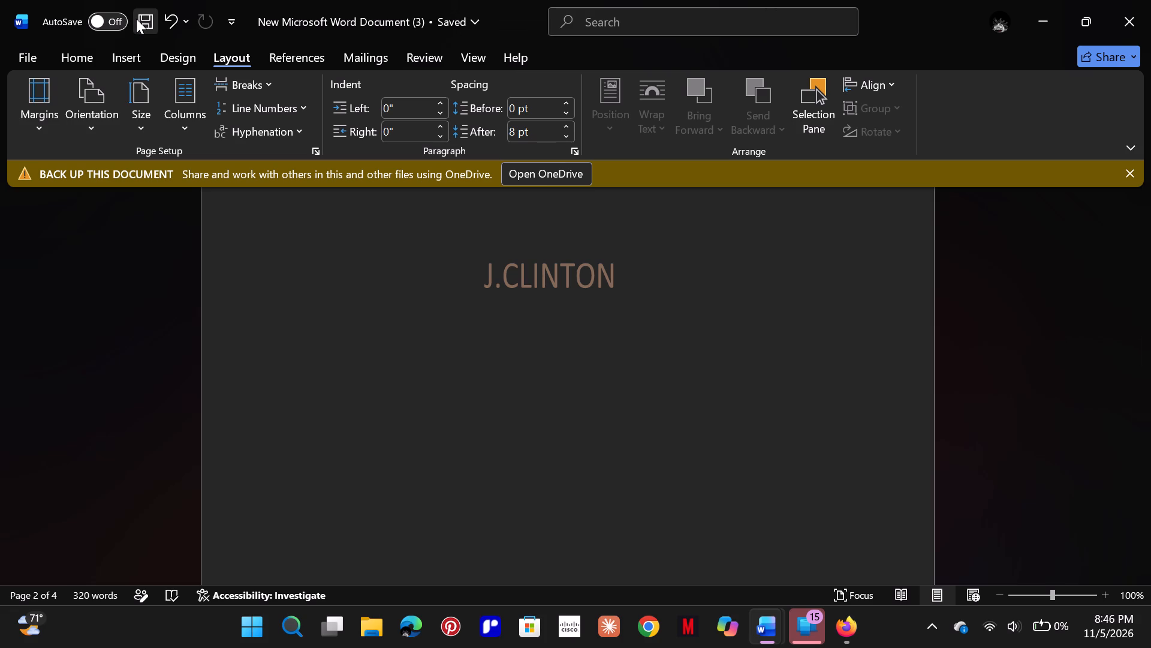
# Place the insertion point in the blank space after the "Electronic Data Management System" title on the first page.
pyautogui.scroll(20, 146, 30)
pyautogui.scroll(20, 146, 30)
pyautogui.scroll(20, 146, 30)
pyautogui.scroll(20, 409, 350)
pyautogui.scroll(20, 409, 350)
pyautogui.scroll(20, 409, 350)
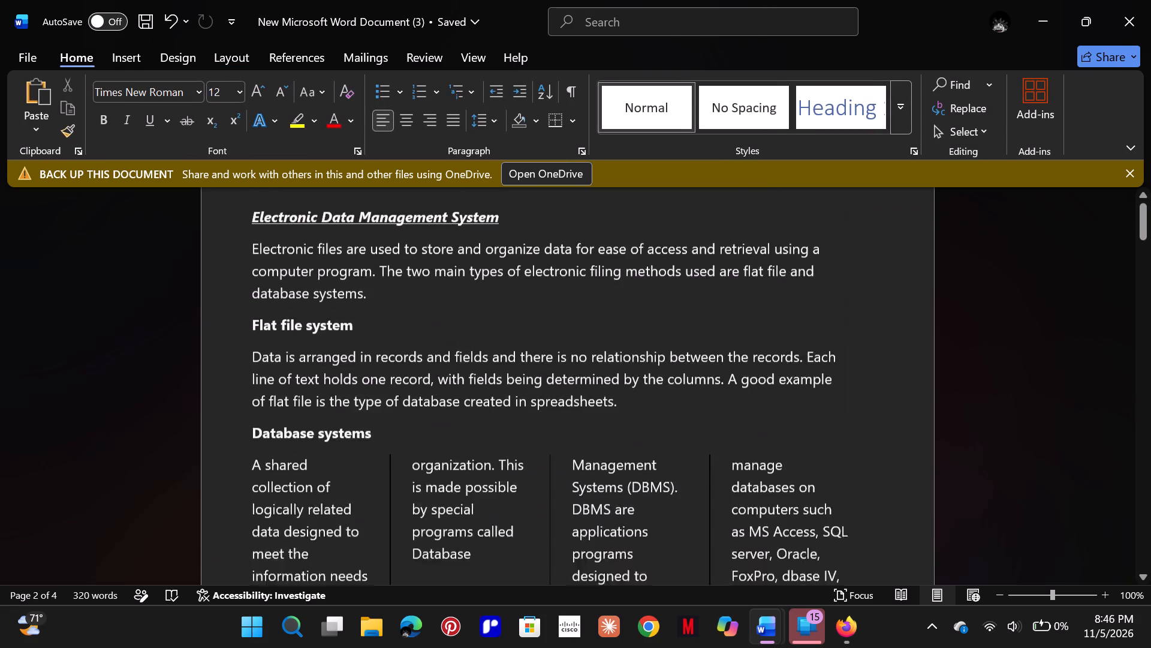
pyautogui.scroll(20, 409, 350)
pyautogui.scroll(20, 409, 350)
pyautogui.scroll(20, 409, 350)
pyautogui.doubleClick(569, 278)
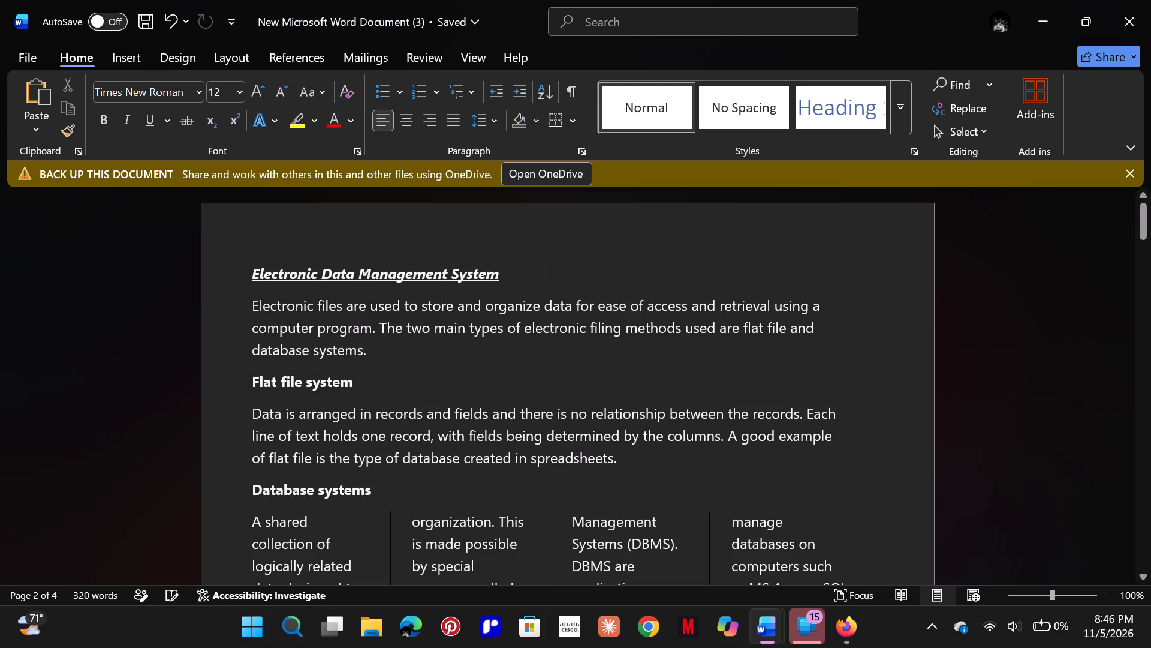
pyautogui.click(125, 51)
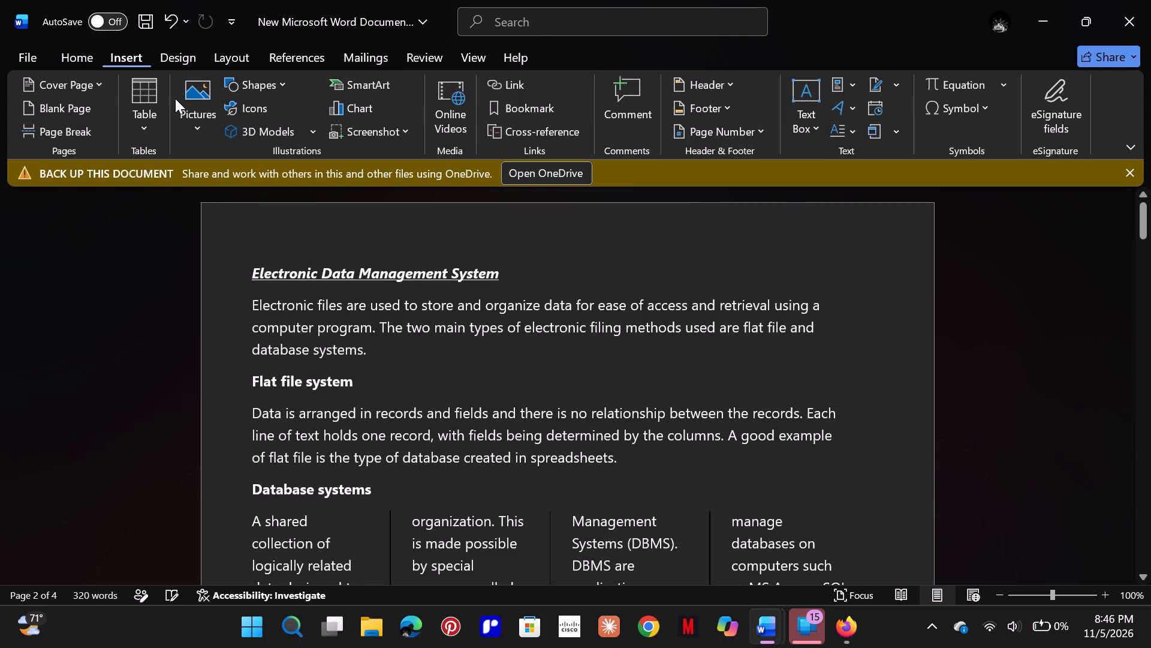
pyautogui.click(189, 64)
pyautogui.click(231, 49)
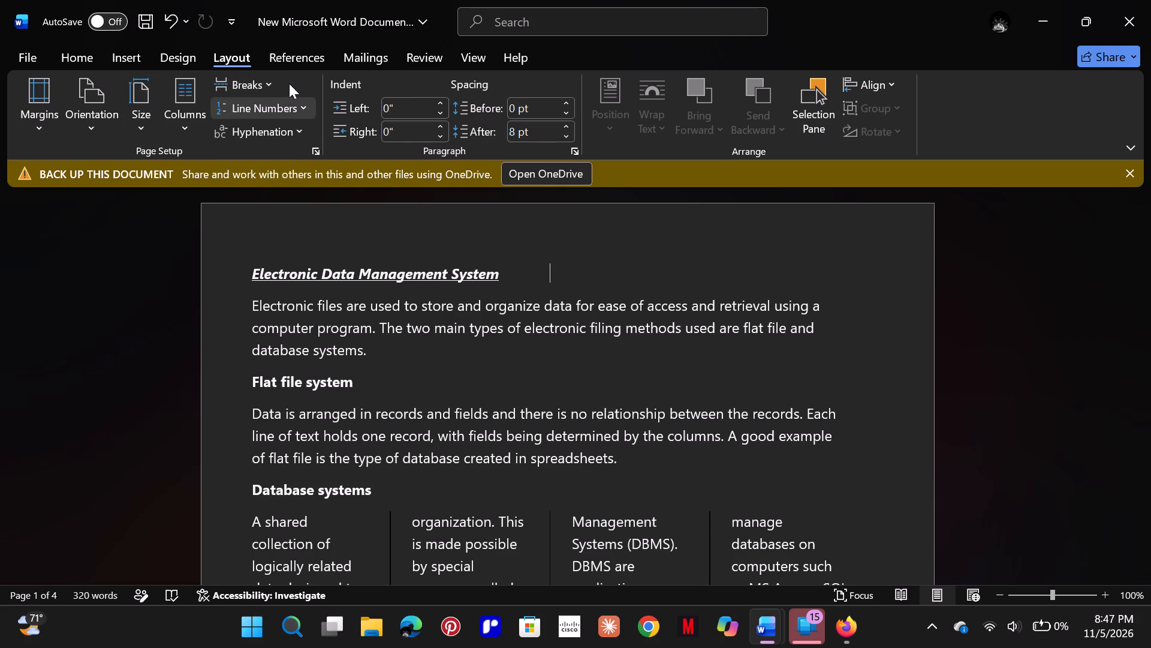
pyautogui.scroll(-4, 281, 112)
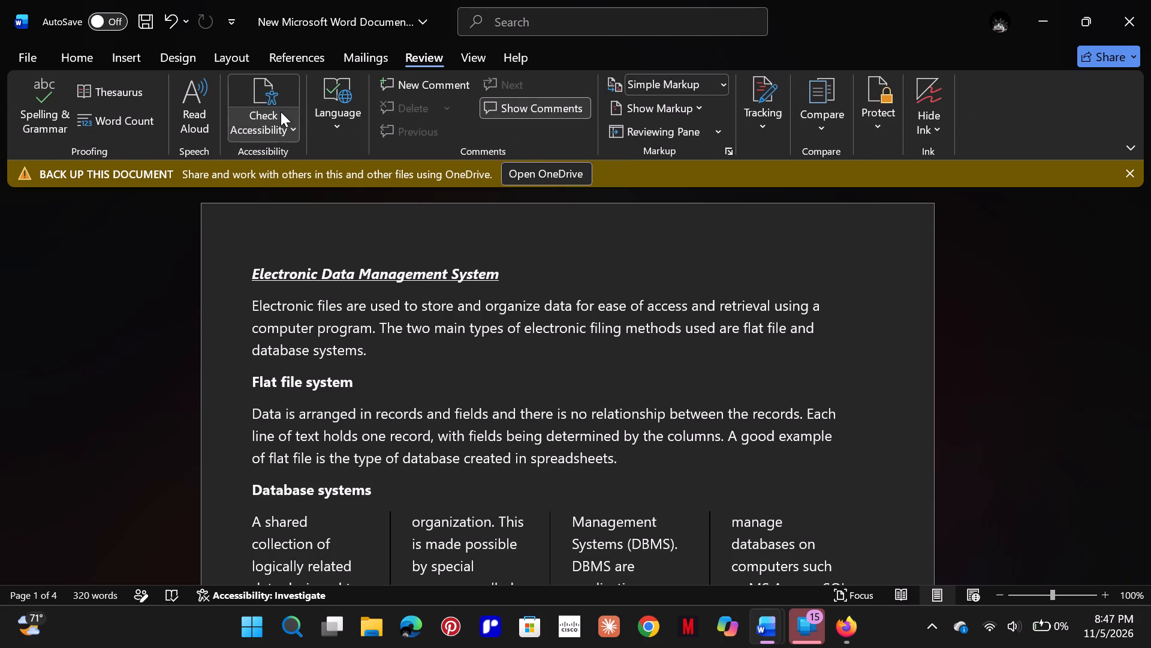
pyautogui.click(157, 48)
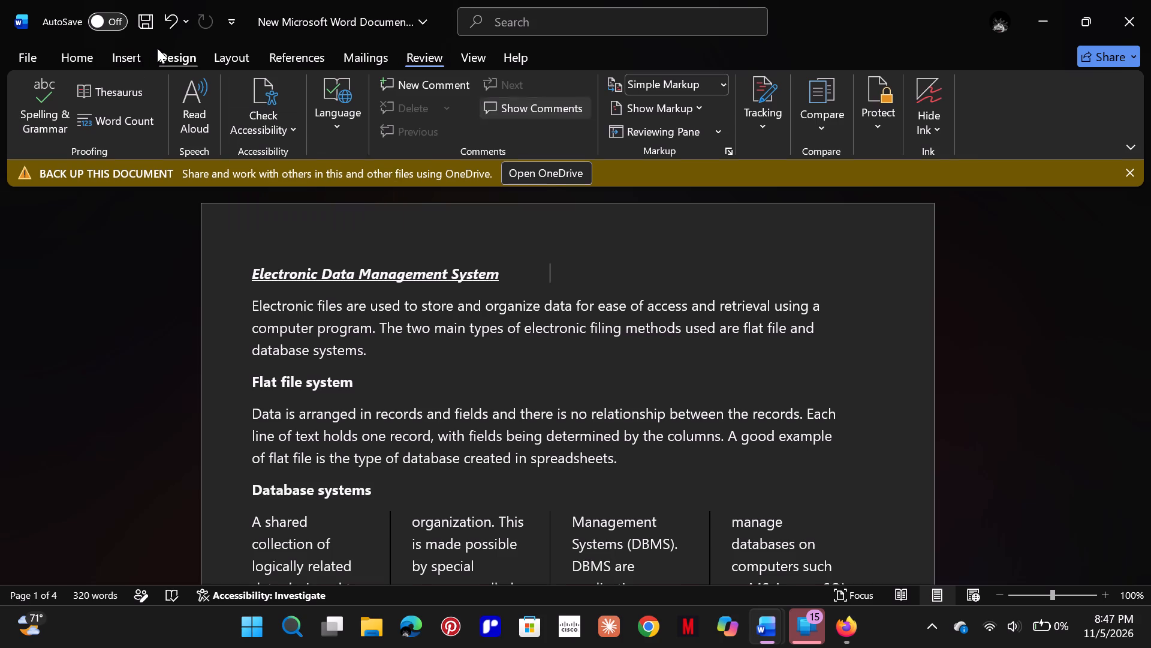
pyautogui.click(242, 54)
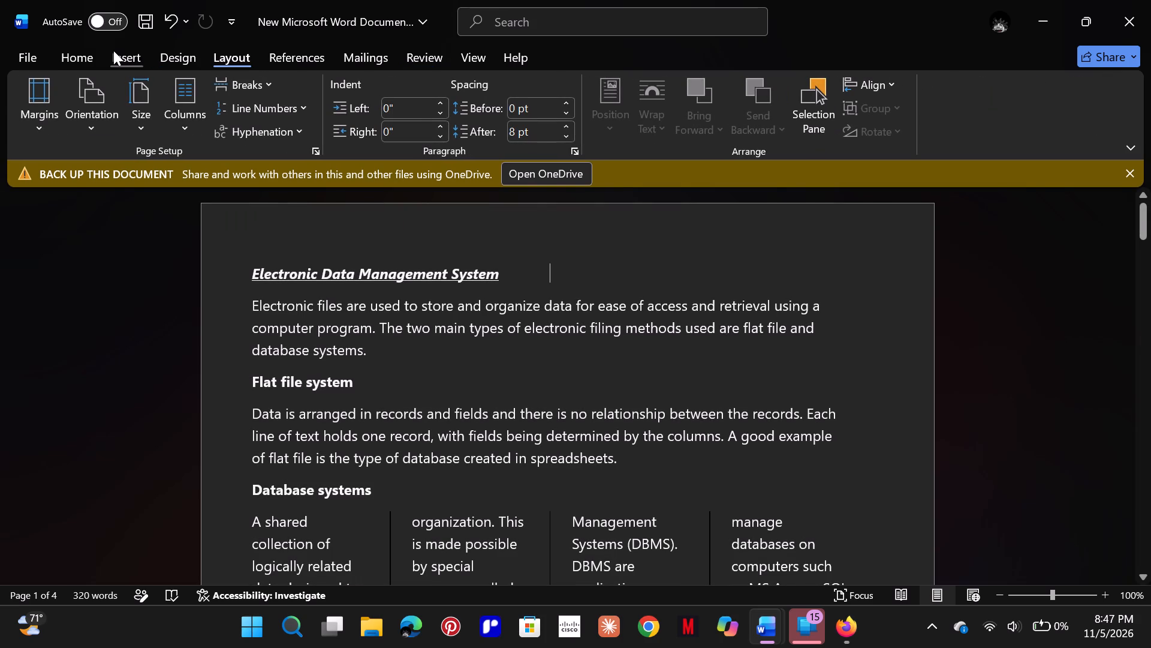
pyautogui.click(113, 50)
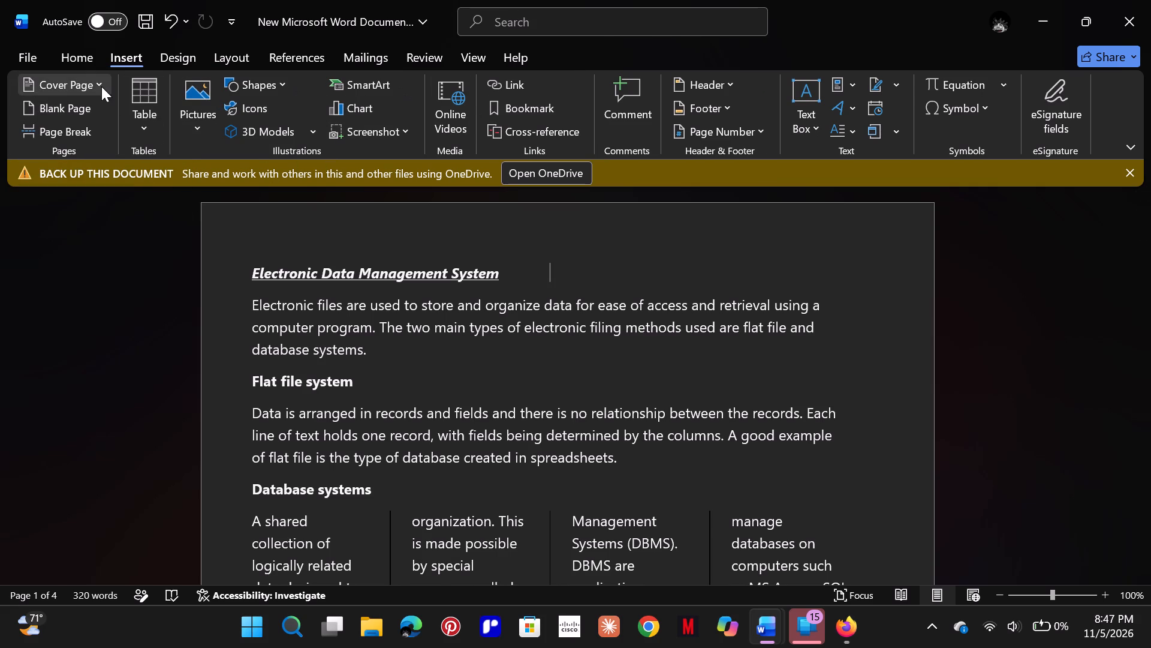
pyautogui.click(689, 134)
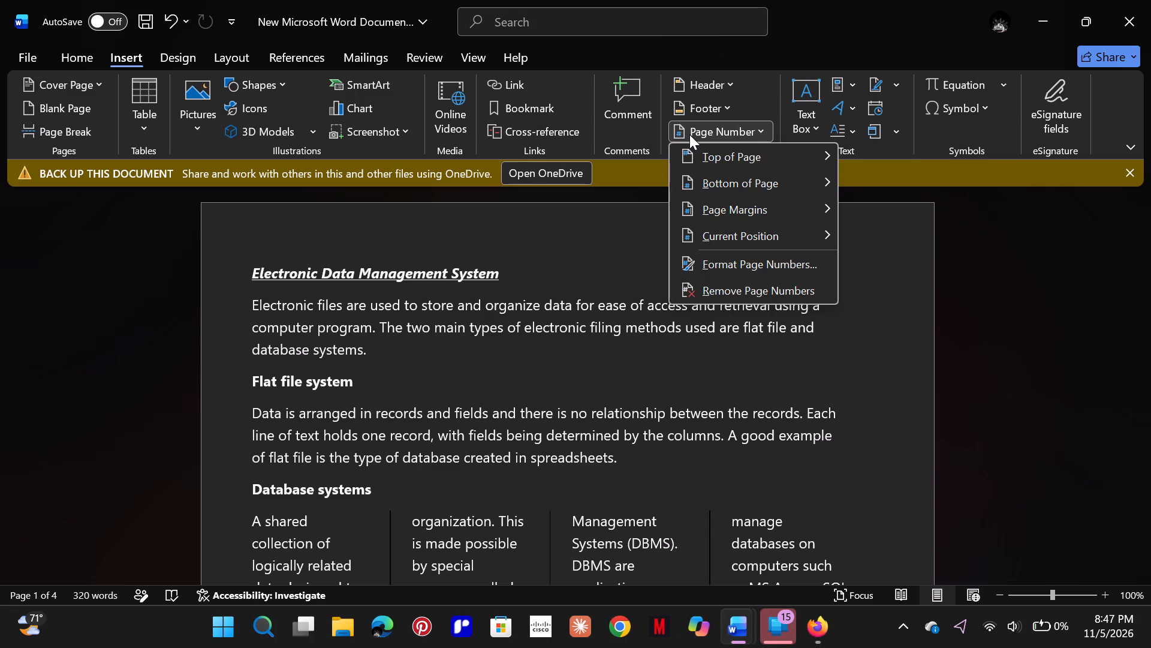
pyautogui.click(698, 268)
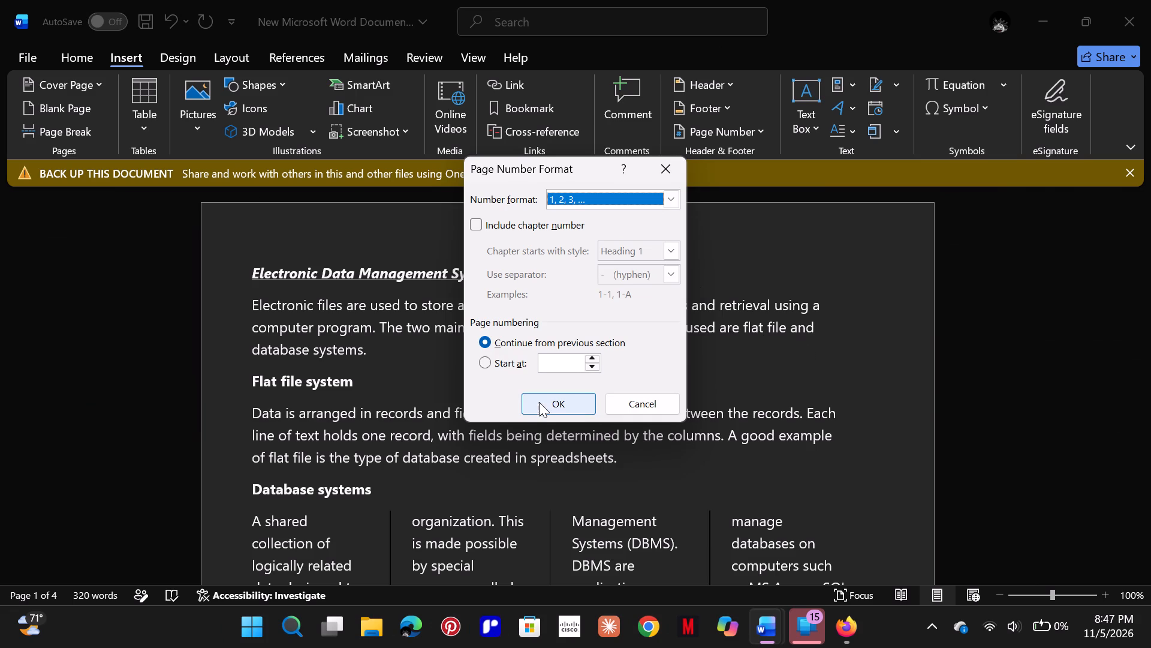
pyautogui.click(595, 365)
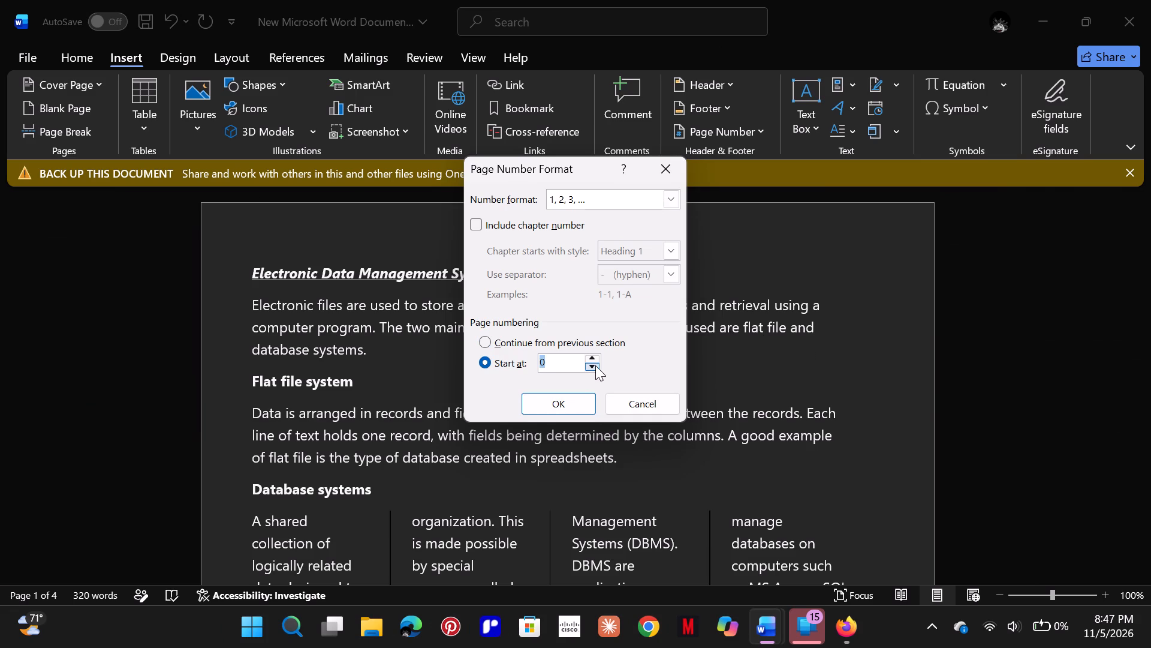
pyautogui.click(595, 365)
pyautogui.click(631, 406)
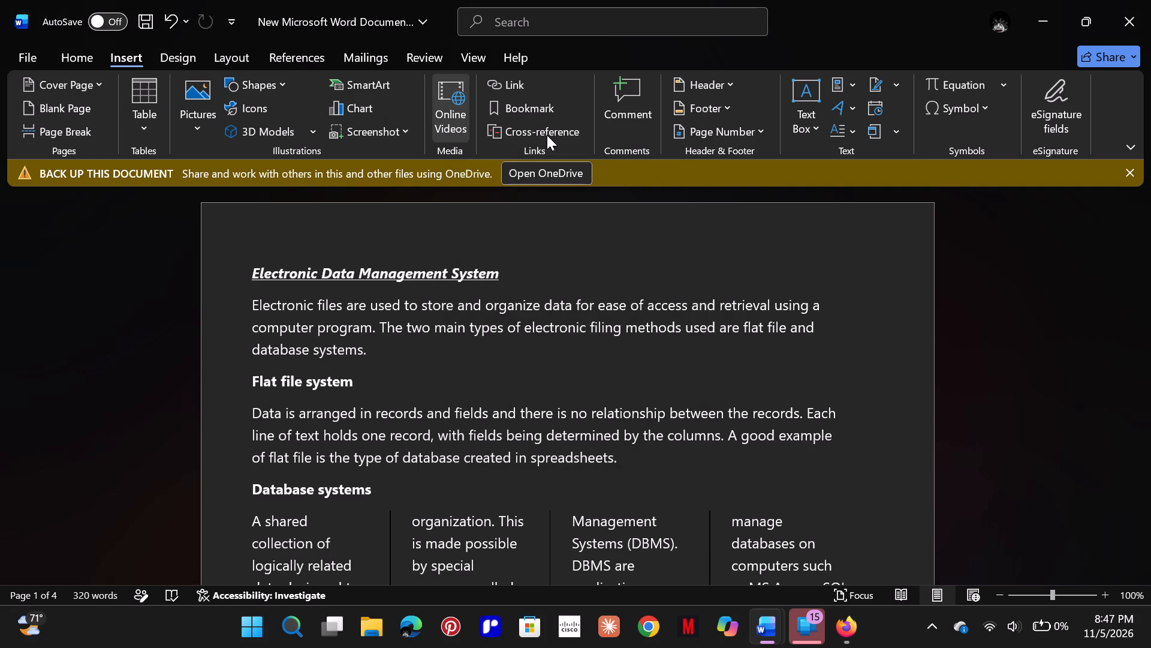
# Insert a bottom-of-page page number in the Triangle 1 style.
pyautogui.click(703, 134)
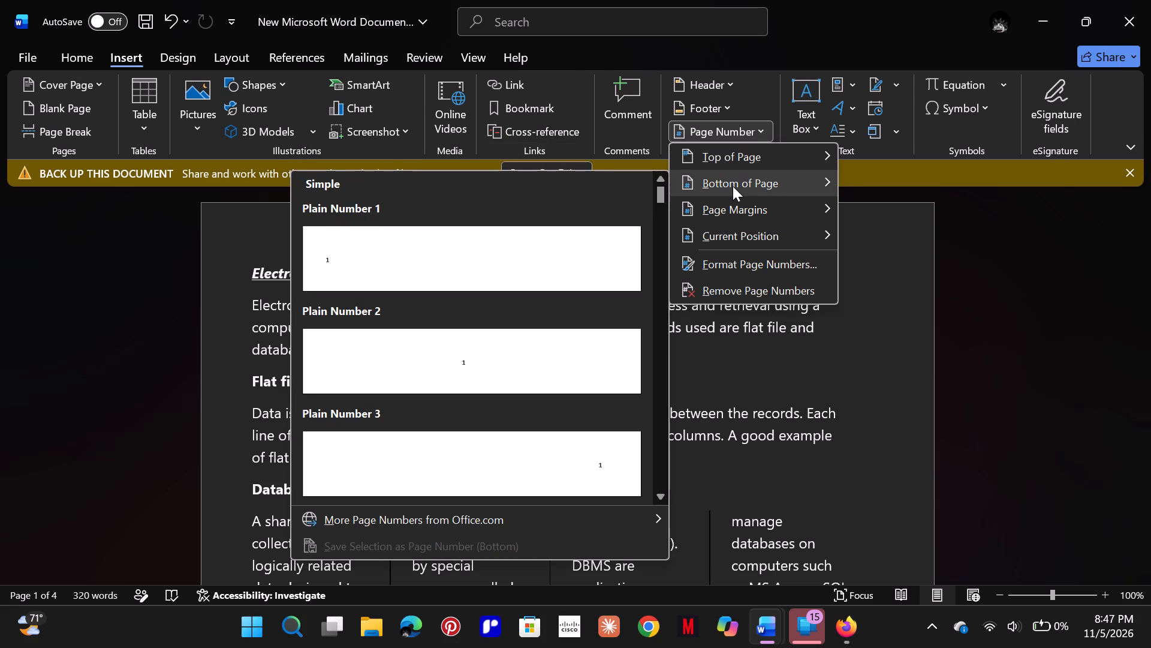
pyautogui.click(733, 186)
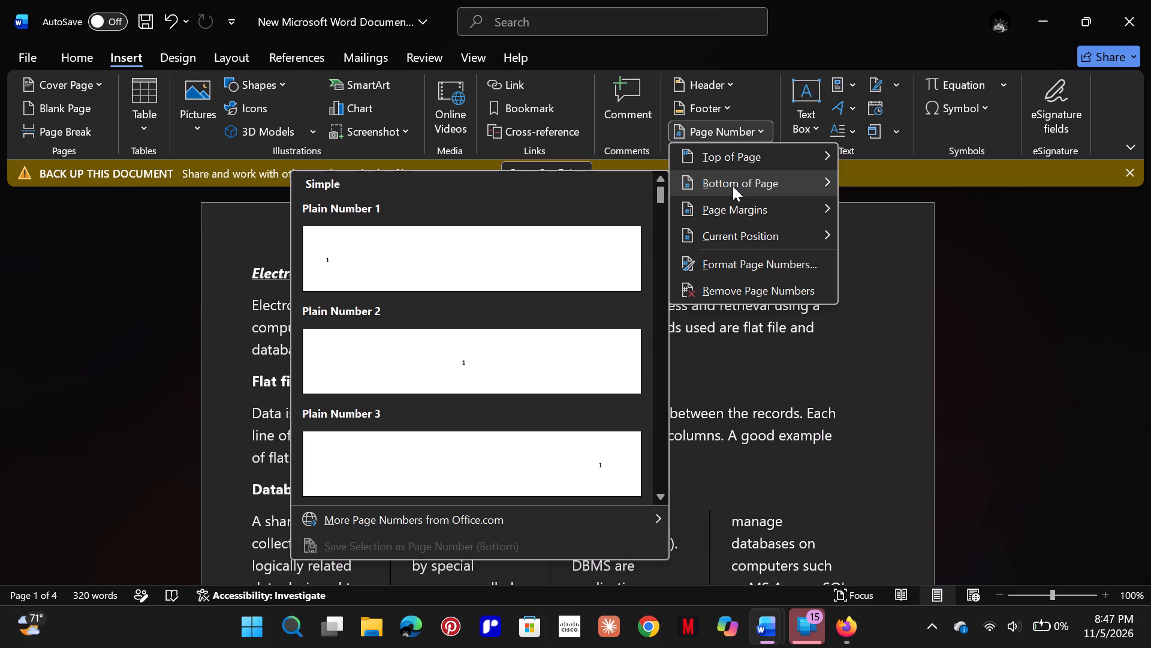
pyautogui.click(733, 186)
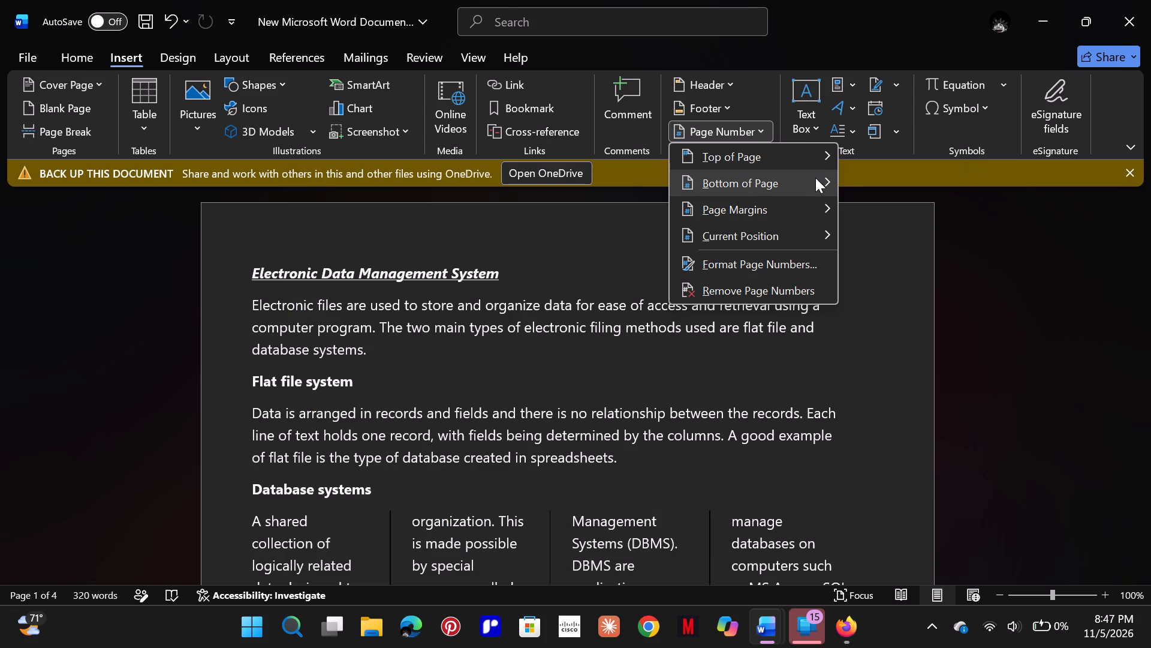
pyautogui.click(815, 178)
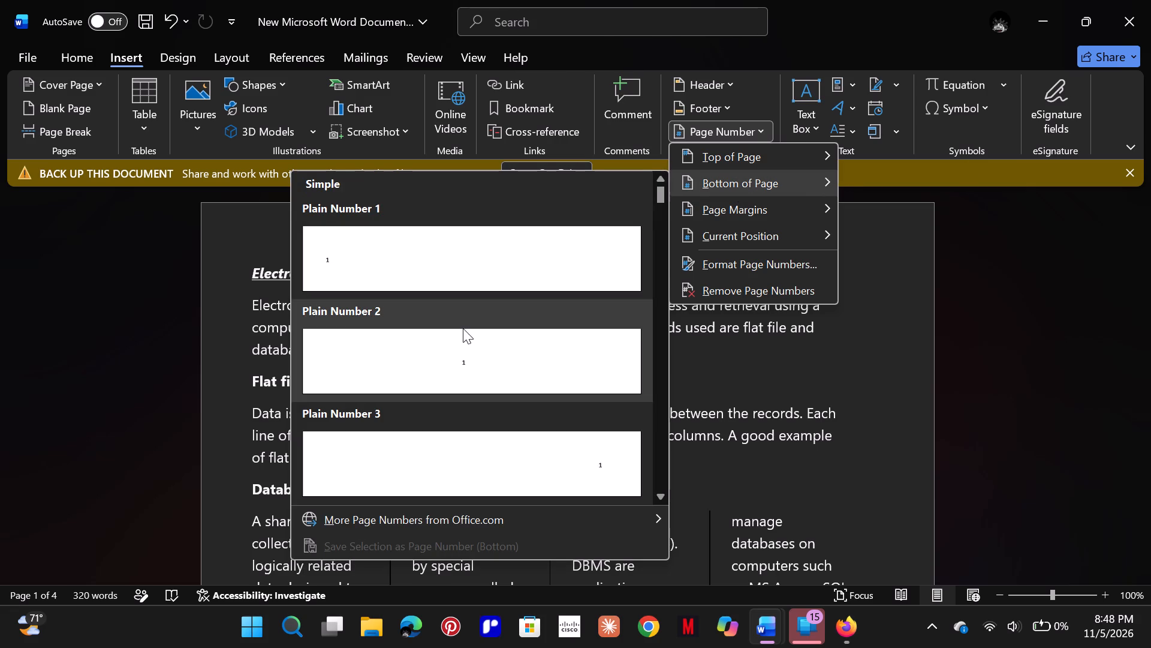
pyautogui.scroll(-4, 463, 328)
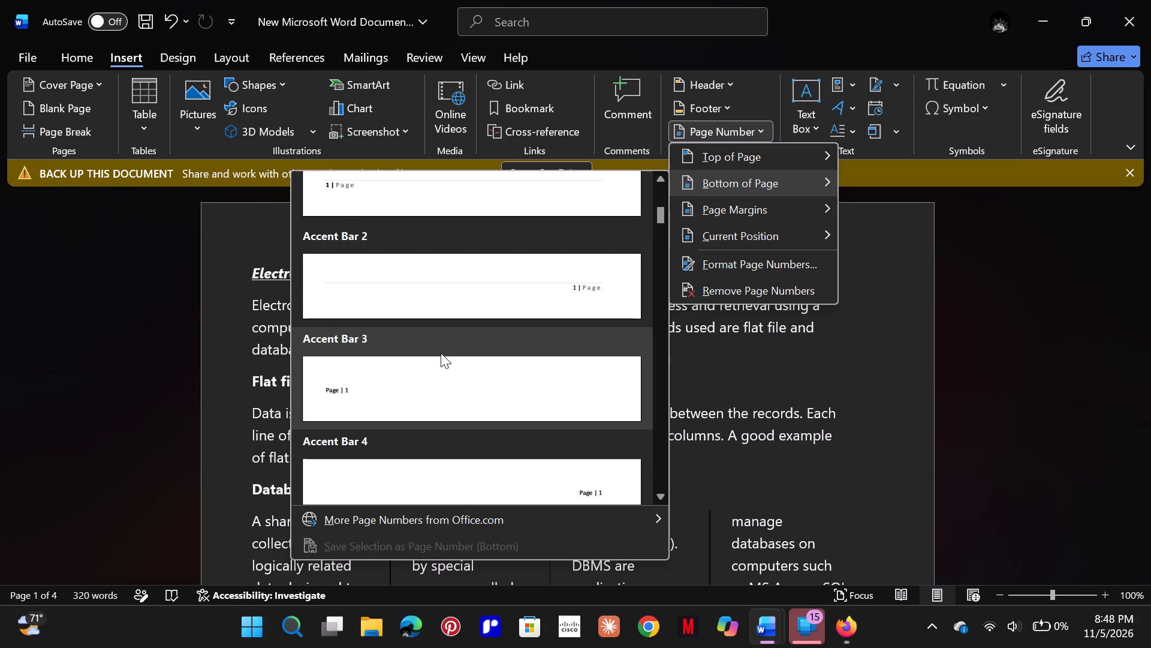
pyautogui.scroll(20, 441, 353)
pyautogui.scroll(20, 441, 353)
pyautogui.scroll(20, 441, 353)
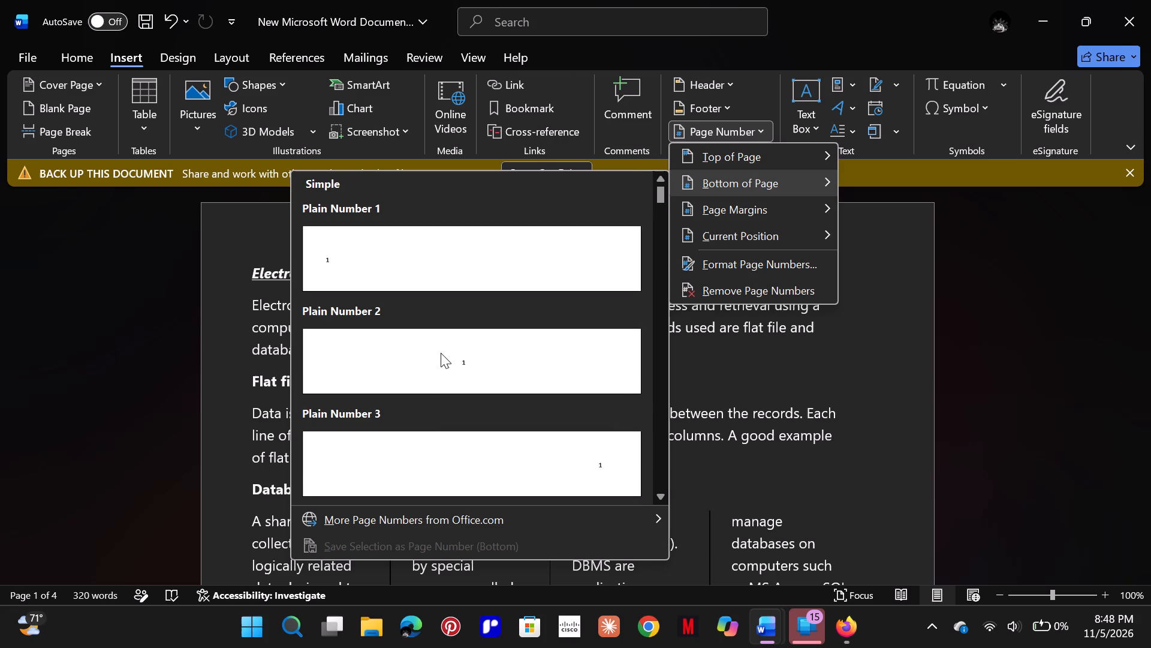
pyautogui.scroll(20, 441, 353)
pyautogui.scroll(8, 441, 353)
pyautogui.scroll(-2, 441, 353)
pyautogui.scroll(-3, 414, 401)
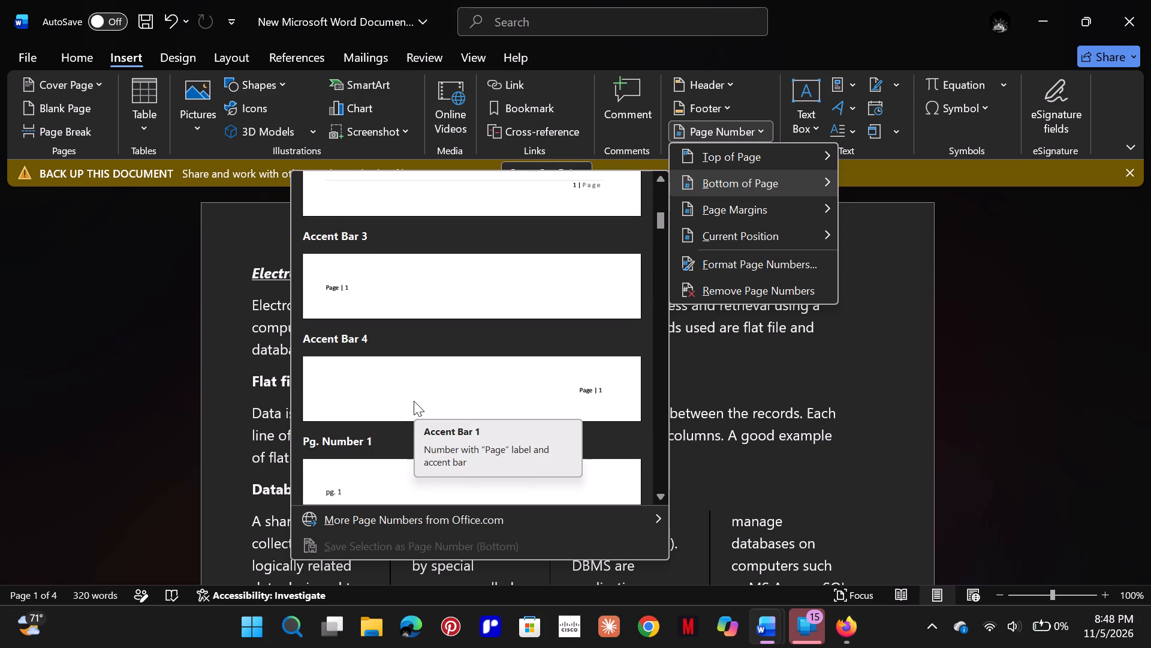
pyautogui.scroll(-3, 414, 401)
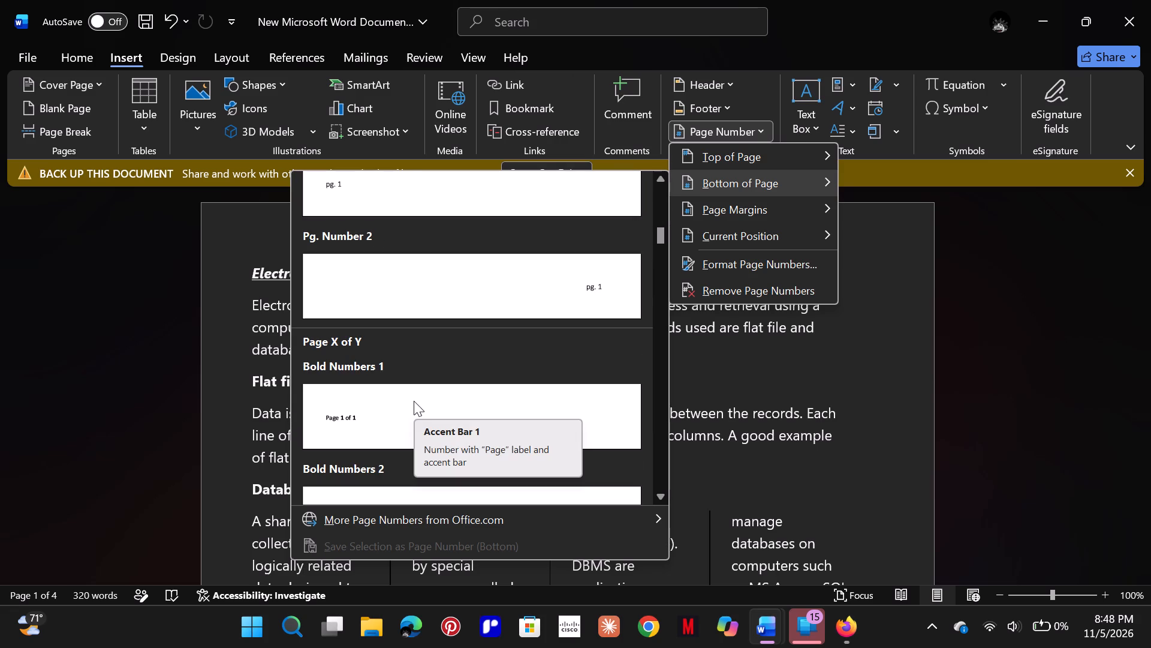
pyautogui.scroll(-3, 414, 401)
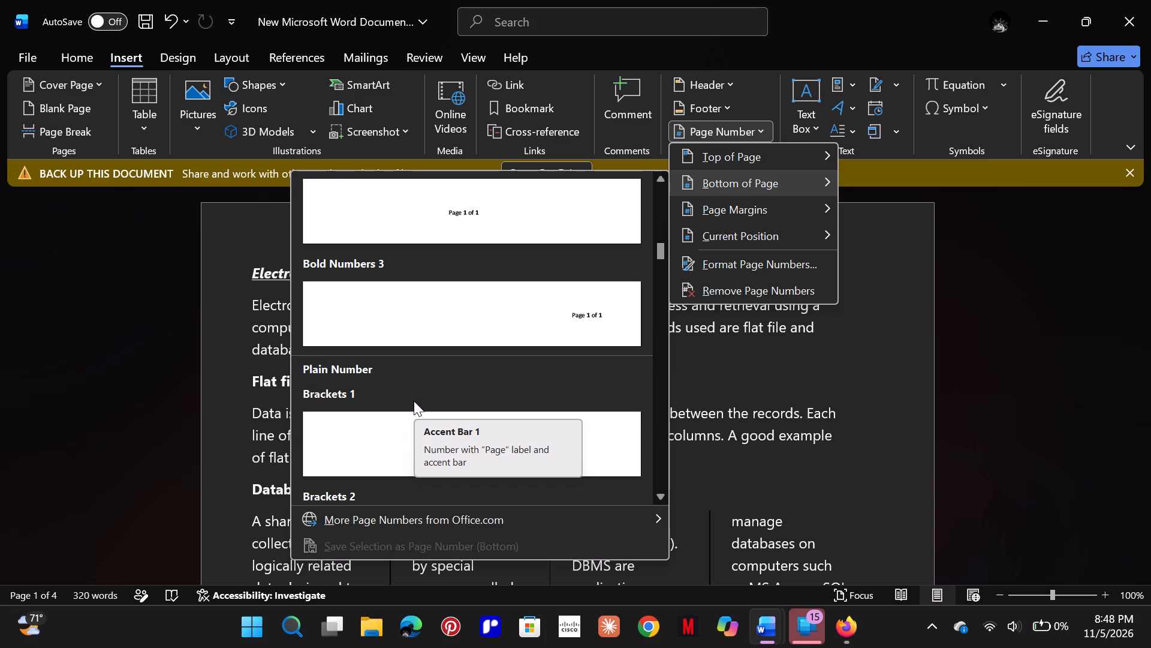
pyautogui.scroll(-3, 414, 401)
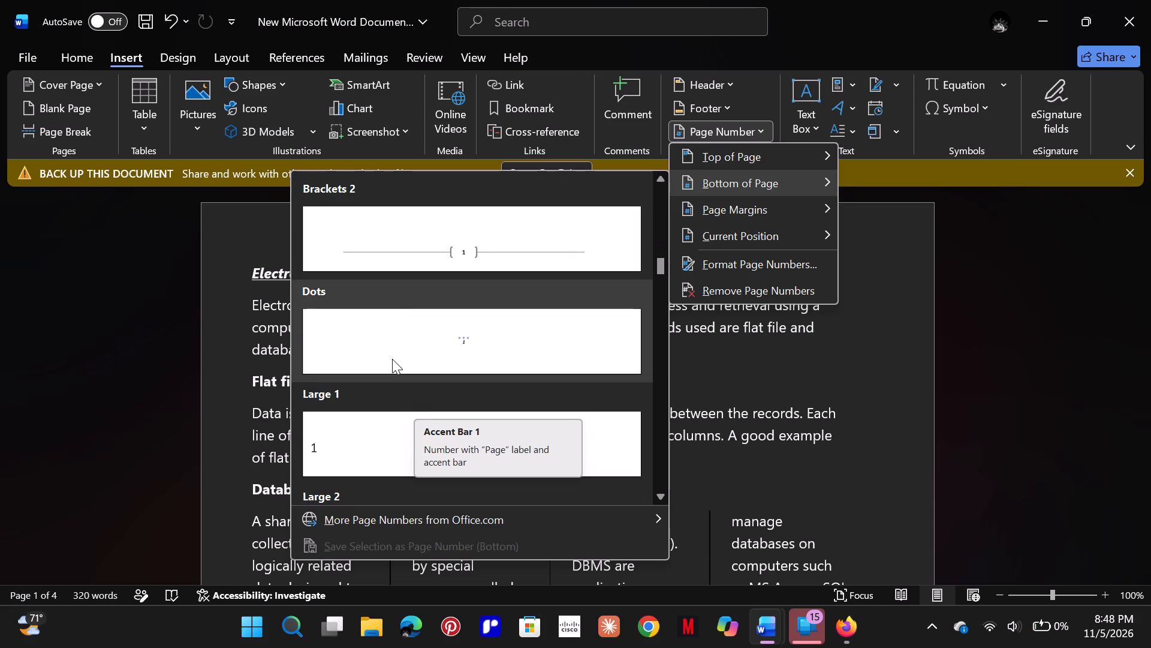
pyautogui.scroll(-4, 392, 359)
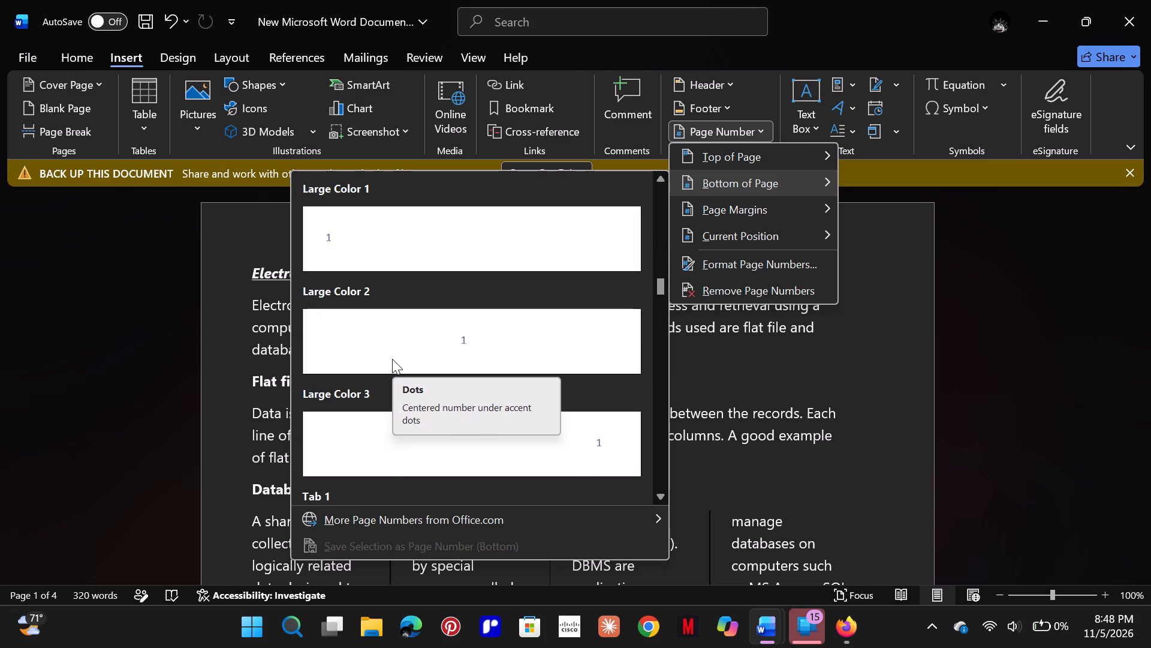
pyautogui.scroll(-2, 392, 359)
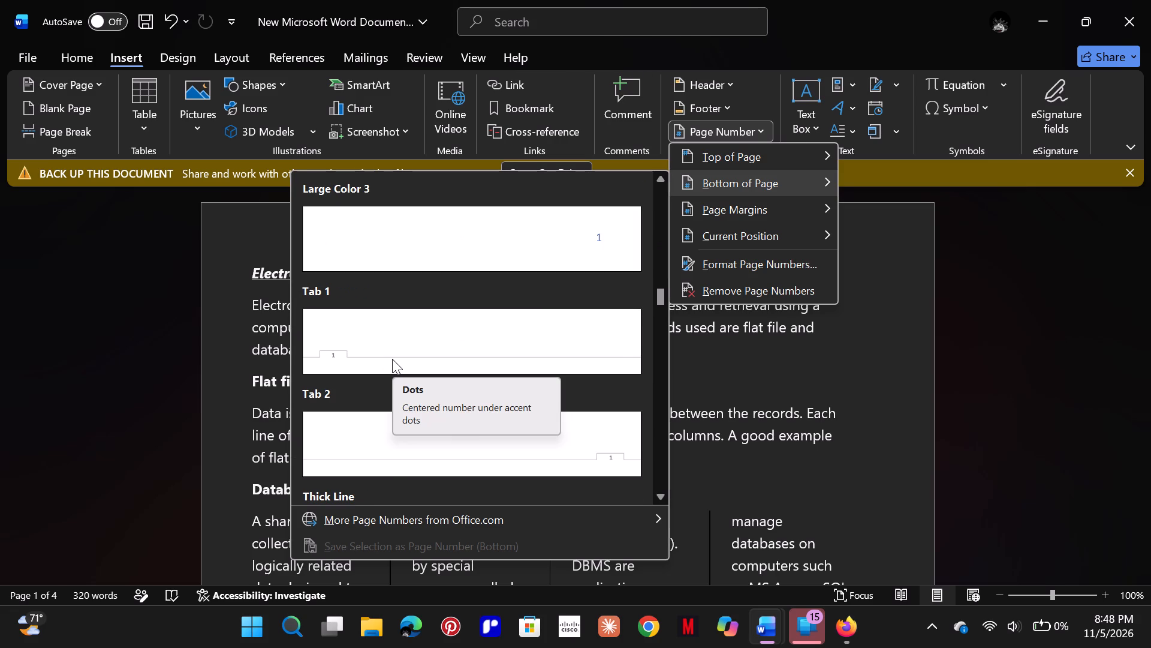
pyautogui.scroll(-2, 392, 359)
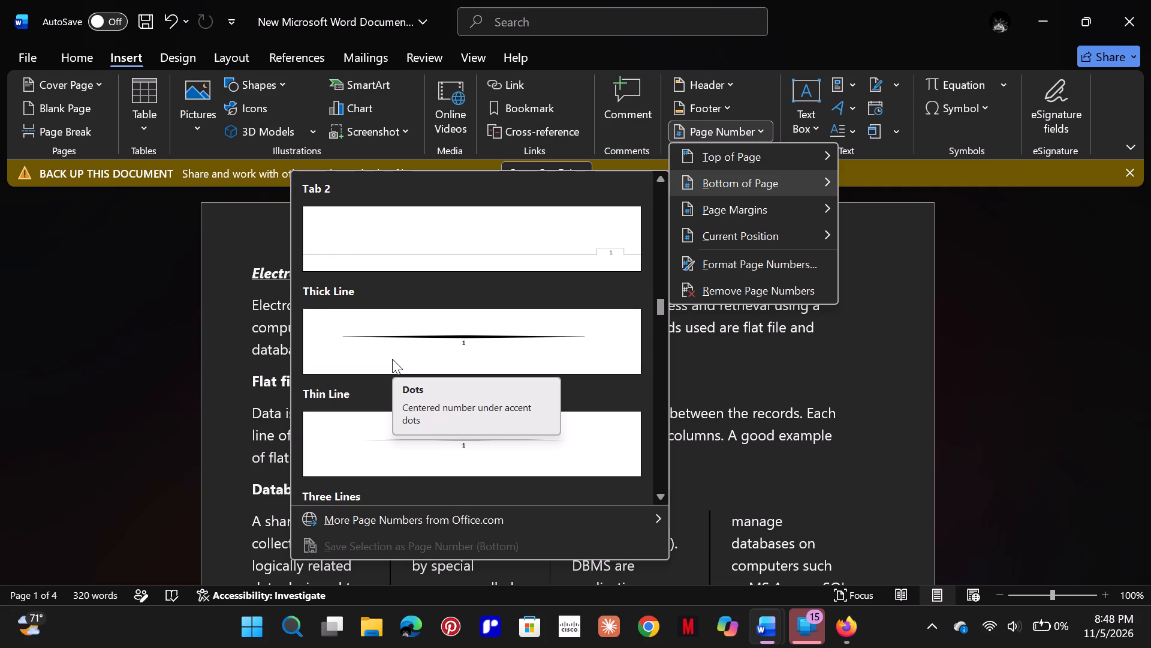
pyautogui.scroll(-2, 392, 359)
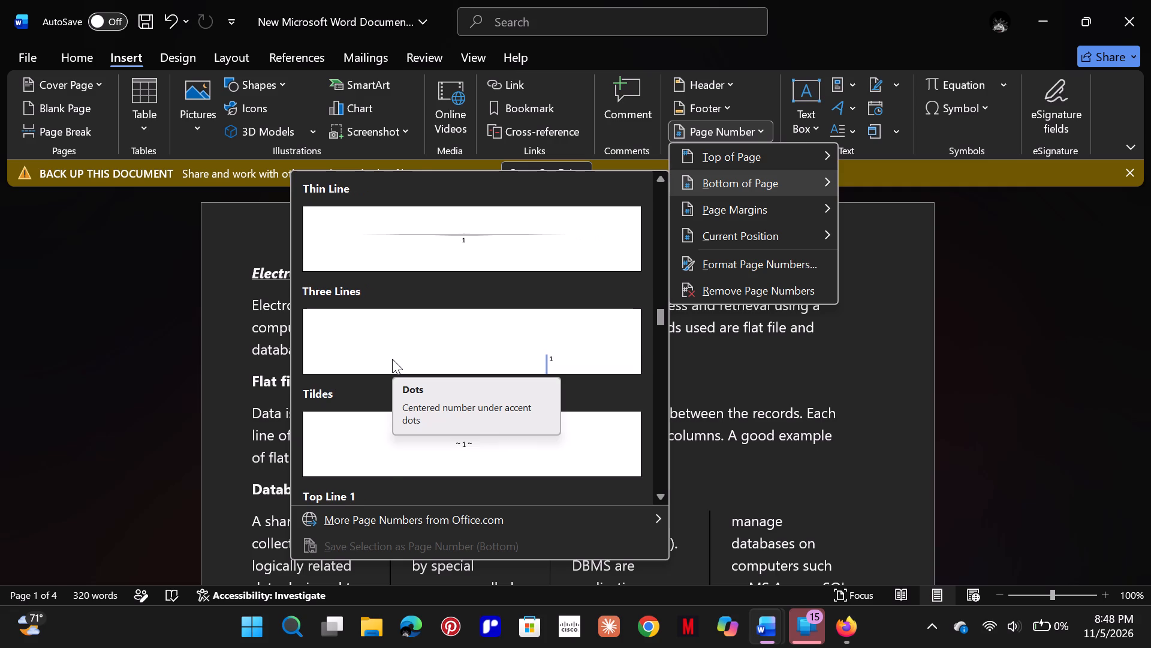
pyautogui.scroll(-4, 392, 359)
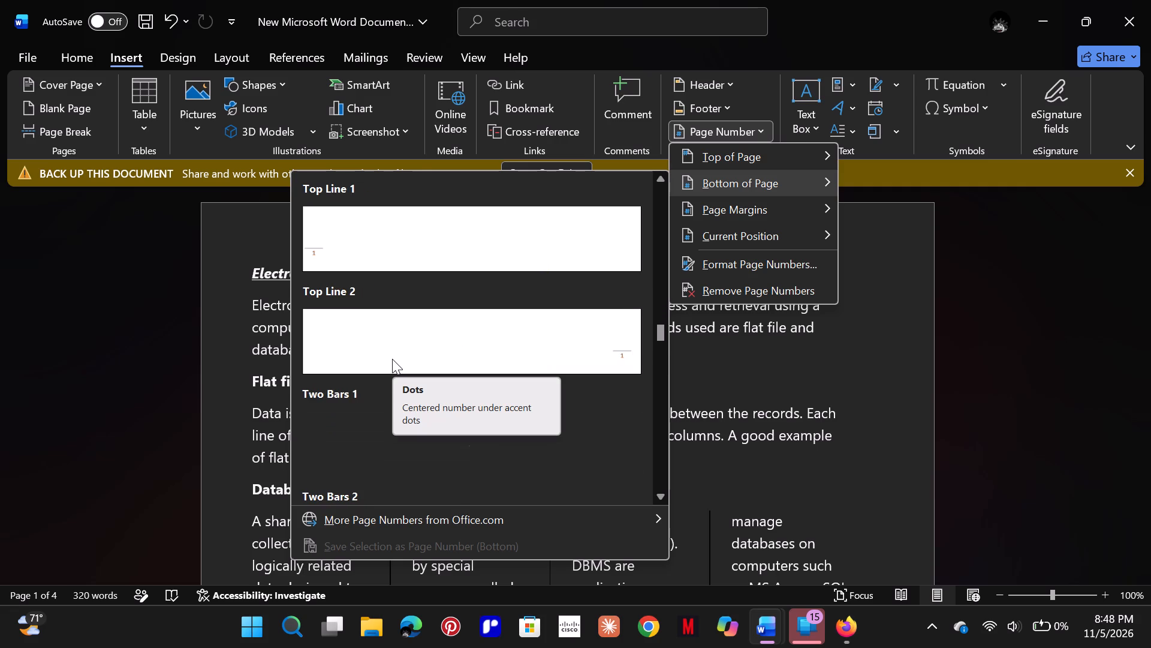
pyautogui.scroll(-2, 392, 359)
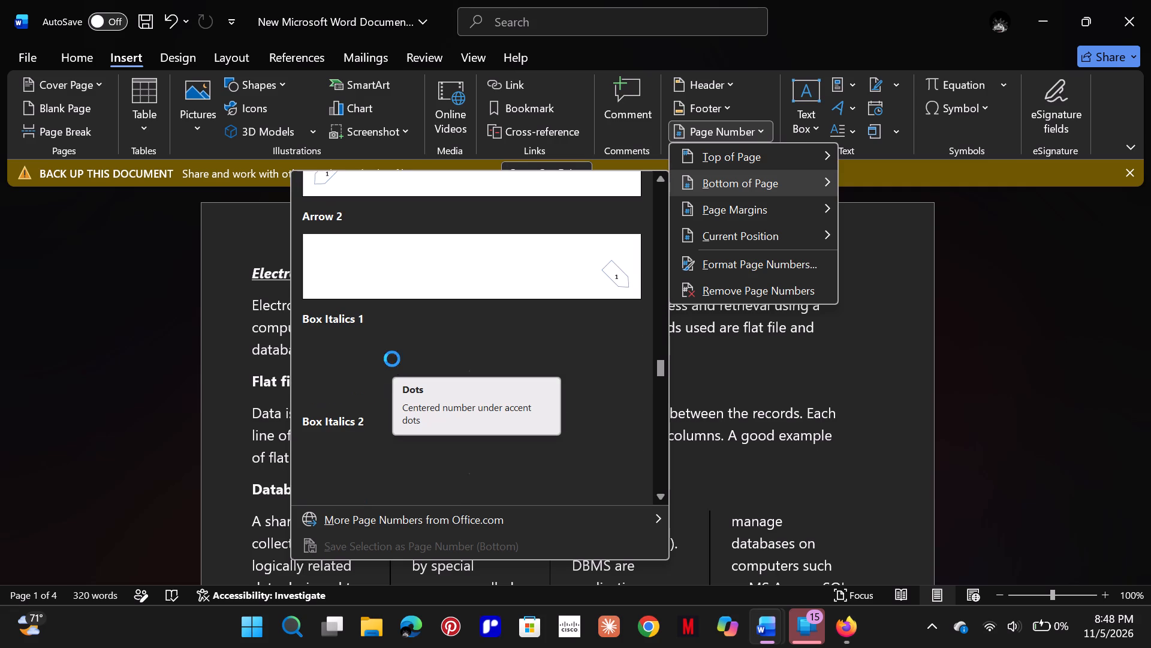
pyautogui.scroll(-2, 392, 359)
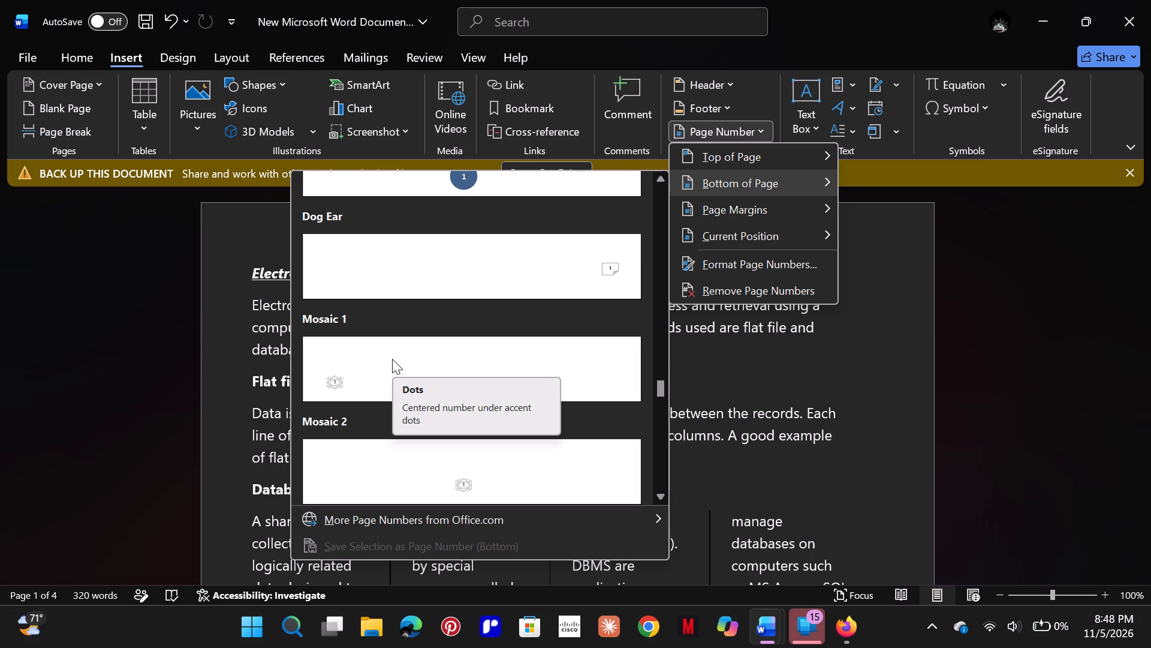
pyautogui.scroll(-2, 392, 359)
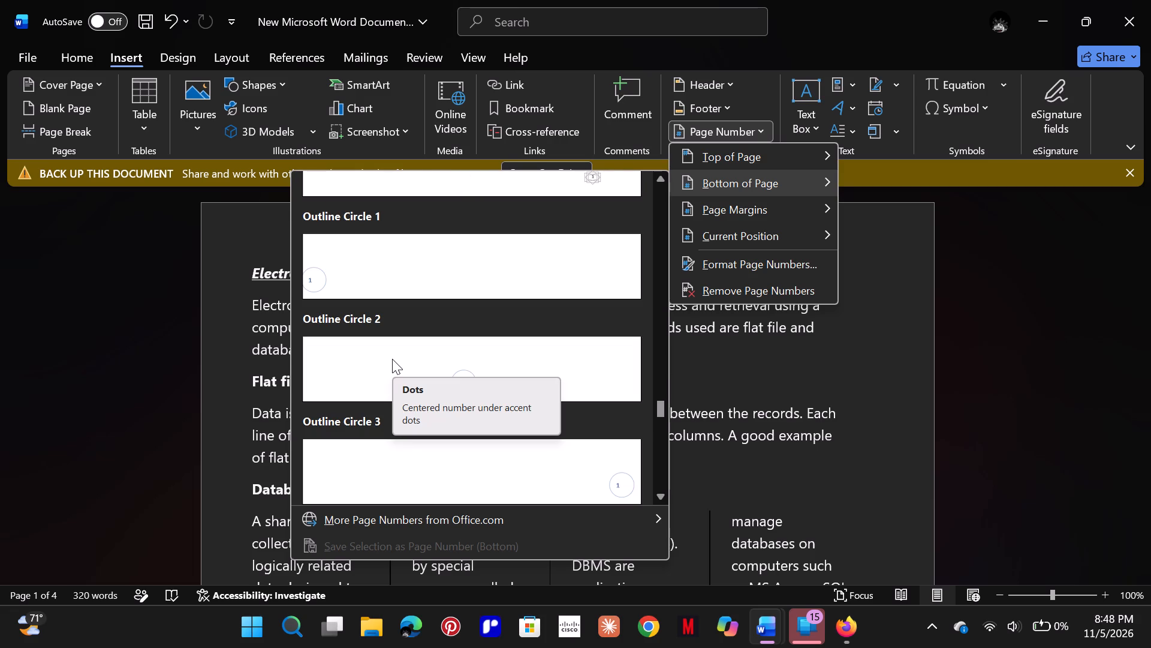
pyautogui.scroll(-7, 397, 343)
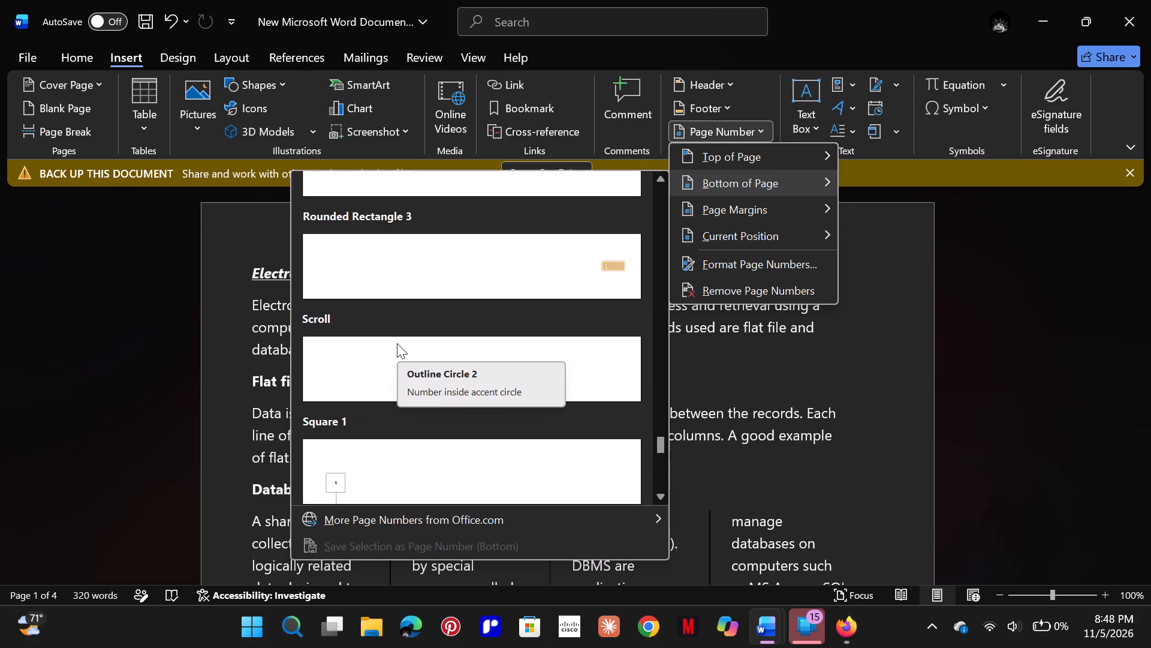
pyautogui.scroll(3, 397, 343)
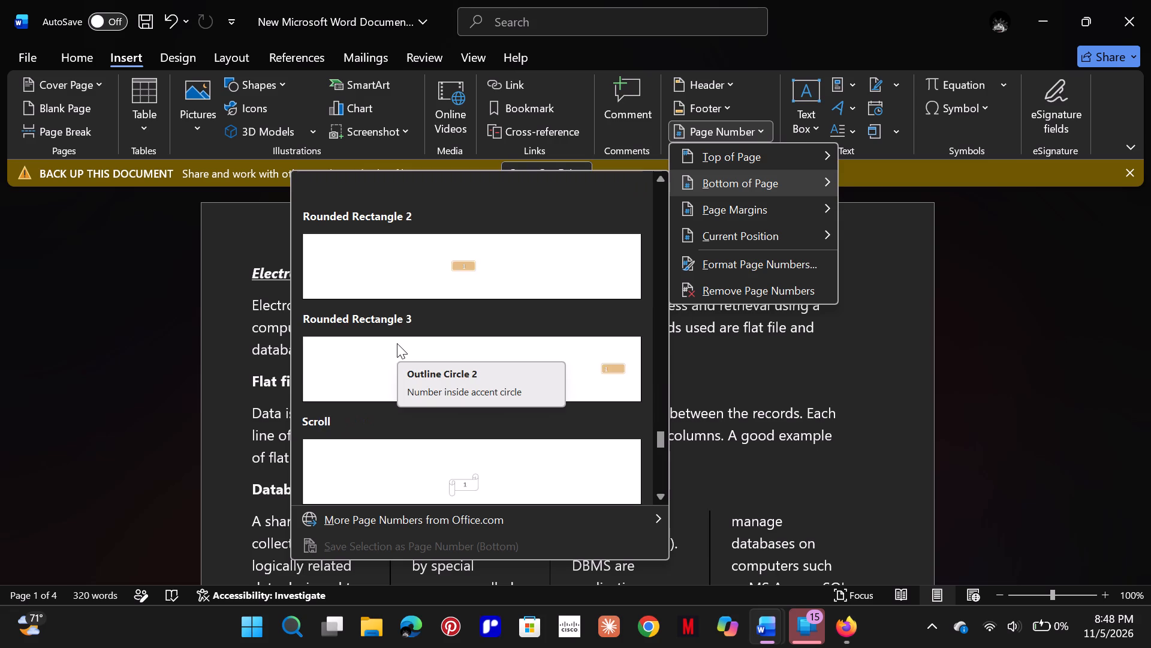
pyautogui.scroll(6, 397, 343)
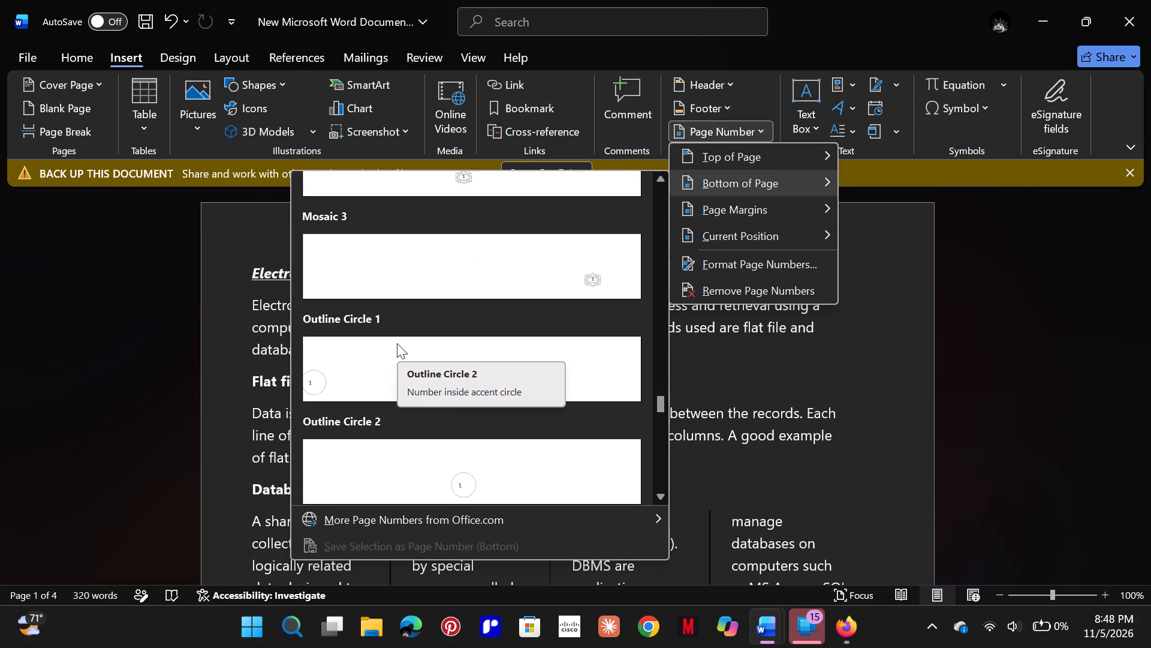
pyautogui.scroll(-6, 397, 343)
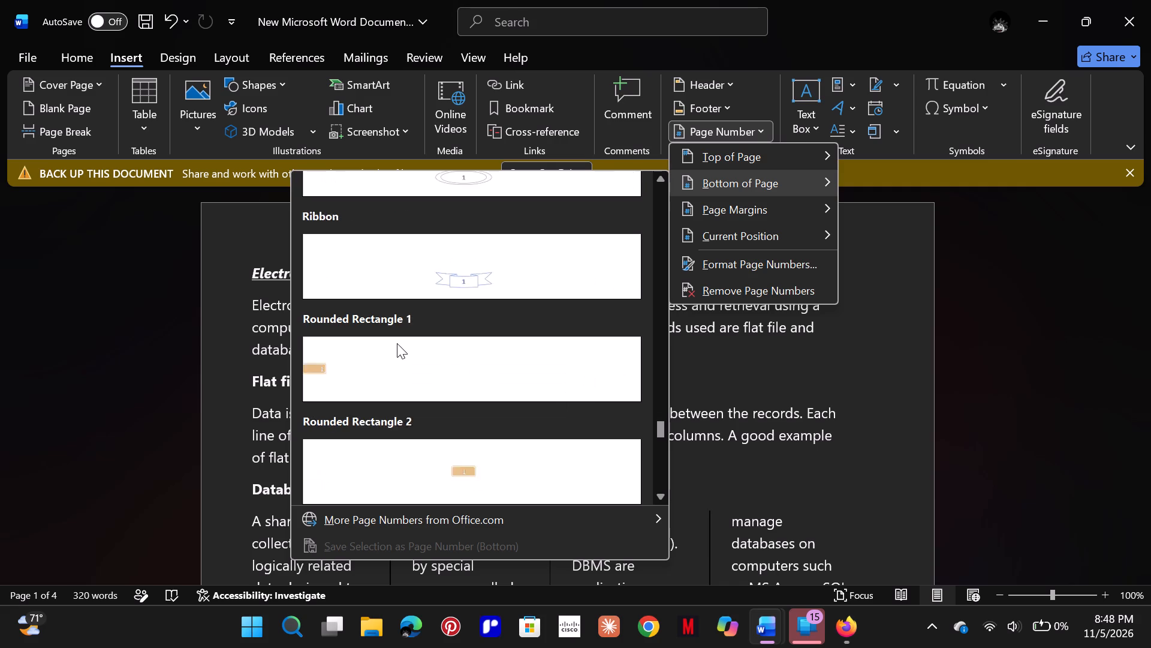
pyautogui.scroll(-6, 397, 343)
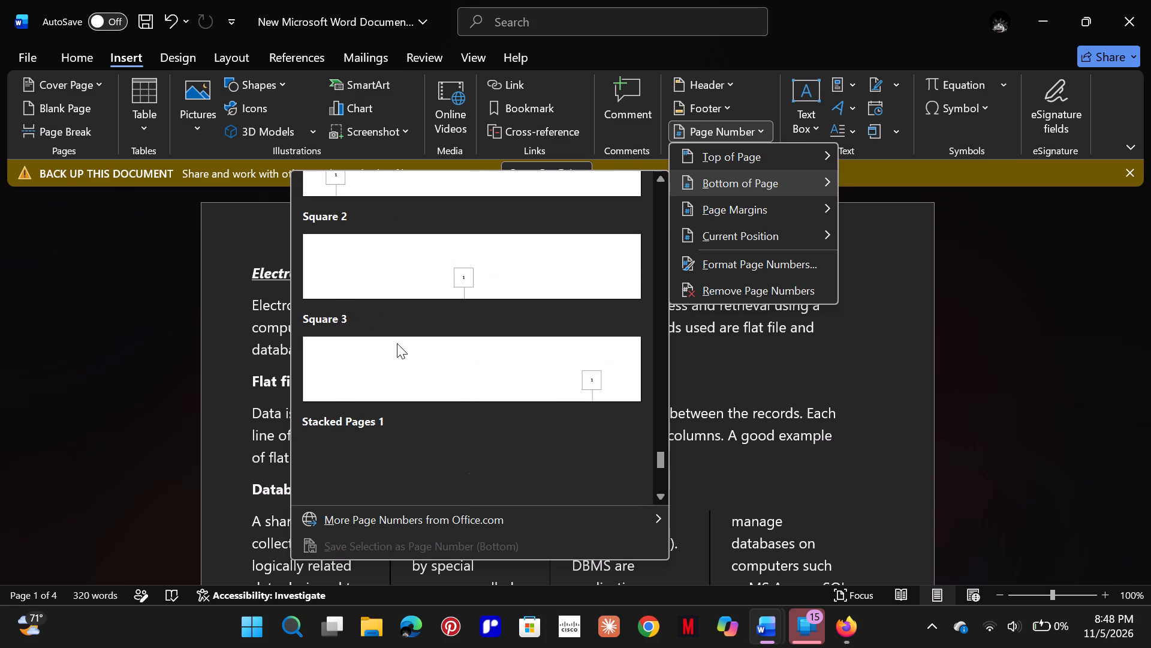
pyautogui.scroll(-2, 397, 343)
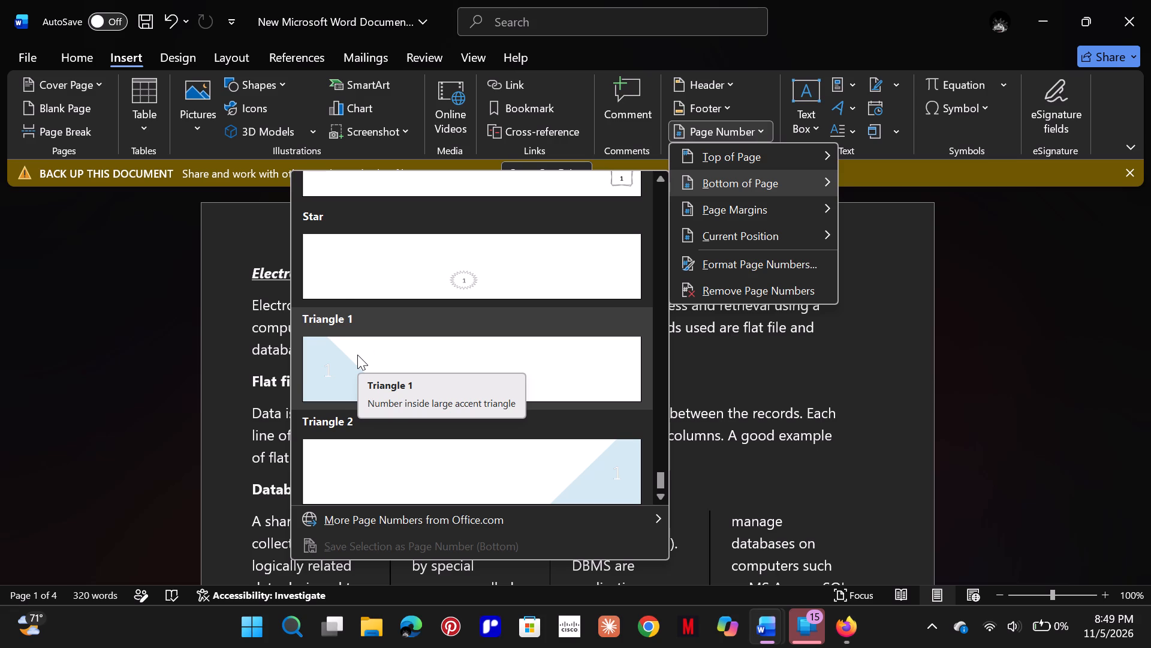
pyautogui.click(326, 372)
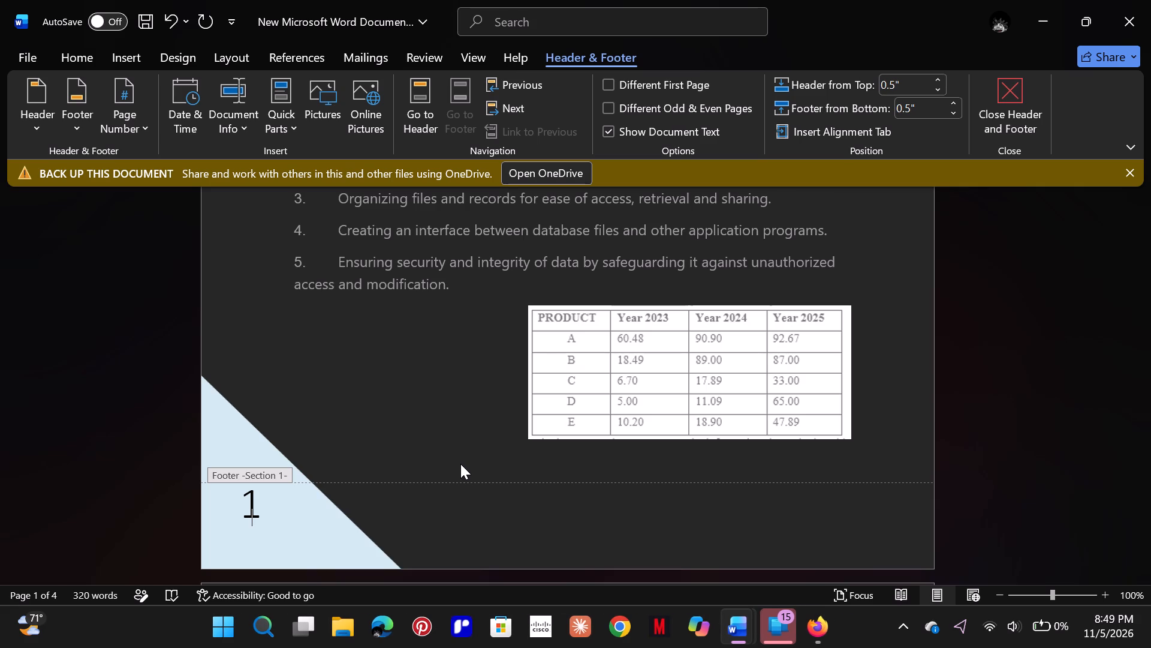
# Save the document.
pyautogui.doubleClick(140, 11)
# Check the page numbers in the footers across the document and return to the first page's header.
pyautogui.click(387, 304)
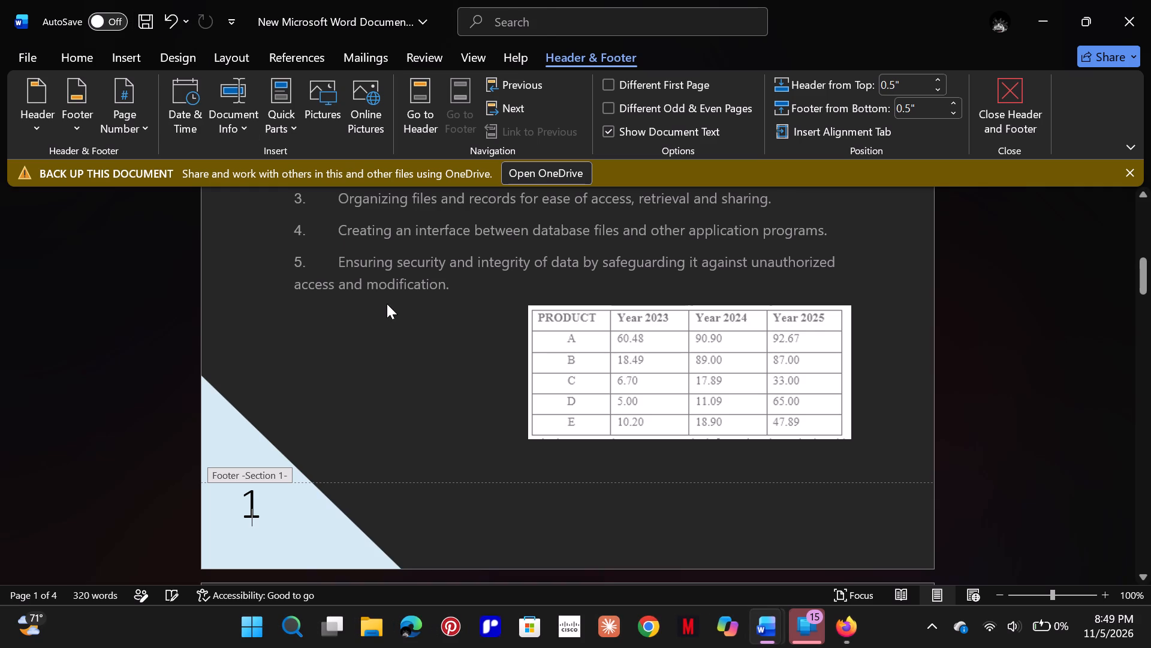
pyautogui.scroll(-20, 387, 304)
pyautogui.scroll(-20, 387, 304)
pyautogui.scroll(-20, 387, 304)
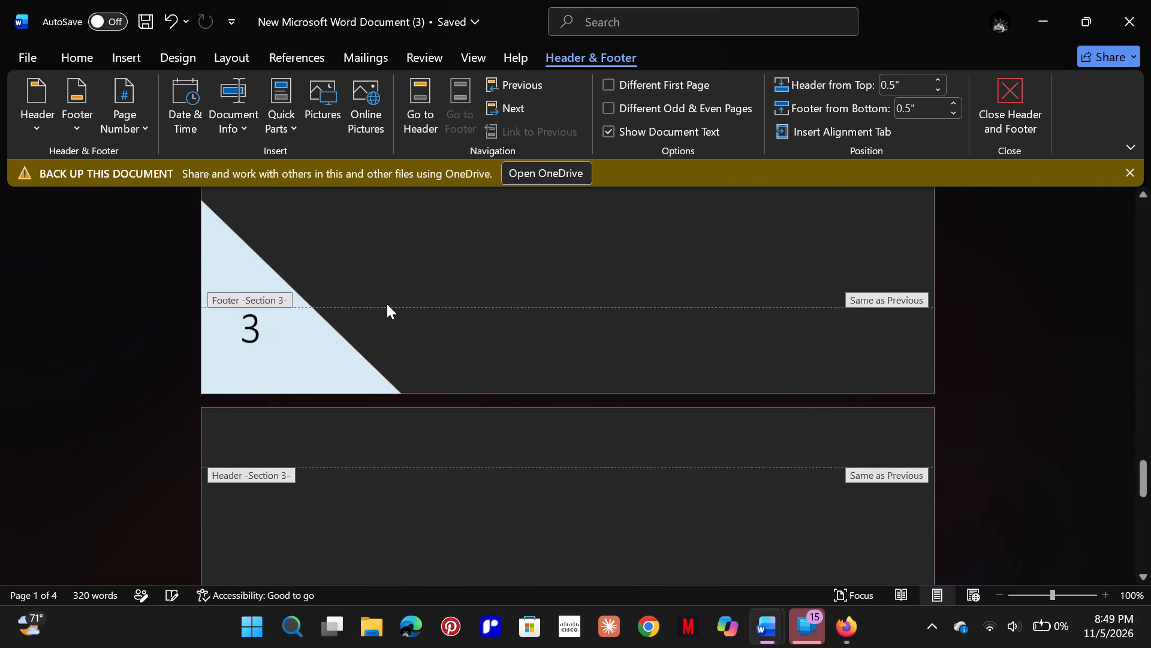
pyautogui.scroll(-20, 387, 304)
pyautogui.scroll(-20, 387, 304)
pyautogui.scroll(-20, 387, 304)
pyautogui.scroll(20, 387, 304)
pyautogui.scroll(20, 387, 304)
pyautogui.scroll(20, 387, 304)
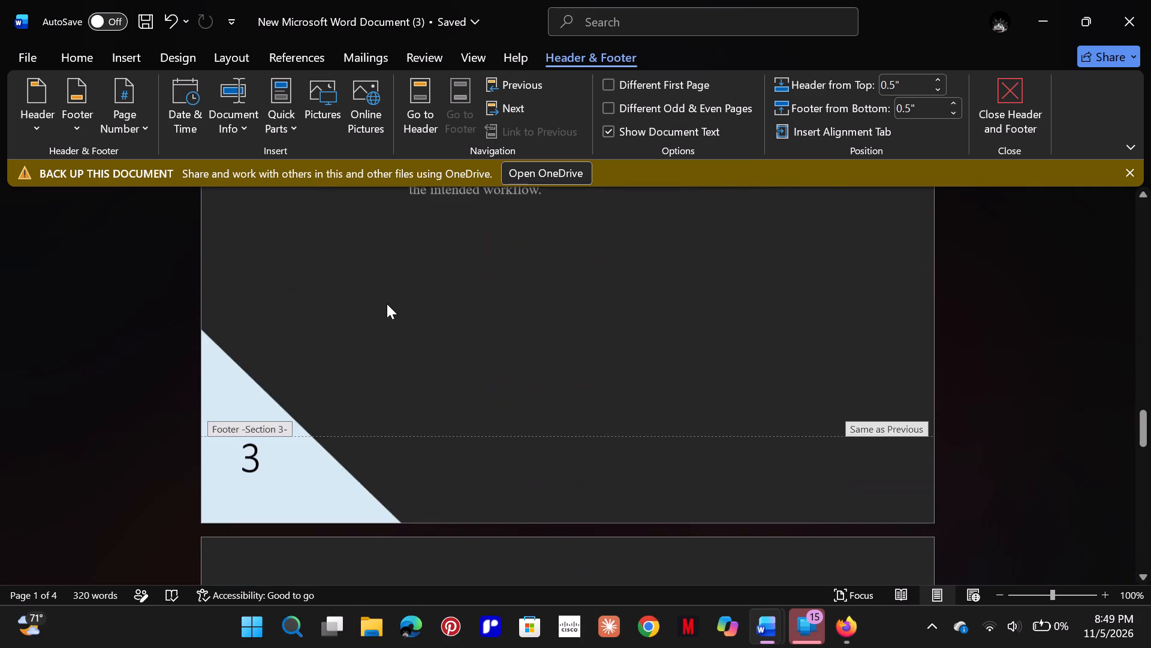
pyautogui.scroll(20, 387, 304)
pyautogui.scroll(20, 387, 304)
pyautogui.scroll(20, 387, 304)
pyautogui.scroll(20, 502, 271)
pyautogui.scroll(20, 502, 271)
pyautogui.scroll(20, 502, 271)
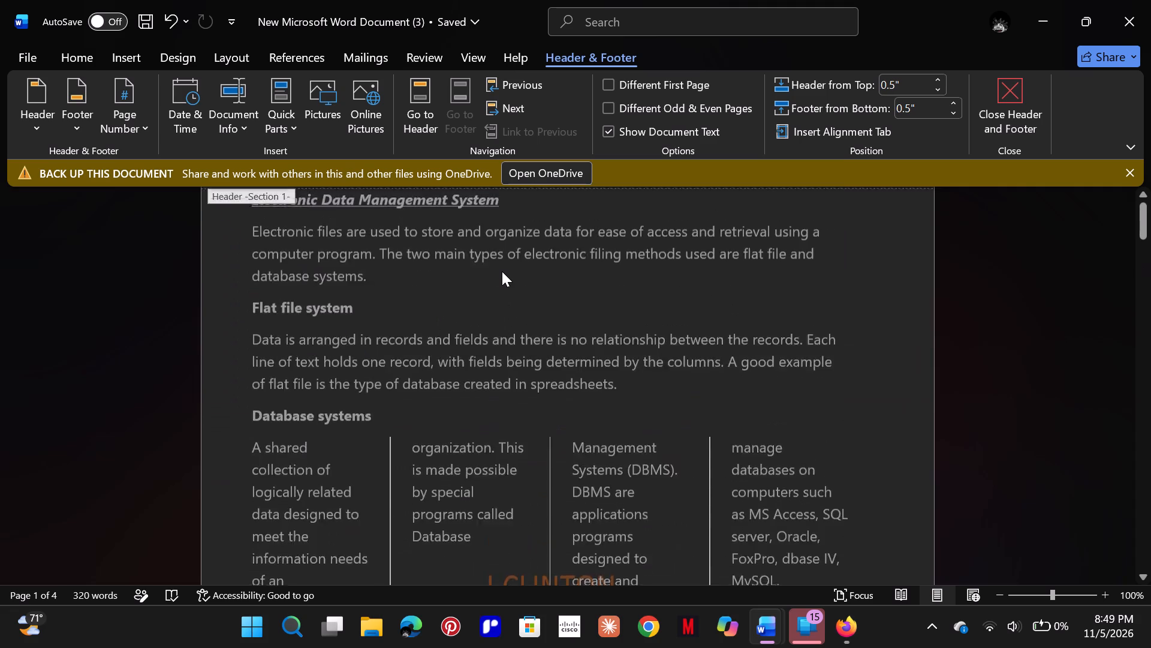
pyautogui.scroll(20, 502, 271)
pyautogui.scroll(12, 502, 271)
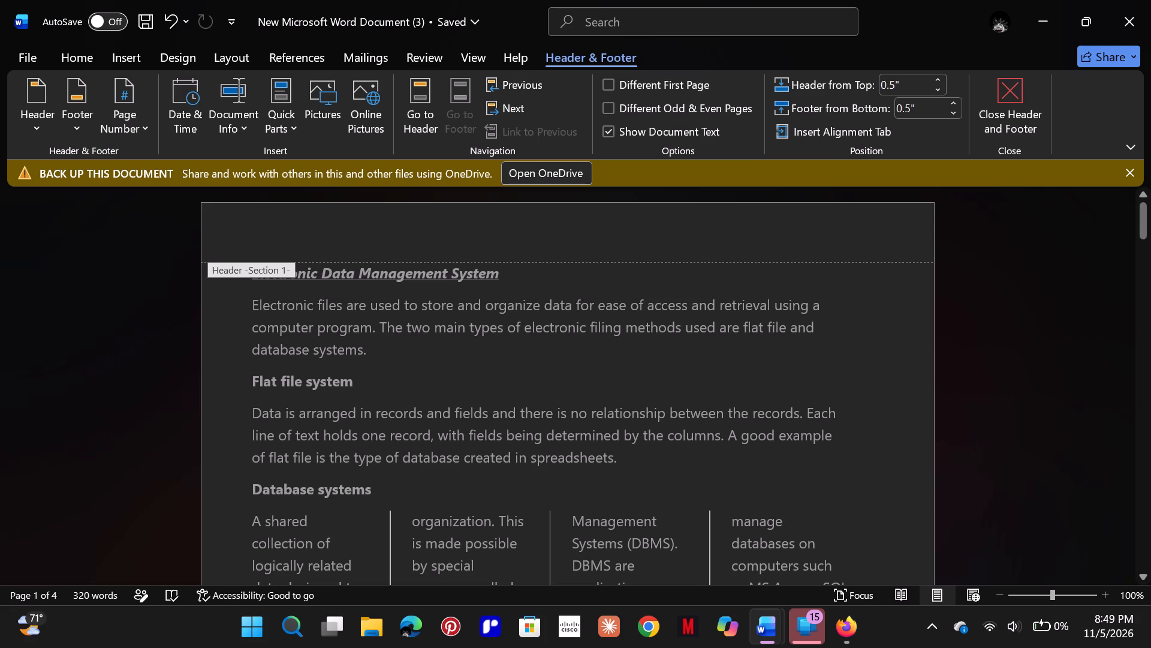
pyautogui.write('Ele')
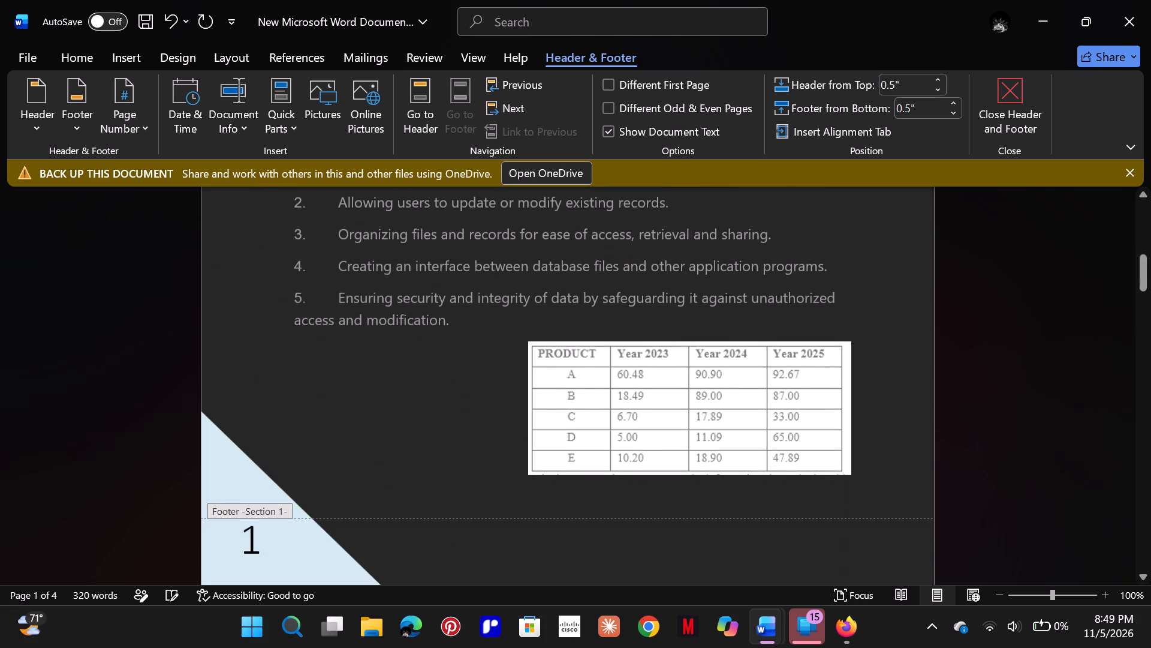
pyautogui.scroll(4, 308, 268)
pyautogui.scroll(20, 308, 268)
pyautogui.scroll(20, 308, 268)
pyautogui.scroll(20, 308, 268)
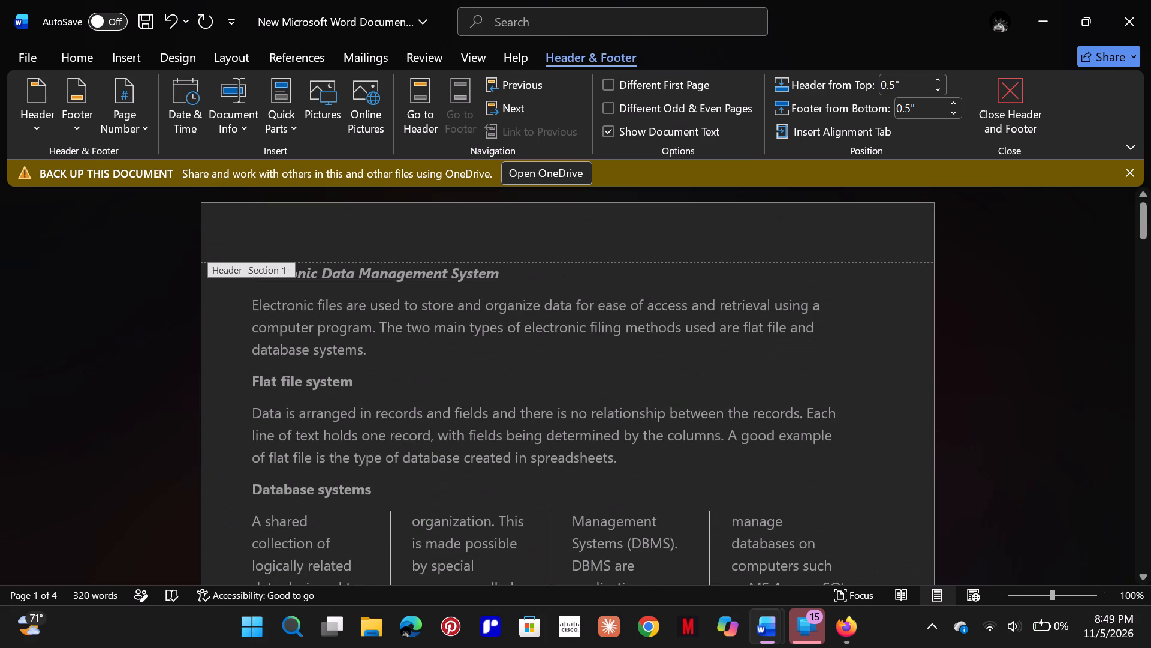
# Enter "Electronic Data Management System" as the header text on the first page.
pyautogui.click(296, 236)
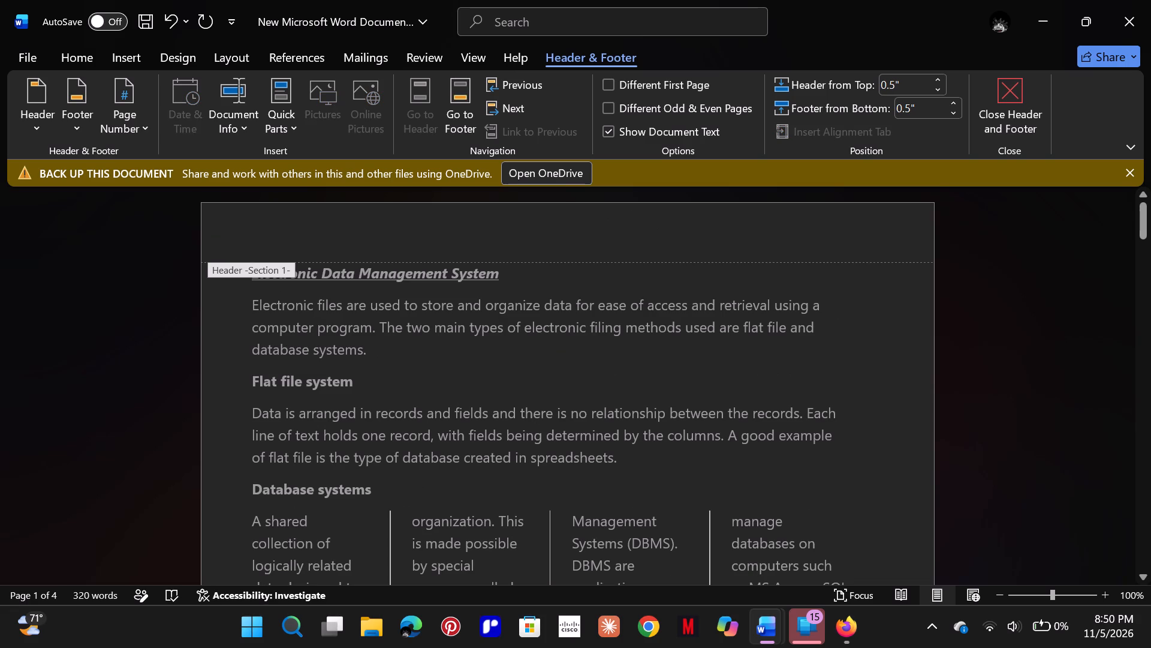
pyautogui.press('e')
pyautogui.write('le')
pyautogui.press('BackSpace')
pyautogui.press('BackSpace')
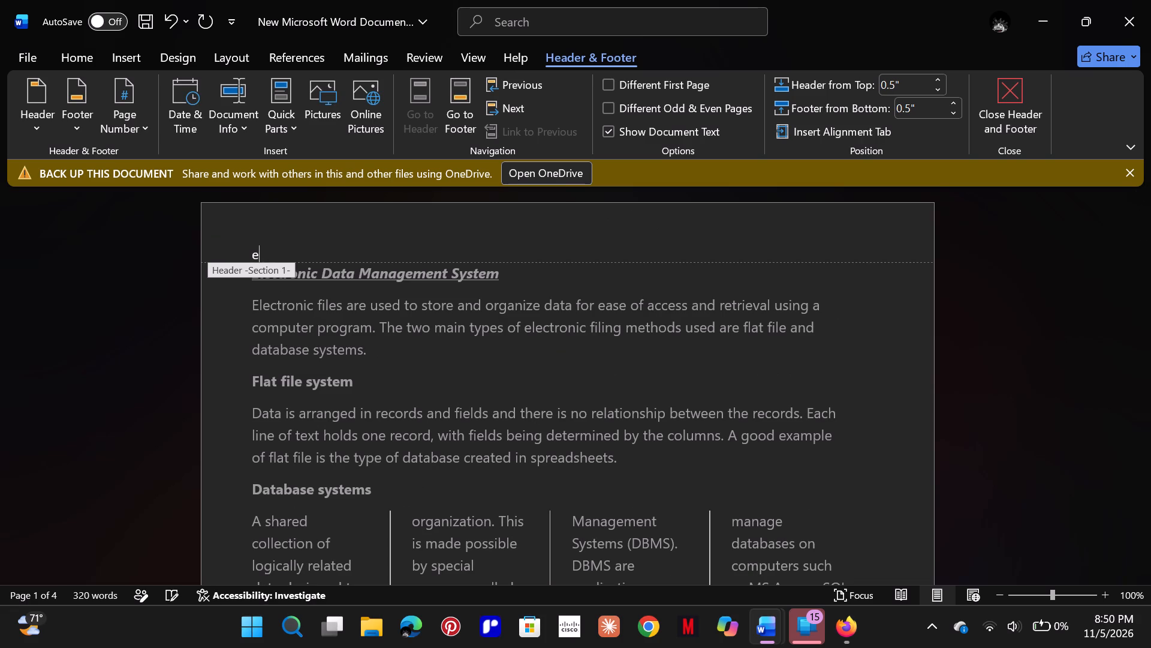
pyautogui.press('BackSpace')
pyautogui.hotkey('shift', 'e')
pyautogui.write('le')
pyautogui.press('c')
pyautogui.press('r')
pyautogui.press('BackSpace')
pyautogui.write('tronic')
pyautogui.press('space')
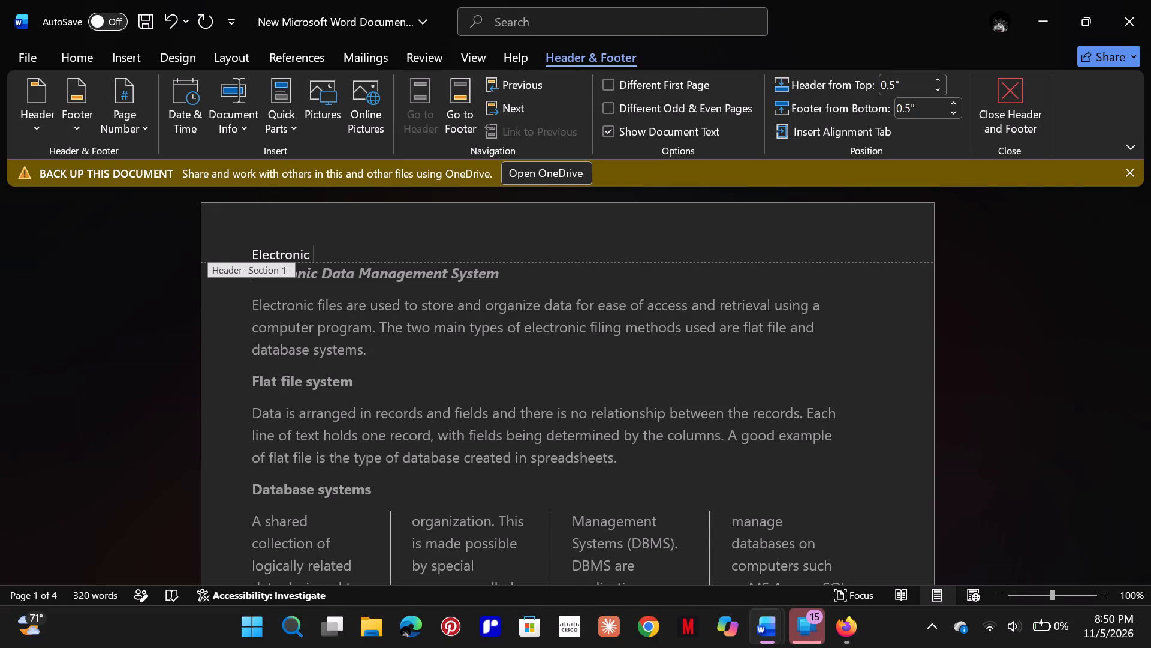
pyautogui.hotkey('shift', 'd')
pyautogui.write('ata')
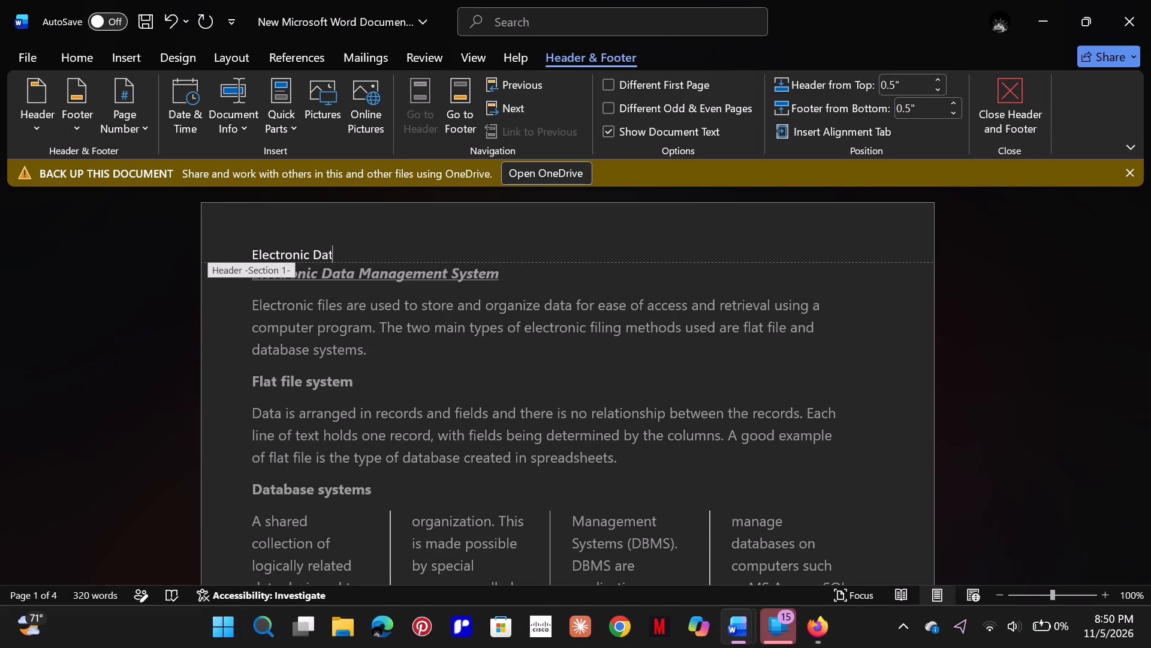
pyautogui.press('space')
pyautogui.write('Ma')
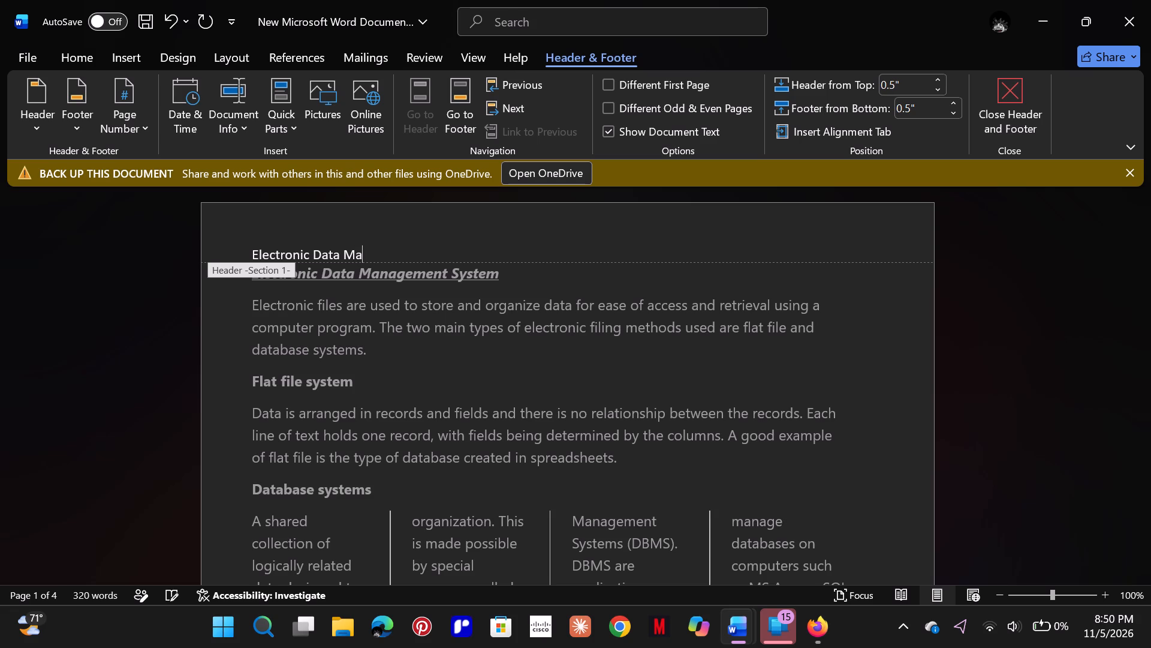
pyautogui.write('nage')
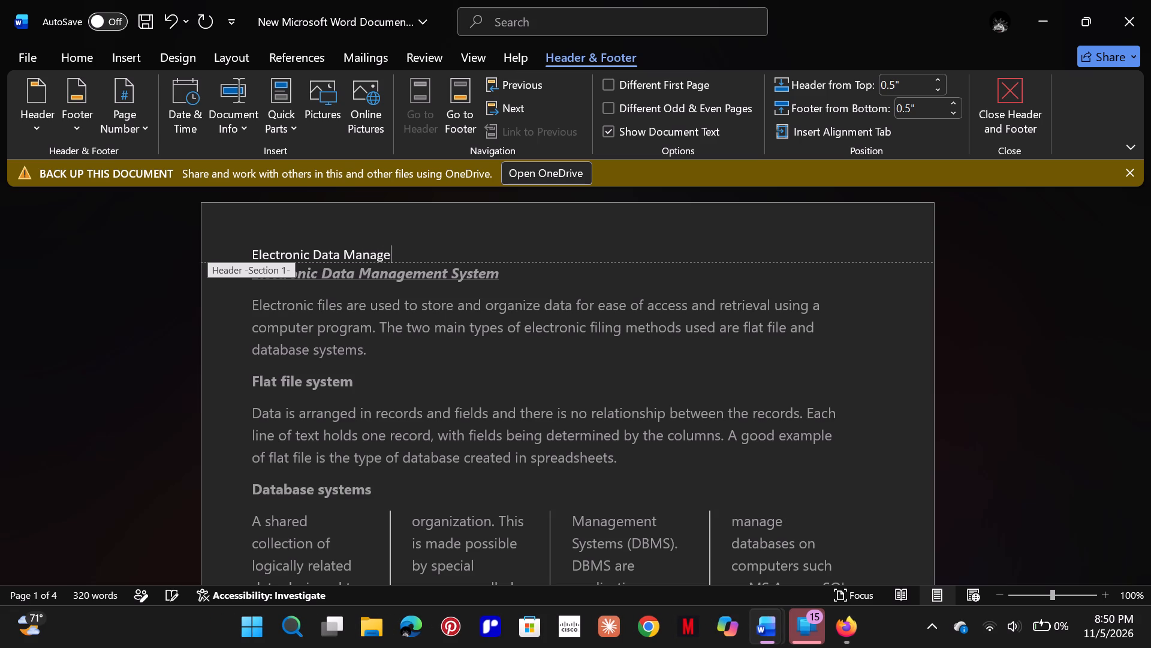
pyautogui.write('ment')
pyautogui.press('space')
pyautogui.write('Syste')
pyautogui.press('m')
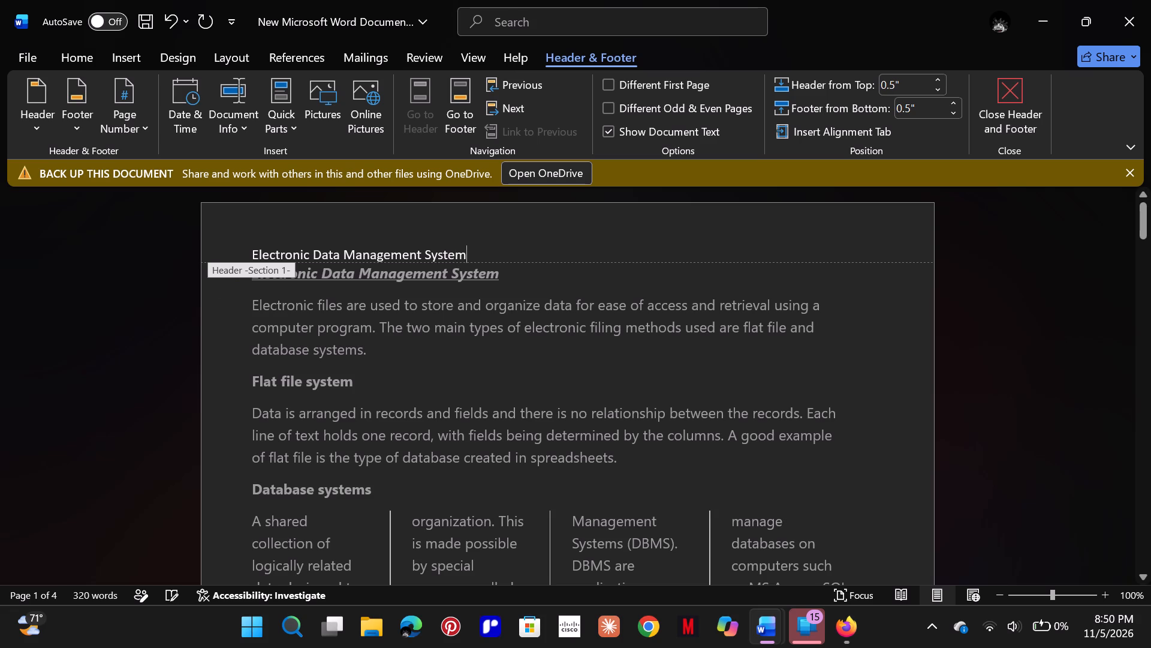
# Shift the header text to roughly the middle of the header line by adding leading spaces before it.
pyautogui.click(245, 254)
pyautogui.press('space')
pyautogui.press('space')
pyautogui.press('space')
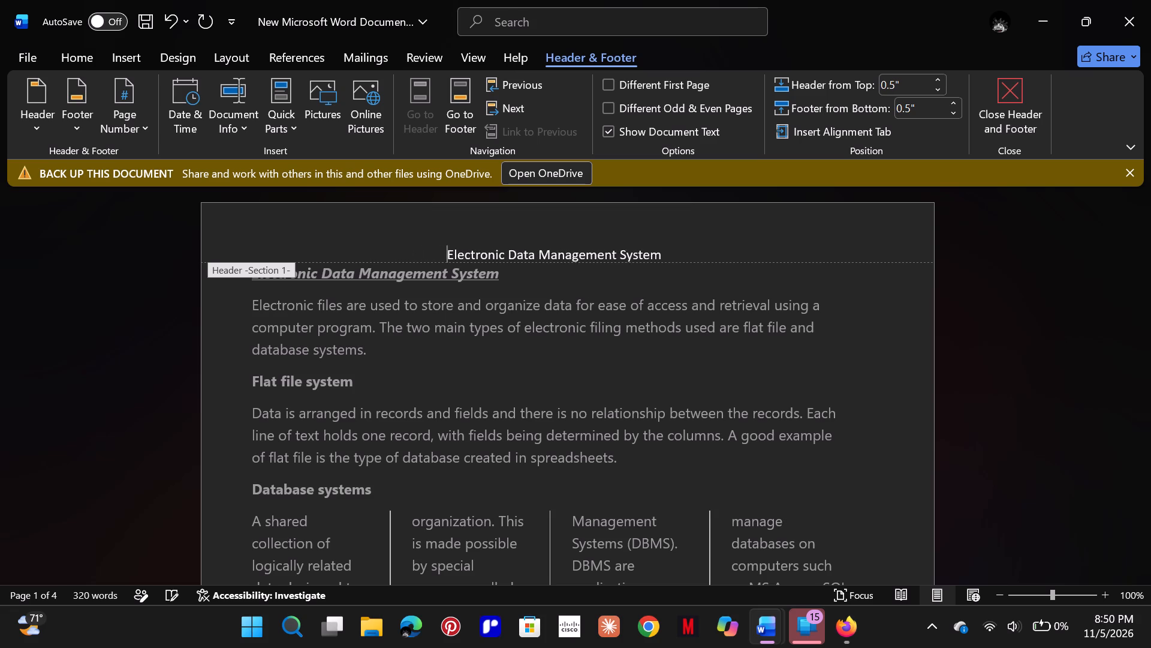
pyautogui.press('space')
pyautogui.press('space')
pyautogui.press('space')
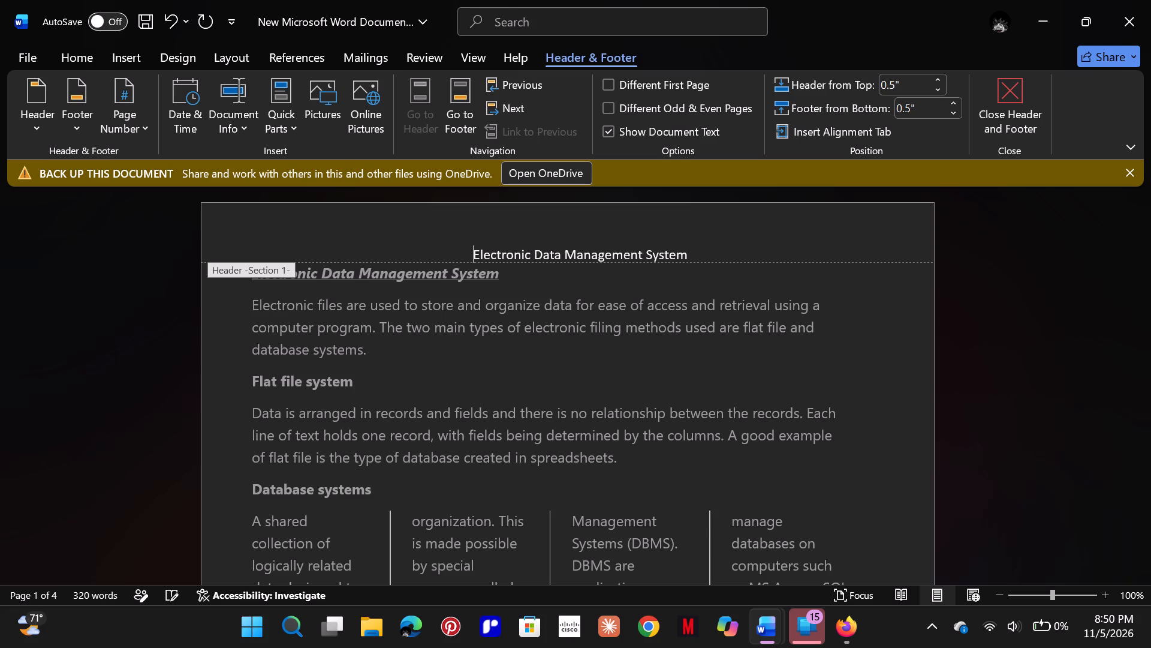
pyautogui.press('BackSpace')
pyautogui.press('BackSpace')
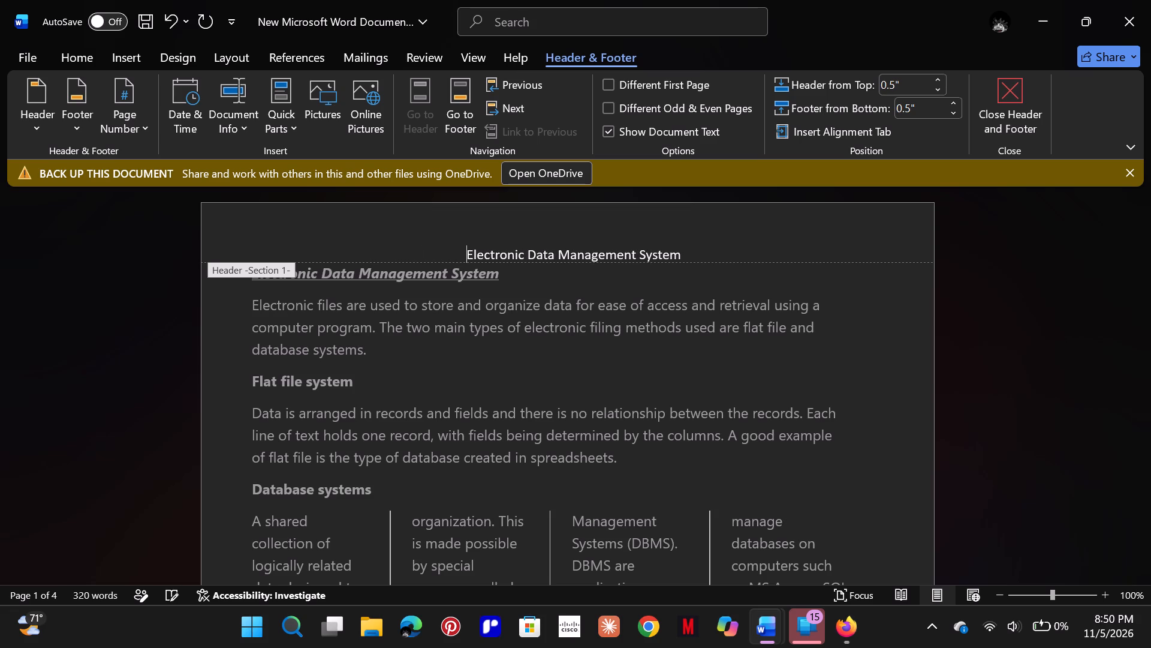
pyautogui.press('BackSpace')
pyautogui.press('BackSpace')
pyautogui.press('BackSpace')
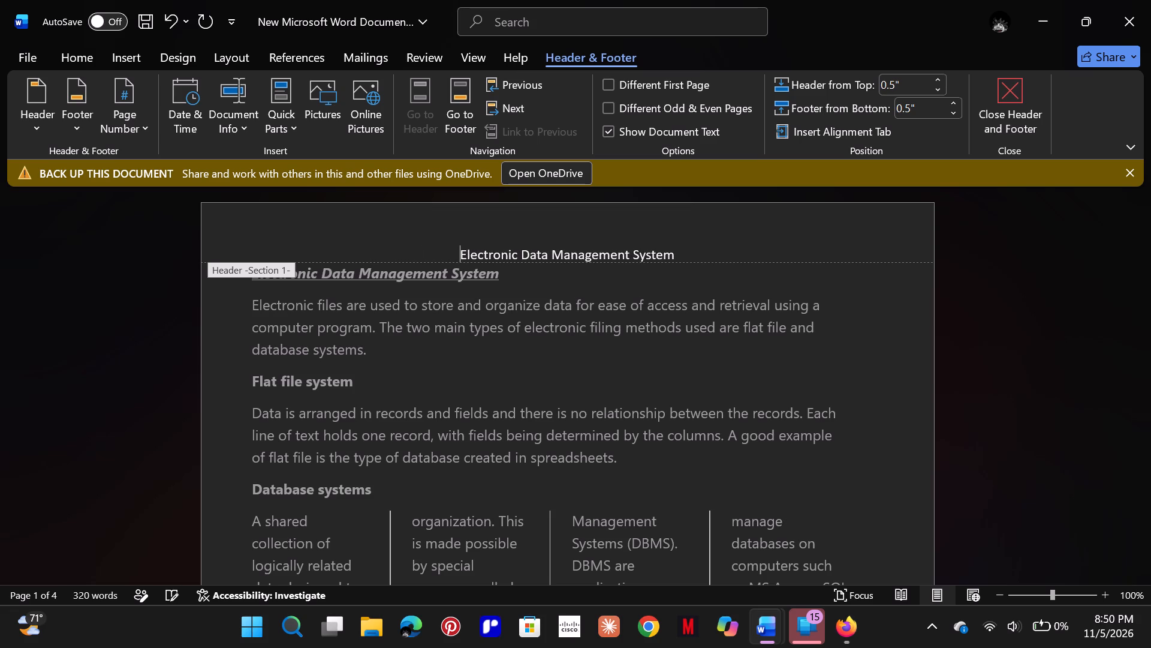
pyautogui.press('BackSpace')
pyautogui.press('BackSpace')
pyautogui.press('BackSpace')
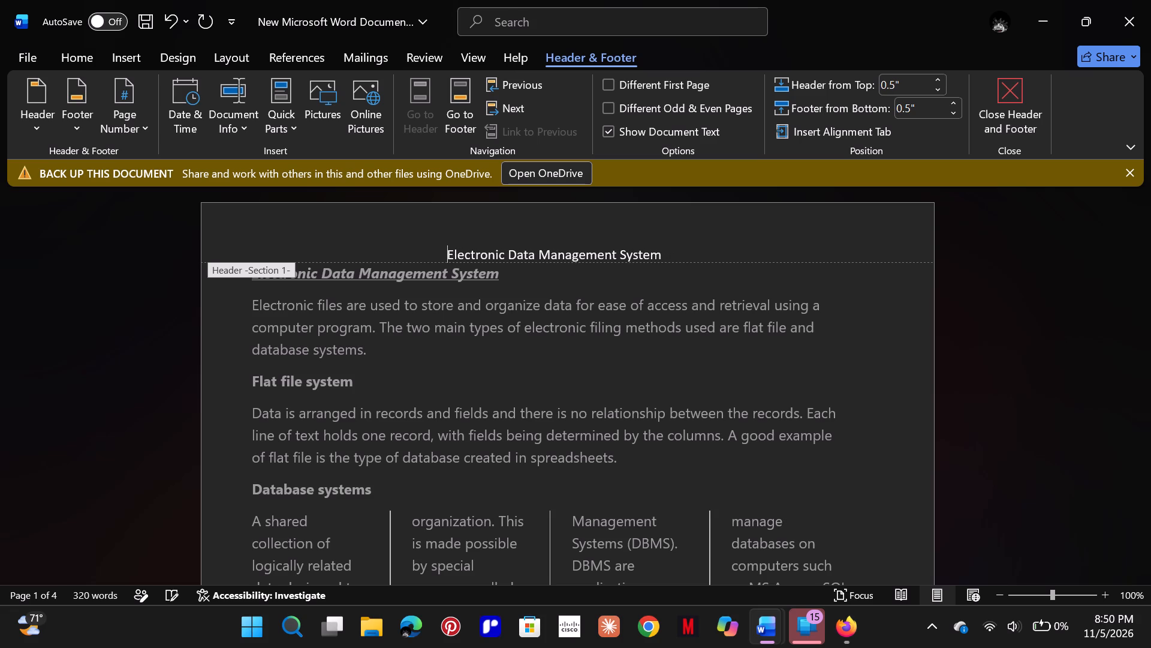
pyautogui.press('BackSpace')
pyautogui.press('BackSpace')
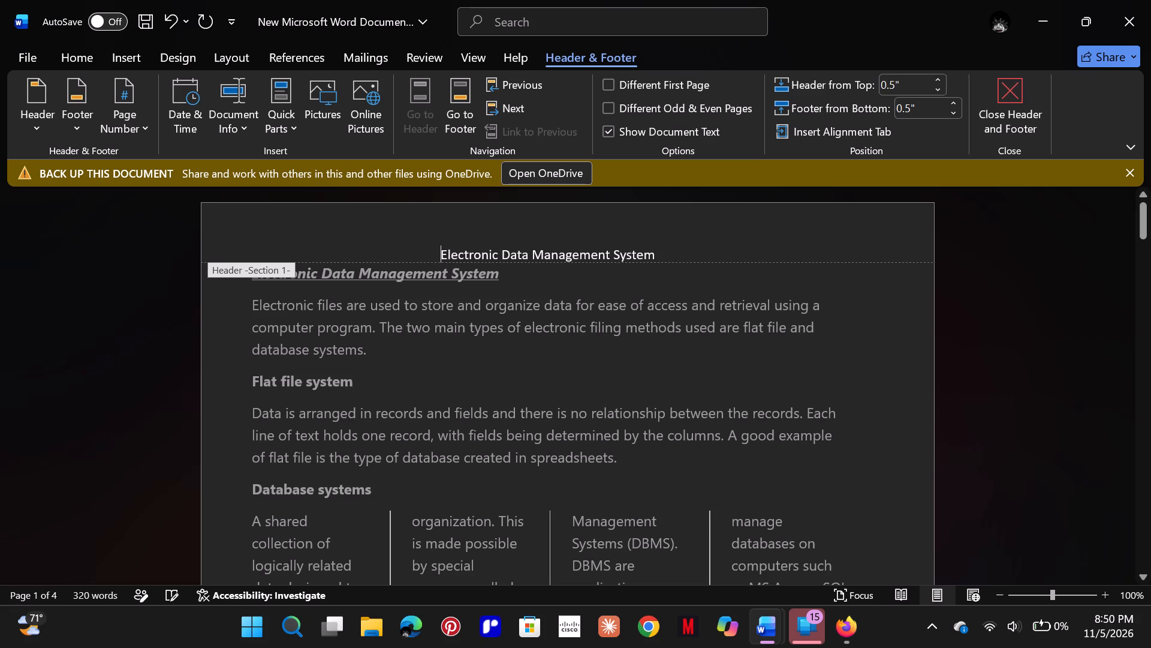
# Save the document and return from the header to the body text.
pyautogui.click(141, 25)
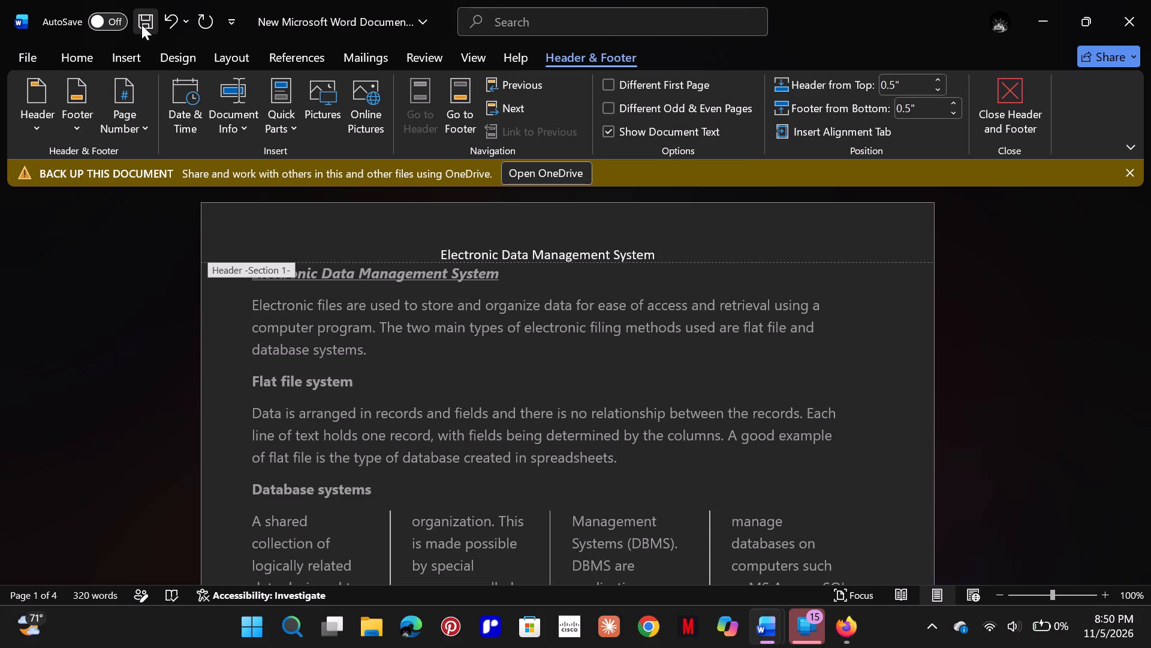
pyautogui.doubleClick(926, 367)
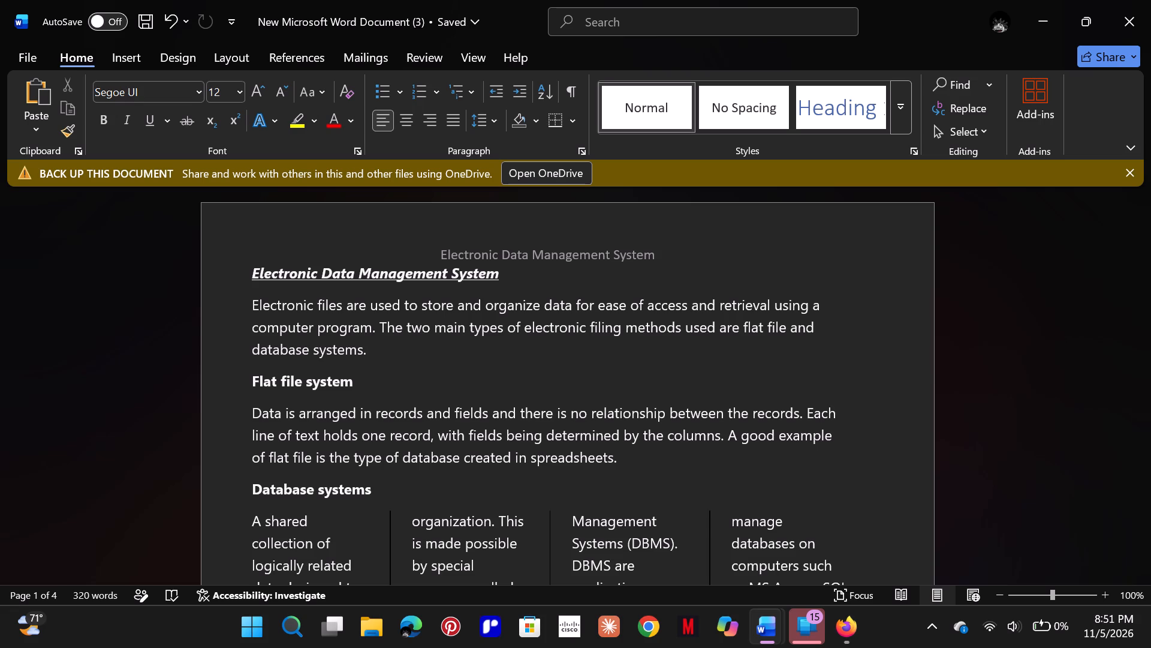
# Replace each occurrence of "SQL" in the document with "Standard Query Language" using Find and Replace.
pyautogui.click(968, 88)
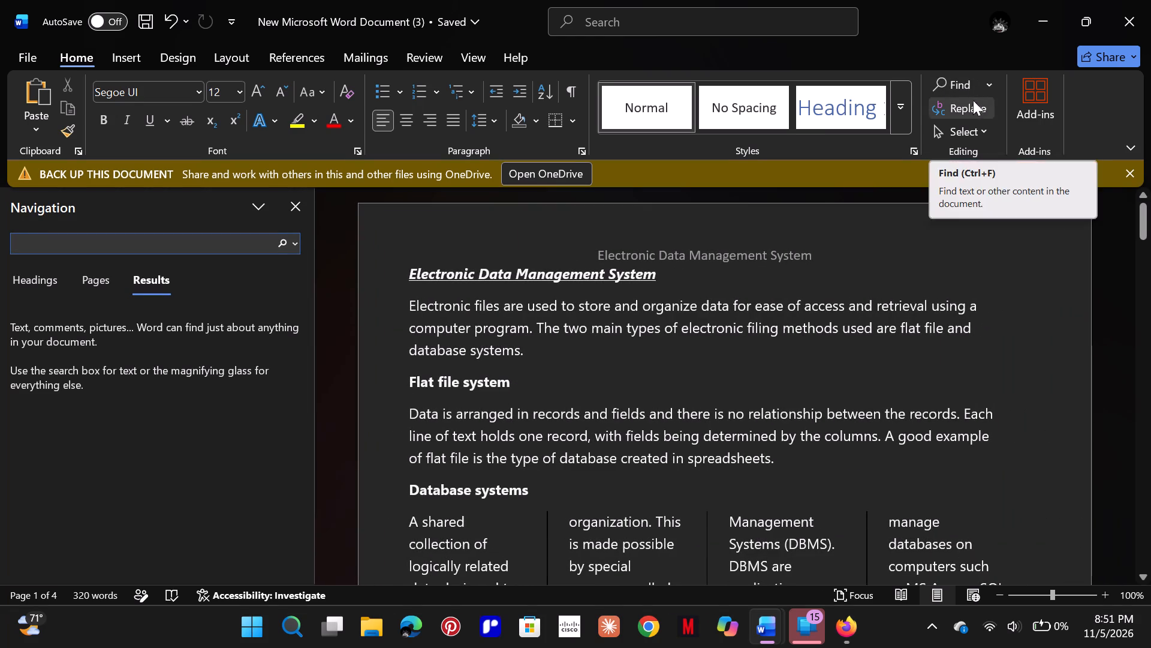
pyautogui.click(974, 104)
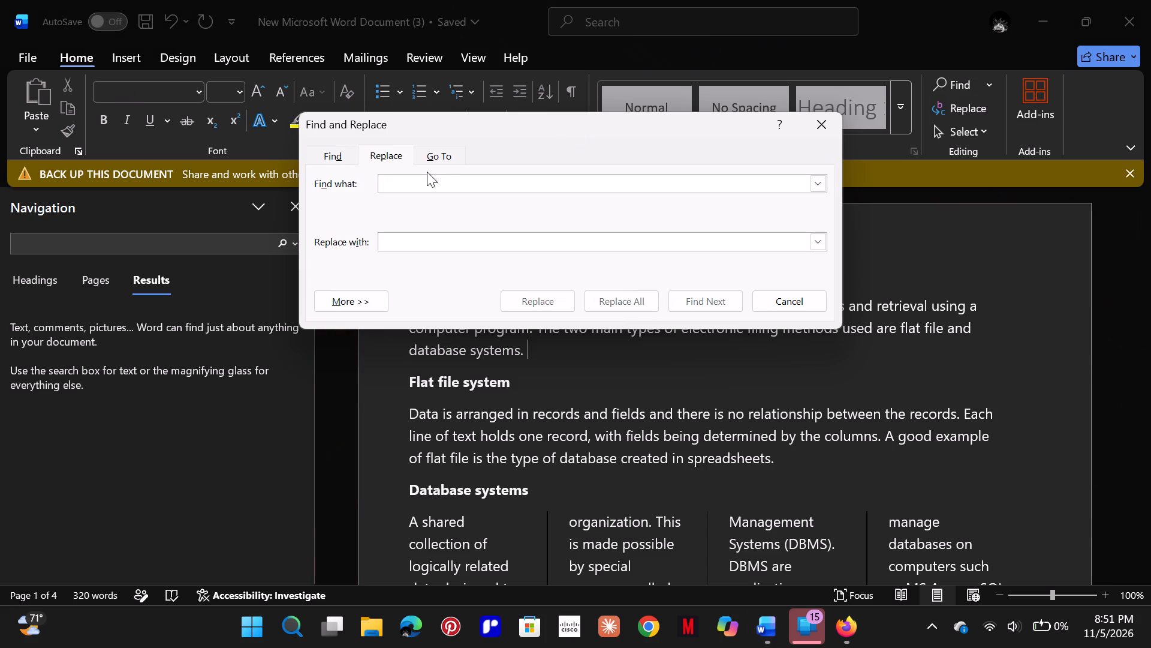
pyautogui.click(293, 202)
pyautogui.click(291, 203)
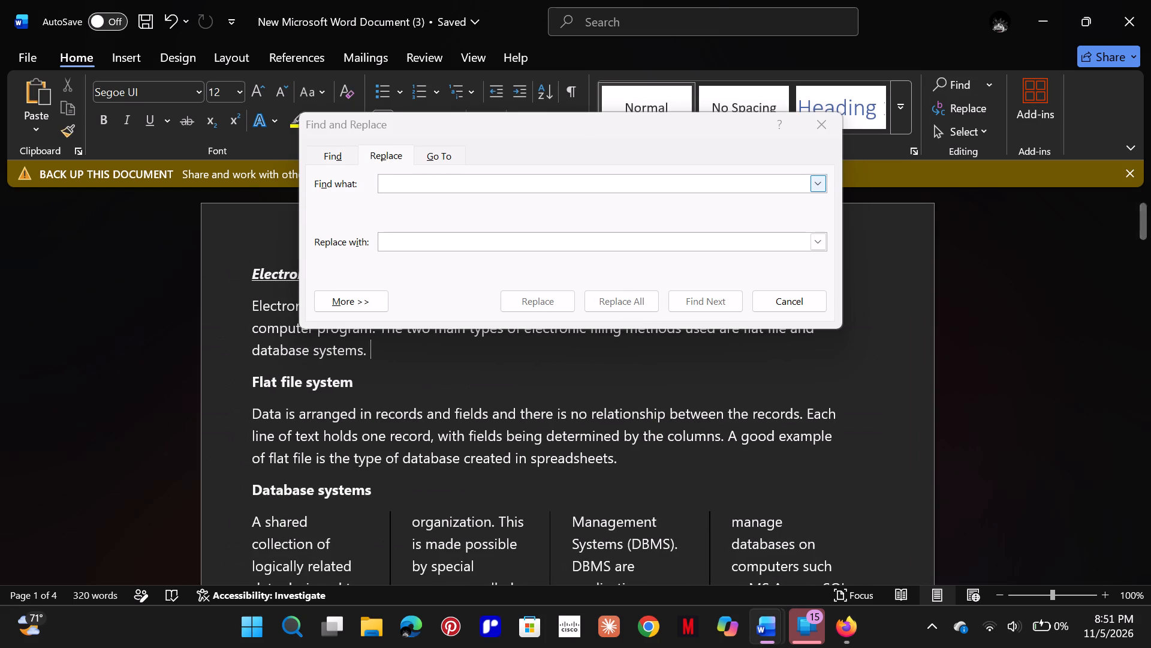
pyautogui.click(471, 187)
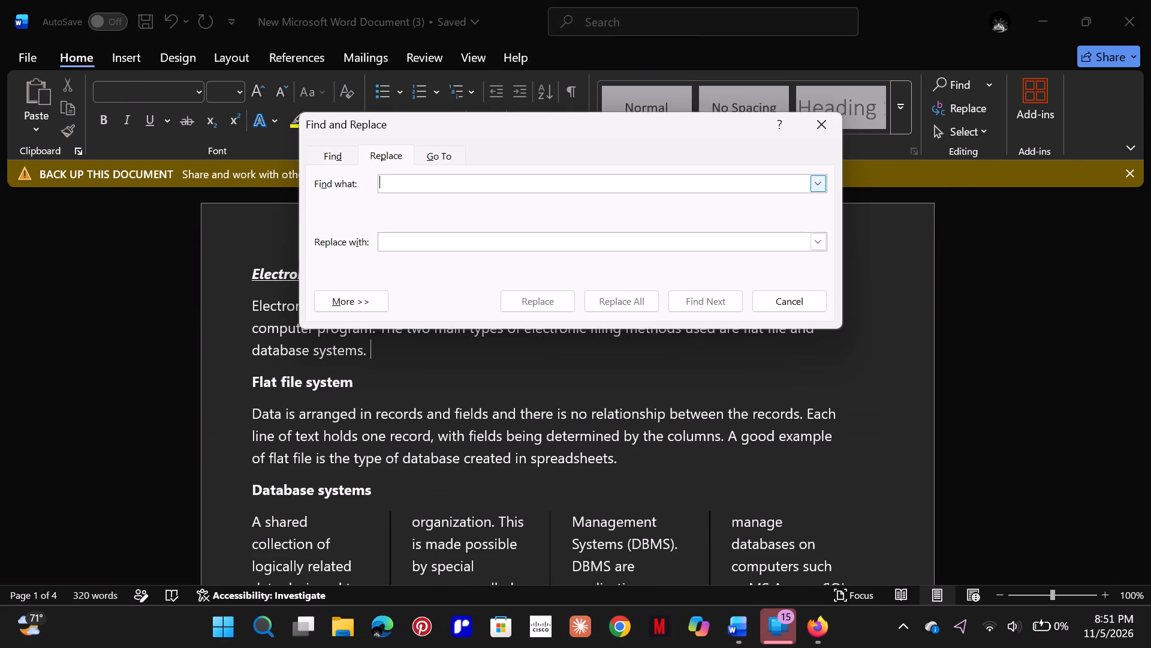
pyautogui.hotkey('shift', 's')
pyautogui.write('QL')
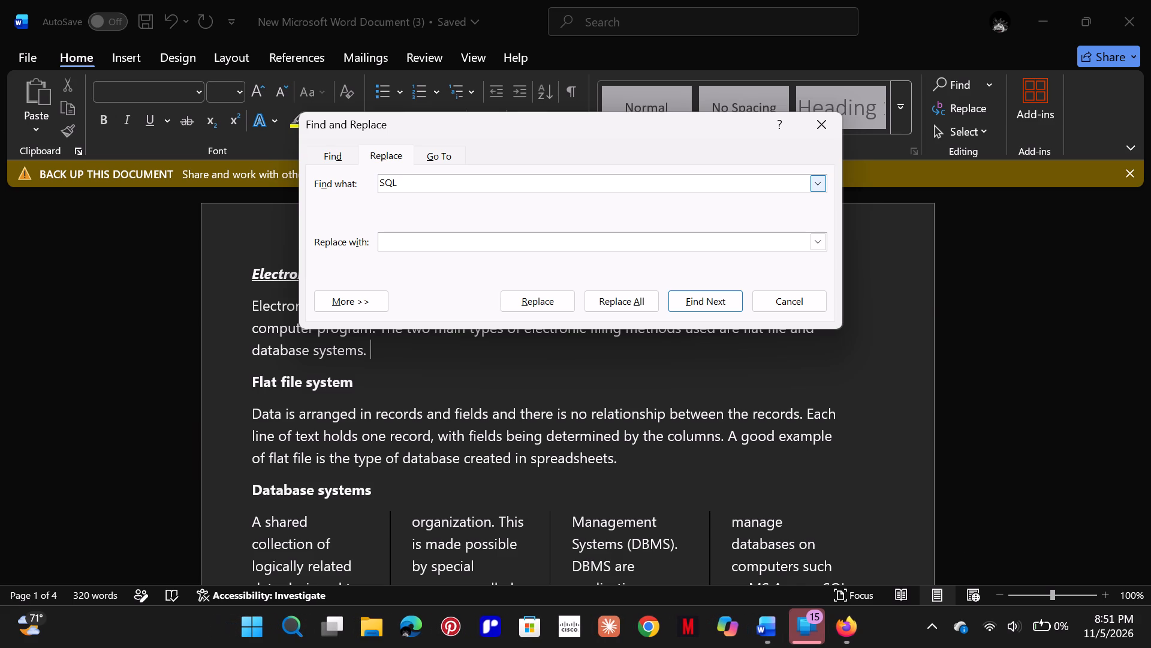
pyautogui.click(407, 241)
pyautogui.write('Sta')
pyautogui.write('nda')
pyautogui.write('rd')
pyautogui.press('space')
pyautogui.write('Query')
pyautogui.press('space')
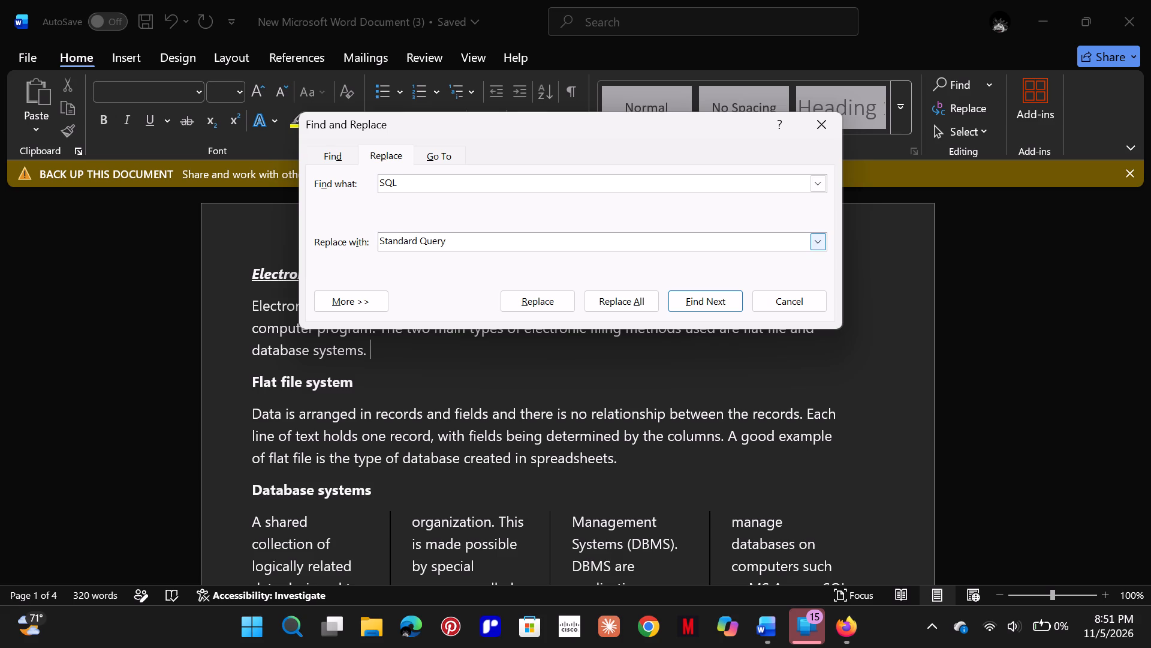
pyautogui.write('Languag')
pyautogui.press('e')
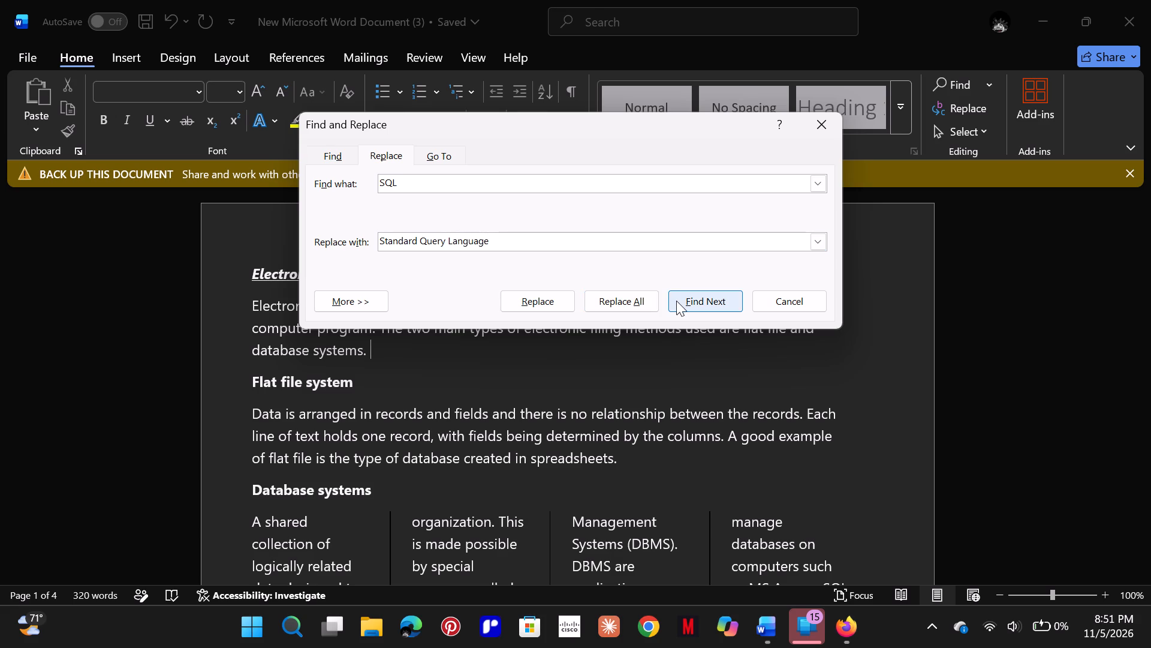
pyautogui.click(565, 301)
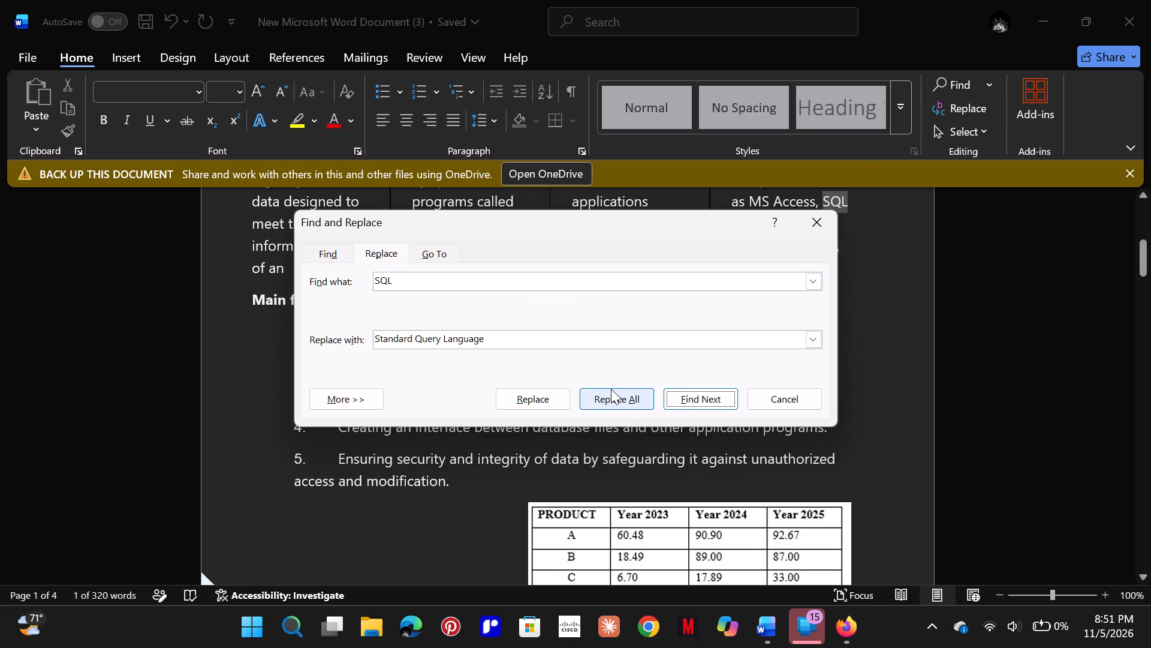
pyautogui.click(545, 404)
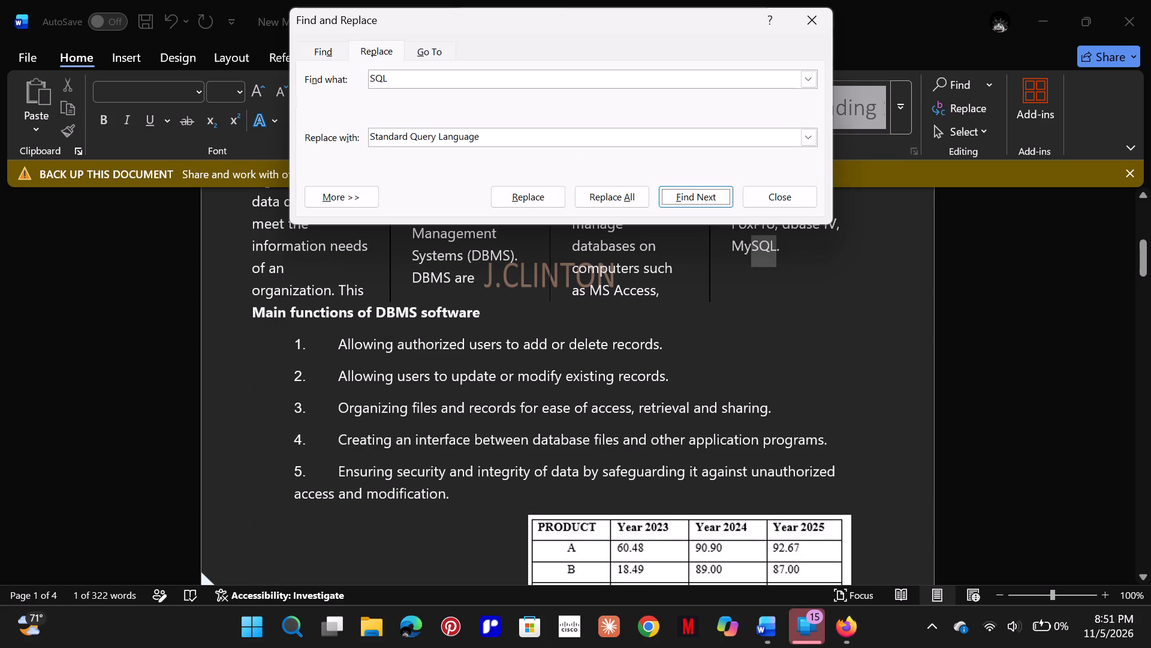
pyautogui.click(531, 188)
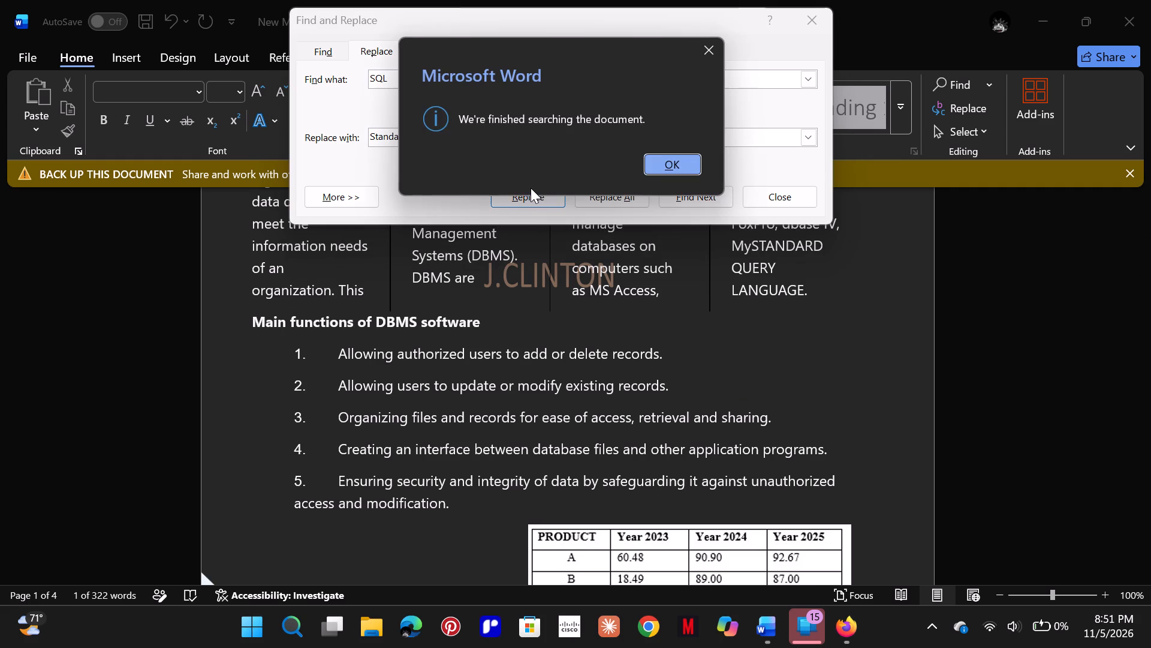
pyautogui.click(662, 164)
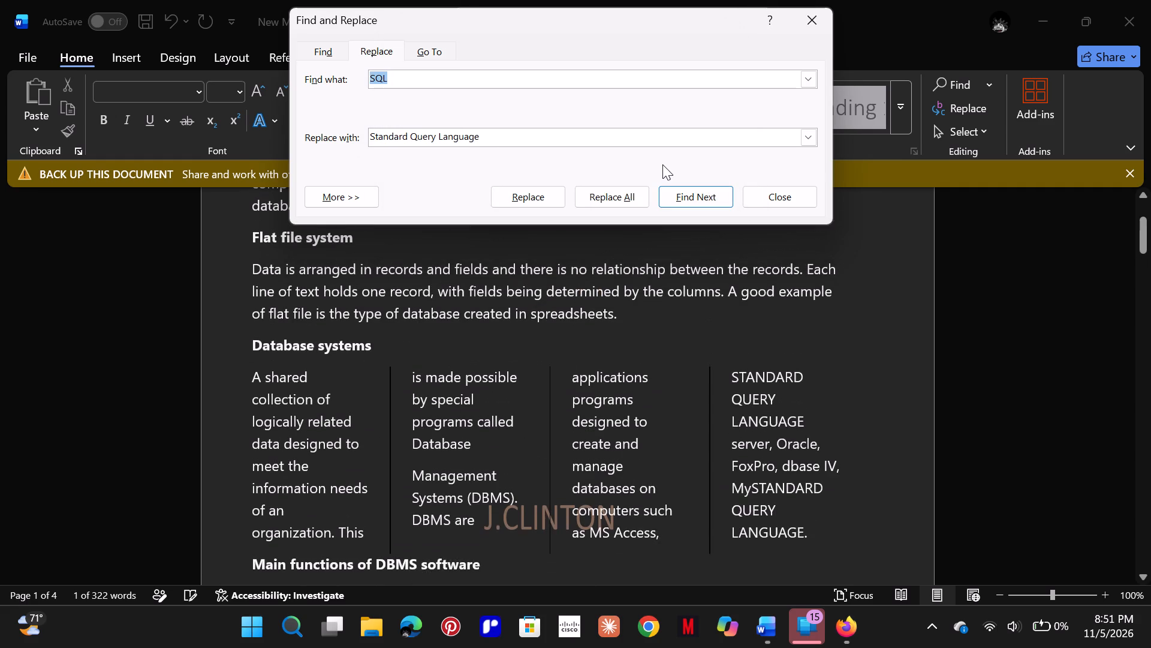
pyautogui.click(802, 26)
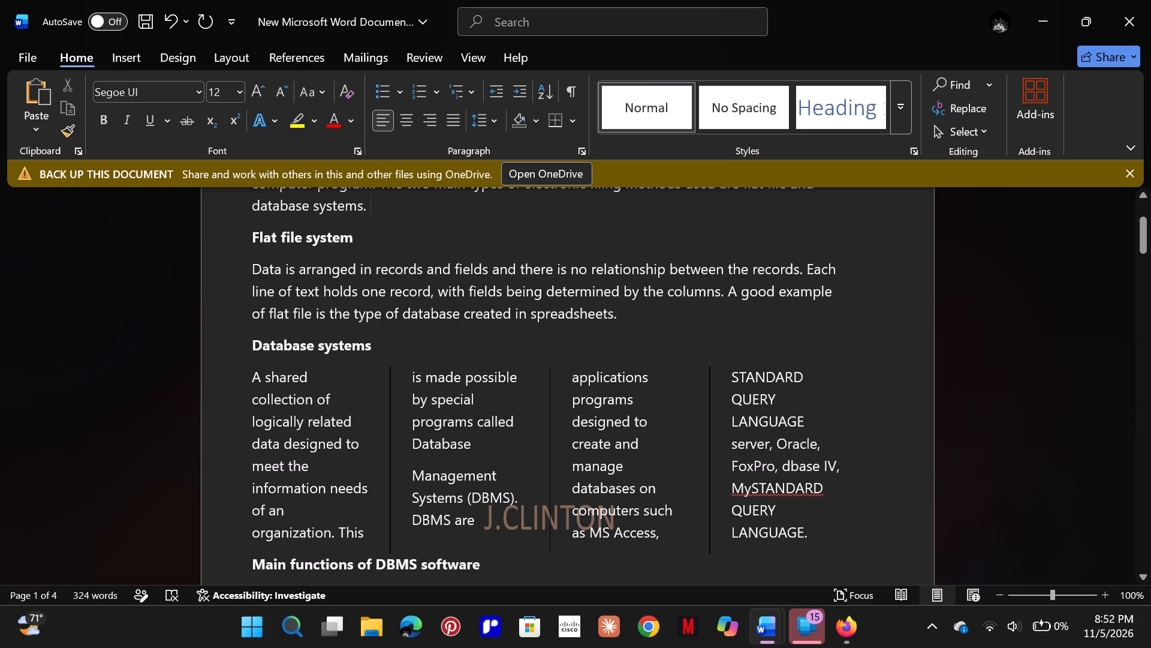
# Insert a space between "My" and "STANDARD" in the last column of the Database systems text.
pyautogui.scroll(-5, 623, 517)
pyautogui.scroll(20, 623, 517)
pyautogui.scroll(20, 623, 517)
pyautogui.scroll(20, 623, 517)
pyautogui.scroll(-12, 623, 517)
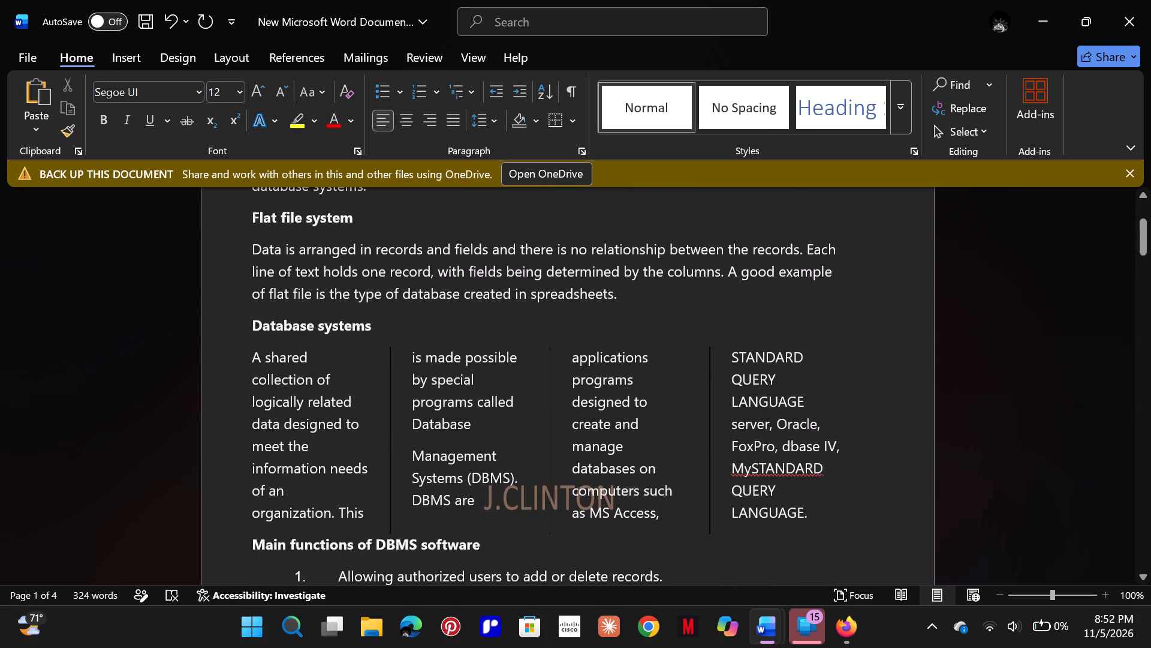
pyautogui.click(751, 475)
pyautogui.press('space')
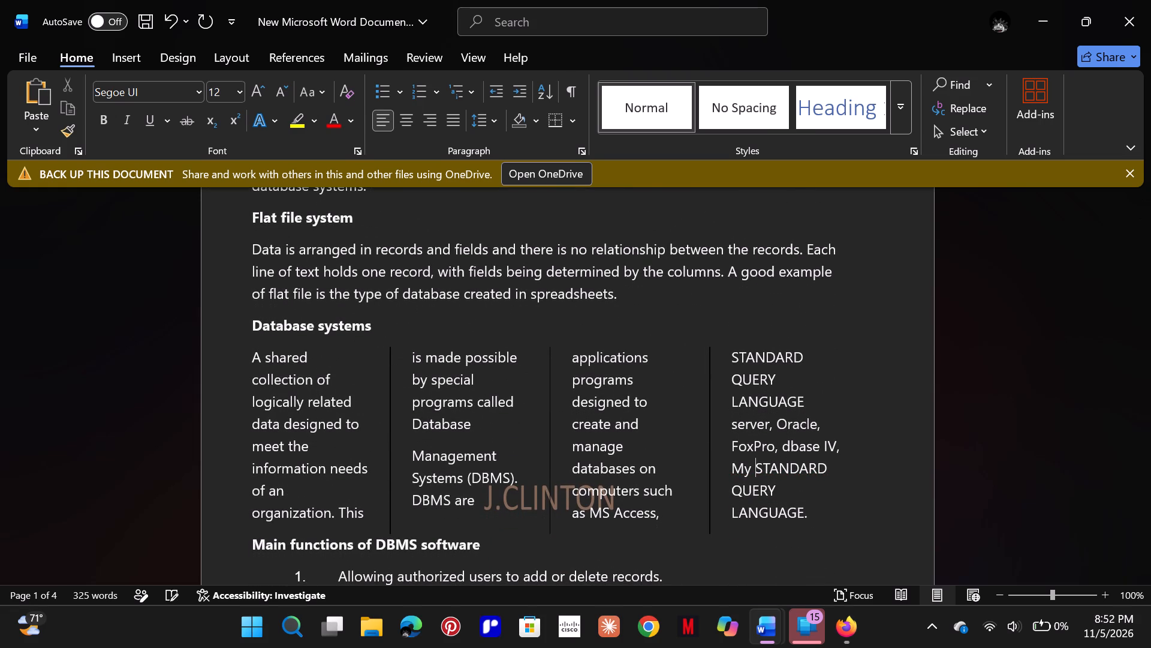
# Review the whole document, checking the column text, numbered list, table, chart, flowchart section and page numbers.
pyautogui.scroll(20, 917, 469)
pyautogui.scroll(20, 917, 469)
pyautogui.scroll(20, 917, 469)
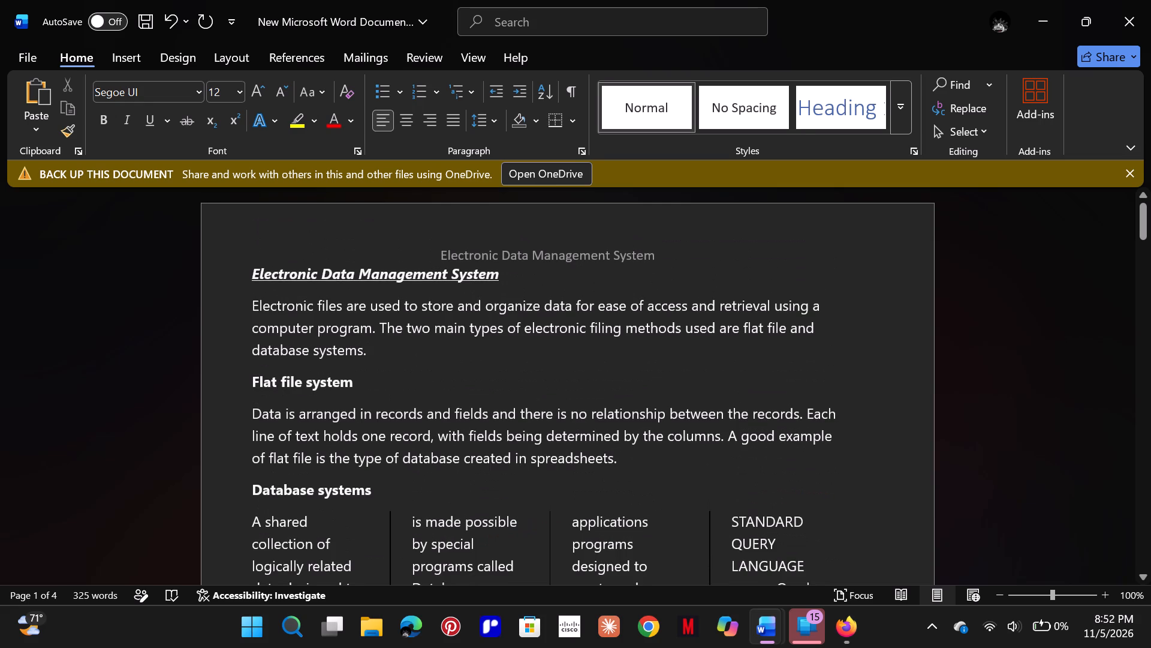
pyautogui.scroll(20, 917, 469)
pyautogui.scroll(12, 917, 469)
pyautogui.scroll(-20, 917, 469)
pyautogui.scroll(-20, 917, 469)
pyautogui.scroll(-20, 917, 469)
pyautogui.scroll(20, 917, 469)
pyautogui.scroll(20, 917, 469)
pyautogui.scroll(20, 917, 469)
pyautogui.scroll(-6, 917, 469)
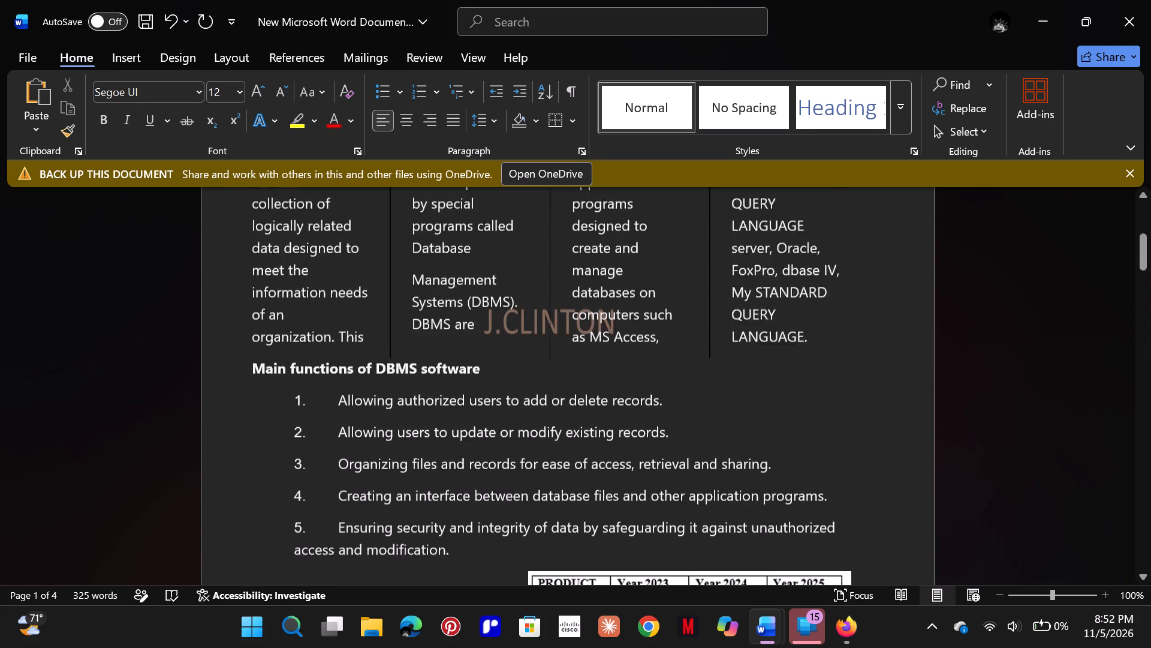
pyautogui.scroll(-11, 917, 469)
pyautogui.scroll(-20, 917, 469)
pyautogui.scroll(-20, 917, 469)
pyautogui.scroll(-20, 917, 469)
pyautogui.scroll(20, 917, 469)
pyautogui.scroll(20, 917, 469)
pyautogui.scroll(20, 917, 469)
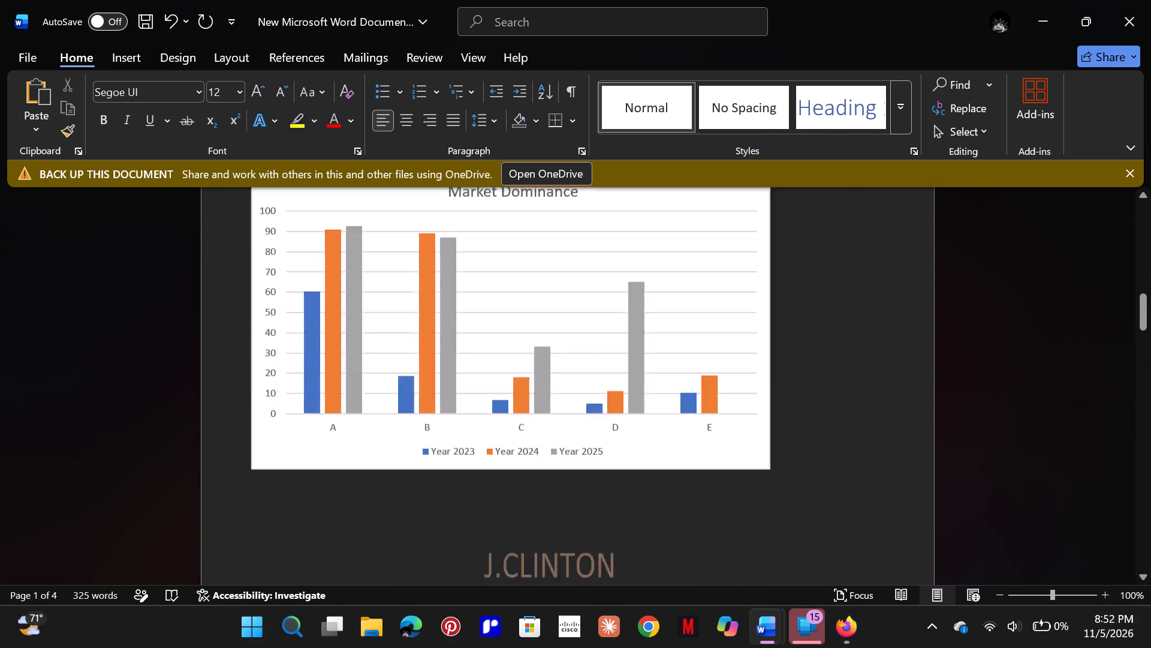
pyautogui.scroll(4, 917, 469)
pyautogui.scroll(-20, 917, 469)
pyautogui.scroll(-16, 917, 469)
pyautogui.scroll(-20, 917, 469)
pyautogui.scroll(-20, 917, 469)
pyautogui.scroll(-20, 917, 469)
pyautogui.scroll(20, 917, 469)
pyautogui.scroll(9, 917, 469)
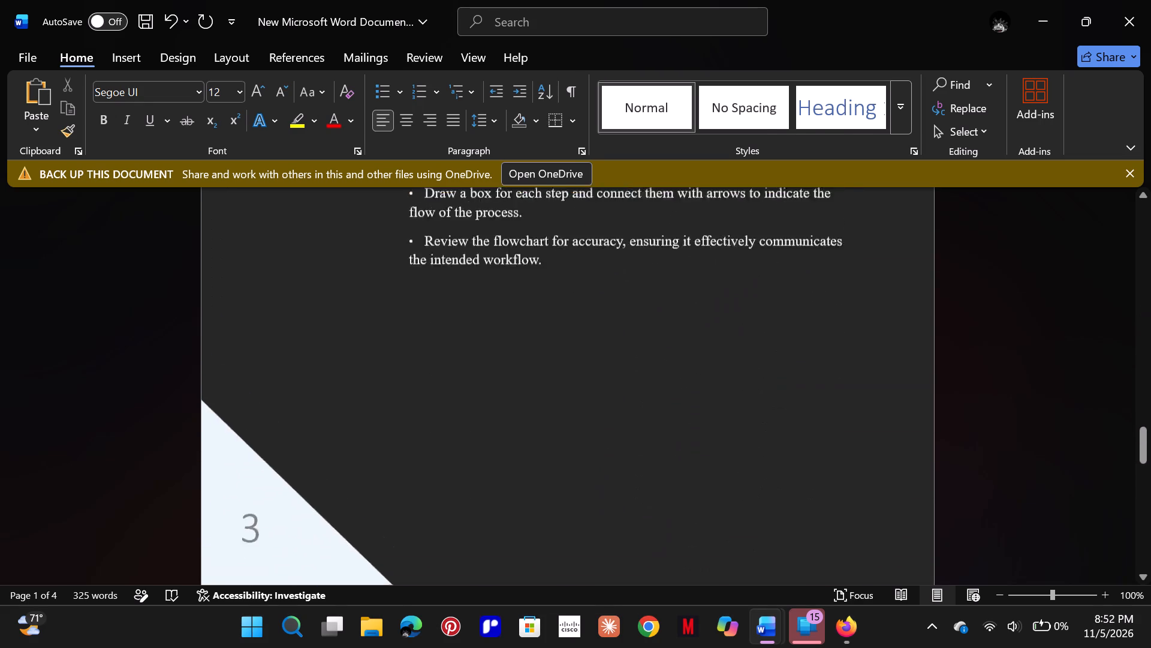
pyautogui.scroll(20, 917, 469)
pyautogui.scroll(20, 917, 469)
pyautogui.scroll(7, 917, 469)
# Save the document.
pyautogui.click(149, 18)
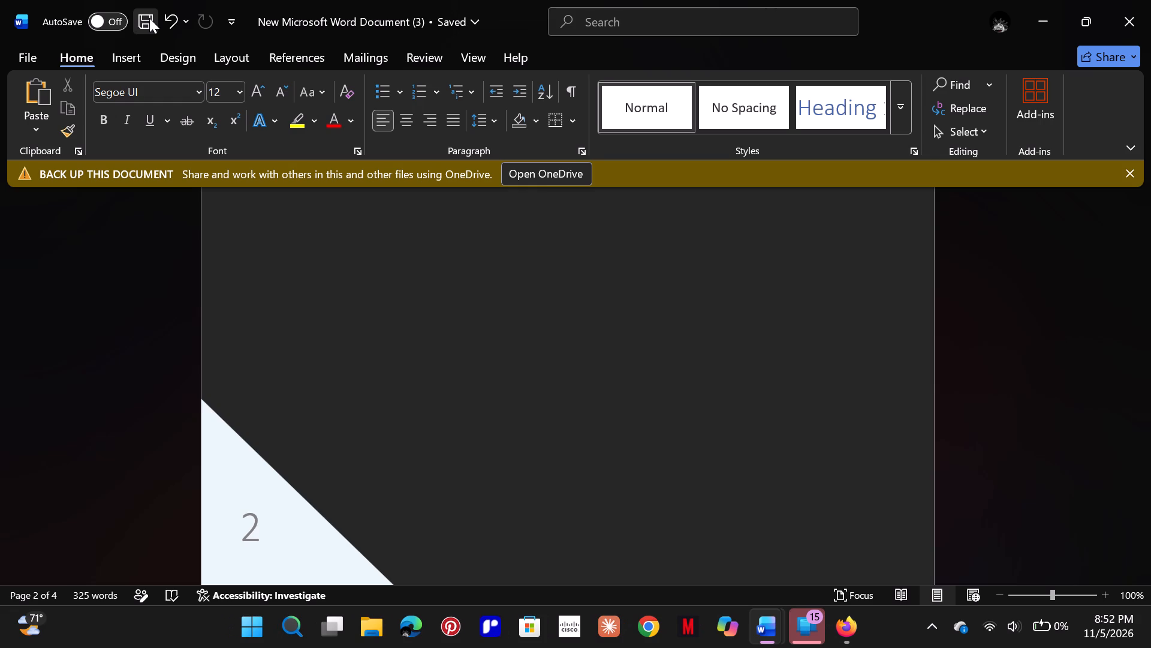
# Insert an endnote reference on the empty line below the Market Dominance chart on page 2.
pyautogui.scroll(-20, 233, 143)
pyautogui.scroll(-20, 233, 143)
pyautogui.scroll(-15, 233, 143)
pyautogui.scroll(7, 274, 491)
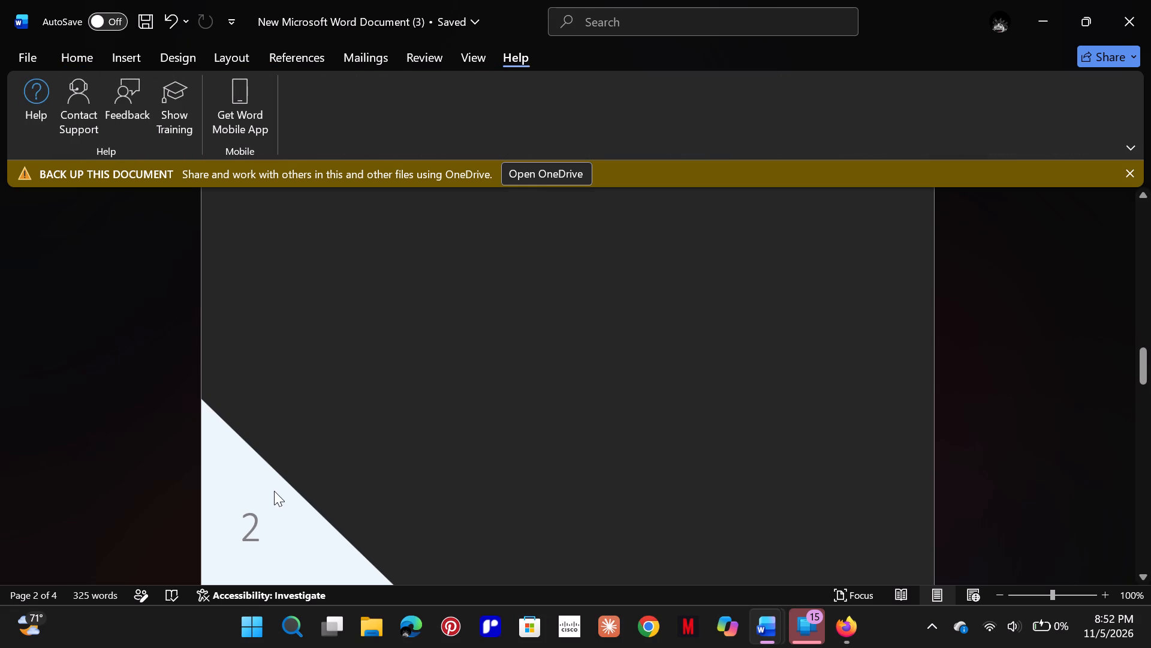
pyautogui.scroll(20, 274, 491)
pyautogui.scroll(20, 274, 491)
pyautogui.scroll(1, 274, 491)
pyautogui.scroll(-3, 274, 491)
pyautogui.scroll(4, 274, 491)
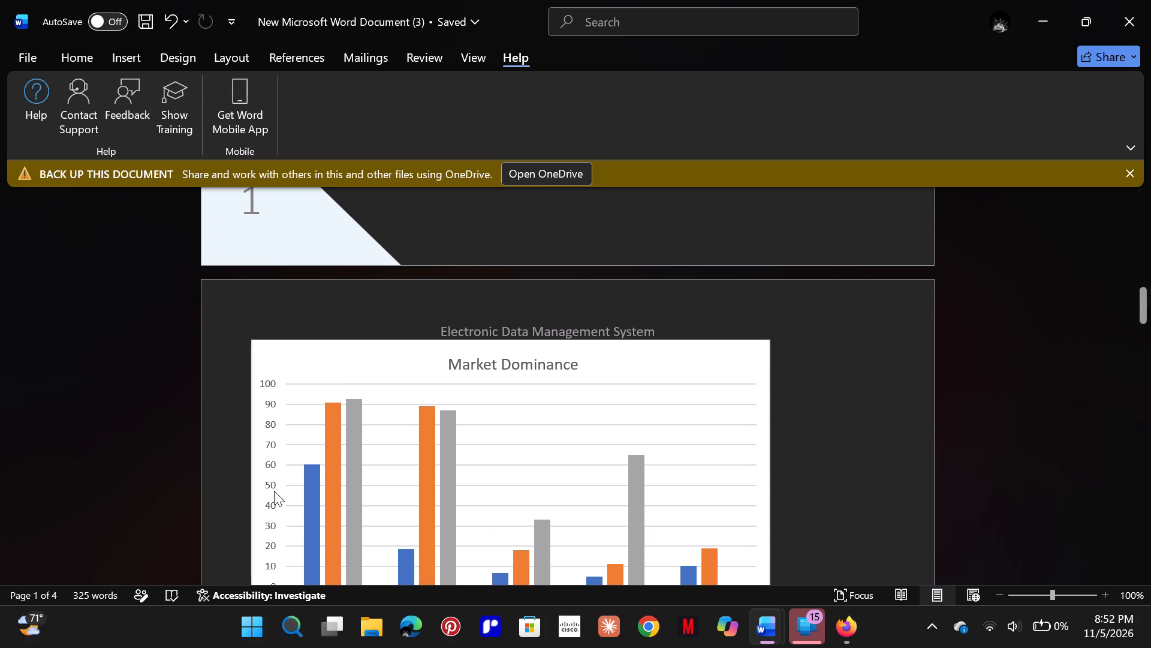
pyautogui.scroll(20, 274, 491)
pyautogui.scroll(20, 274, 491)
pyautogui.scroll(20, 274, 491)
pyautogui.scroll(-20, 274, 491)
pyautogui.scroll(-20, 274, 491)
pyautogui.scroll(-10, 274, 491)
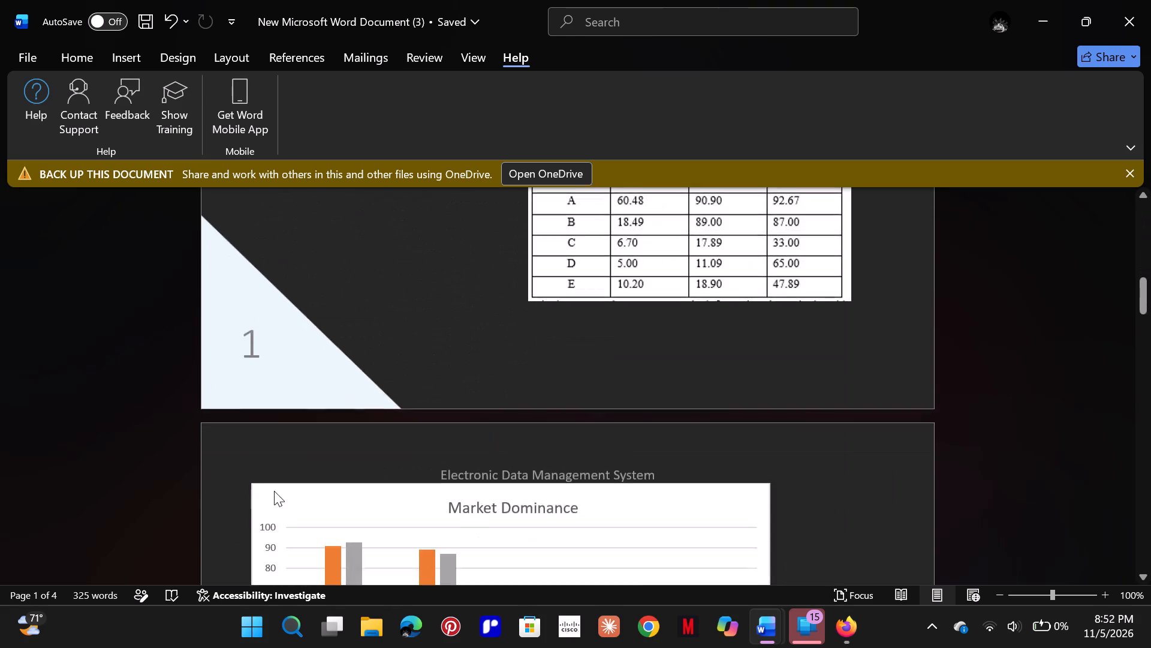
pyautogui.scroll(-16, 274, 491)
pyautogui.scroll(-20, 274, 491)
pyautogui.scroll(-19, 274, 491)
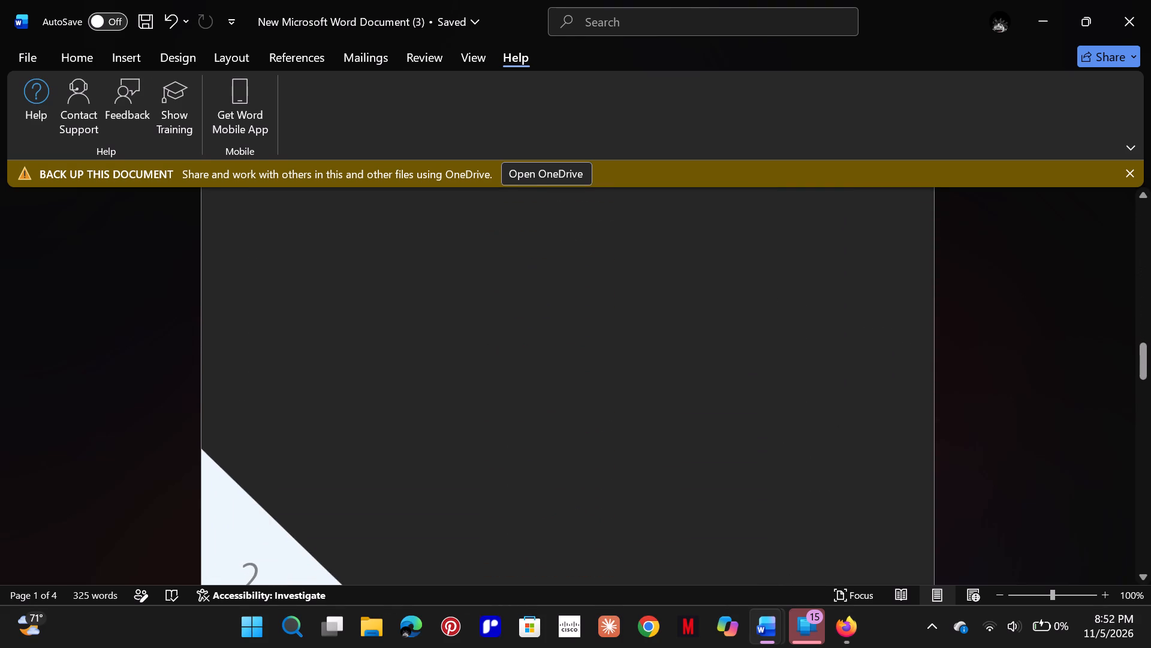
pyautogui.click(269, 418)
pyautogui.click(269, 418)
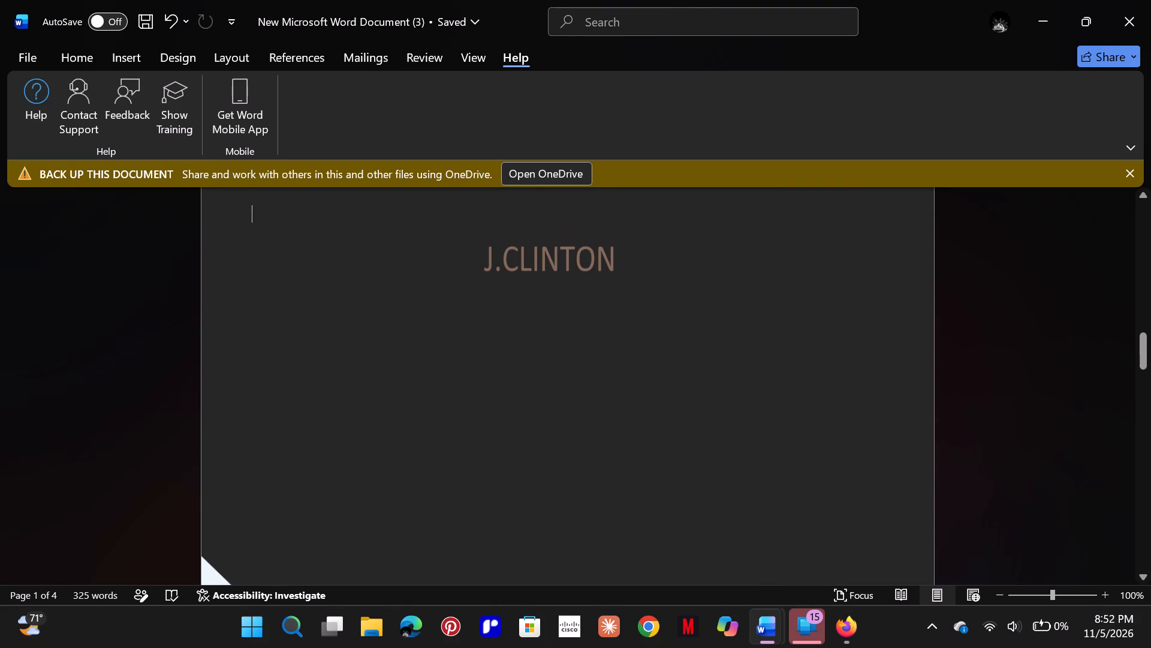
pyautogui.click(129, 51)
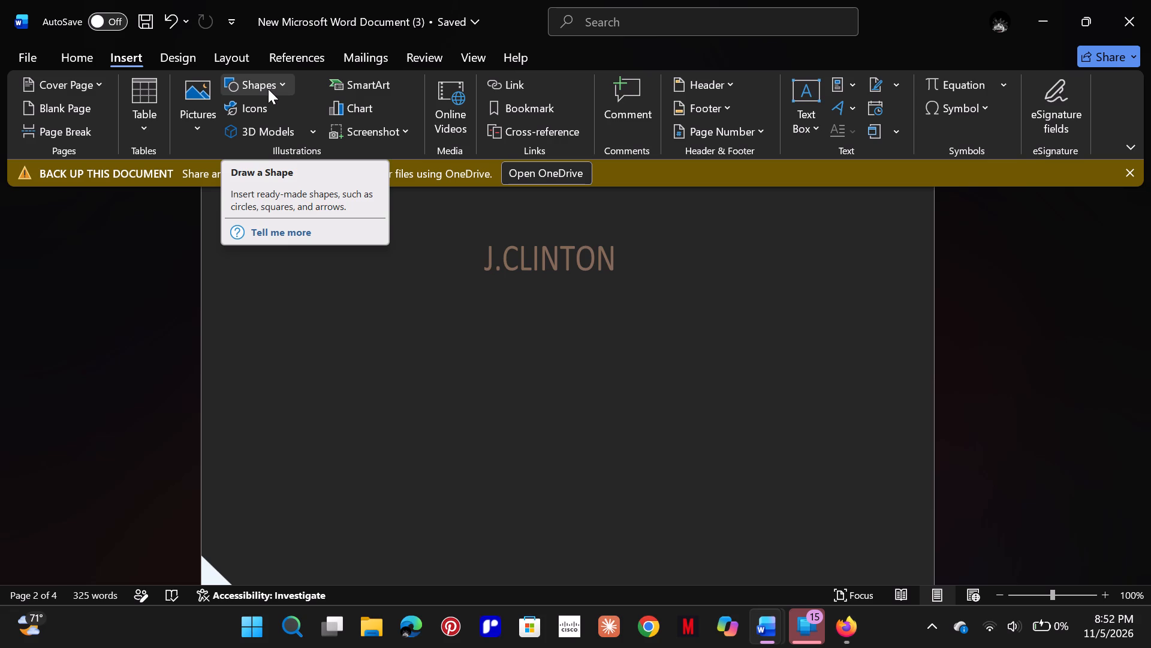
pyautogui.click(775, 18)
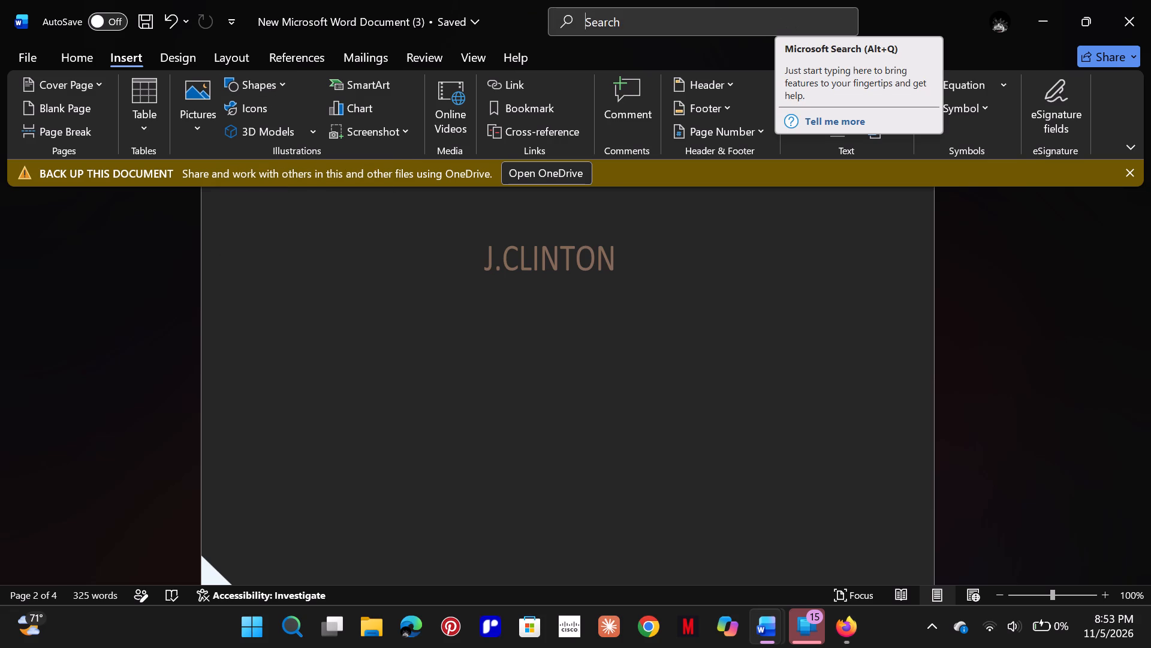
pyautogui.write('en')
pyautogui.press('d')
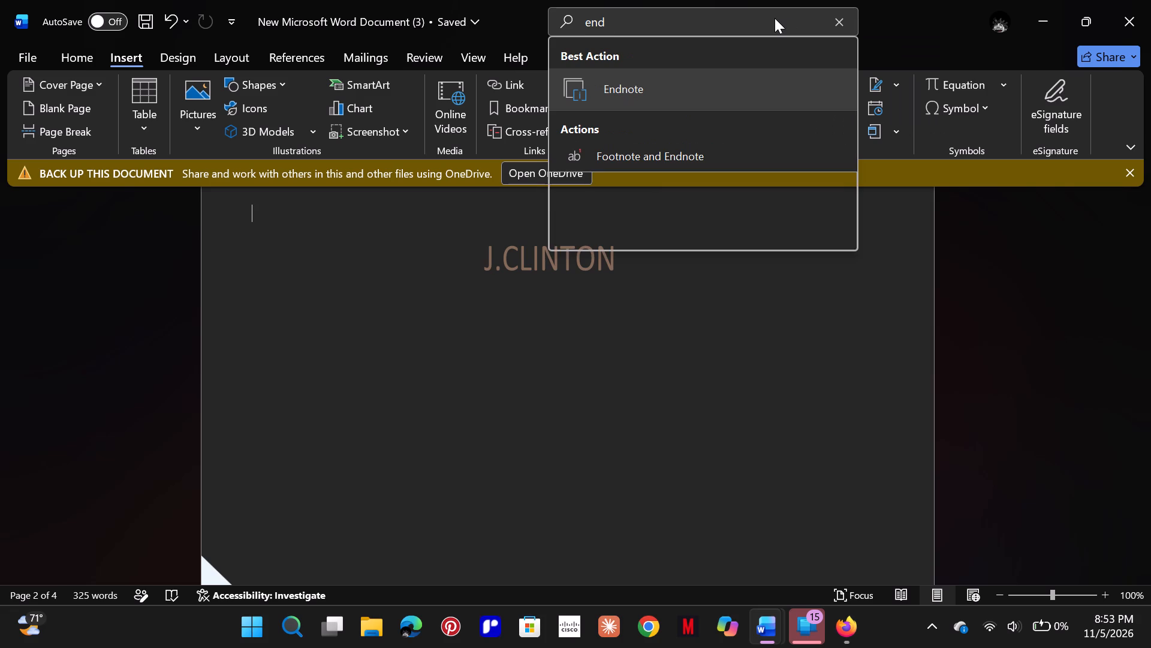
pyautogui.click(743, 91)
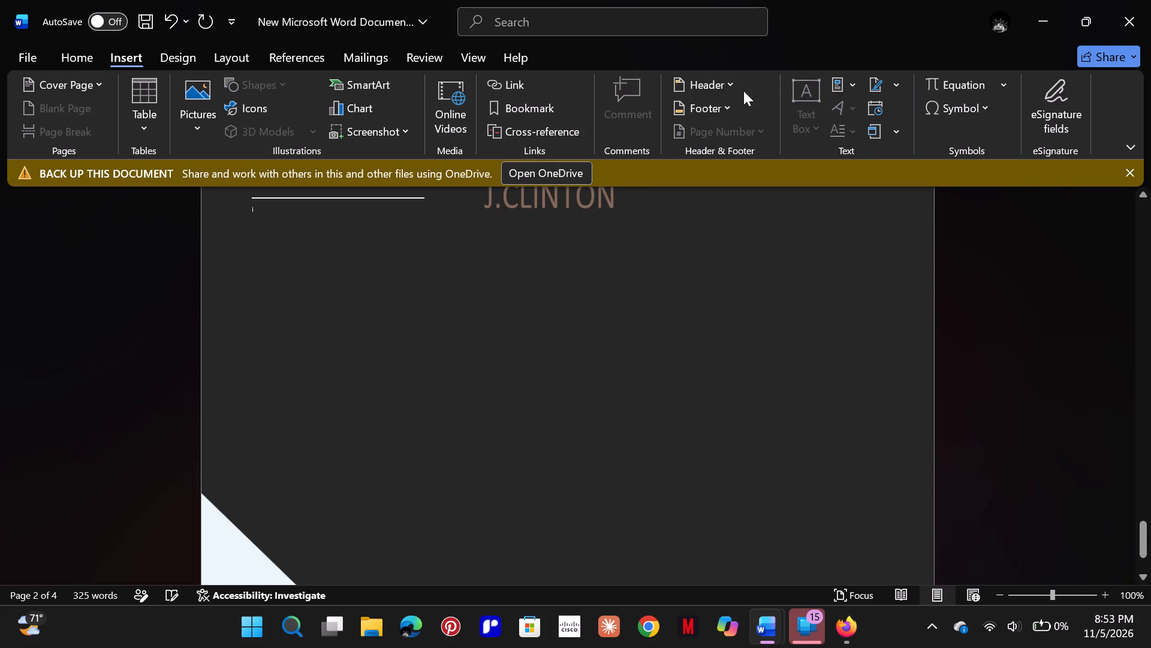
# Enter "DBMS stands for Database Management System" as the endnote text on the last page.
pyautogui.scroll(17, 743, 91)
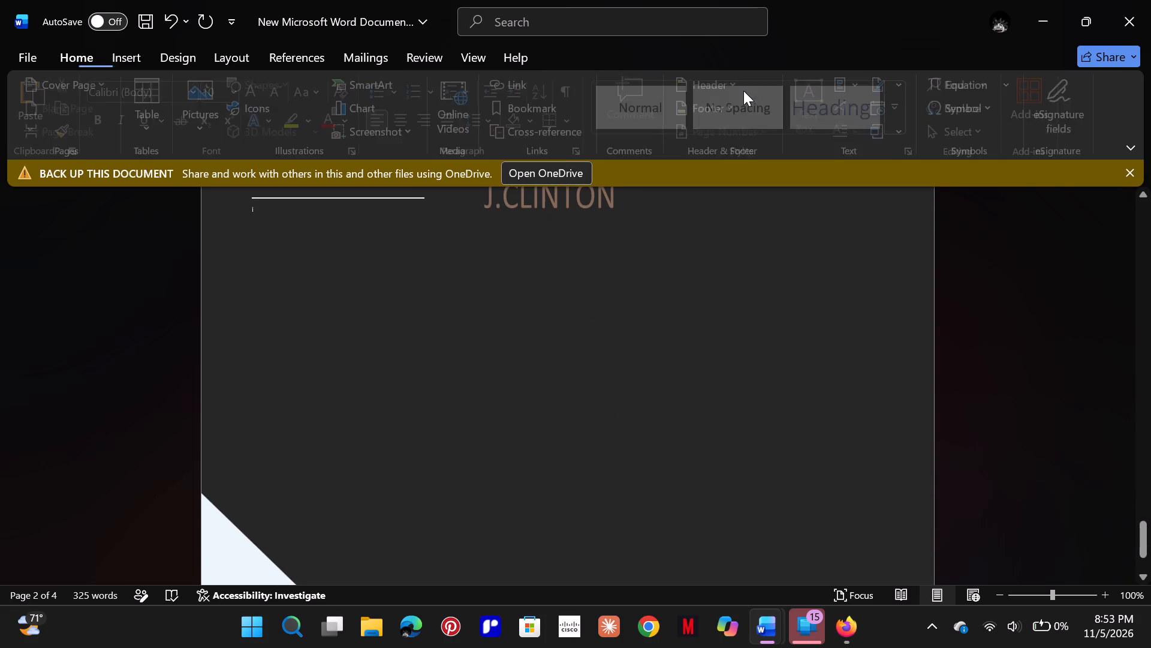
pyautogui.scroll(20, 743, 91)
pyautogui.scroll(4, 743, 91)
pyautogui.scroll(20, 678, 385)
pyautogui.scroll(19, 678, 385)
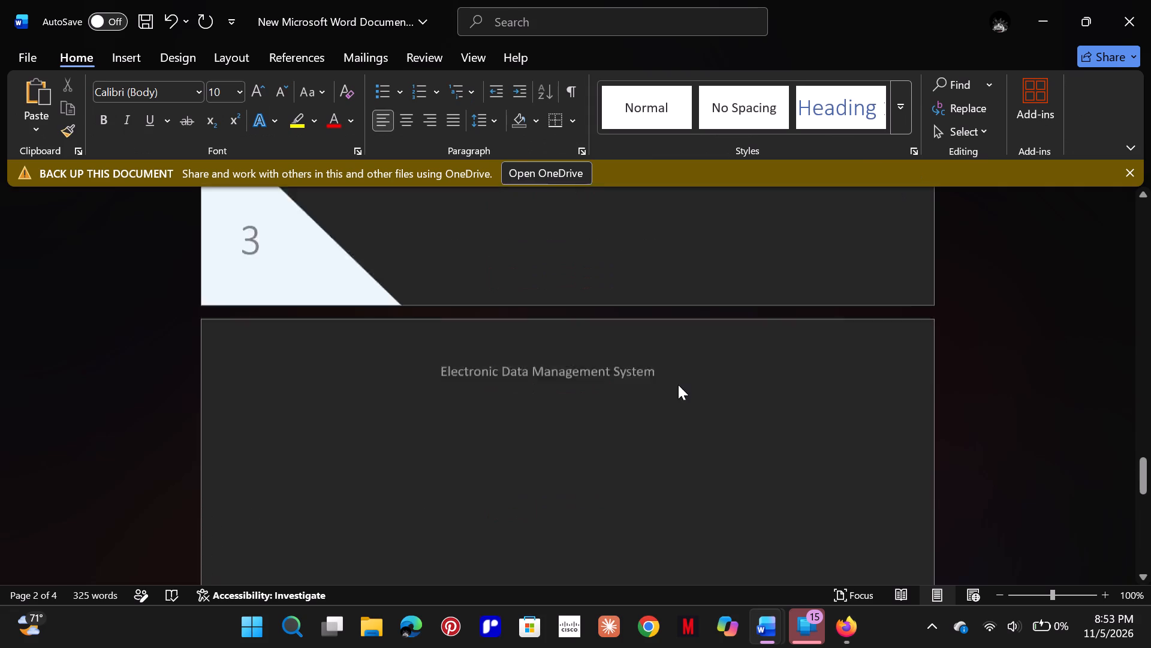
pyautogui.scroll(20, 678, 385)
pyautogui.scroll(20, 678, 385)
pyautogui.scroll(20, 678, 385)
pyautogui.scroll(-20, 678, 385)
pyautogui.scroll(-20, 678, 385)
pyautogui.scroll(-20, 678, 385)
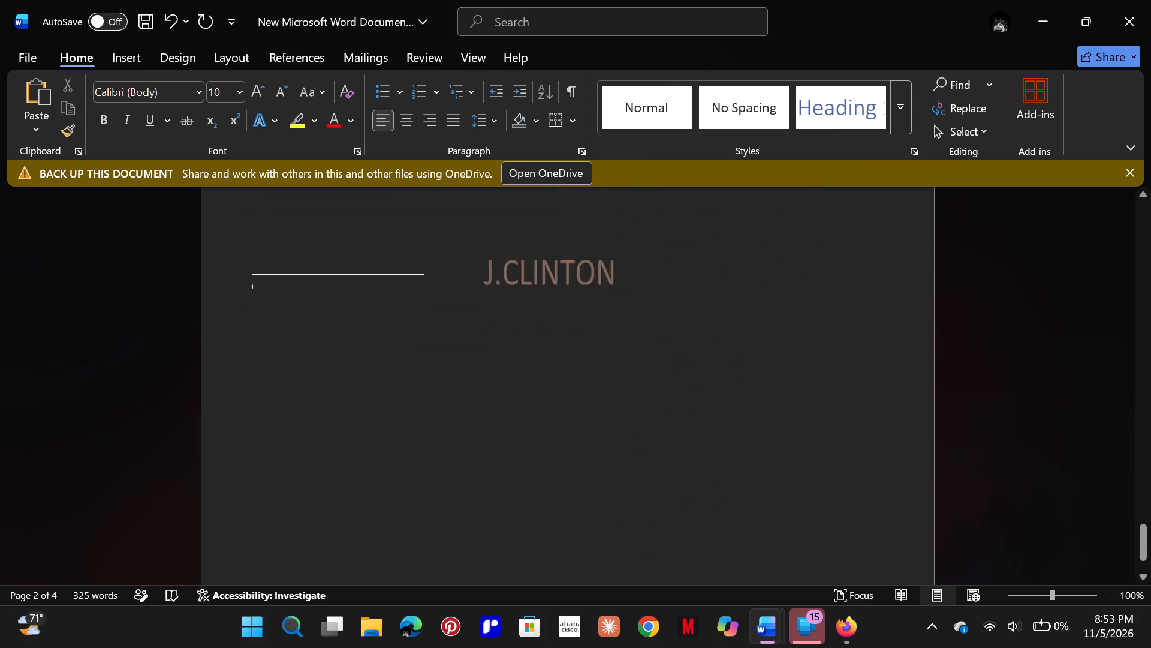
pyautogui.scroll(-20, 678, 385)
pyautogui.scroll(-17, 678, 385)
pyautogui.scroll(20, 678, 385)
pyautogui.scroll(3, 678, 385)
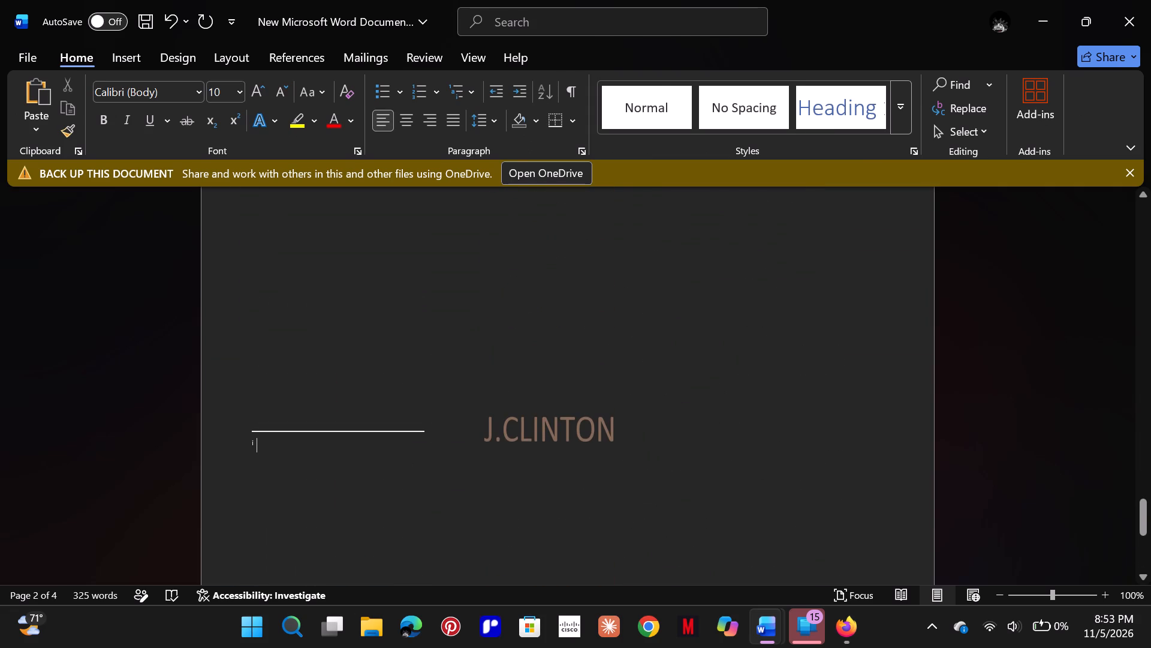
pyautogui.hotkey('shift', 'd')
pyautogui.hotkey('shift', 'b')
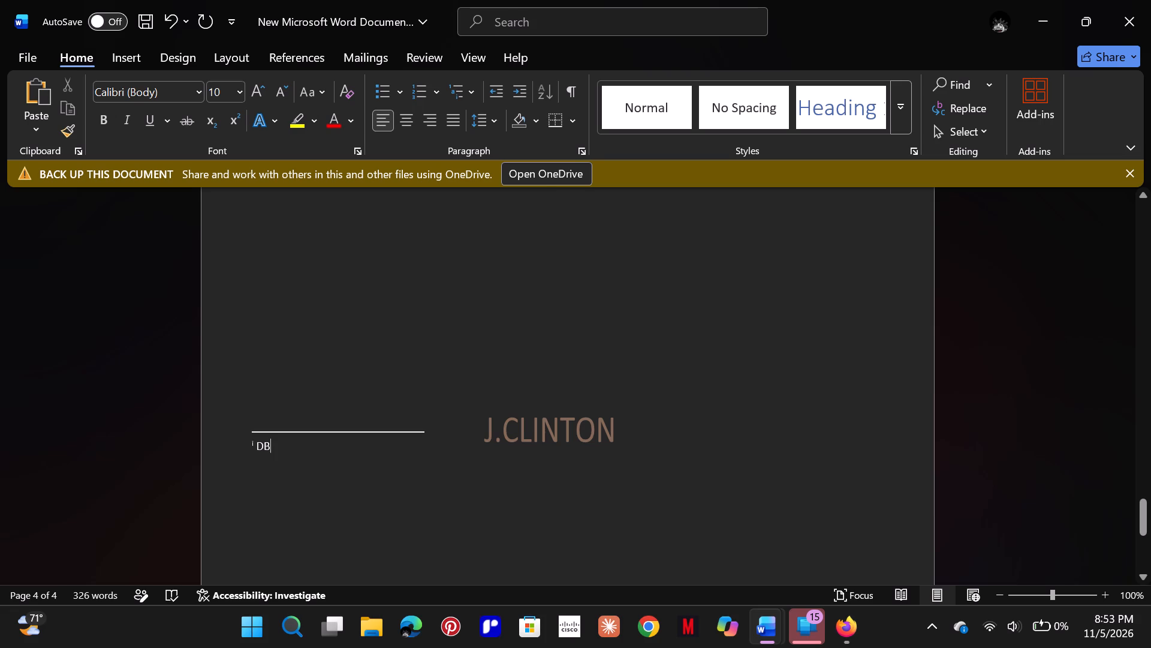
pyautogui.write('MS')
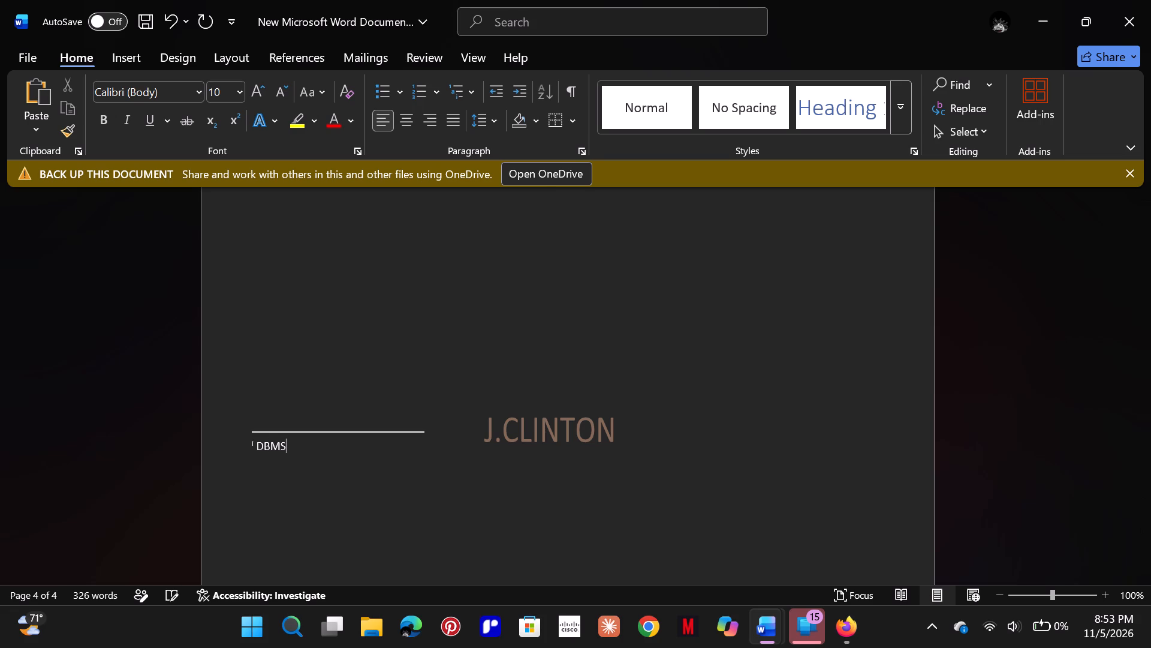
pyautogui.press('space')
pyautogui.write('sta')
pyautogui.write('nds for')
pyautogui.press('space')
pyautogui.write('Data')
pyautogui.press('b')
pyautogui.write('ase')
pyautogui.press('space')
pyautogui.write('Ma')
pyautogui.write('nagement')
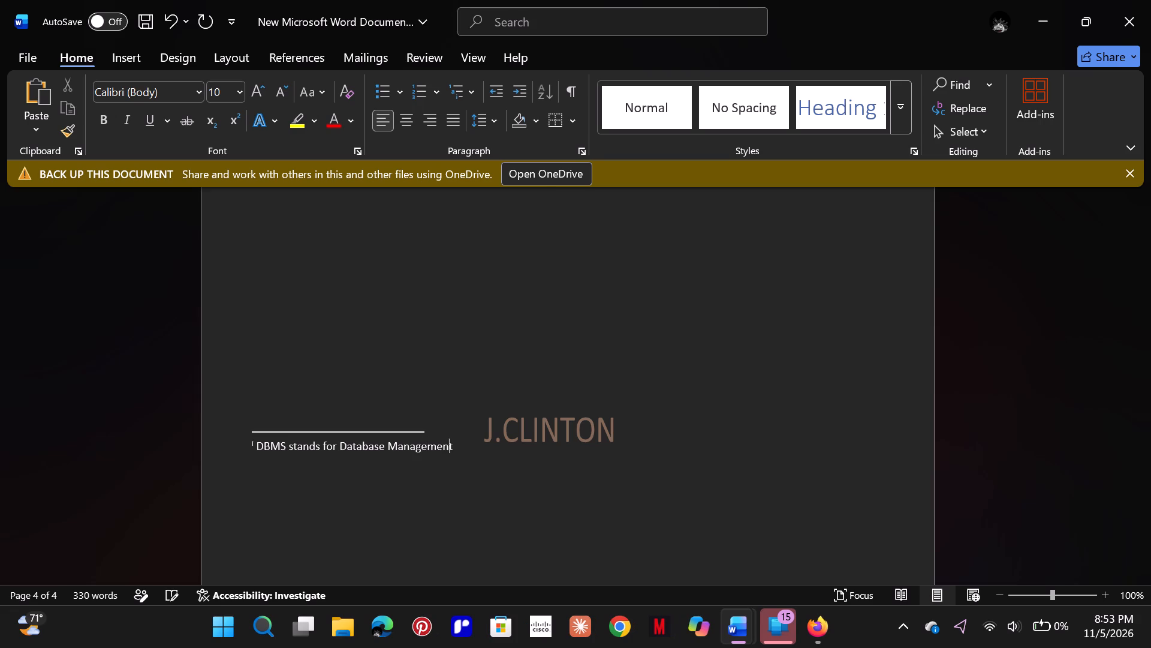
pyautogui.press('space')
pyautogui.write('Syste')
pyautogui.press('m')
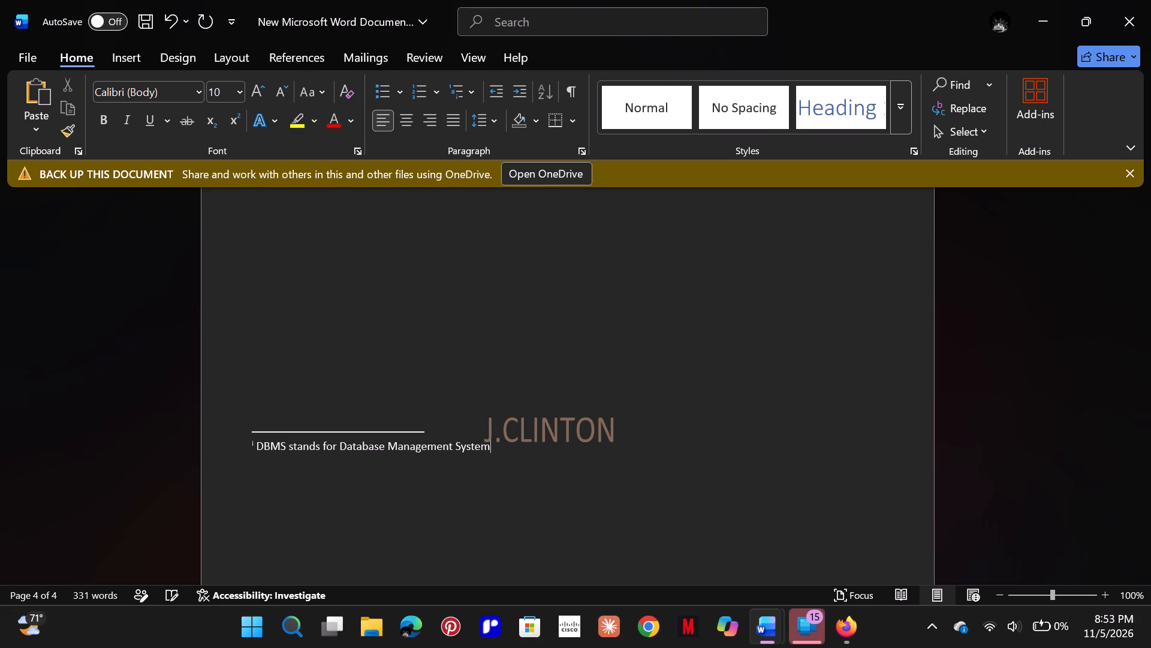
# Save the document with the new endnote.
pyautogui.scroll(20, 329, 440)
pyautogui.scroll(20, 329, 440)
pyautogui.scroll(11, 329, 440)
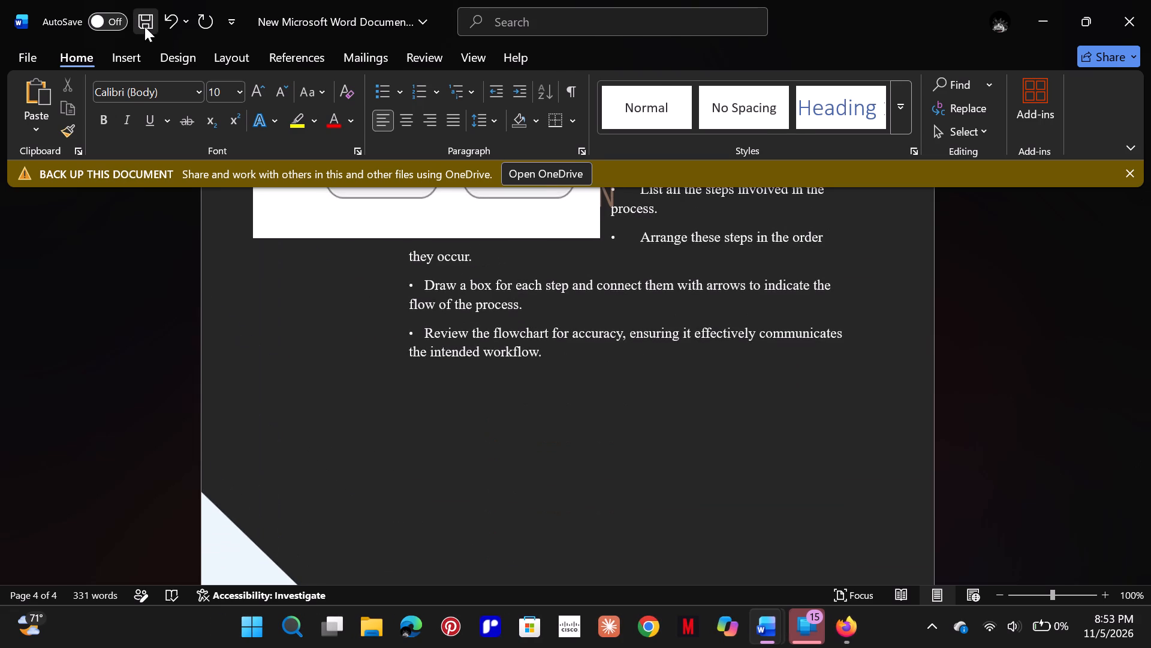
pyautogui.click(146, 23)
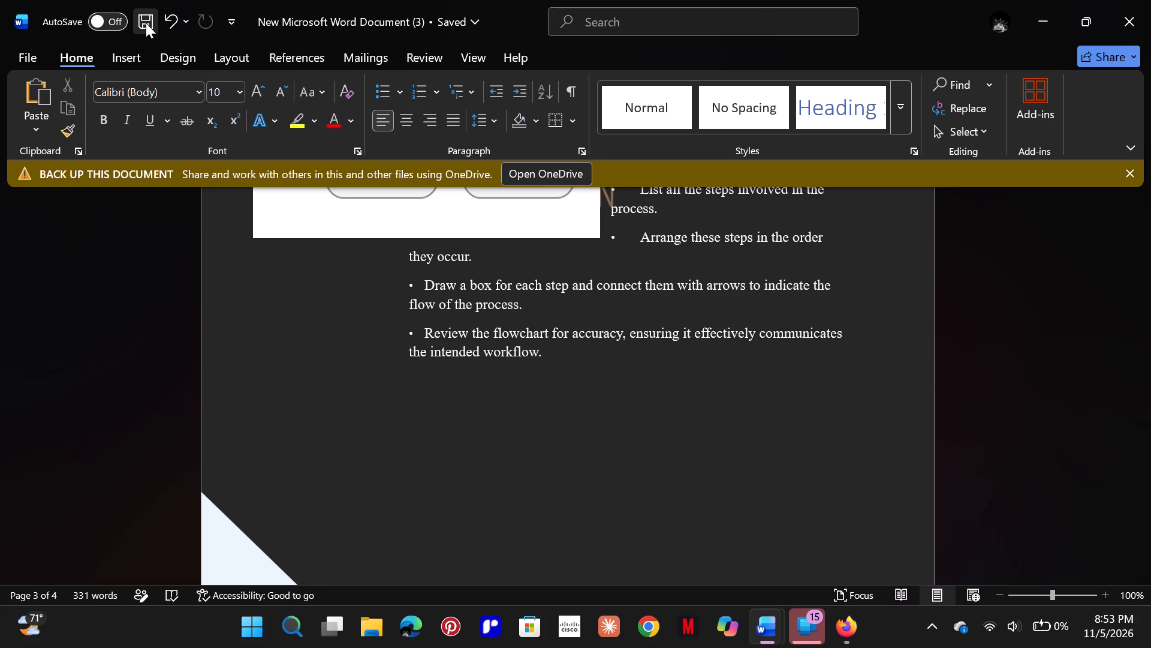
# Open the page border settings from page 1 and choose the Custom setting with the solid line style.
pyautogui.scroll(20, 532, 284)
pyautogui.scroll(20, 532, 284)
pyautogui.scroll(20, 532, 284)
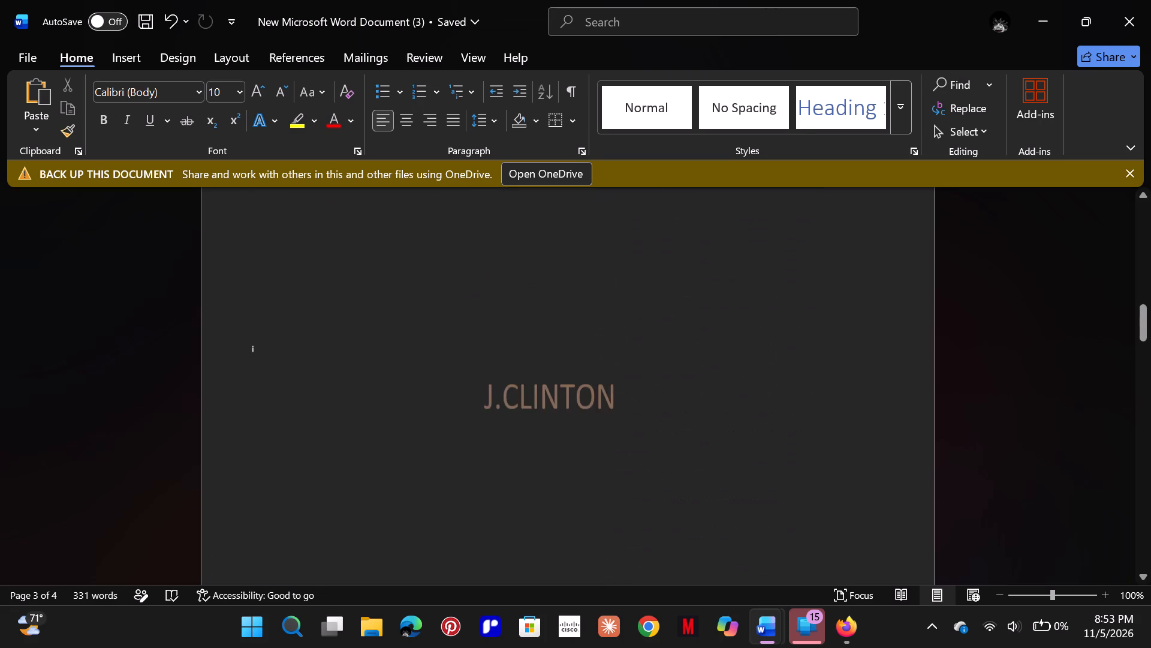
pyautogui.scroll(20, 532, 284)
pyautogui.scroll(20, 532, 284)
pyautogui.scroll(20, 532, 284)
pyautogui.doubleClick(713, 271)
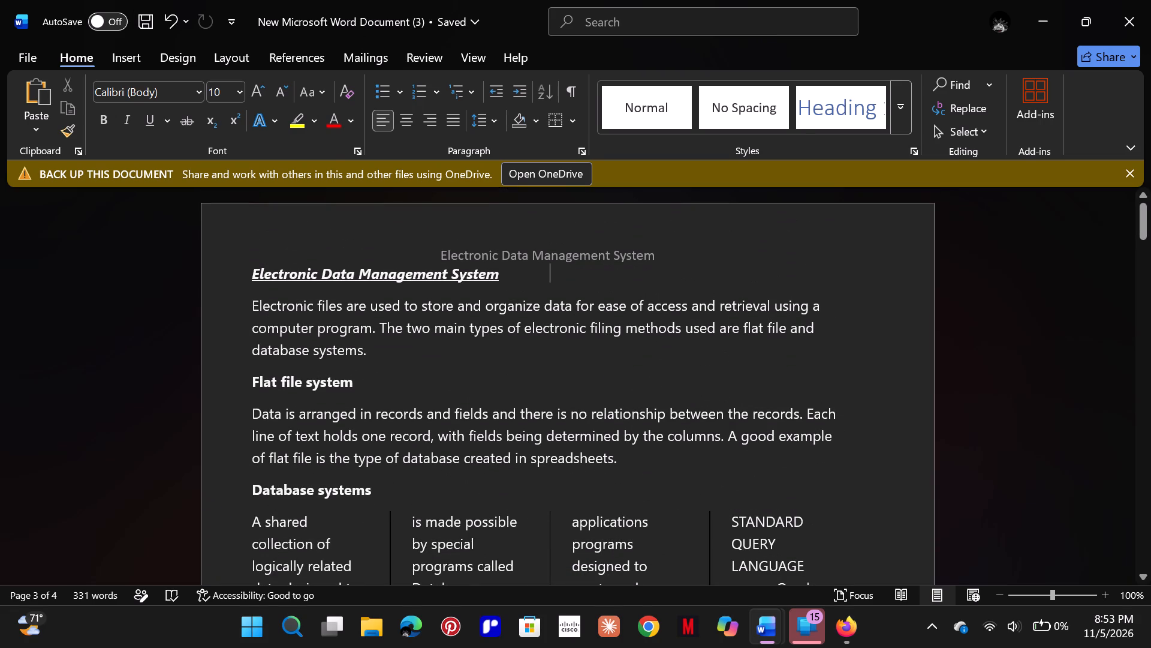
pyautogui.click(137, 53)
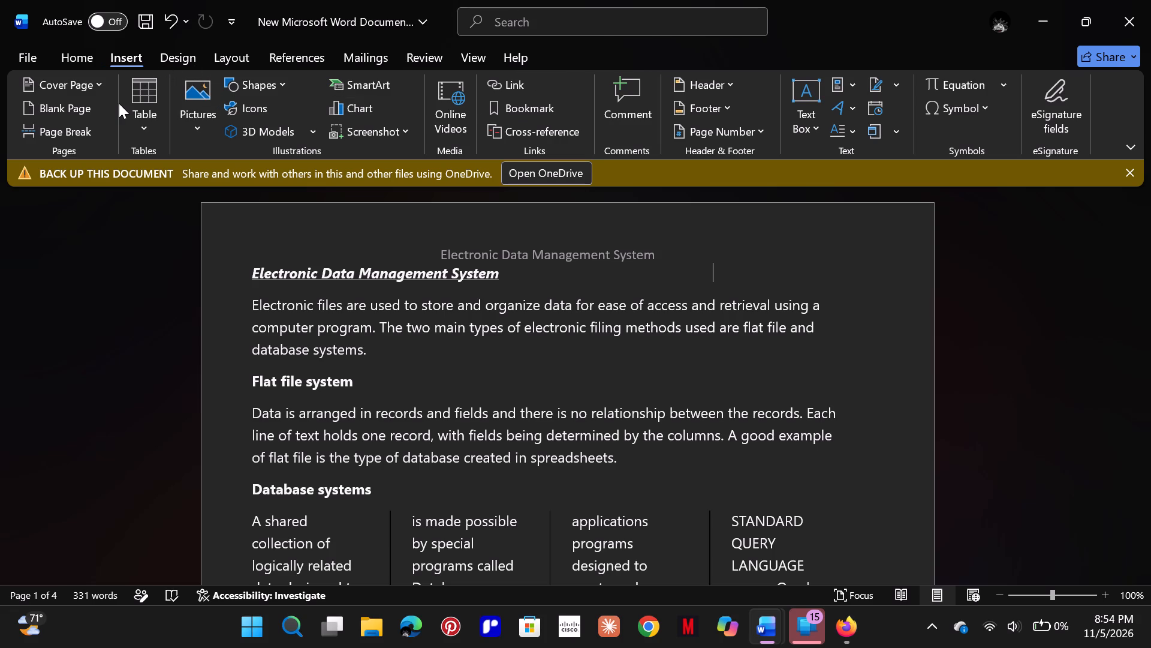
pyautogui.scroll(-3, 119, 103)
pyautogui.scroll(1, 119, 103)
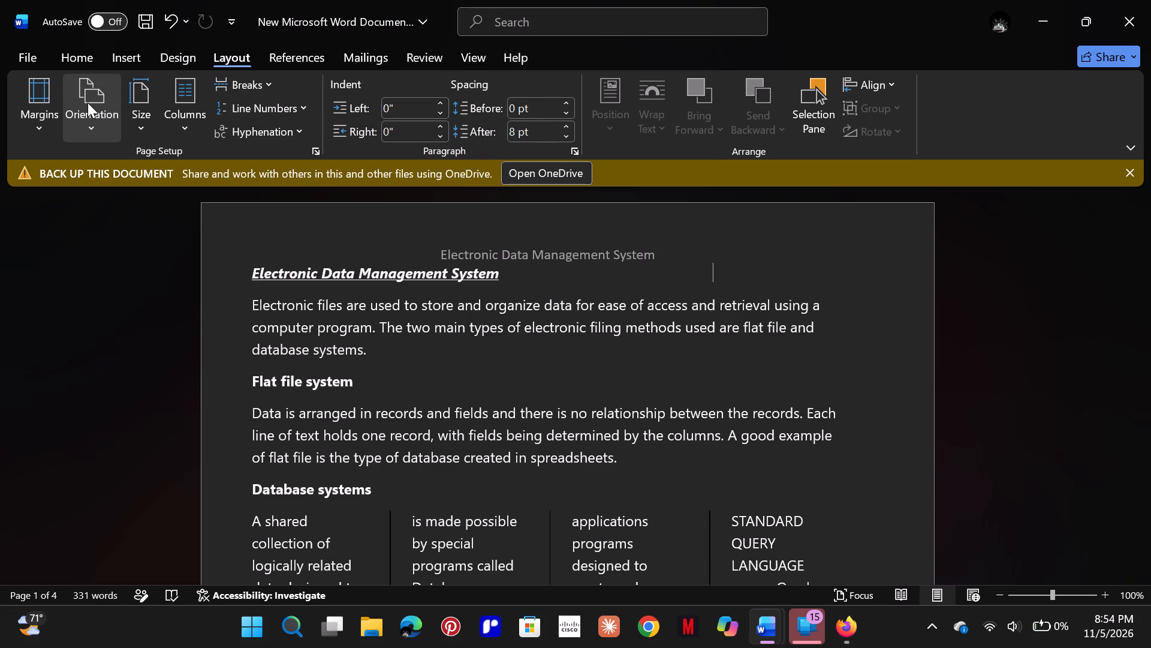
pyautogui.click(179, 50)
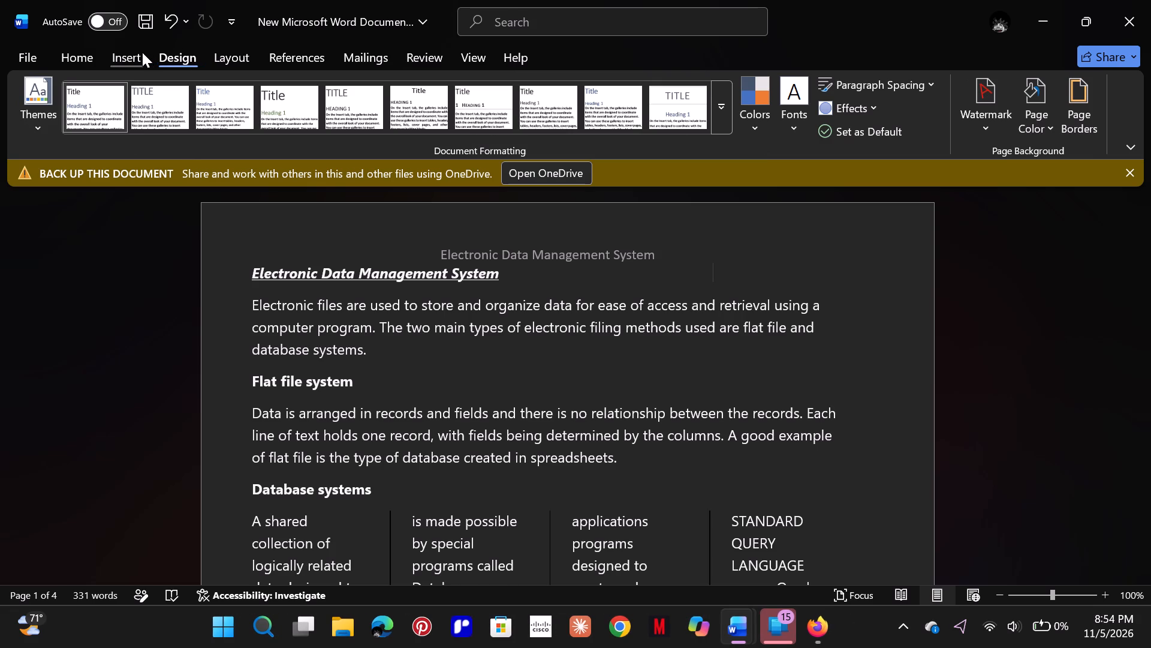
pyautogui.click(1065, 107)
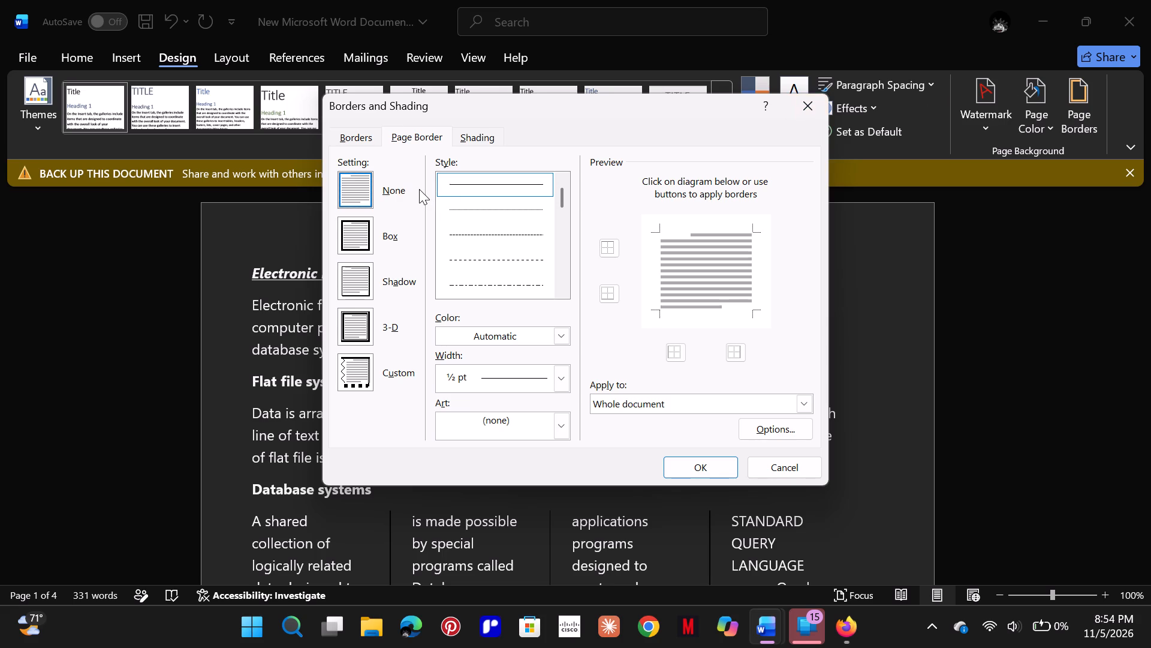
pyautogui.click(386, 191)
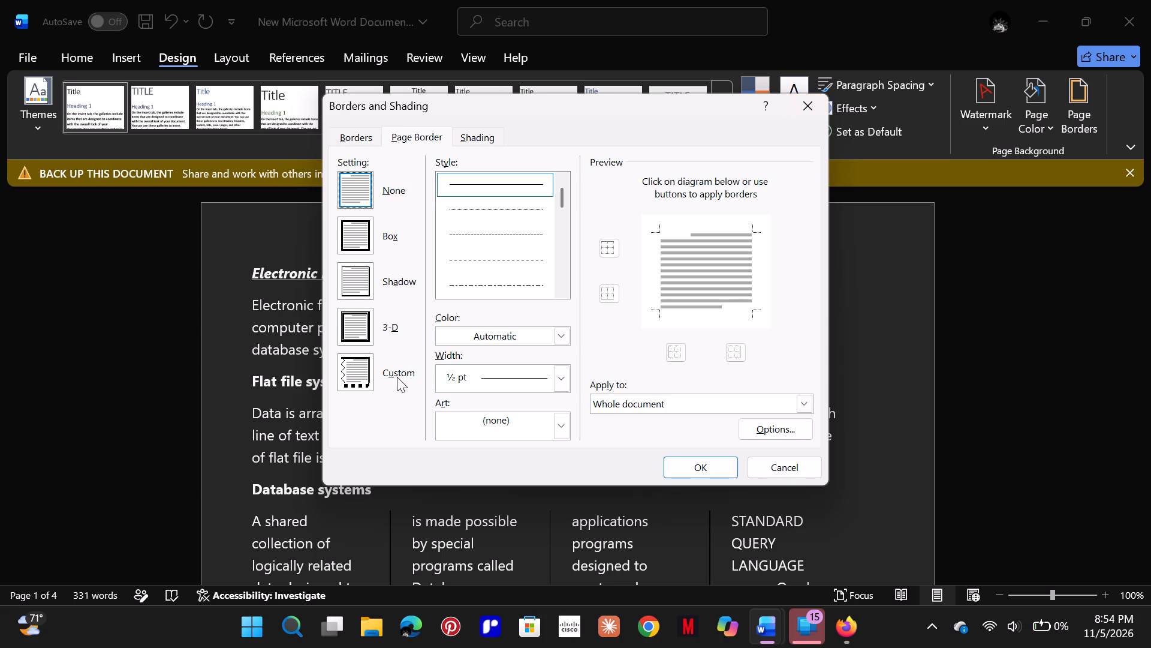
pyautogui.click(397, 377)
pyautogui.click(396, 374)
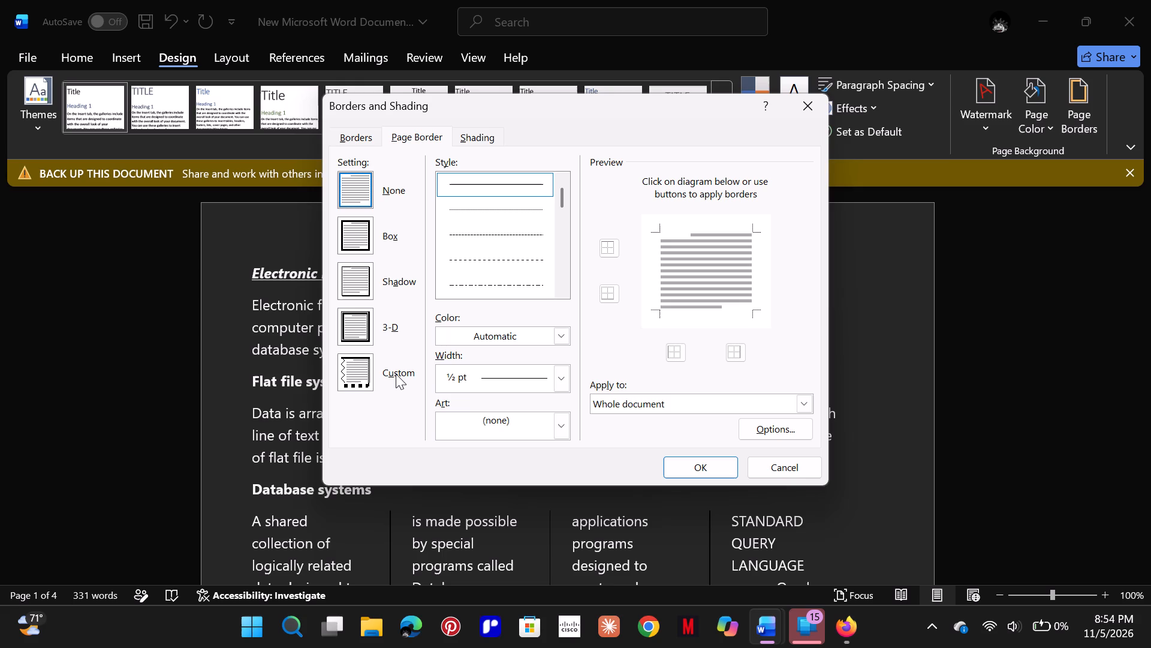
pyautogui.doubleClick(396, 374)
pyautogui.scroll(-8, 674, 388)
pyautogui.scroll(2, 674, 388)
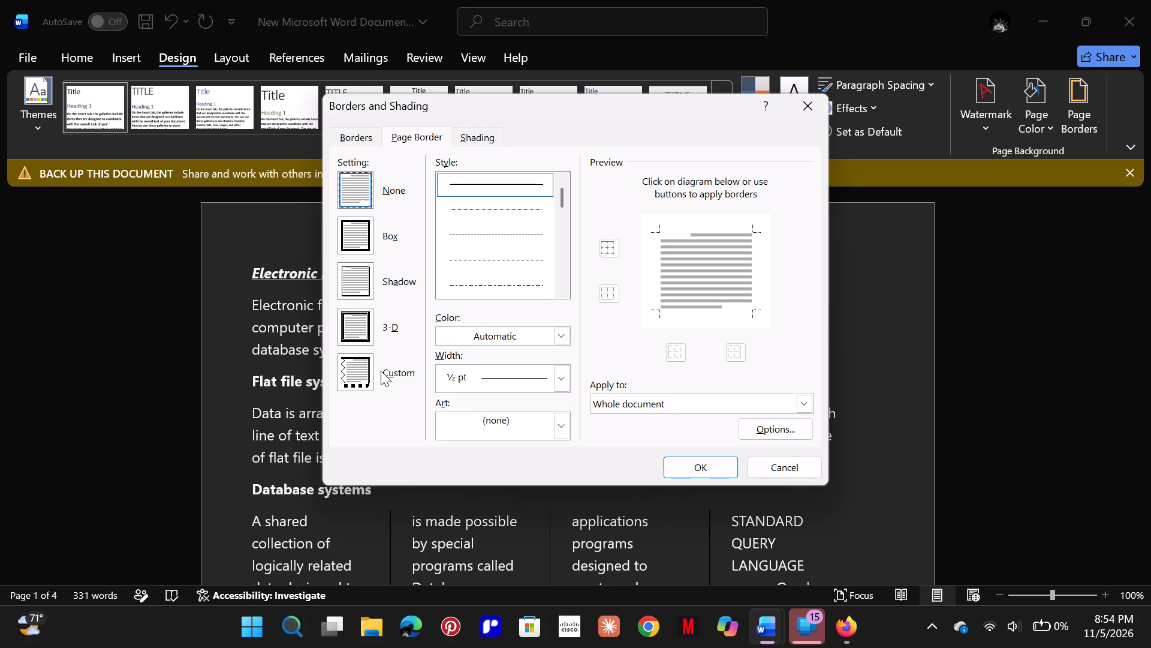
pyautogui.click(358, 373)
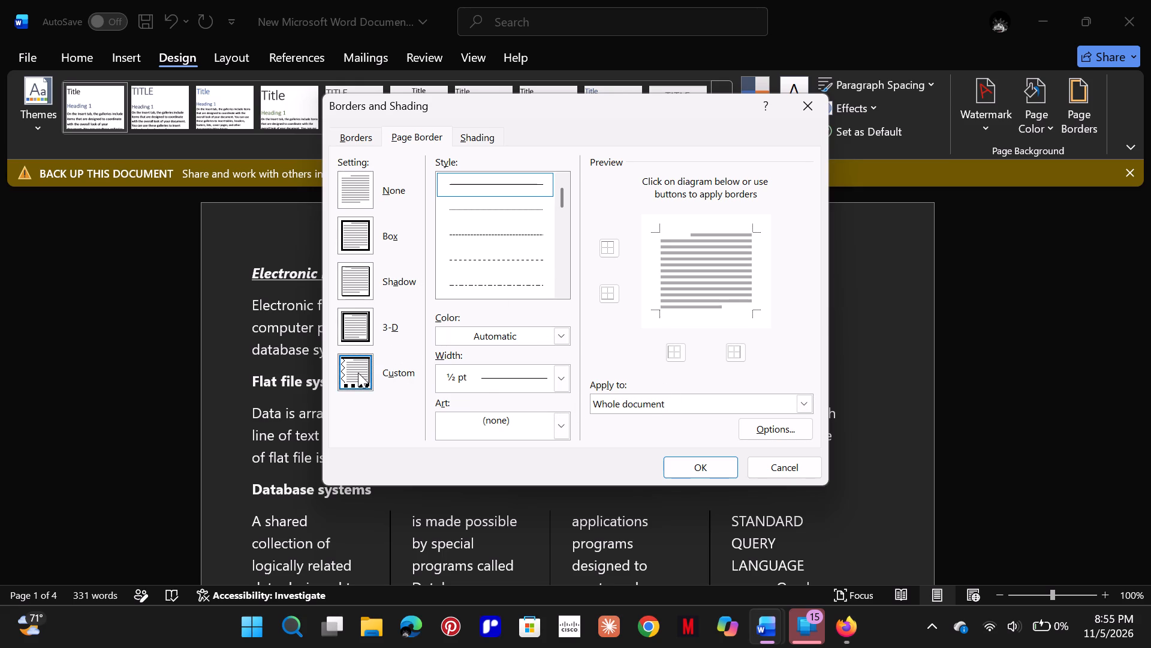
pyautogui.doubleClick(358, 373)
pyautogui.click(499, 191)
pyautogui.click(397, 371)
# Limit the page border to "This section - First page only" and apply the settings.
pyautogui.click(800, 404)
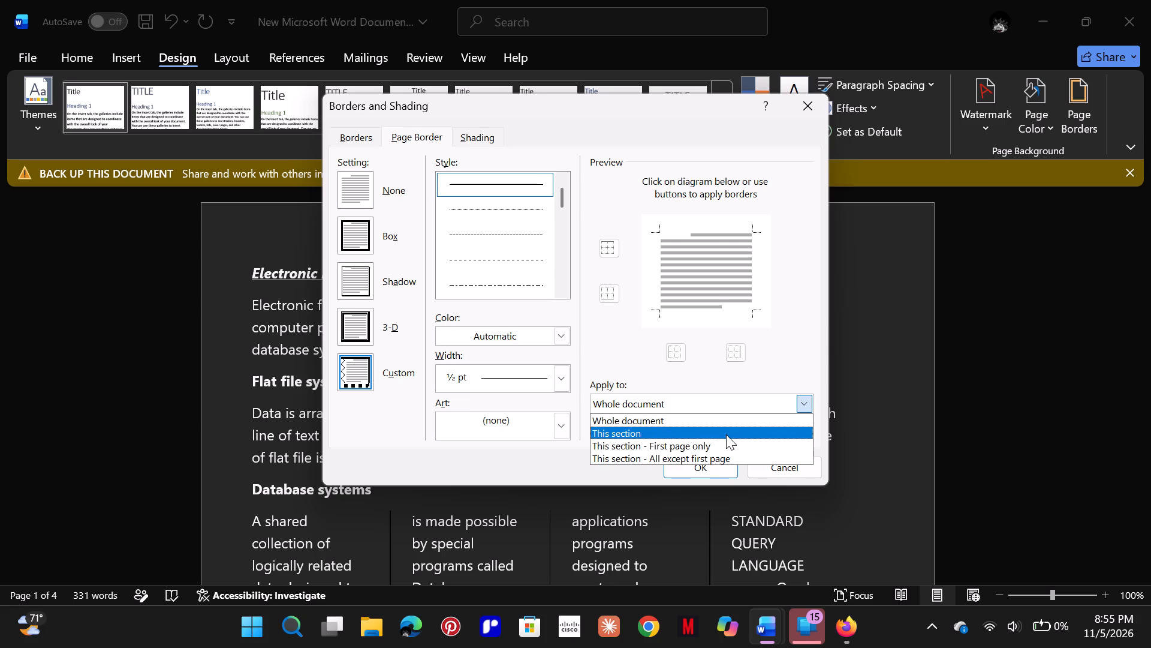
pyautogui.scroll(-3, 726, 434)
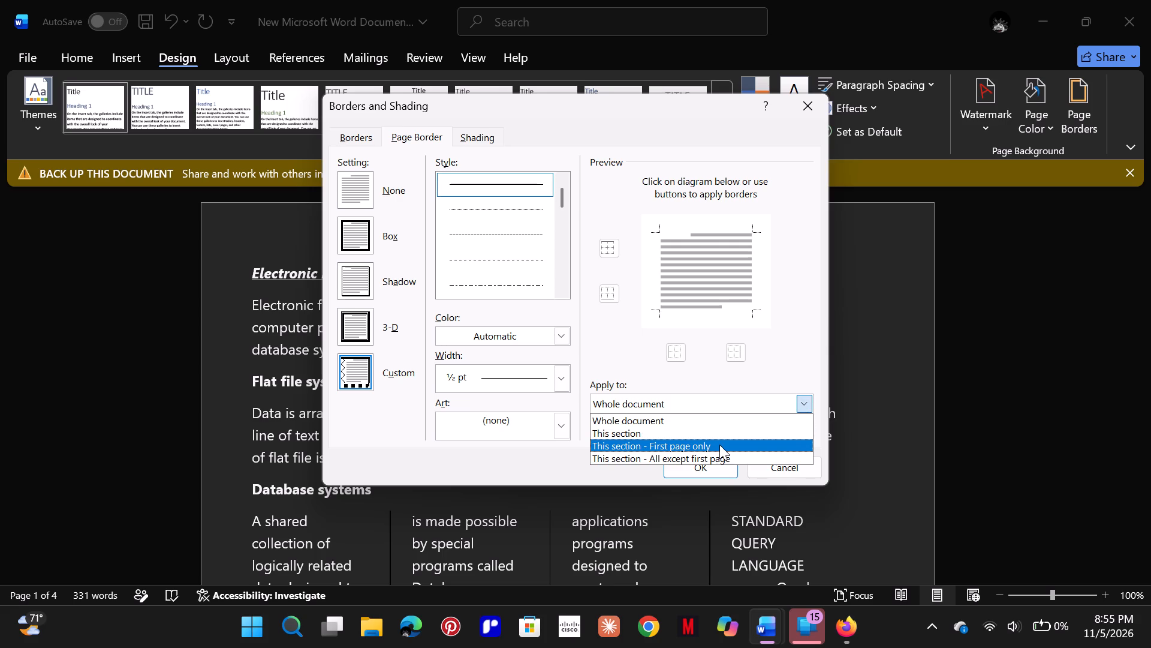
pyautogui.doubleClick(720, 445)
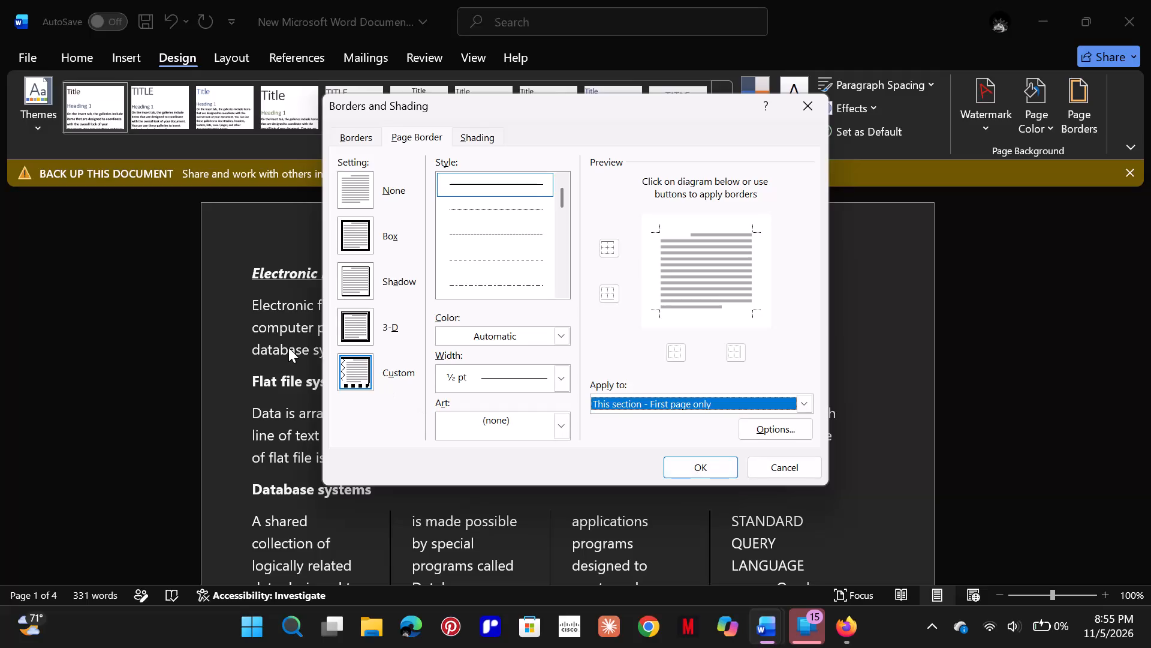
pyautogui.click(338, 358)
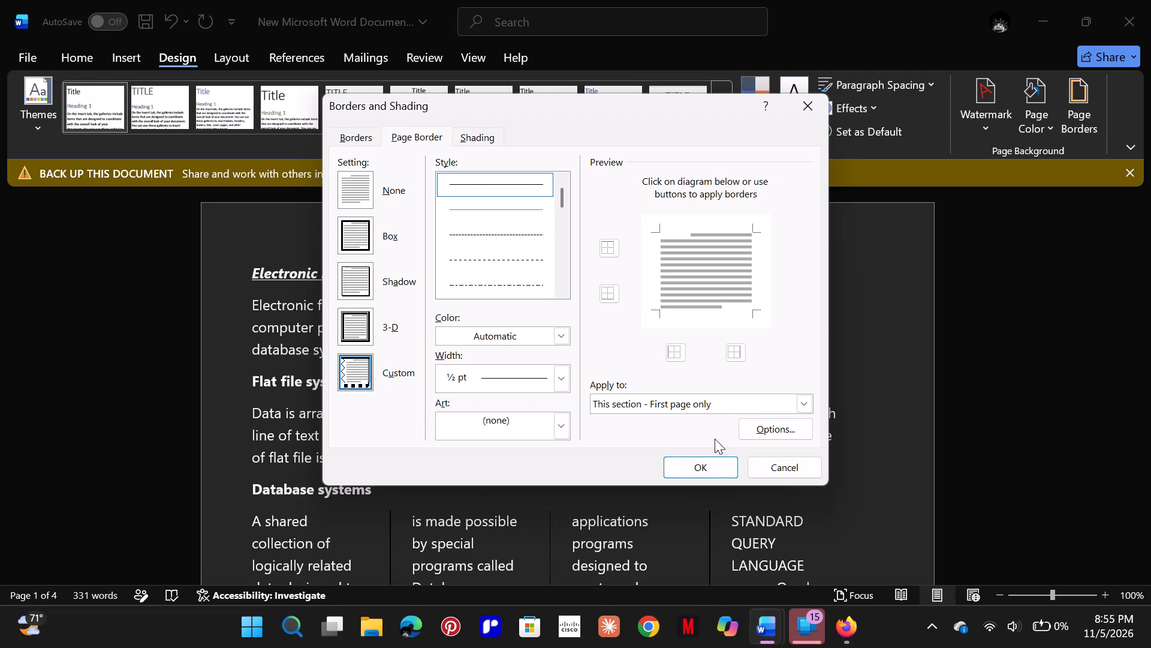
pyautogui.click(701, 464)
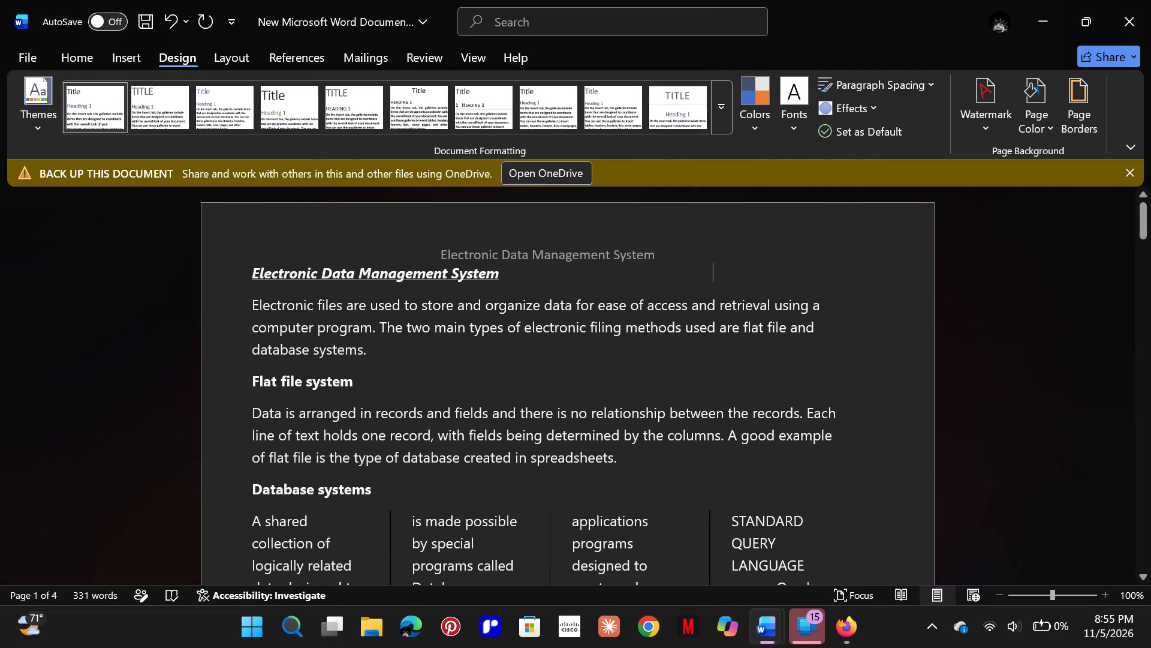
# Apply a Box page border to the section's first page with the fine dashed line style, dark red colour and ½ pt width.
pyautogui.scroll(-9, 880, 291)
pyautogui.scroll(7, 880, 291)
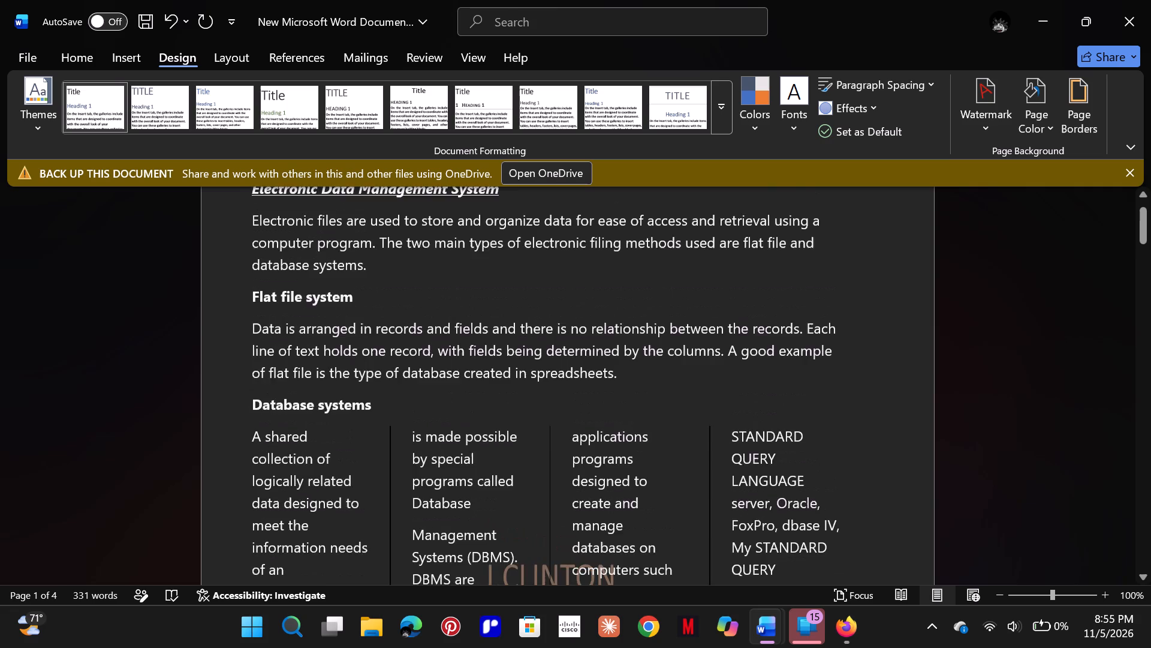
pyautogui.click(1075, 106)
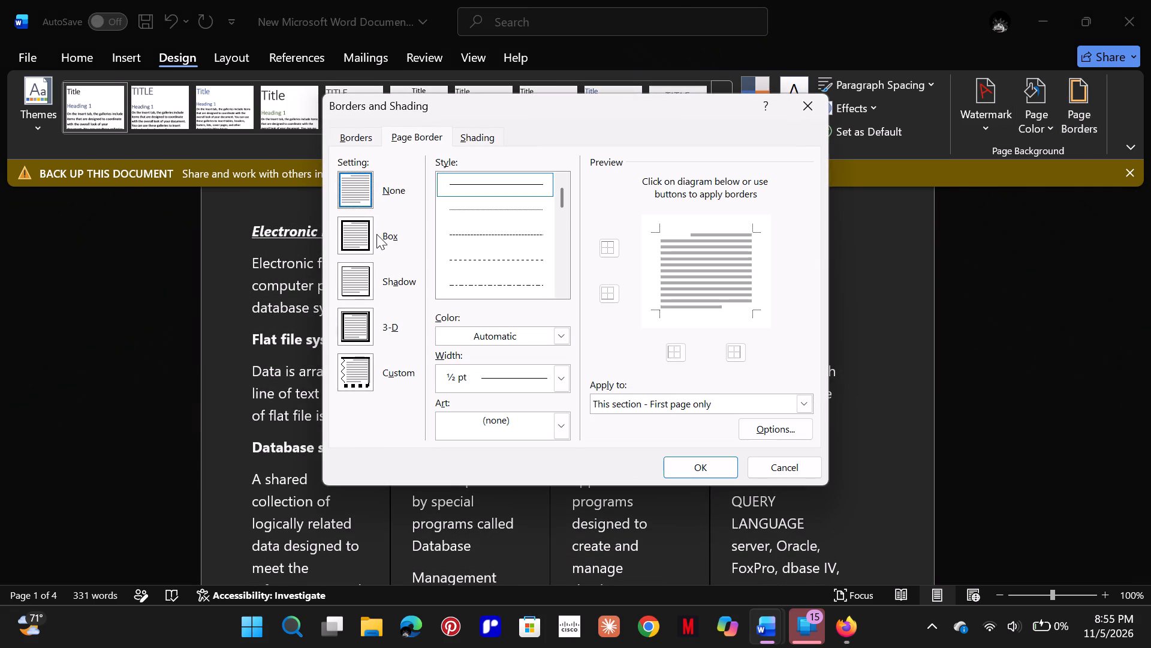
pyautogui.click(346, 239)
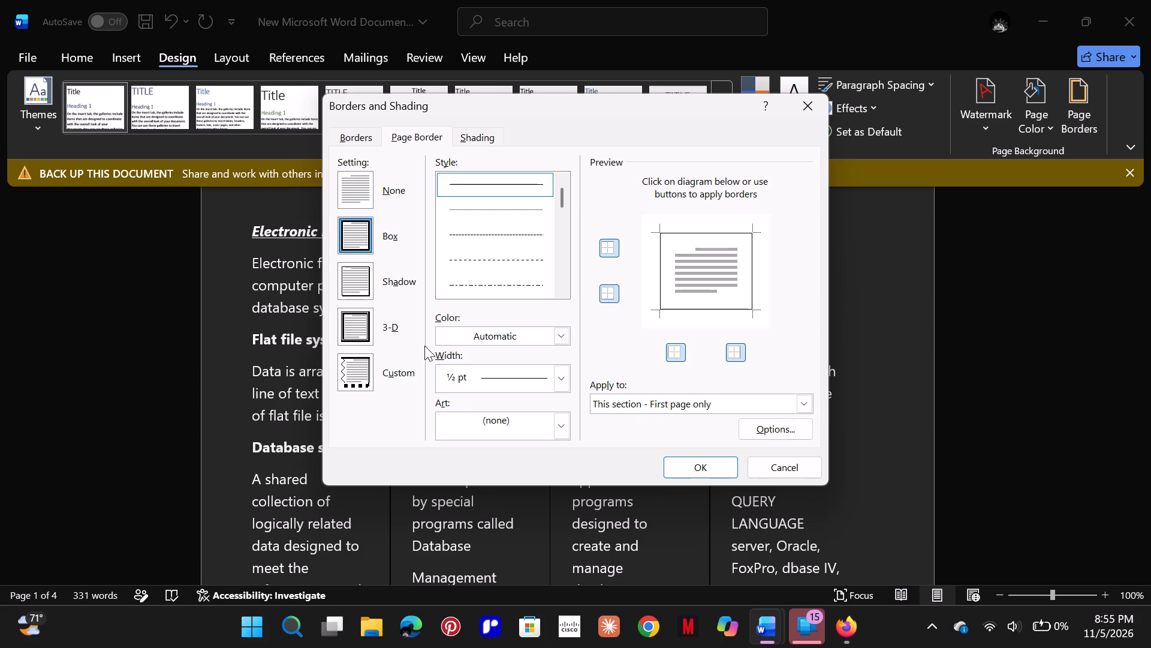
pyautogui.scroll(-2, 424, 346)
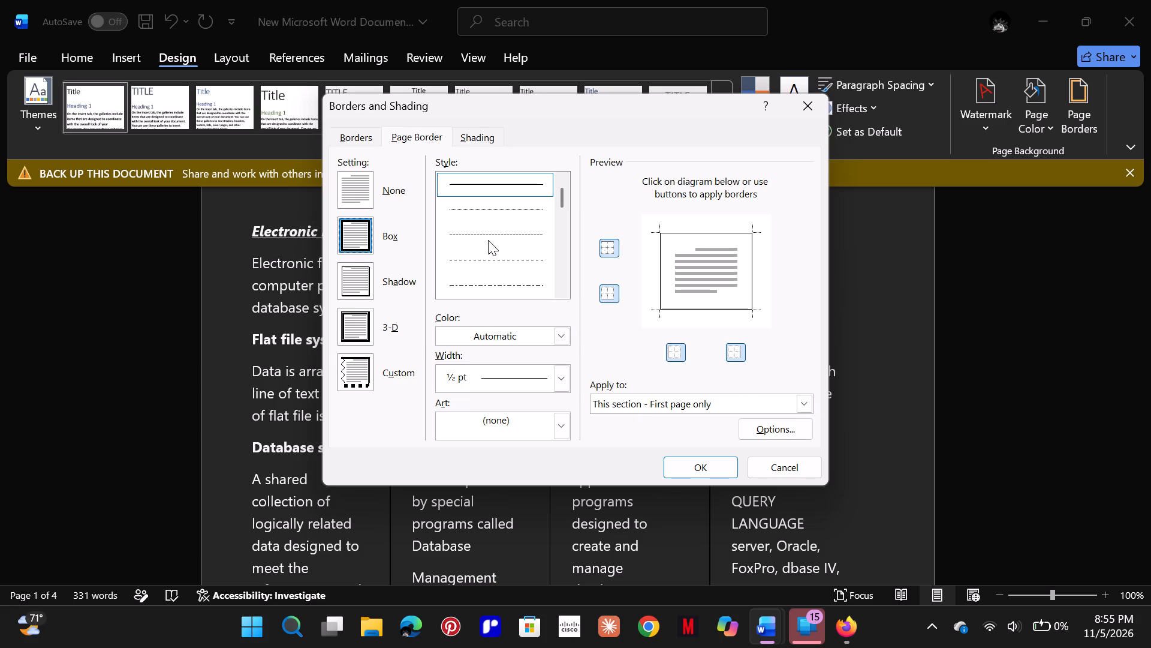
pyautogui.click(488, 240)
pyautogui.click(499, 235)
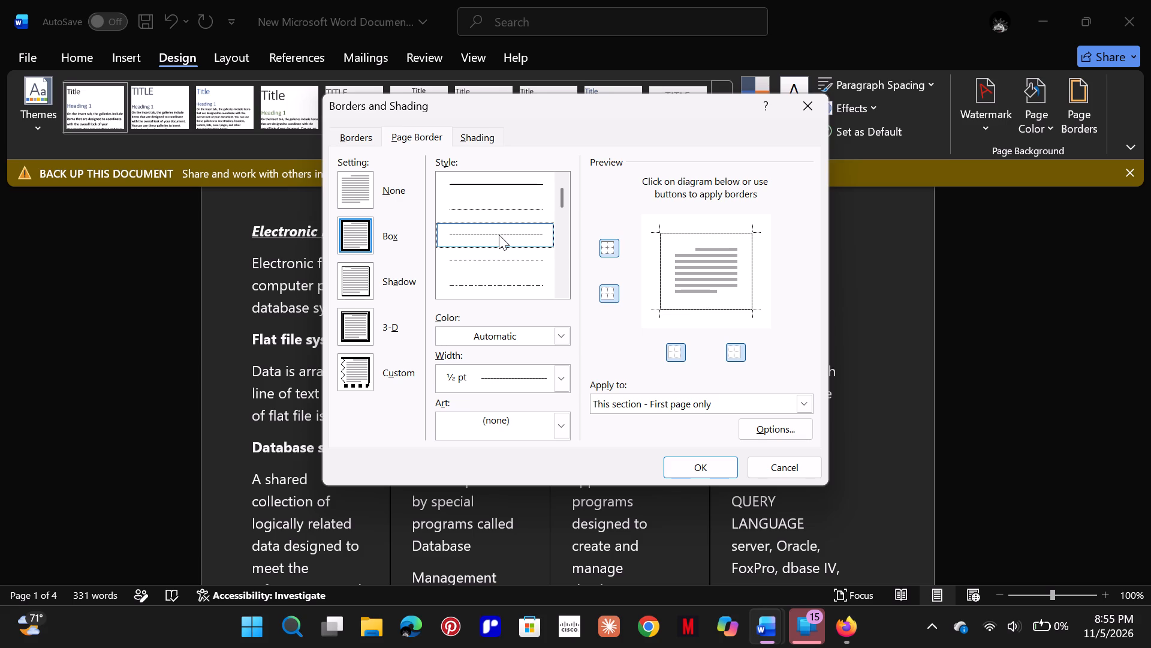
pyautogui.click(561, 331)
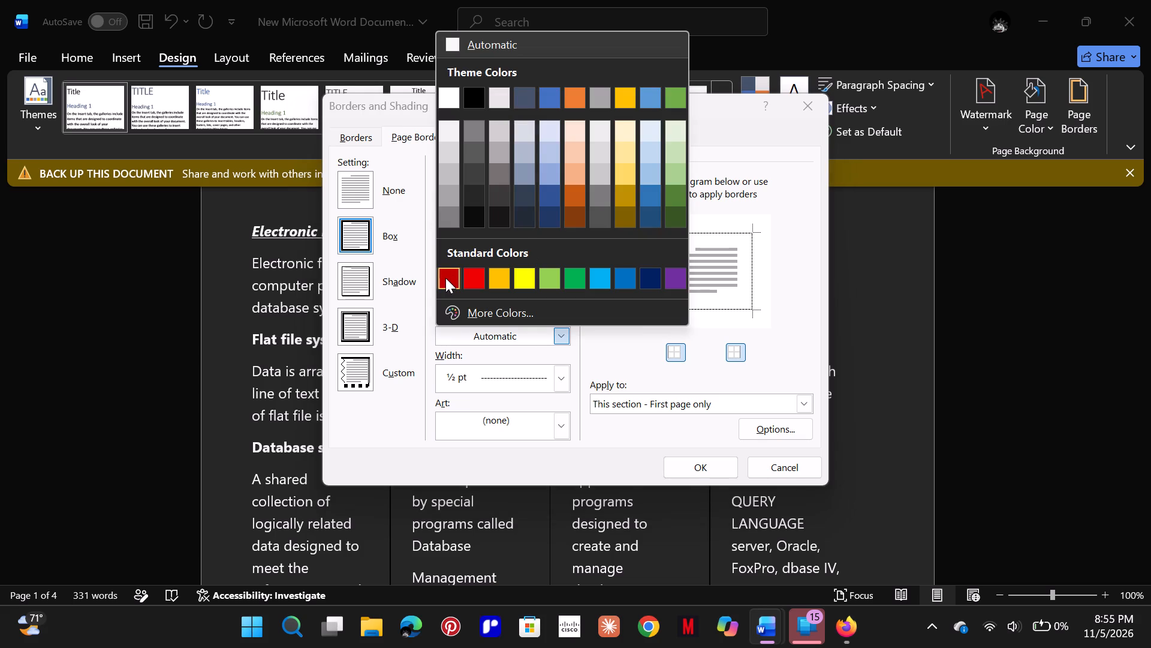
pyautogui.click(445, 278)
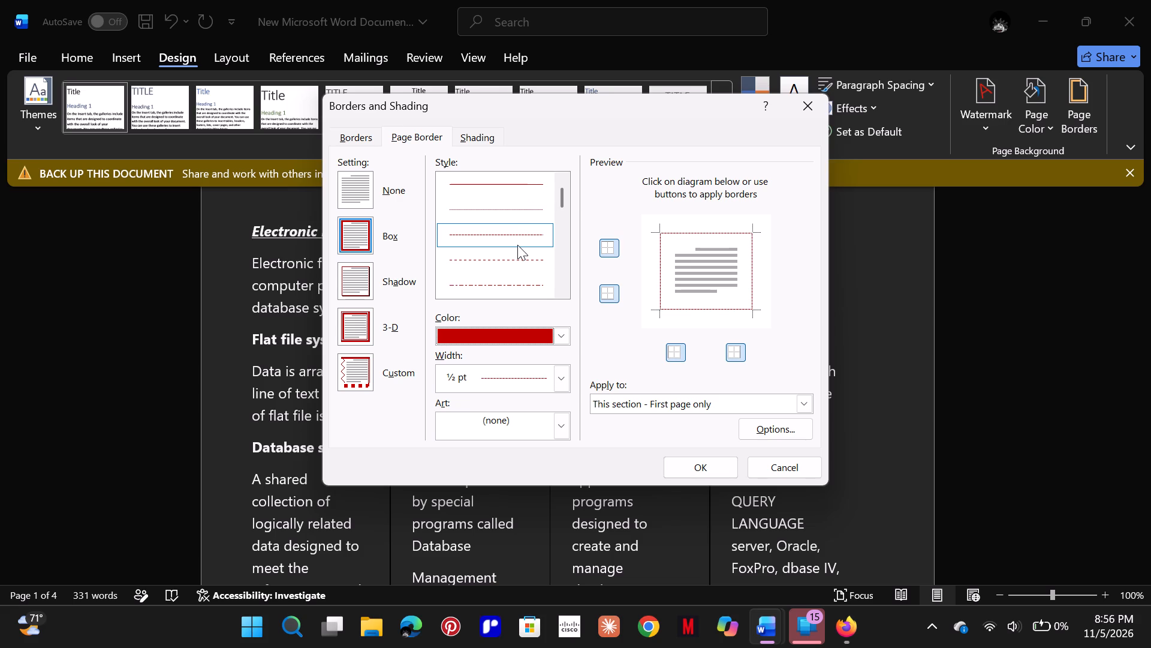
pyautogui.click(499, 259)
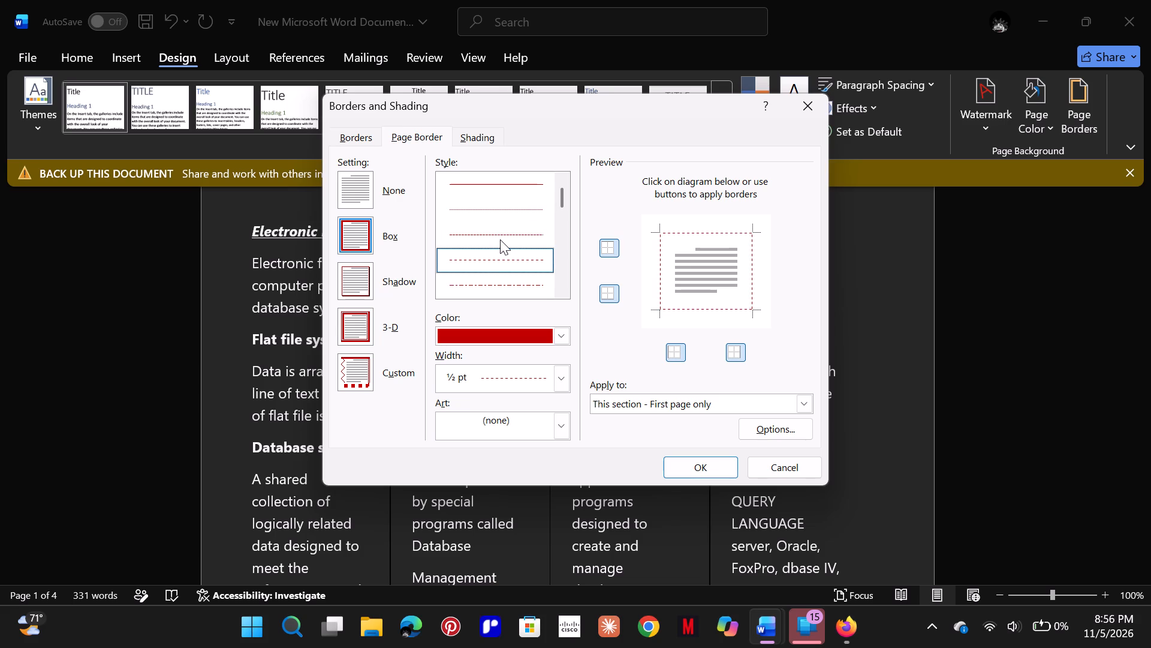
pyautogui.click(500, 239)
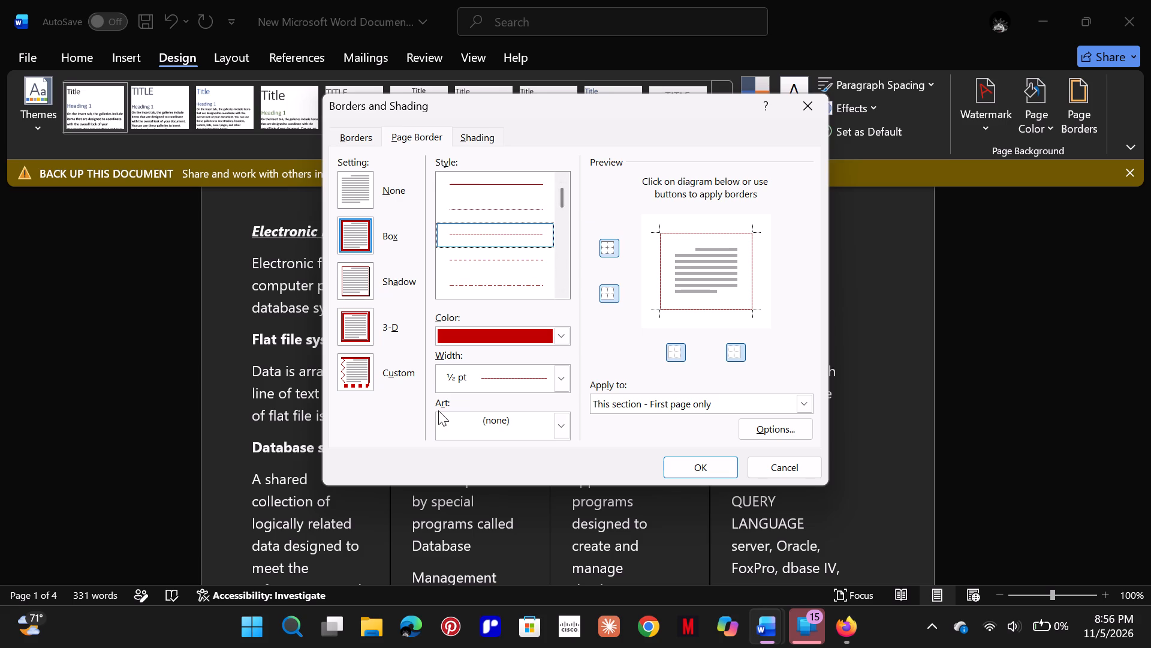
pyautogui.click(554, 381)
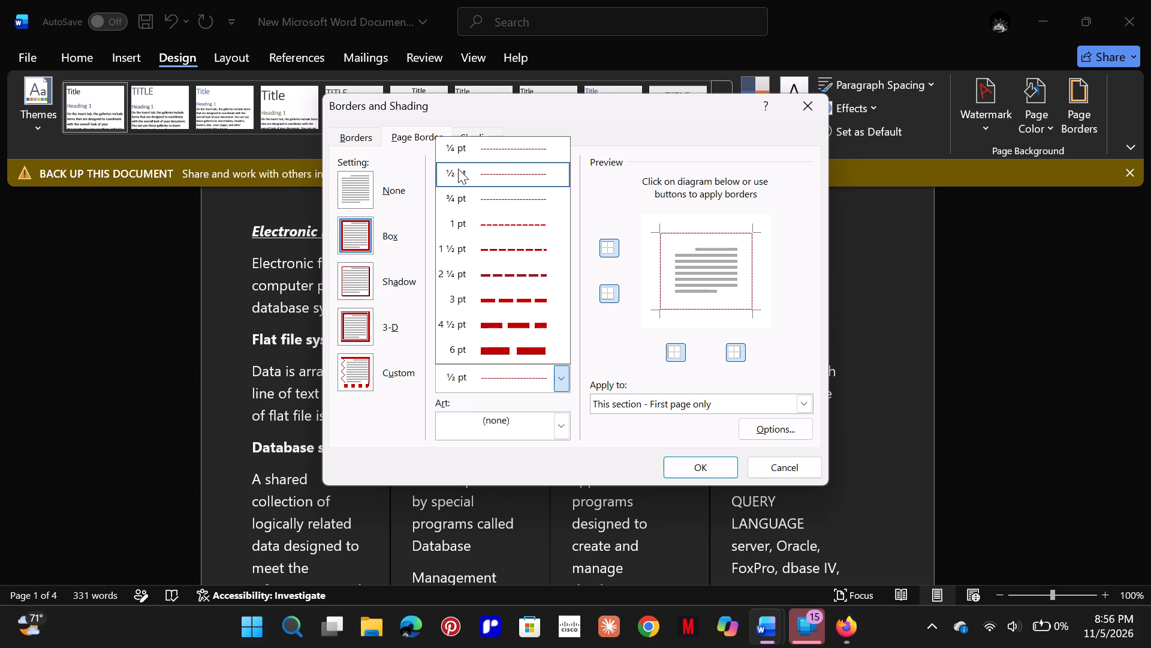
pyautogui.click(458, 169)
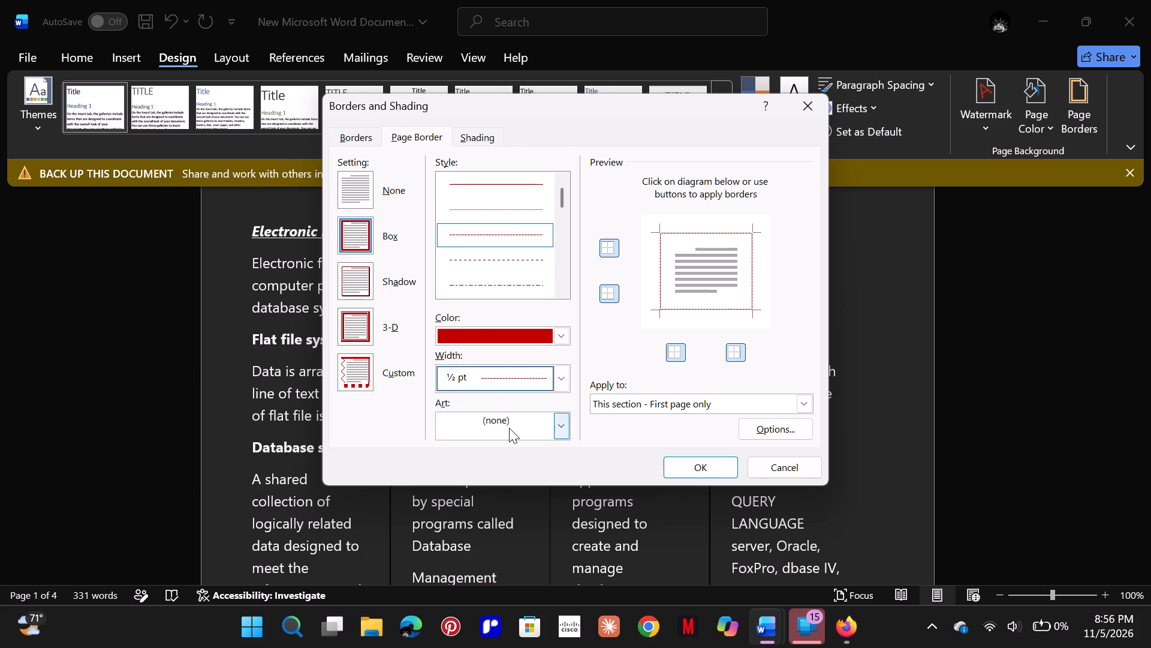
pyautogui.click(718, 467)
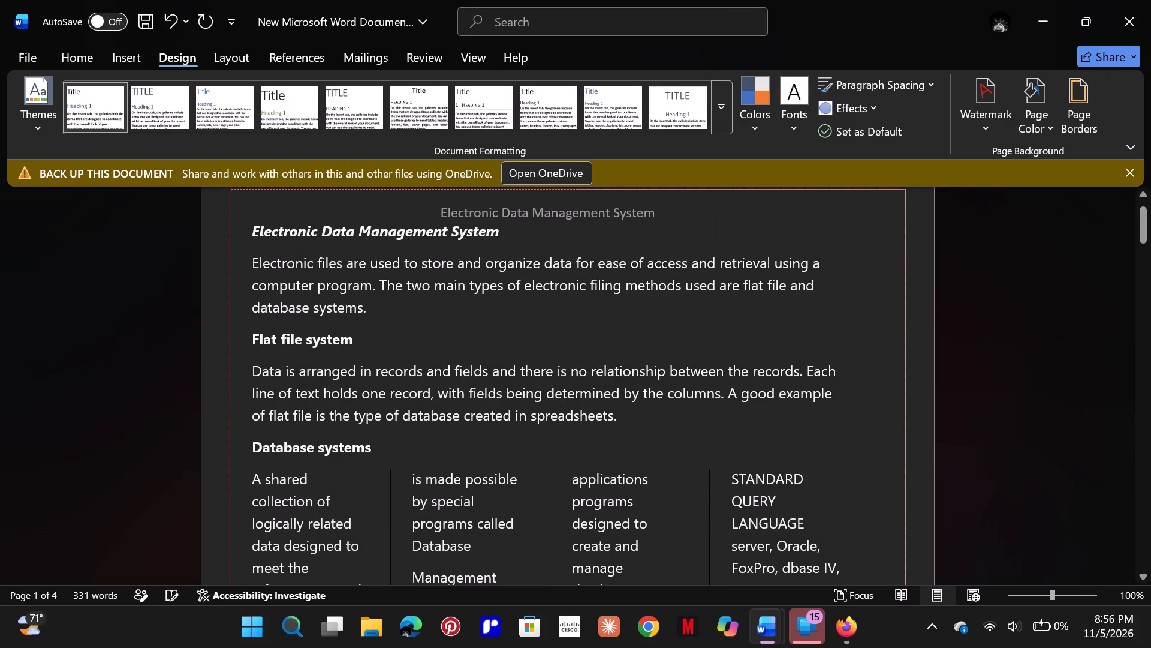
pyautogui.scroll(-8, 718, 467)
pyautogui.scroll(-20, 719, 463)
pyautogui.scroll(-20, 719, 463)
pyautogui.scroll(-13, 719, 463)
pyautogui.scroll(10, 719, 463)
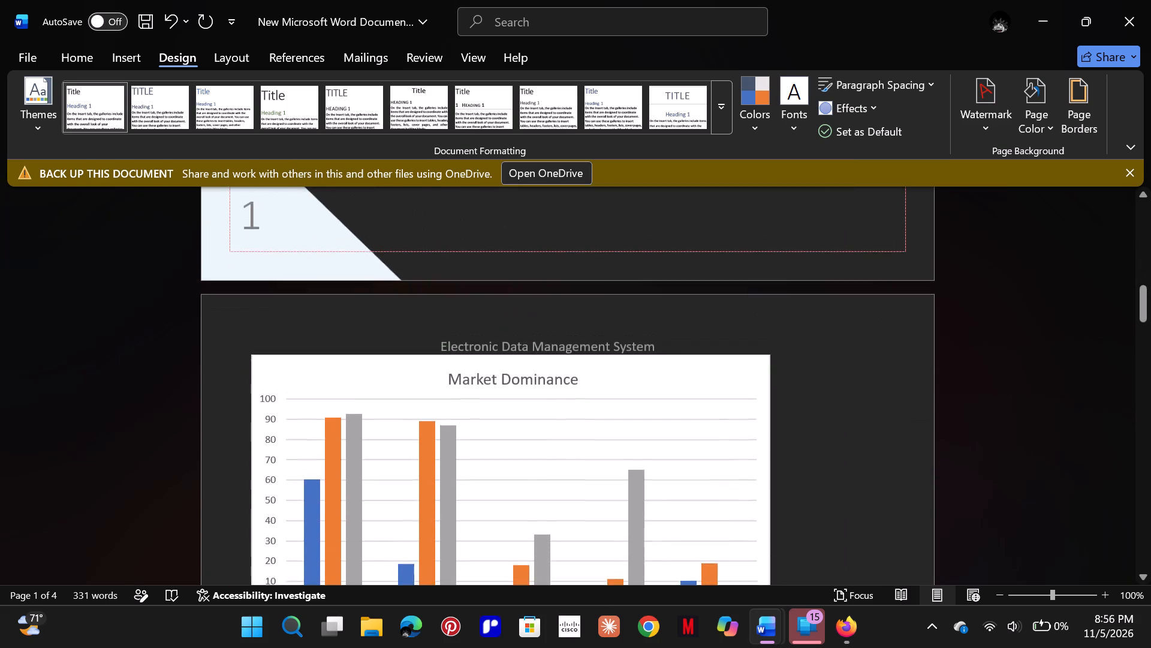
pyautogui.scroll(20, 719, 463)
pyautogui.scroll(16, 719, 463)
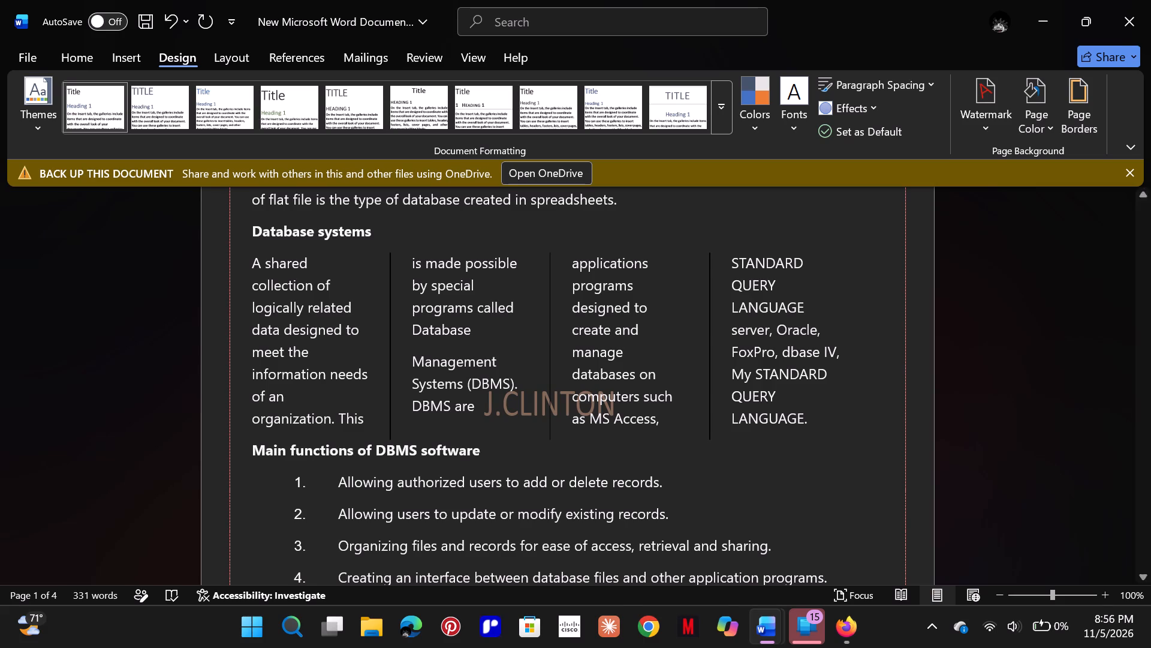
# Switch to Microsoft Store, search it for Gmail, and minimise the store after viewing the results.
pyautogui.click(534, 628)
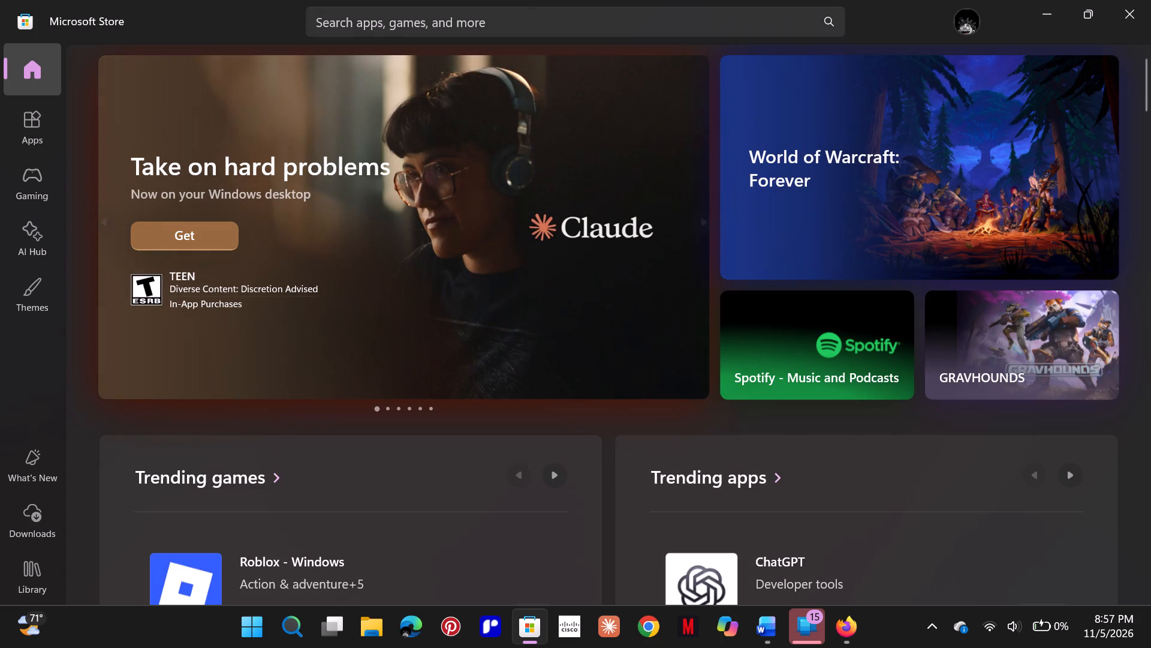
pyautogui.click(505, 24)
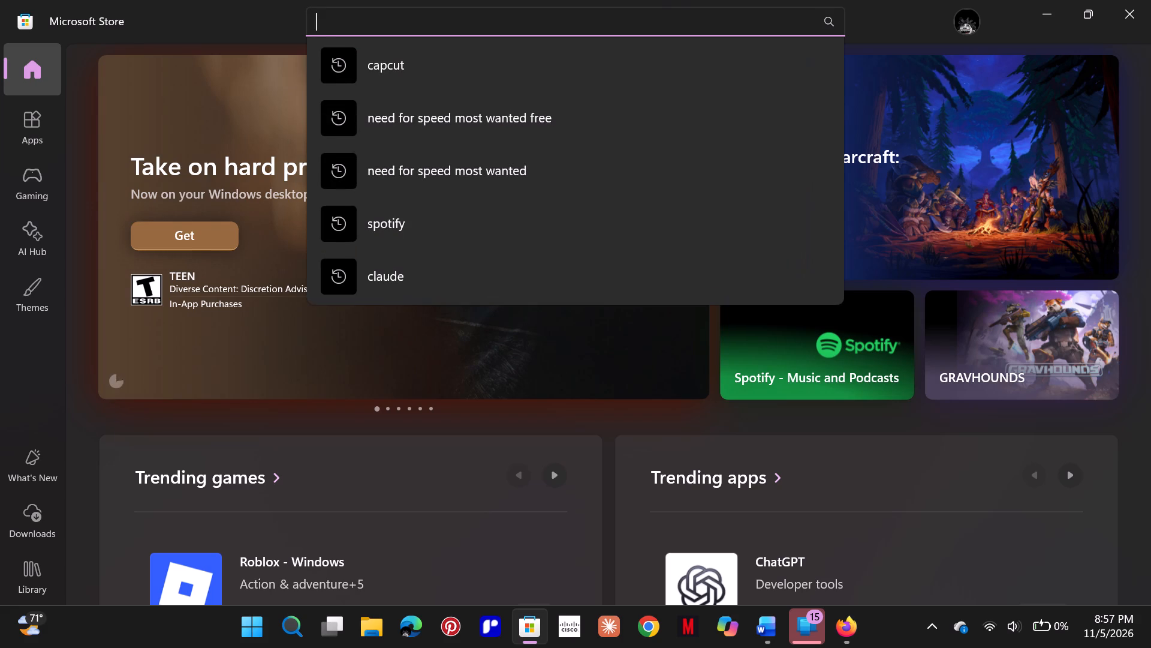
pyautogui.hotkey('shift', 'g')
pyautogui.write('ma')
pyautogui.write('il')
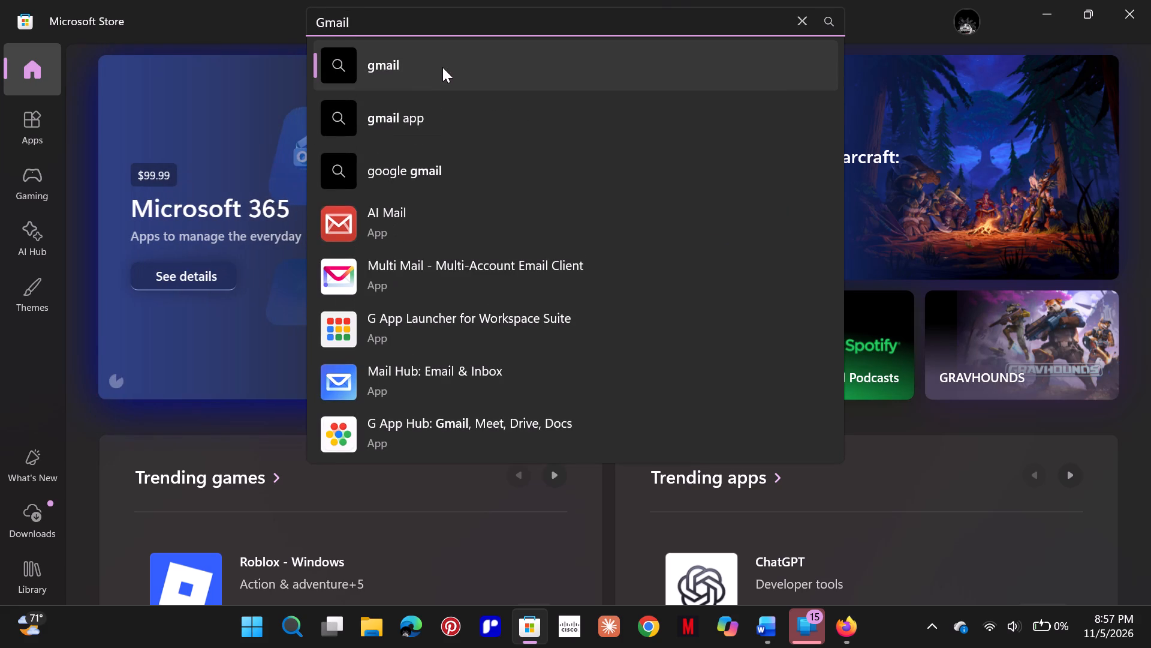
pyautogui.click(442, 67)
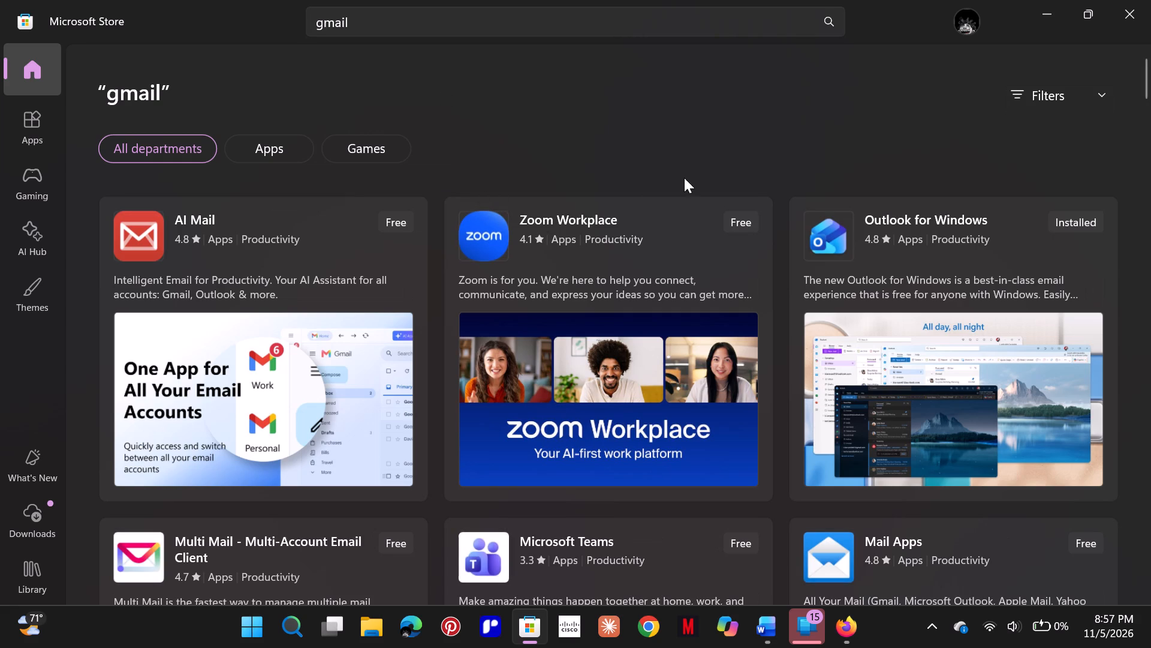
pyautogui.click(1039, 2)
# Switch to Google Chrome and search Google for Gmail.
pyautogui.click(650, 634)
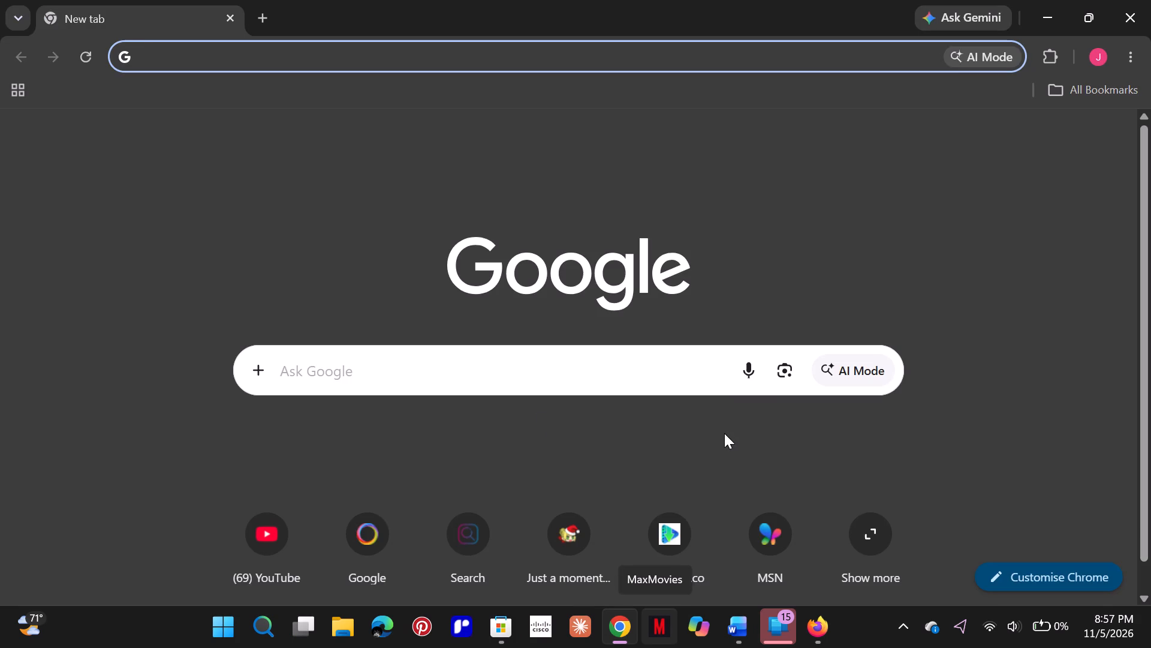
pyautogui.click(417, 363)
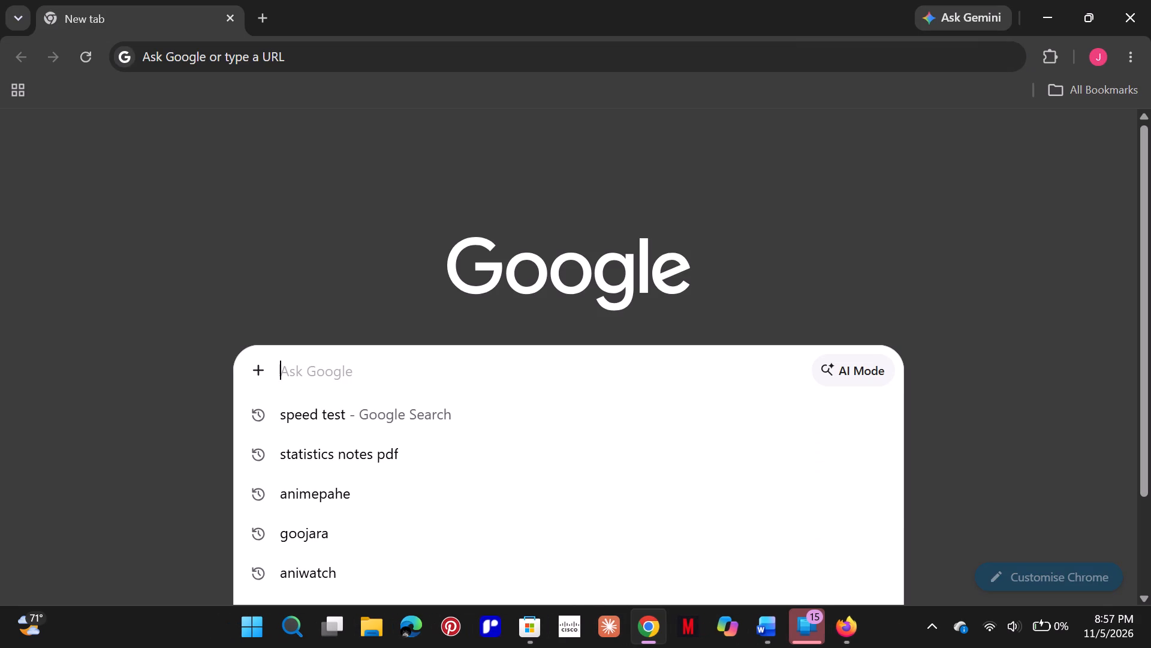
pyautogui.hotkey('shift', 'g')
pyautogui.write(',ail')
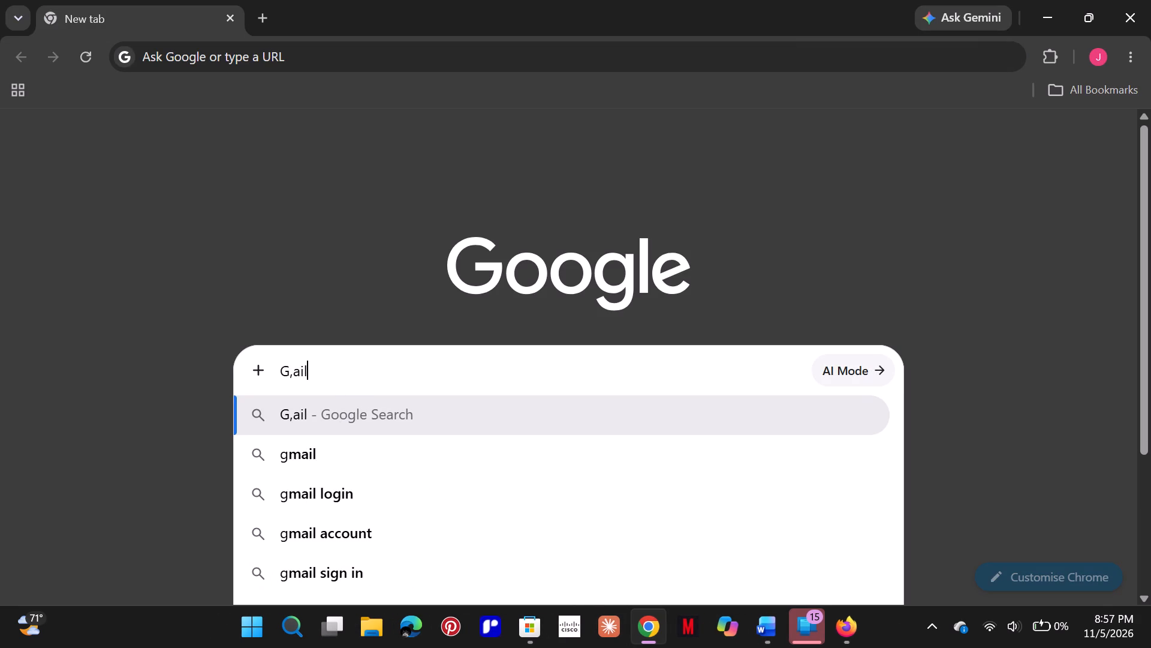
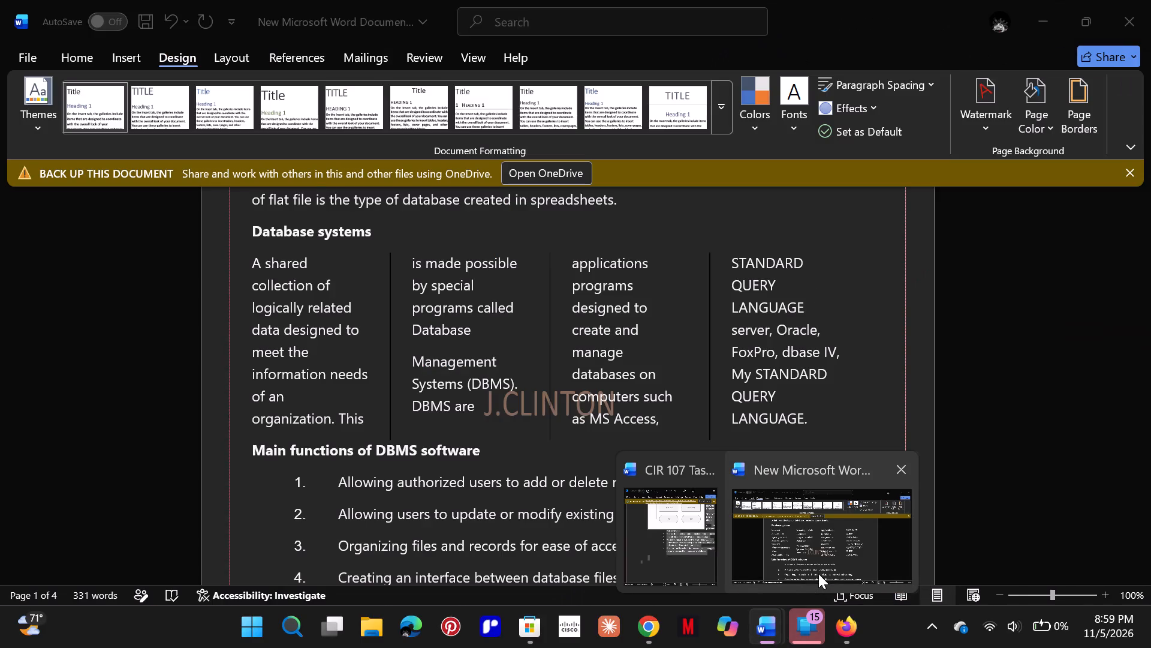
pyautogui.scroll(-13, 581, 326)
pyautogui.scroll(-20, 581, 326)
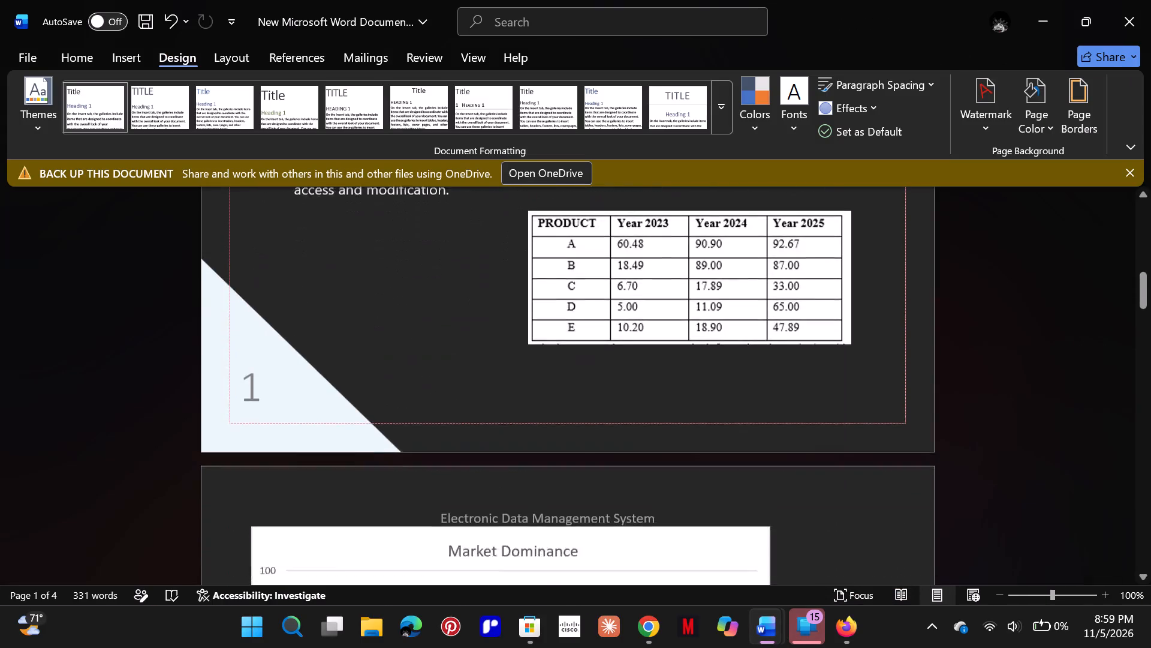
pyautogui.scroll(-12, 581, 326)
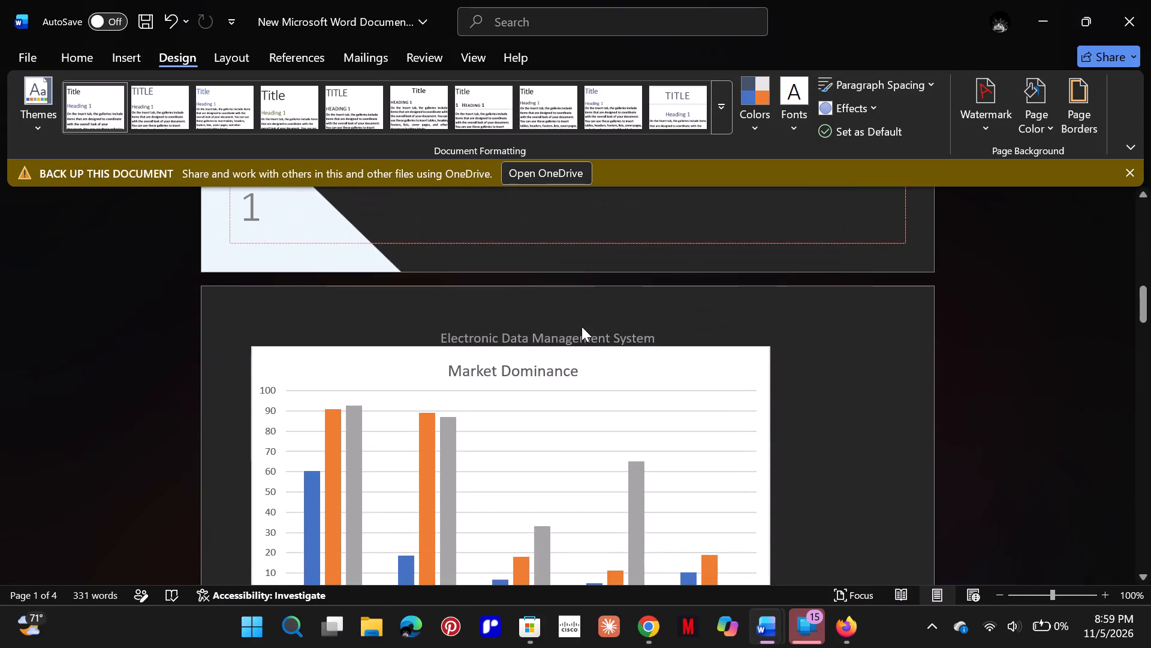
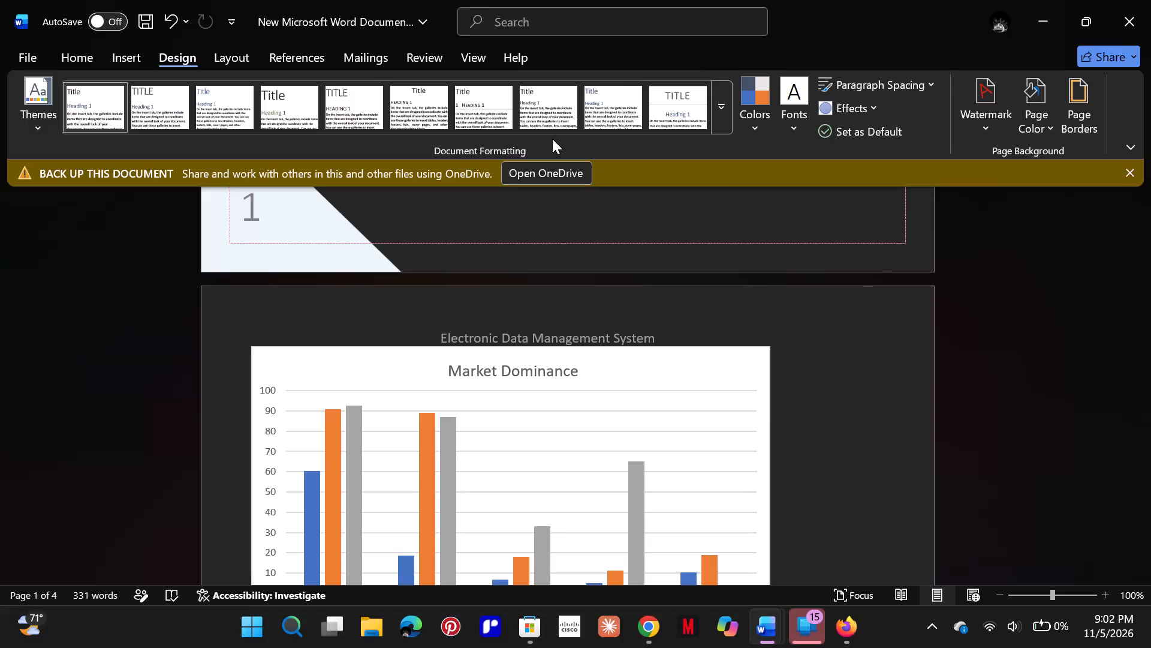
# Review page 1's new border around the text, the columns and the product table.
pyautogui.scroll(2, 504, 259)
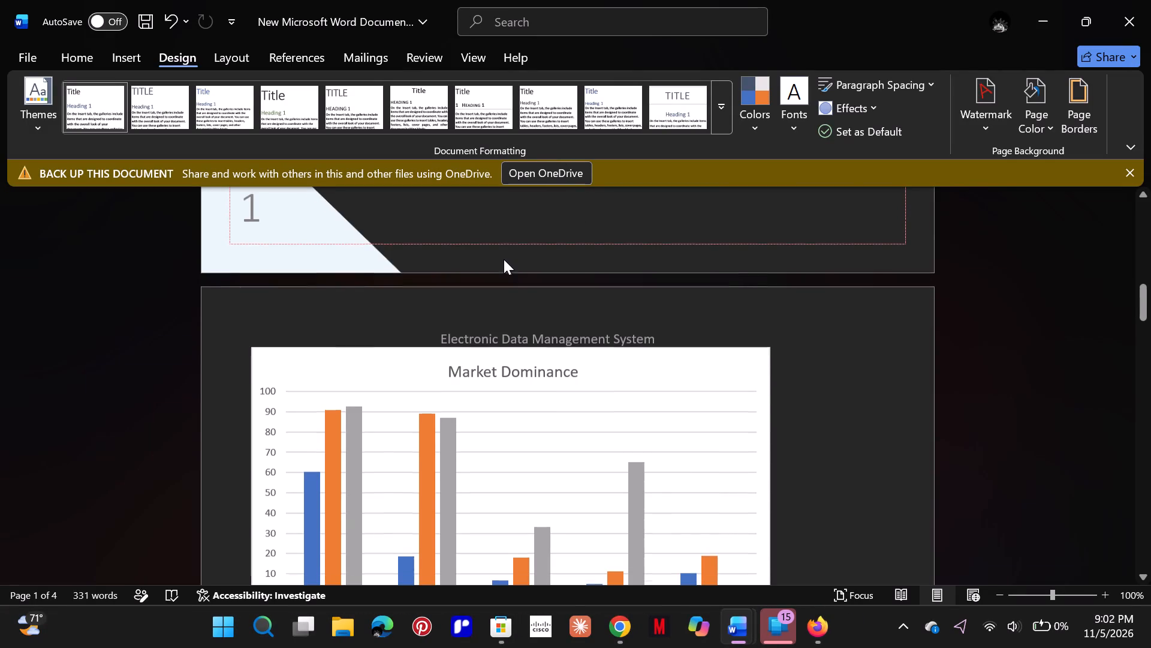
pyautogui.scroll(10, 504, 259)
pyautogui.scroll(20, 504, 259)
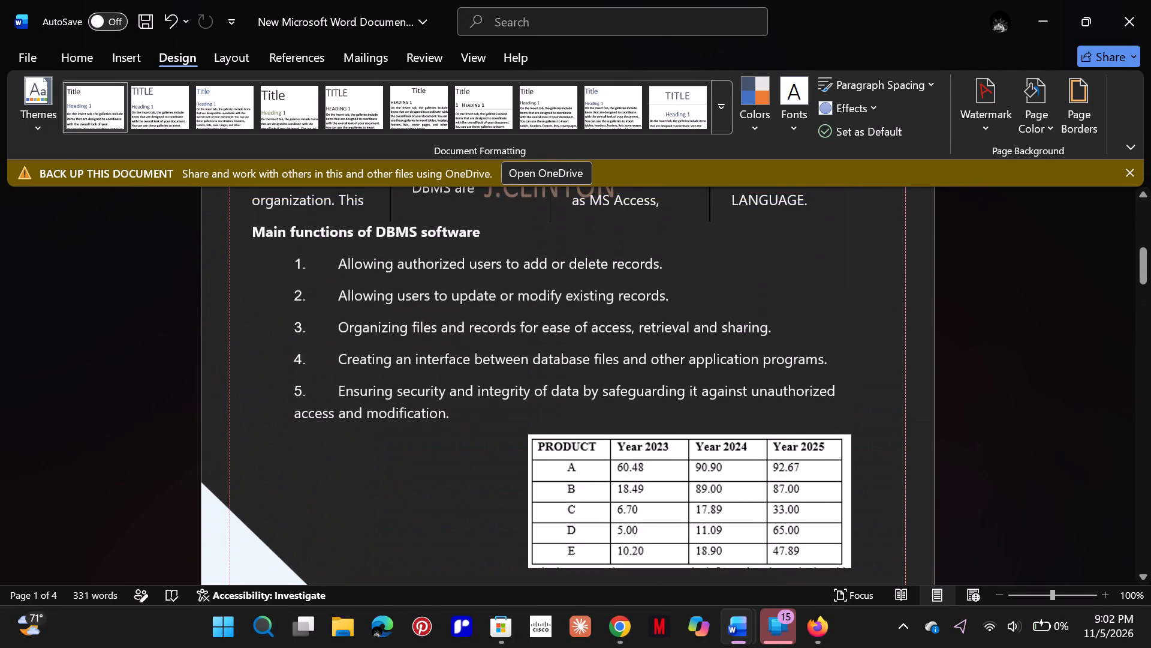
pyautogui.scroll(9, 504, 259)
pyautogui.scroll(15, 504, 259)
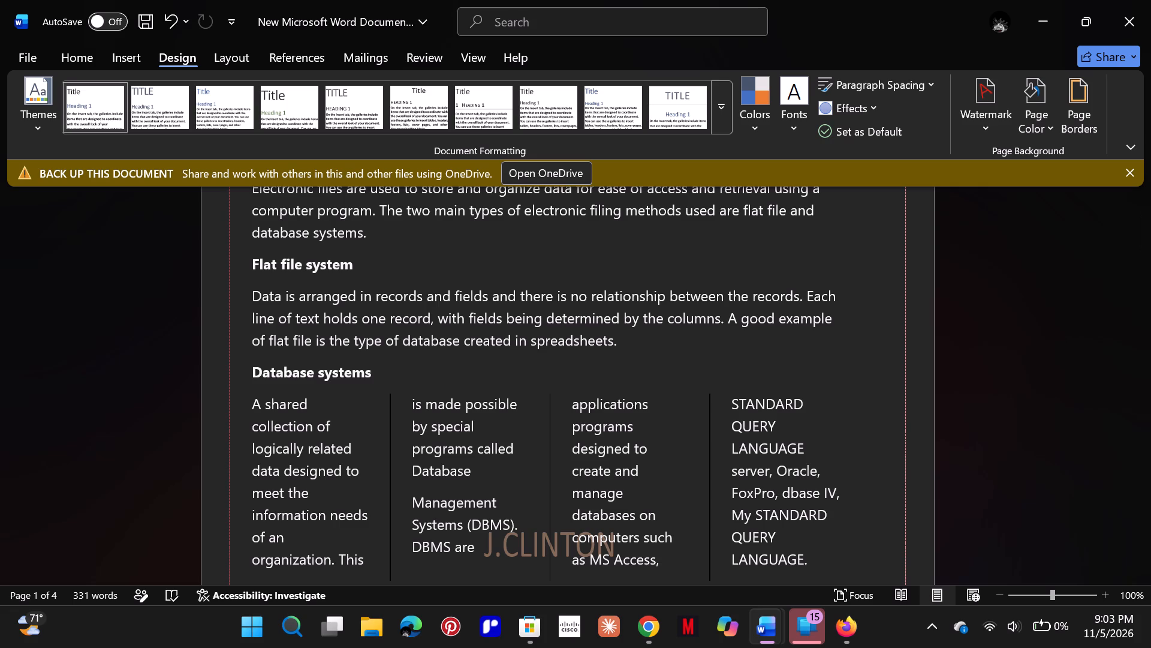
pyautogui.scroll(-18, 504, 259)
pyautogui.scroll(-7, 504, 259)
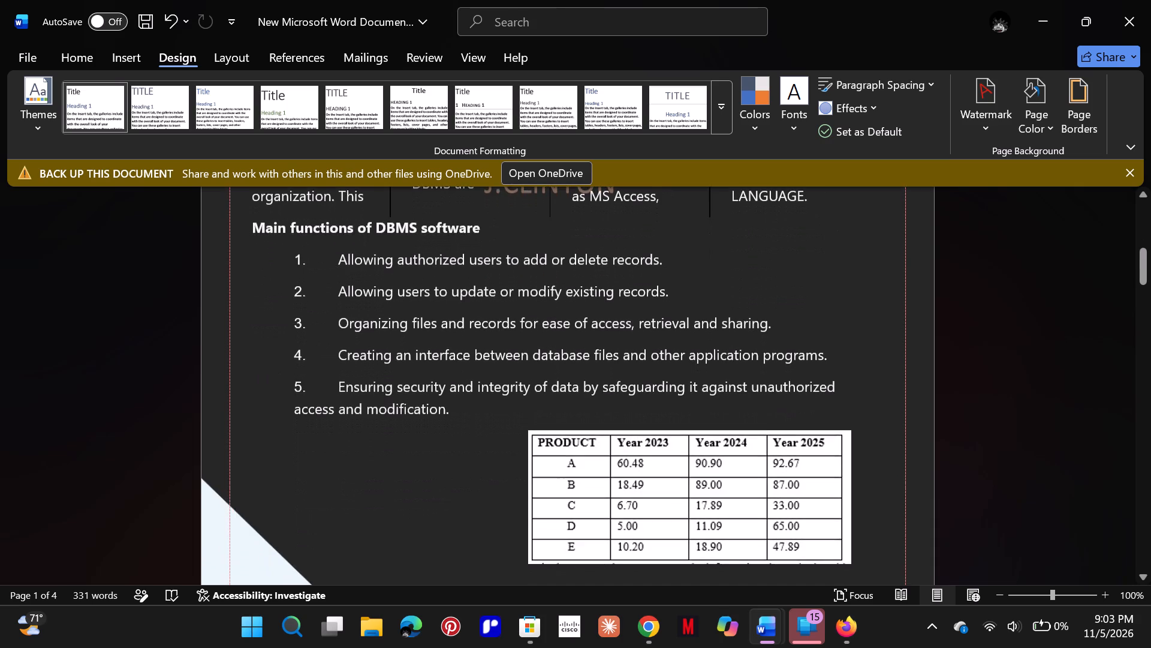
pyautogui.scroll(-8, 745, 523)
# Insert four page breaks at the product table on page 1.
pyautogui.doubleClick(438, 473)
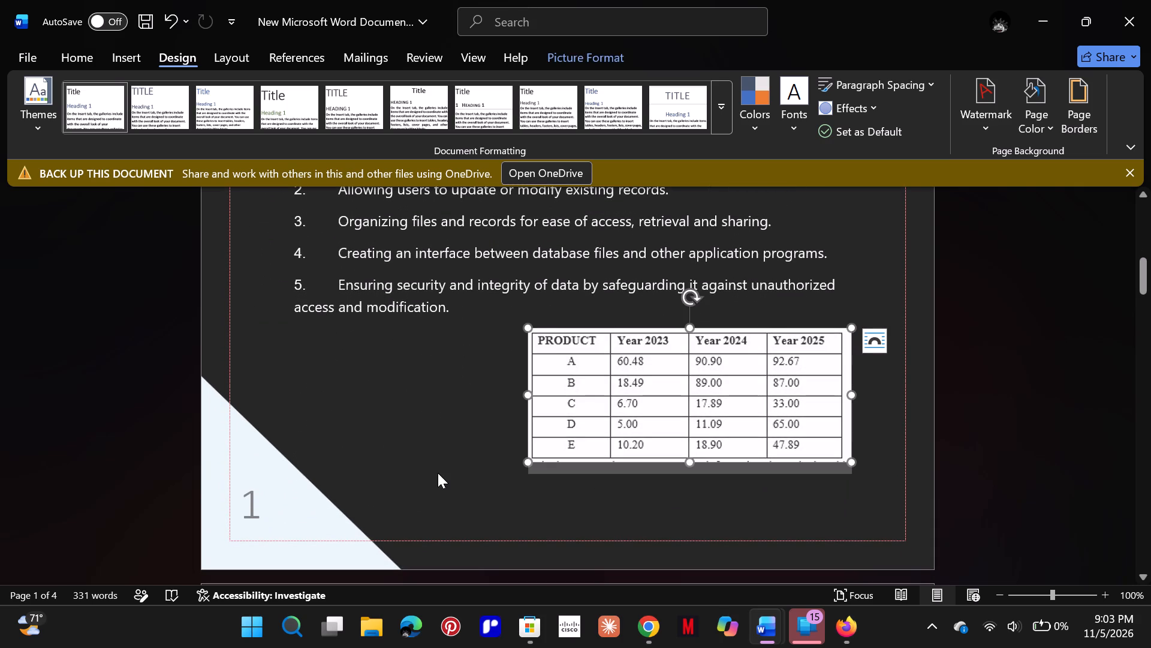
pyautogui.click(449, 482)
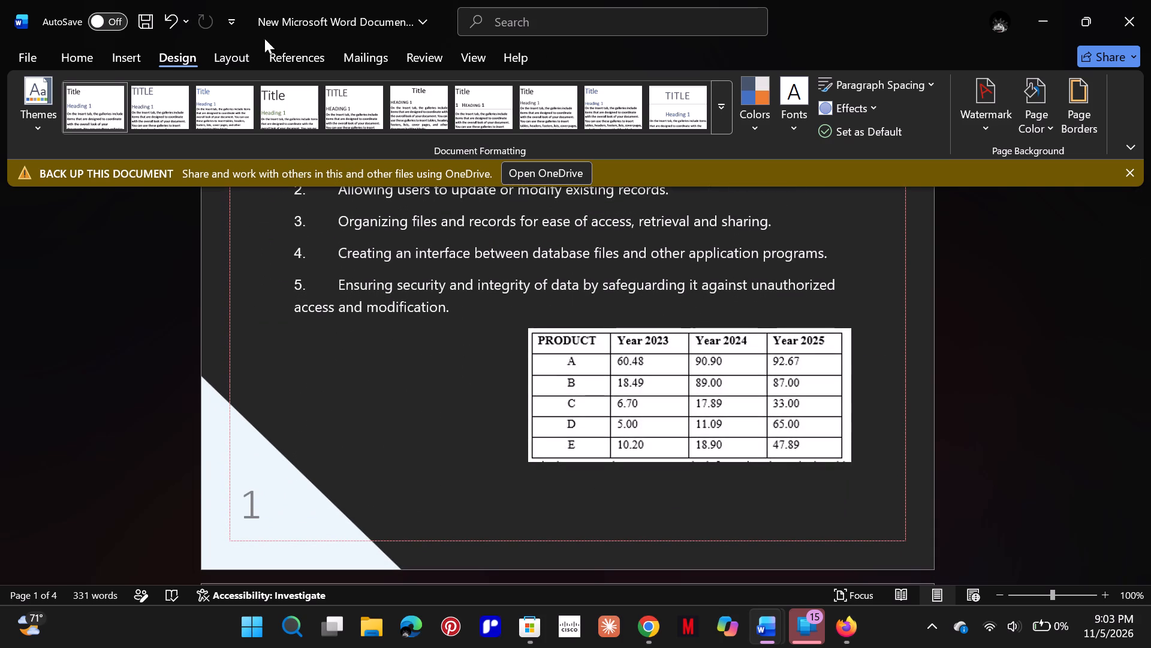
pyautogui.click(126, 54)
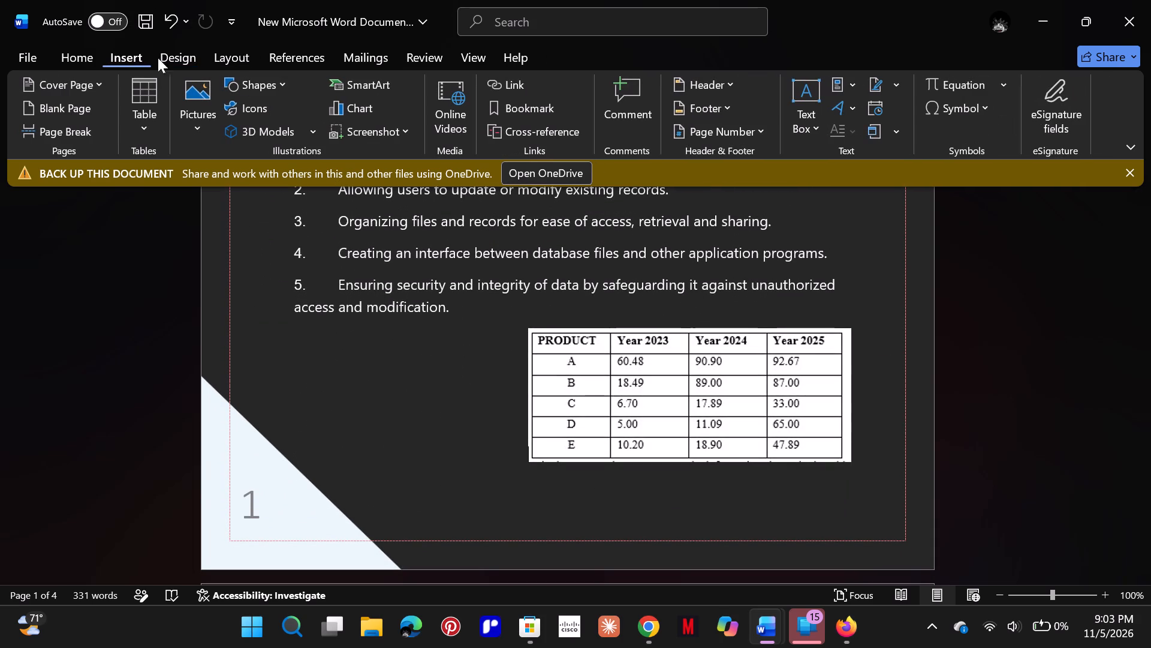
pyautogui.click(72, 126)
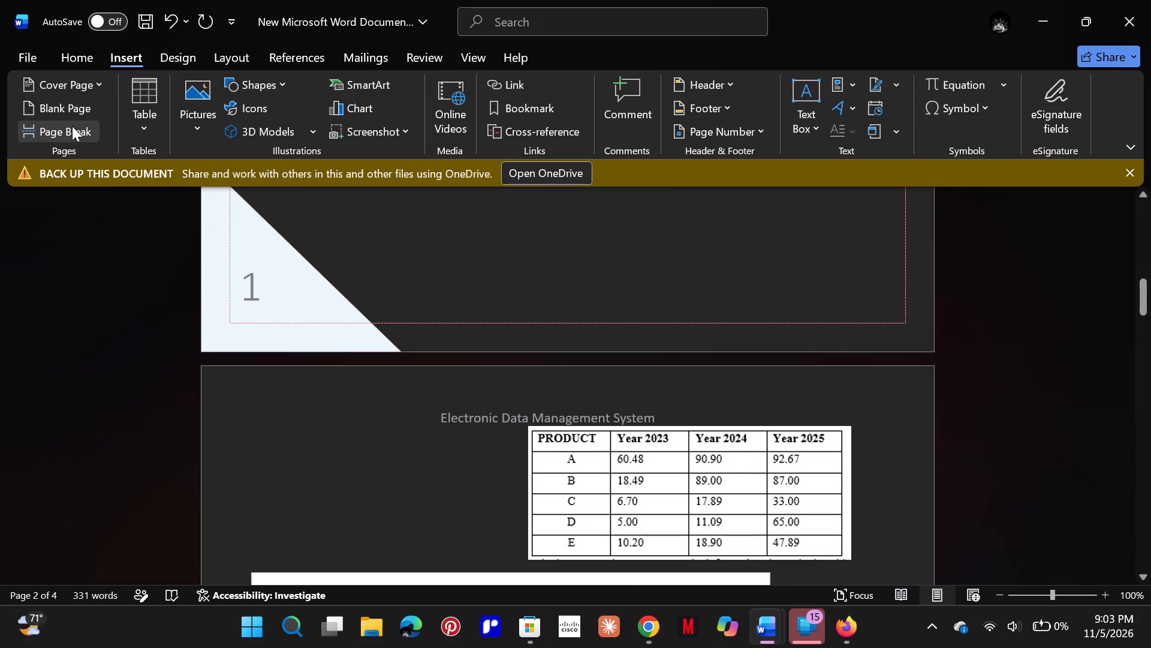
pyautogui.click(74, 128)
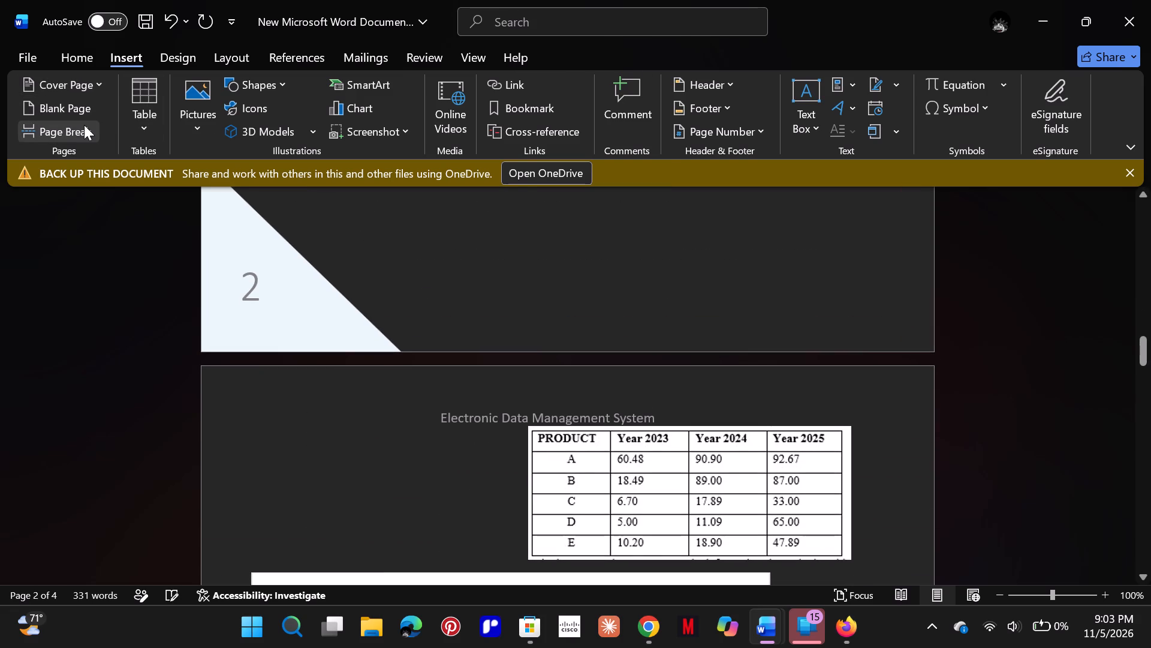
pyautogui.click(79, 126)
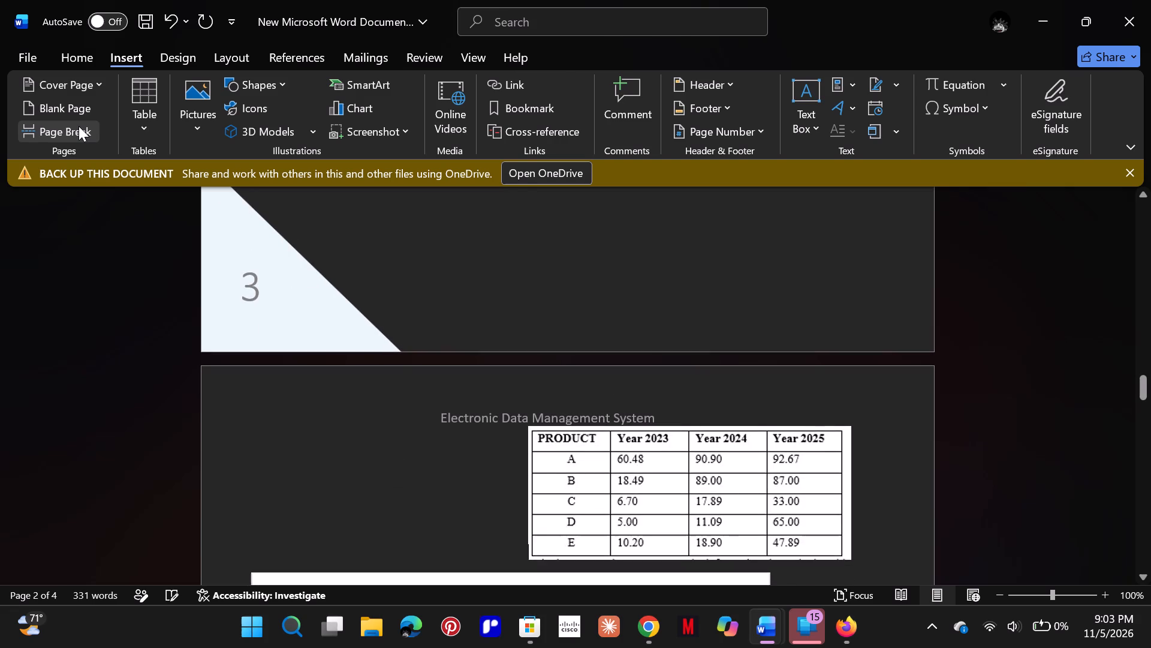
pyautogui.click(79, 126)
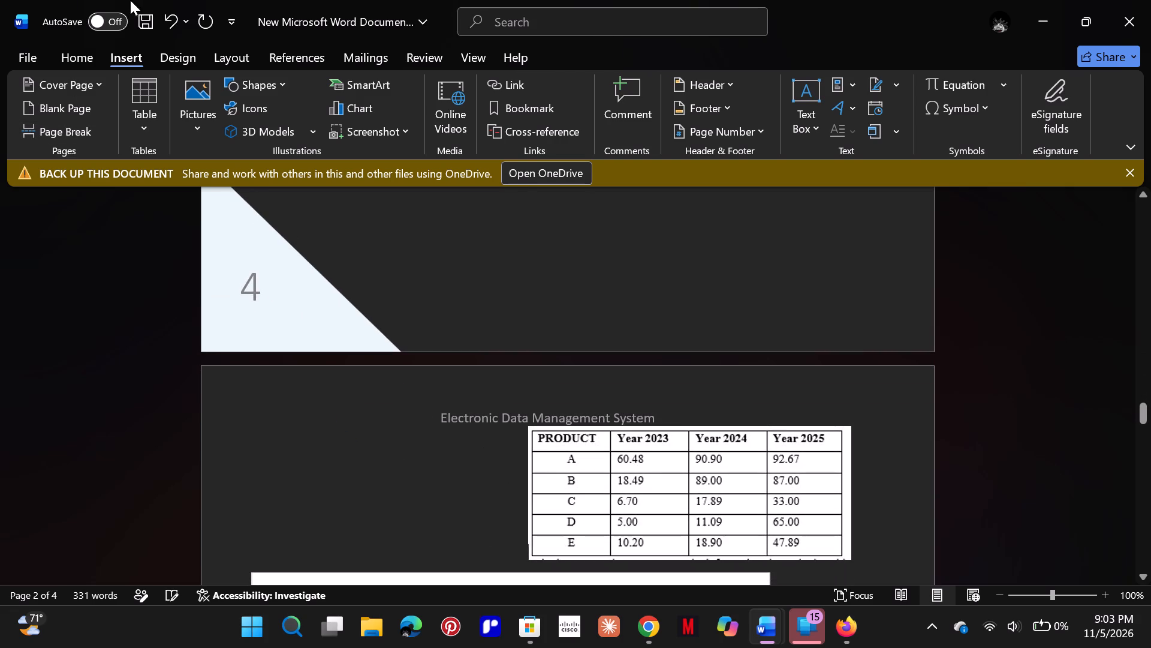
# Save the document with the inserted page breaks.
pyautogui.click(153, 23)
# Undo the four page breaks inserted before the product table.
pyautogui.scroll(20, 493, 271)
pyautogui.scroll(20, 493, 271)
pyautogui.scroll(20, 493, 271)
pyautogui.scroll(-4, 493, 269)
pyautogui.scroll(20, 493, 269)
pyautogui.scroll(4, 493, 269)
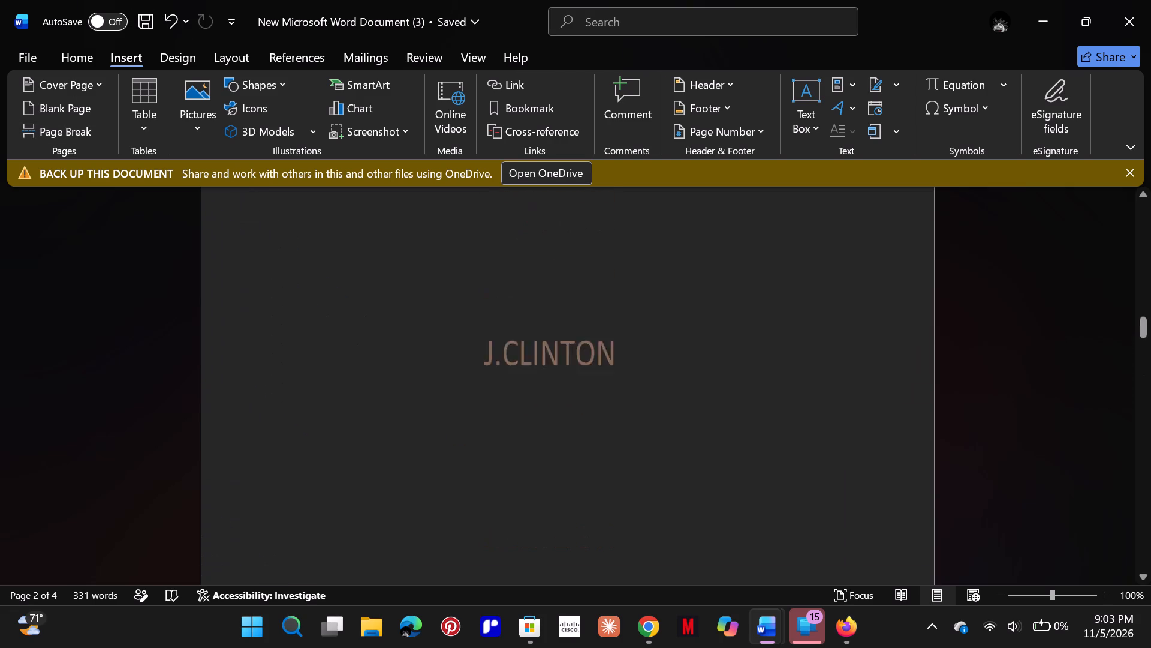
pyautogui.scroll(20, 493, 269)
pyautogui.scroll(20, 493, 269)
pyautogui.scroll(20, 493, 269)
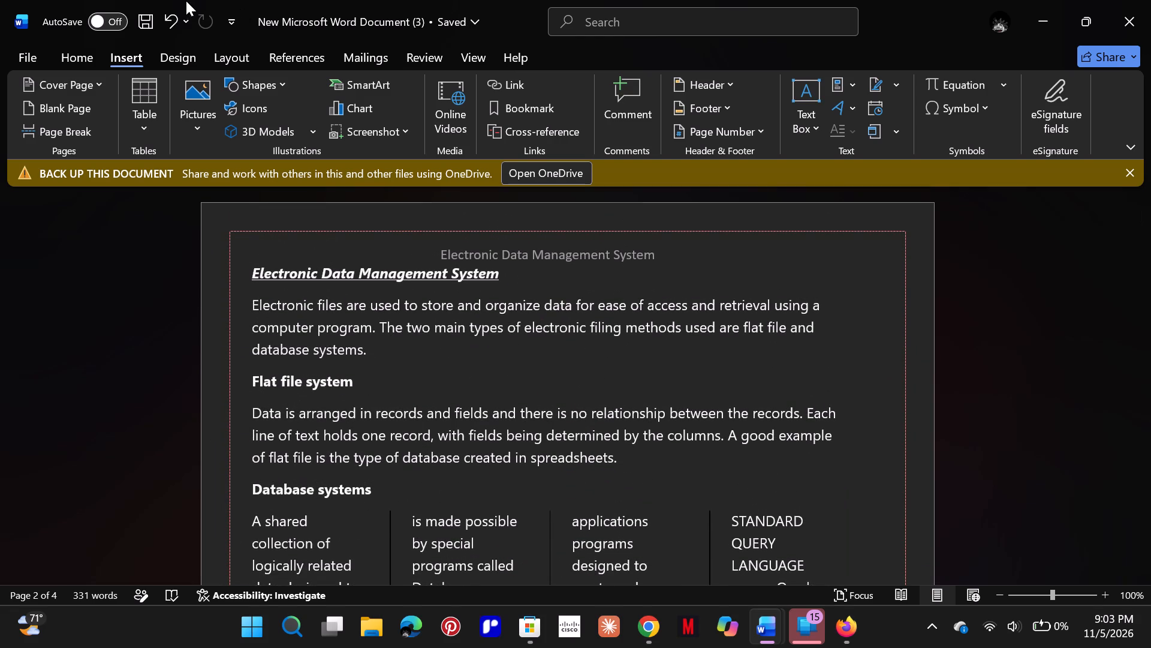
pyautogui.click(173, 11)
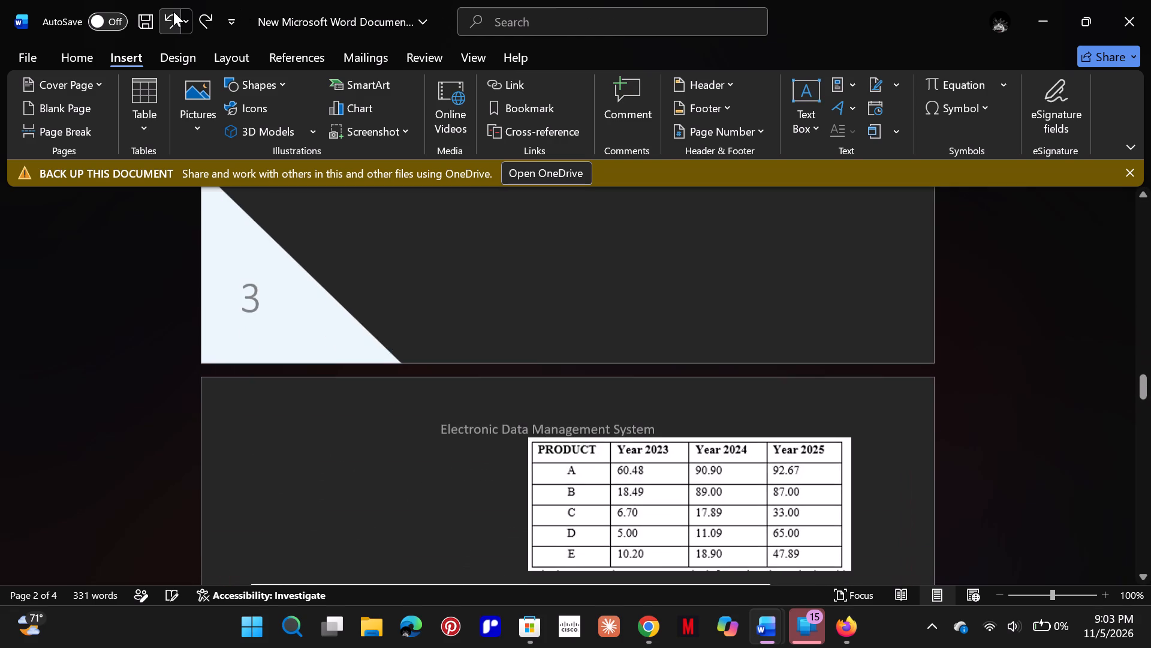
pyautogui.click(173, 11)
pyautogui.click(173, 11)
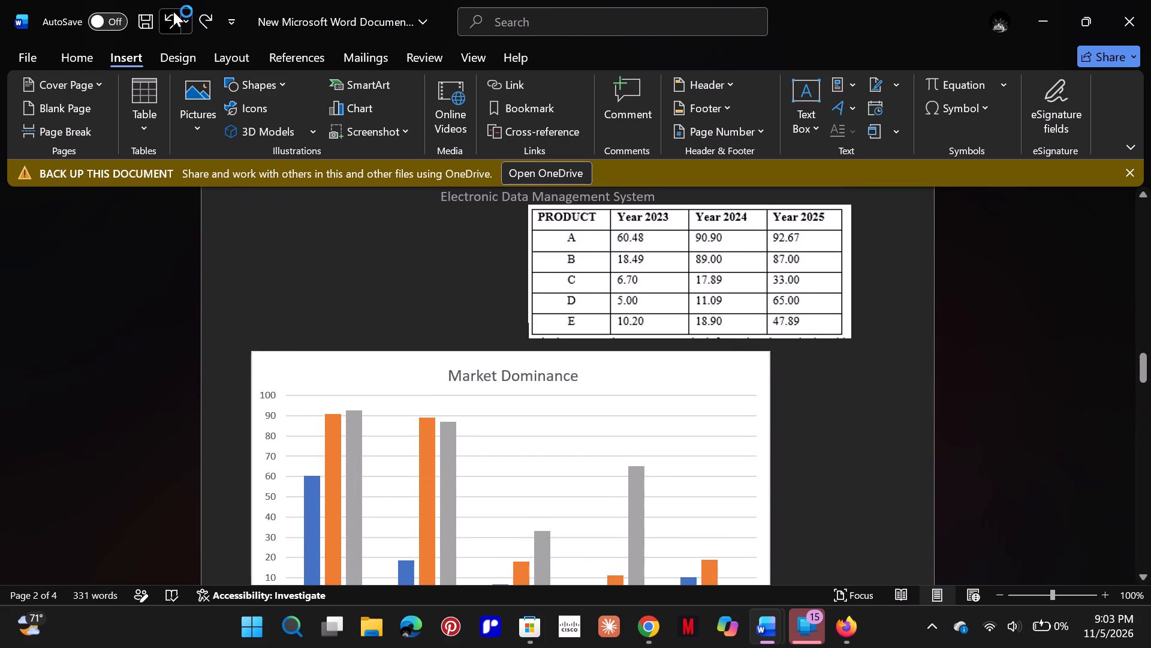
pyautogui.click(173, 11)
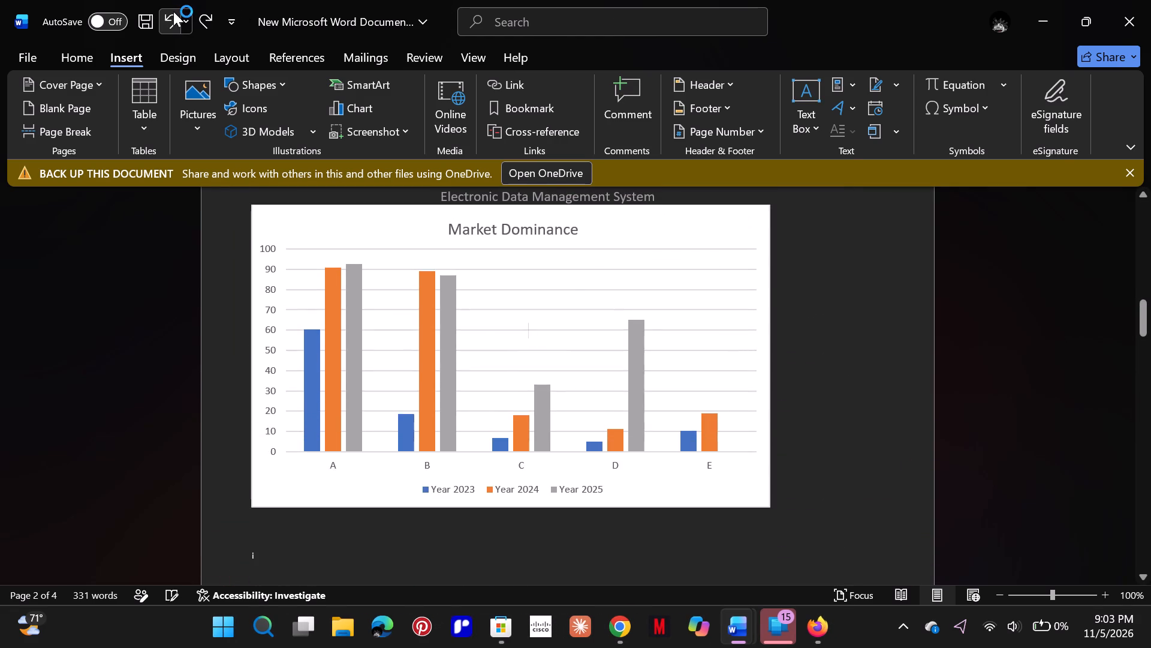
# Check the document's layout from the first page's columns and product table through the chart and flowchart pages.
pyautogui.scroll(20, 376, 332)
pyautogui.scroll(19, 376, 332)
pyautogui.scroll(-12, 376, 332)
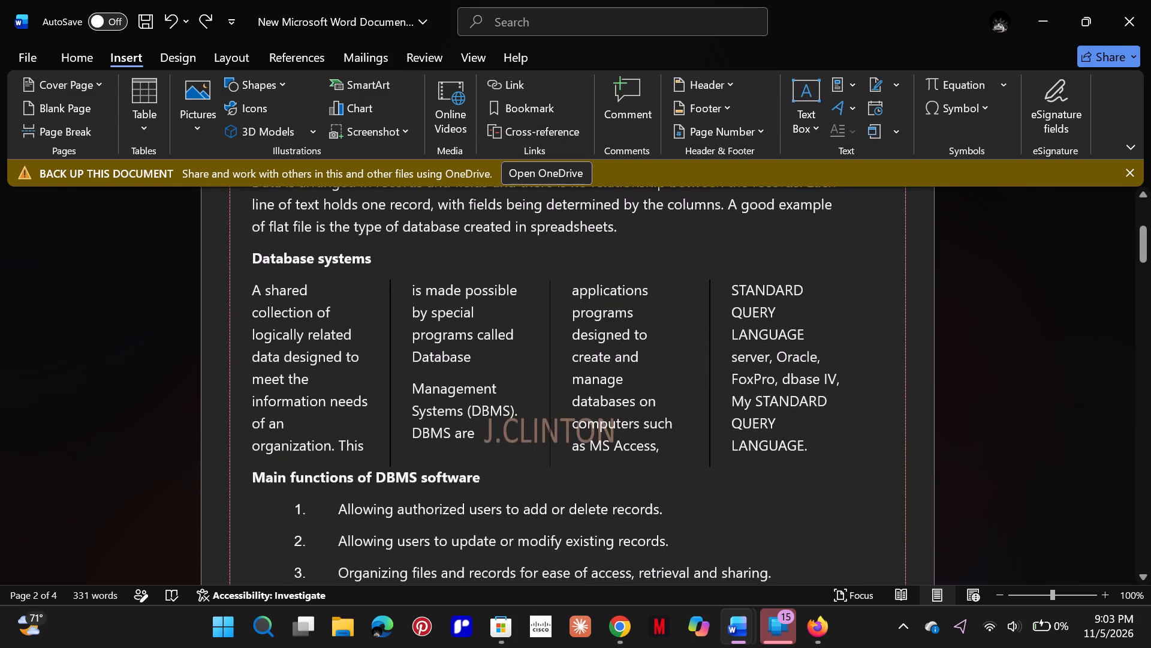
pyautogui.scroll(-20, 376, 332)
pyautogui.scroll(-2, 376, 332)
pyautogui.click(1098, 450)
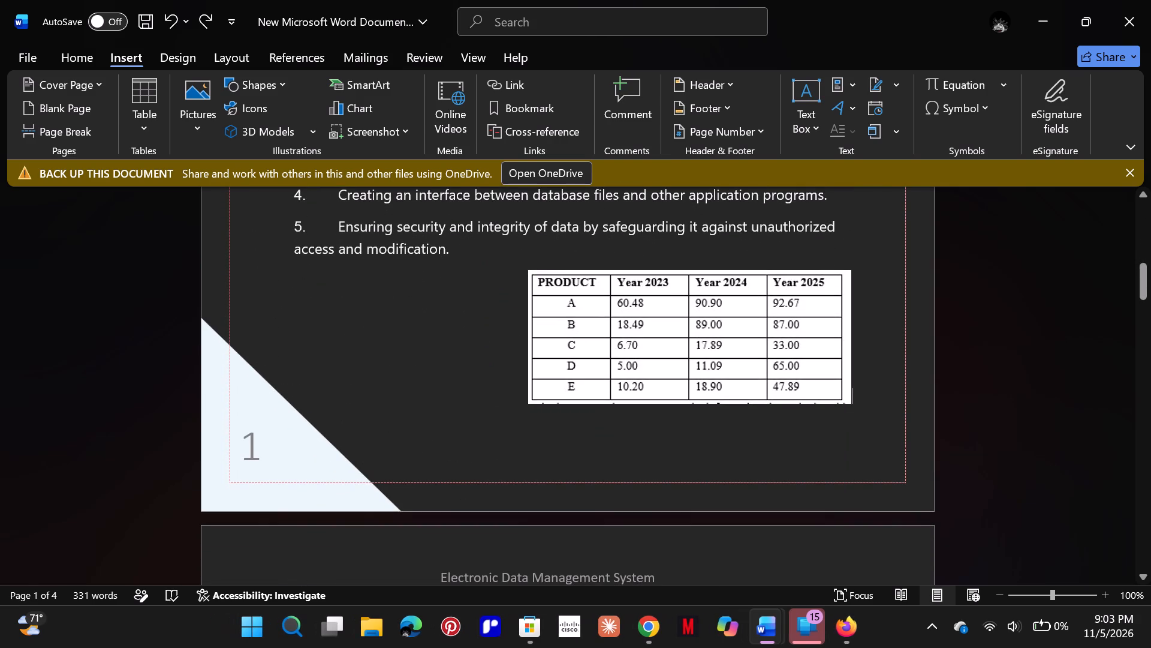
pyautogui.scroll(-15, 903, 486)
pyautogui.scroll(-20, 903, 486)
pyautogui.scroll(-20, 903, 486)
pyautogui.scroll(-20, 903, 486)
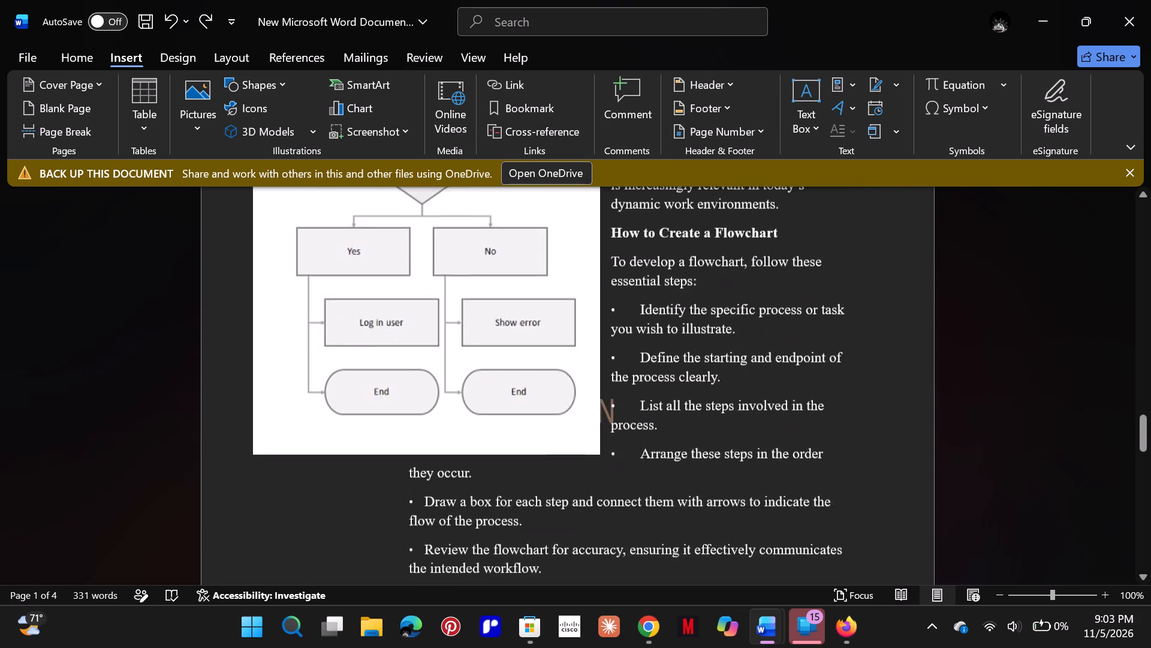
pyautogui.scroll(-20, 903, 486)
pyautogui.scroll(-20, 903, 486)
pyautogui.scroll(-14, 903, 486)
pyautogui.scroll(20, 903, 486)
pyautogui.scroll(20, 903, 486)
pyautogui.scroll(20, 903, 486)
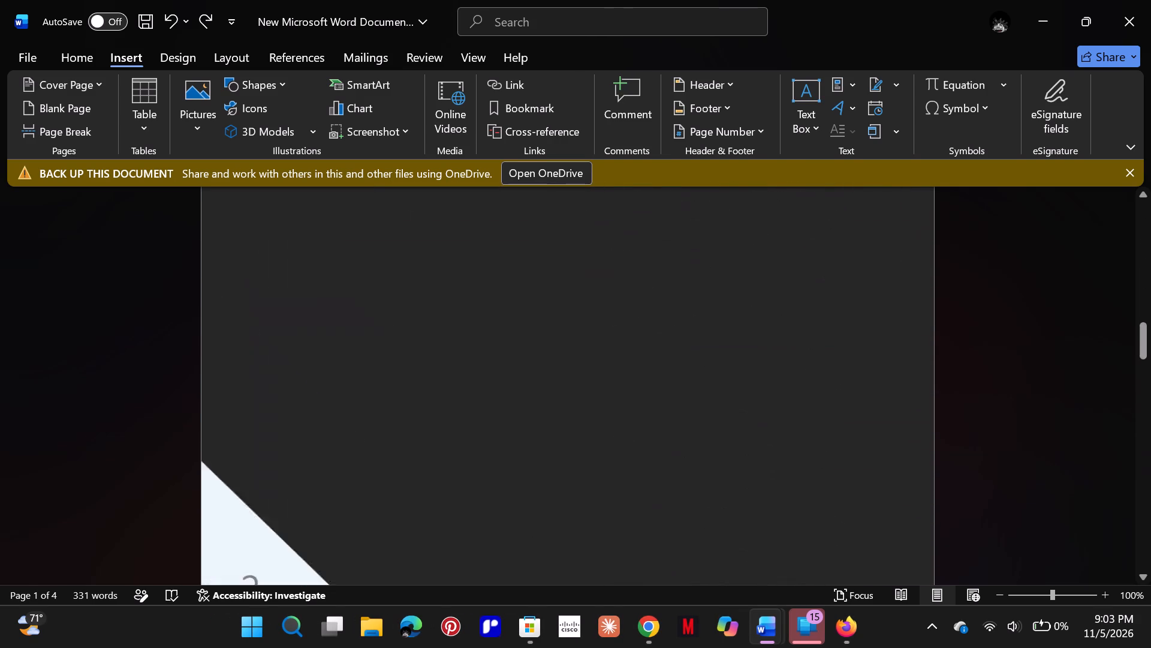
pyautogui.scroll(20, 903, 486)
pyautogui.scroll(20, 903, 486)
pyautogui.scroll(20, 903, 486)
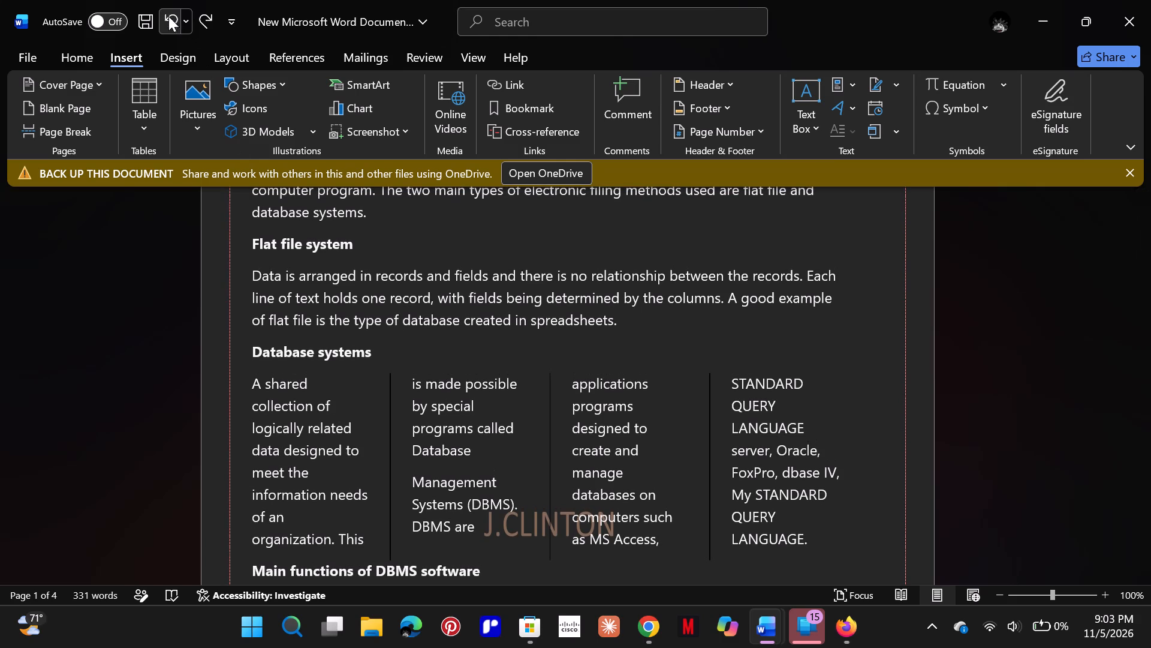
# Save the document without the extra page breaks.
pyautogui.click(147, 14)
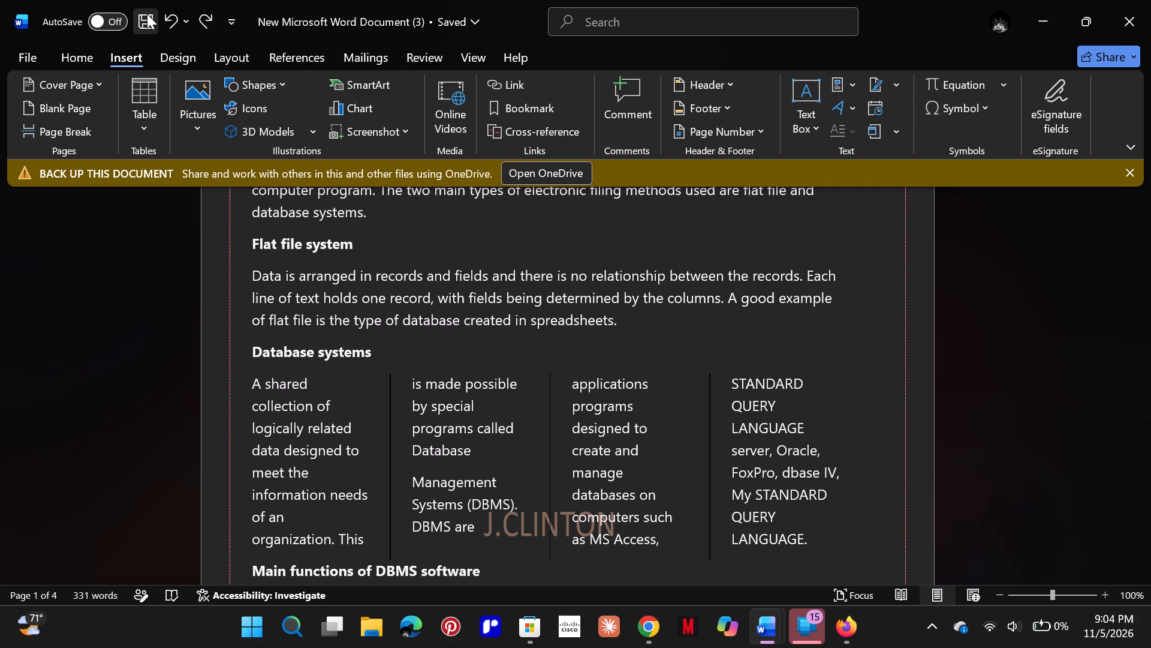
pyautogui.scroll(-20, 147, 14)
pyautogui.scroll(-20, 147, 14)
pyautogui.scroll(-20, 147, 14)
pyautogui.scroll(-20, 306, 295)
pyautogui.scroll(-20, 306, 295)
pyautogui.scroll(-20, 306, 295)
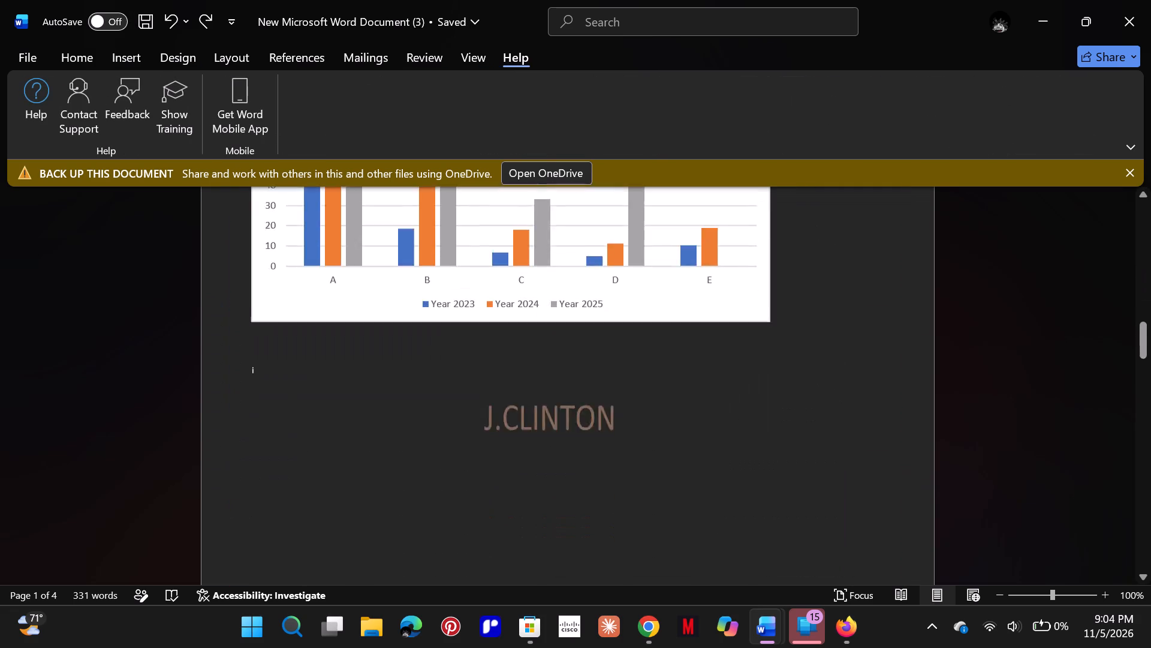
pyautogui.scroll(-11, 306, 295)
pyautogui.scroll(10, 306, 295)
pyautogui.click(301, 406)
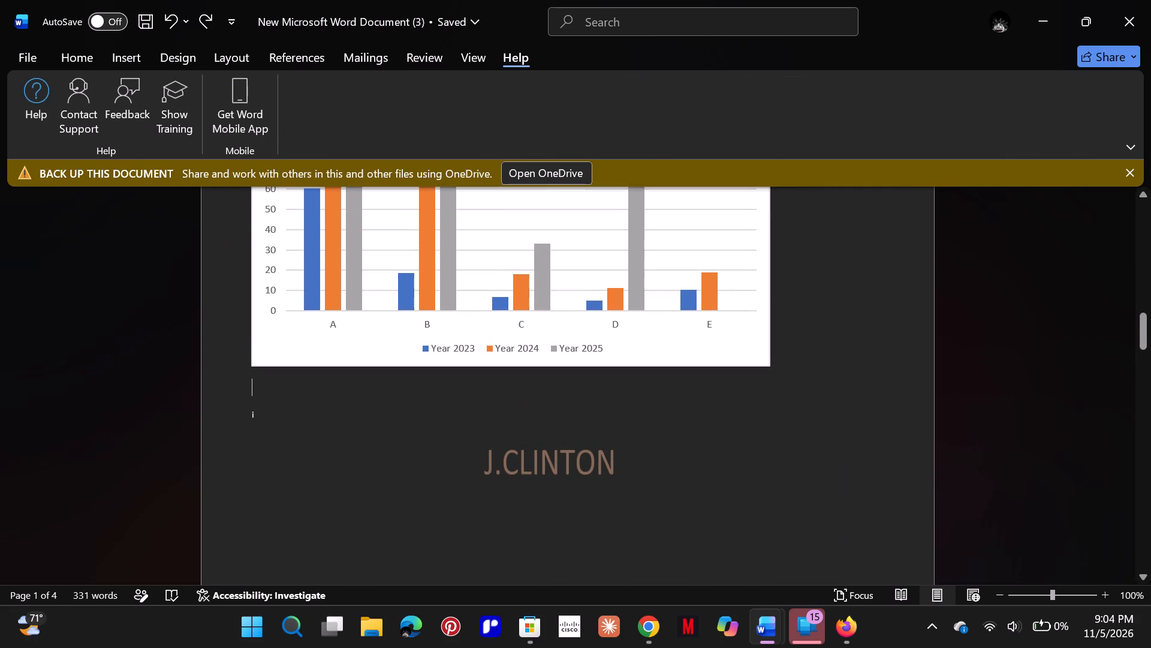
pyautogui.click(129, 56)
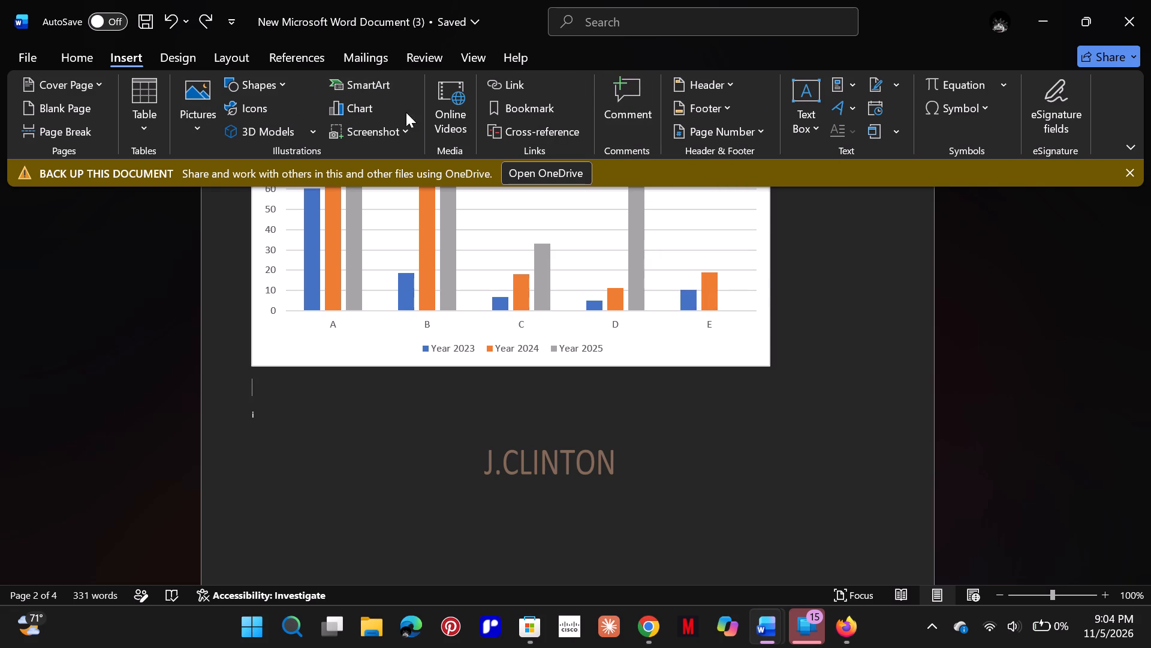
pyautogui.click(82, 49)
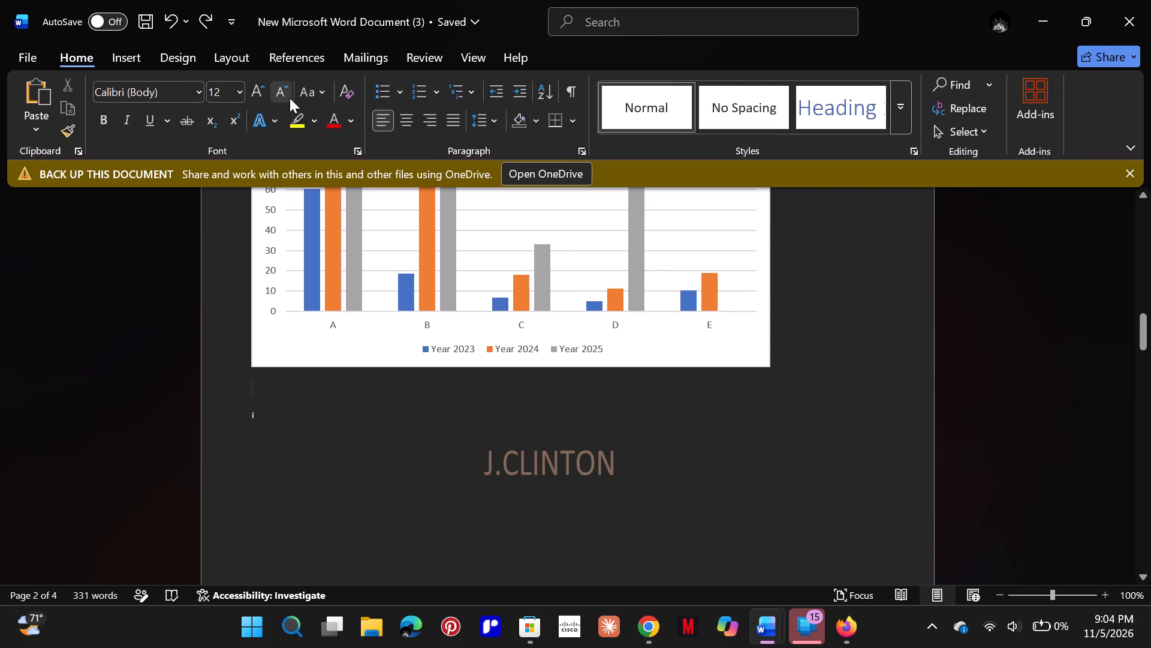
pyautogui.click(122, 53)
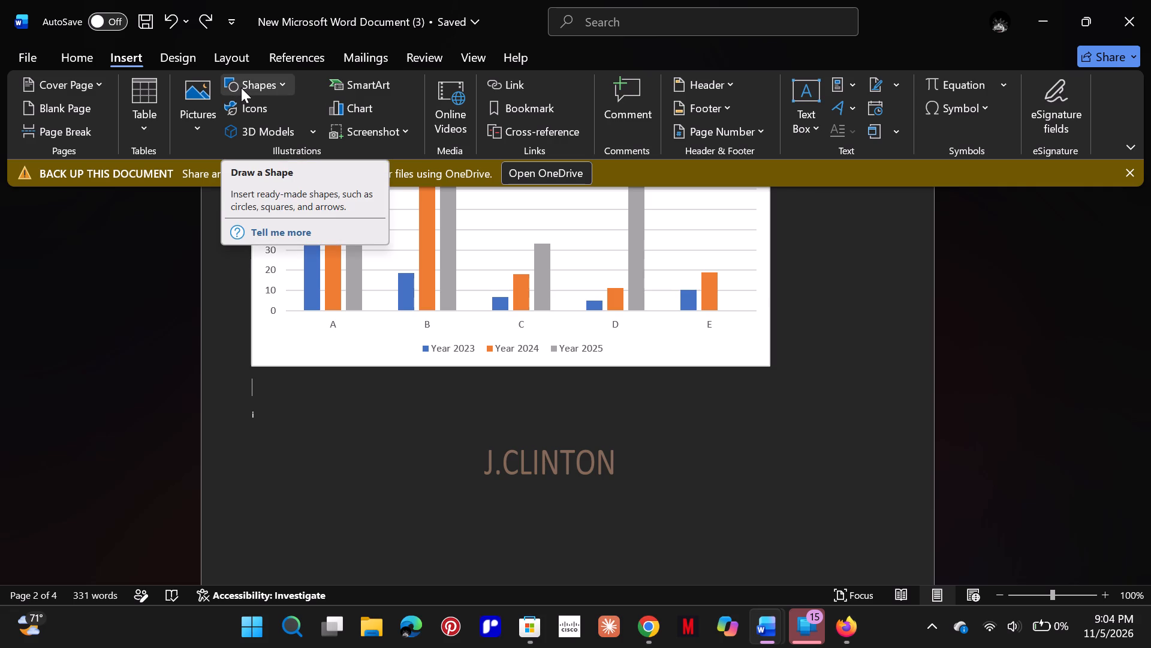
pyautogui.press('space')
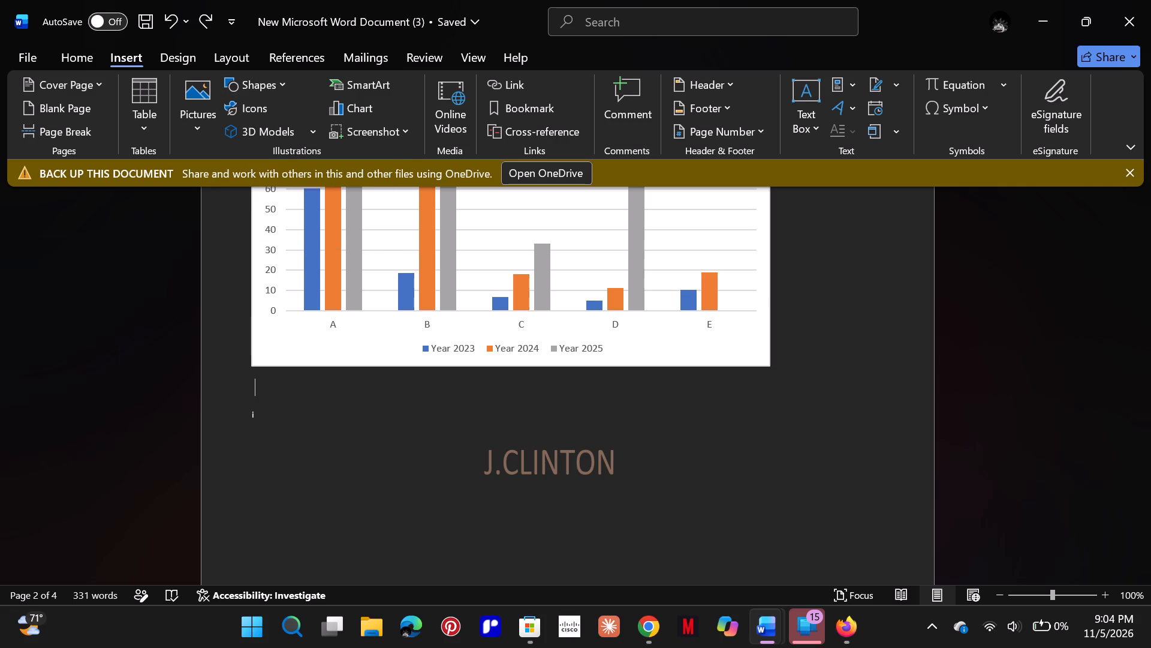
pyautogui.rightClick(257, 392)
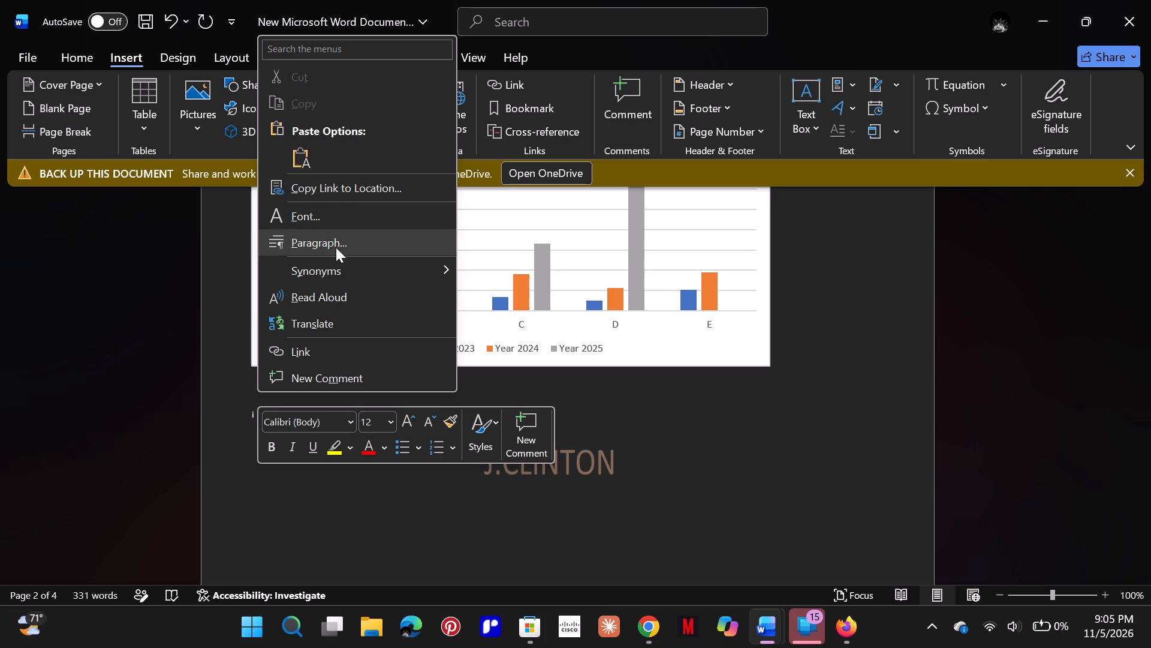
pyautogui.click(799, 514)
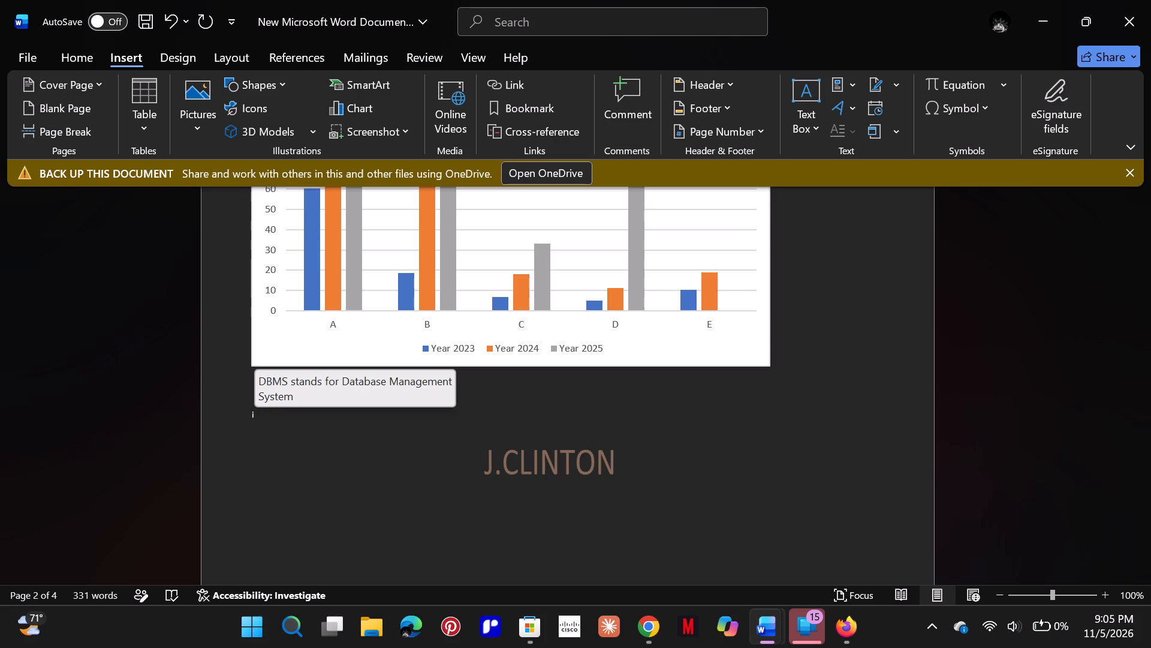
pyautogui.hotkey('shift', '@')
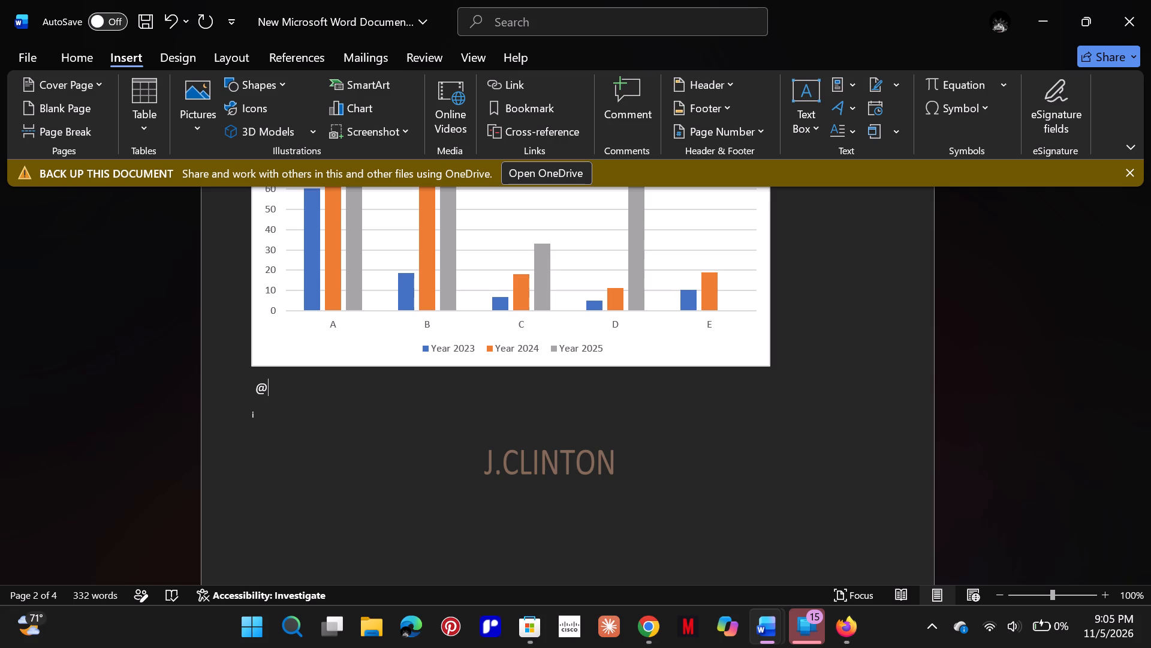
pyautogui.write('tre')
pyautogui.write('nds')
pyautogui.press('space')
pyautogui.write('in')
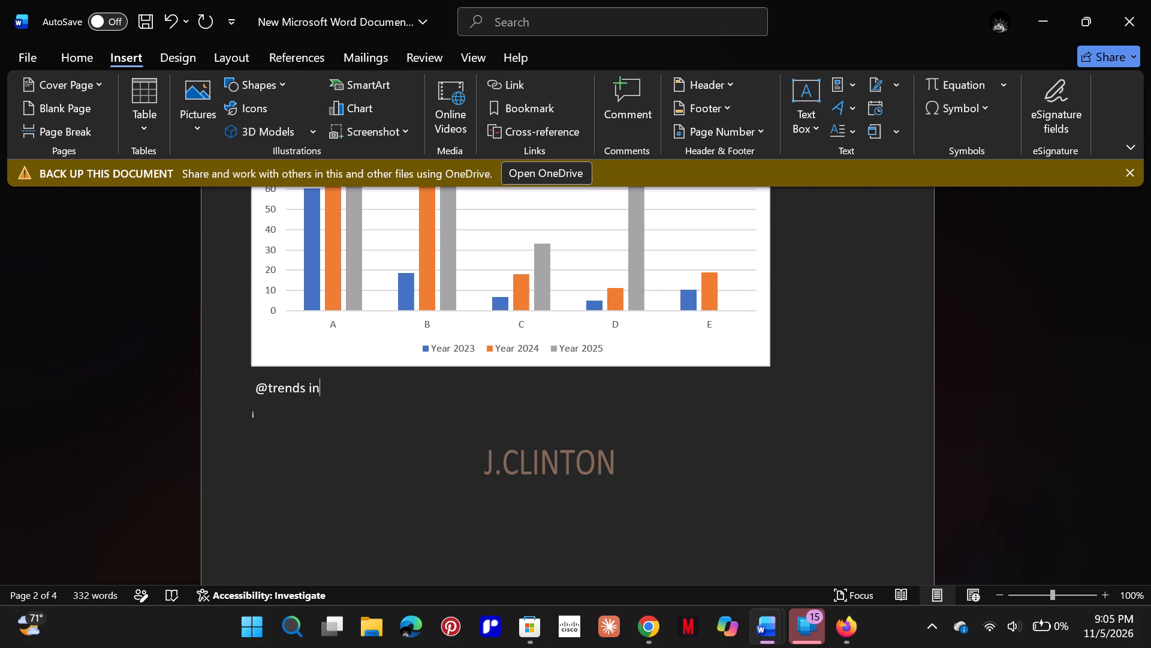
pyautogui.press('space')
pyautogui.hotkey('shift', 'm')
pyautogui.write('ar')
pyautogui.write('ket')
pyautogui.press('space')
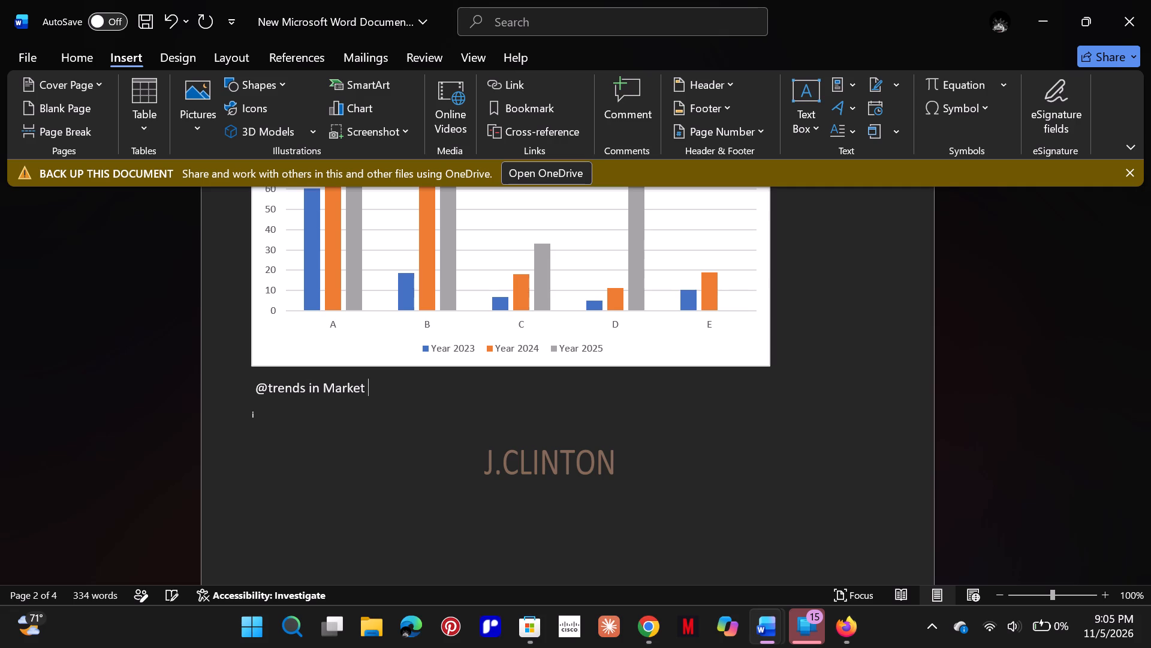
pyautogui.write('do')
pyautogui.write('mi')
pyautogui.write('nanc')
pyautogui.press('e')
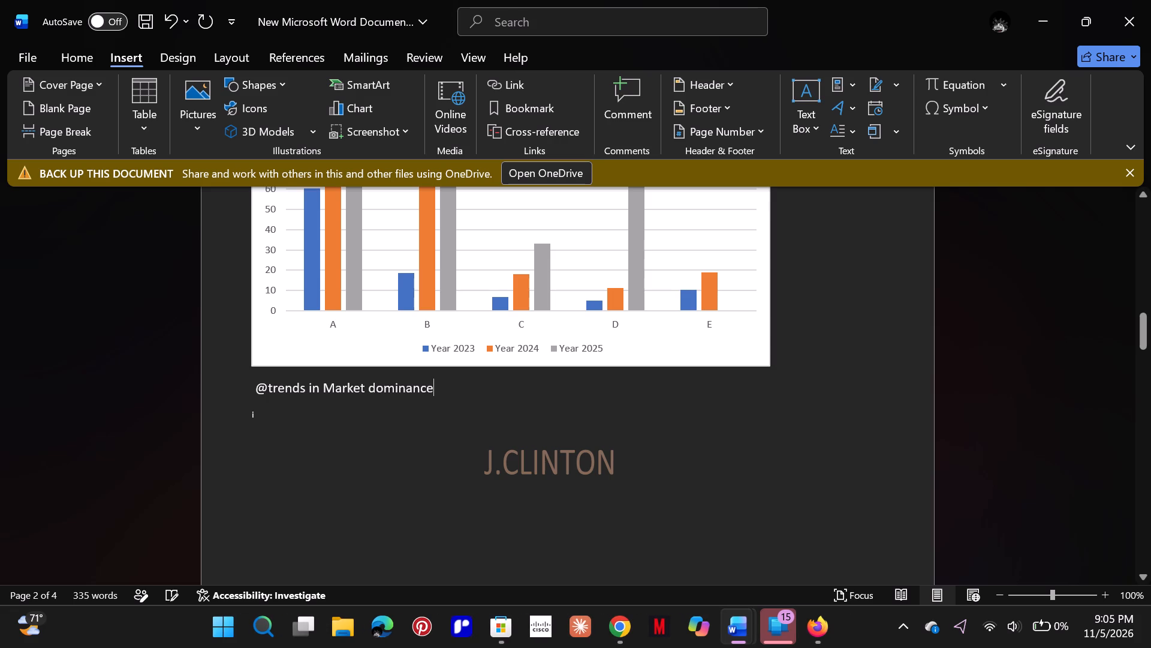
# Italicize the words "trends in Market dominance" in the caption below the chart.
pyautogui.moveTo(432, 393); pyautogui.dragTo(424, 392)
pyautogui.moveTo(424, 392); pyautogui.dragTo(294, 391)
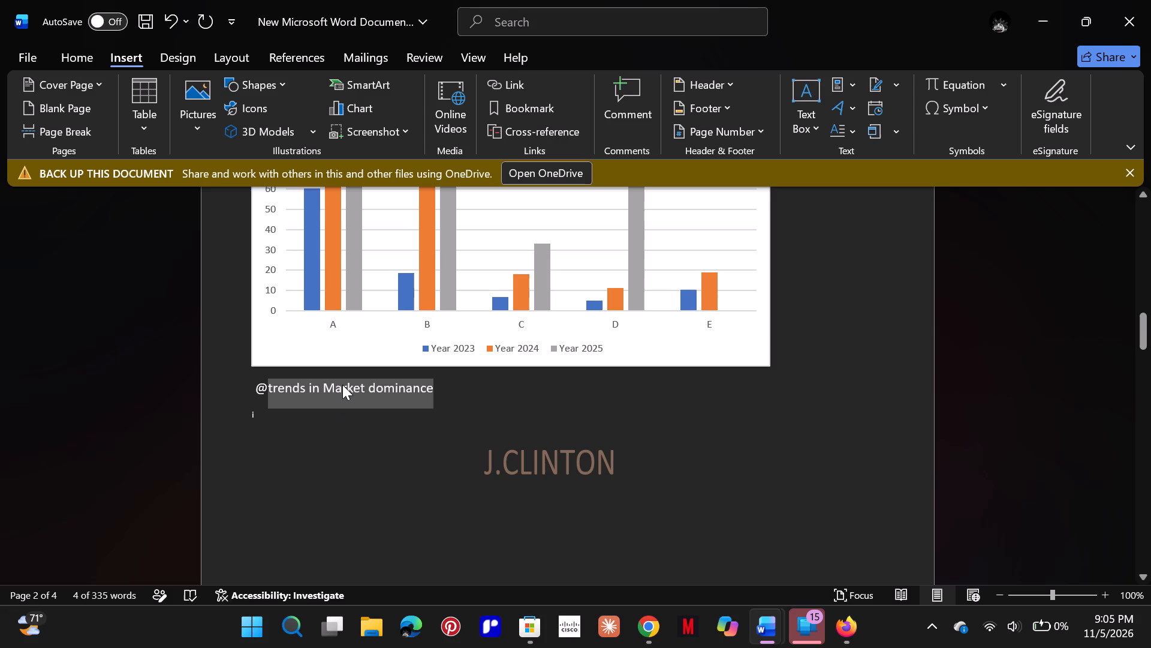
pyautogui.hotkey('ctrl', 'i')
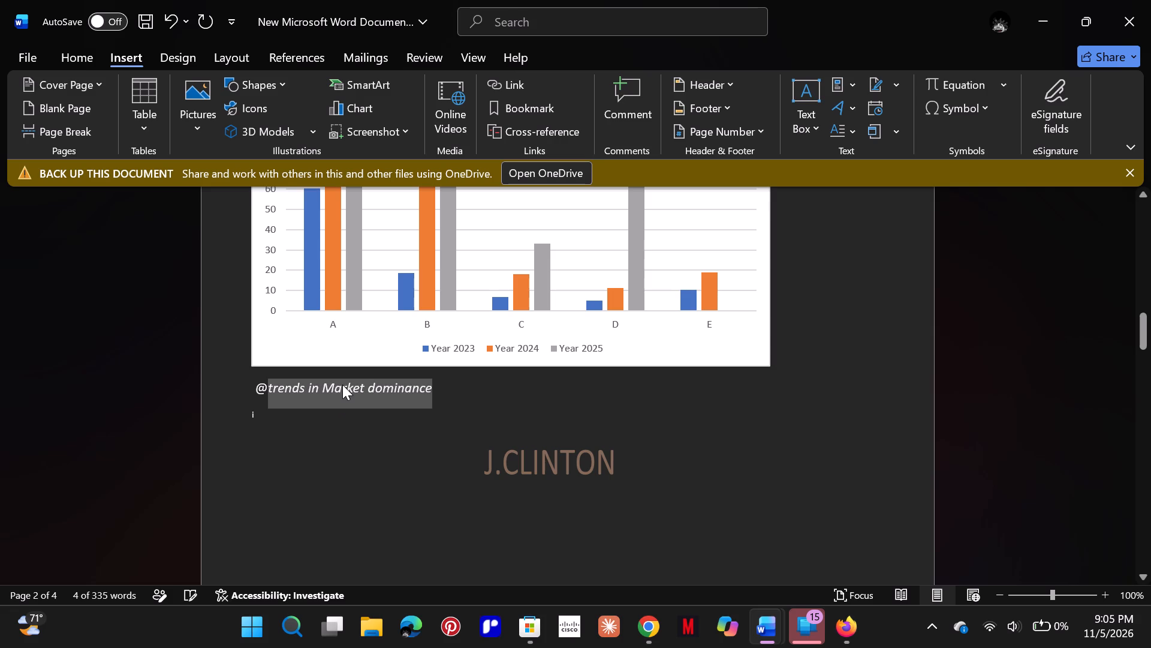
# Save the document with the italicized chart caption.
pyautogui.click(529, 457)
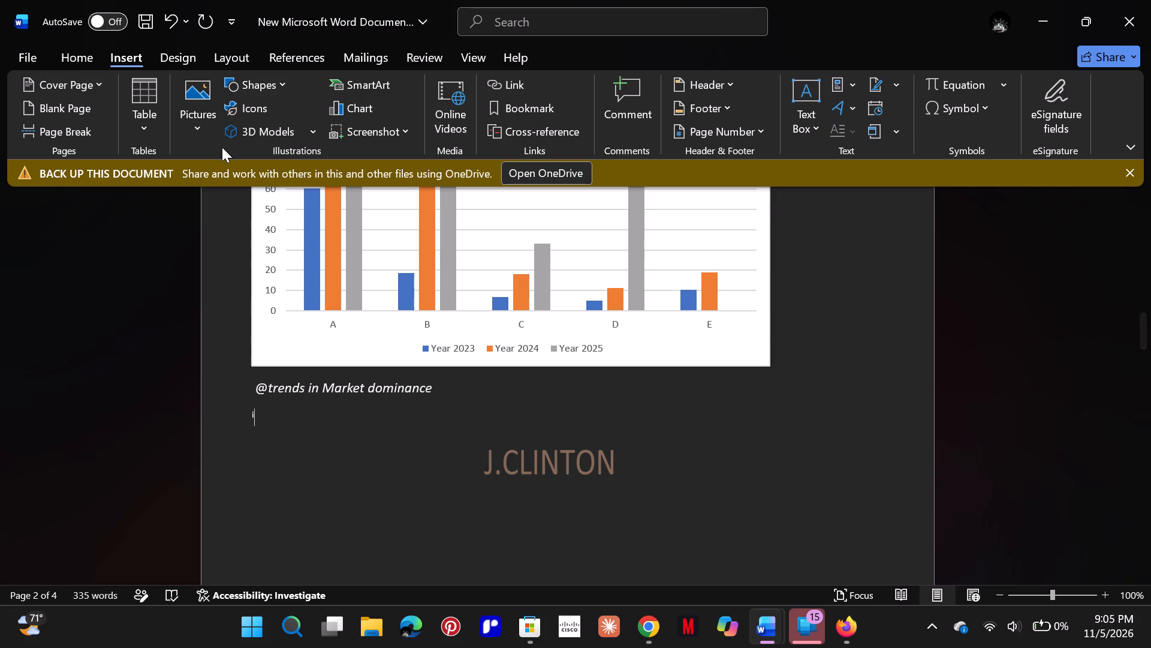
pyautogui.click(149, 15)
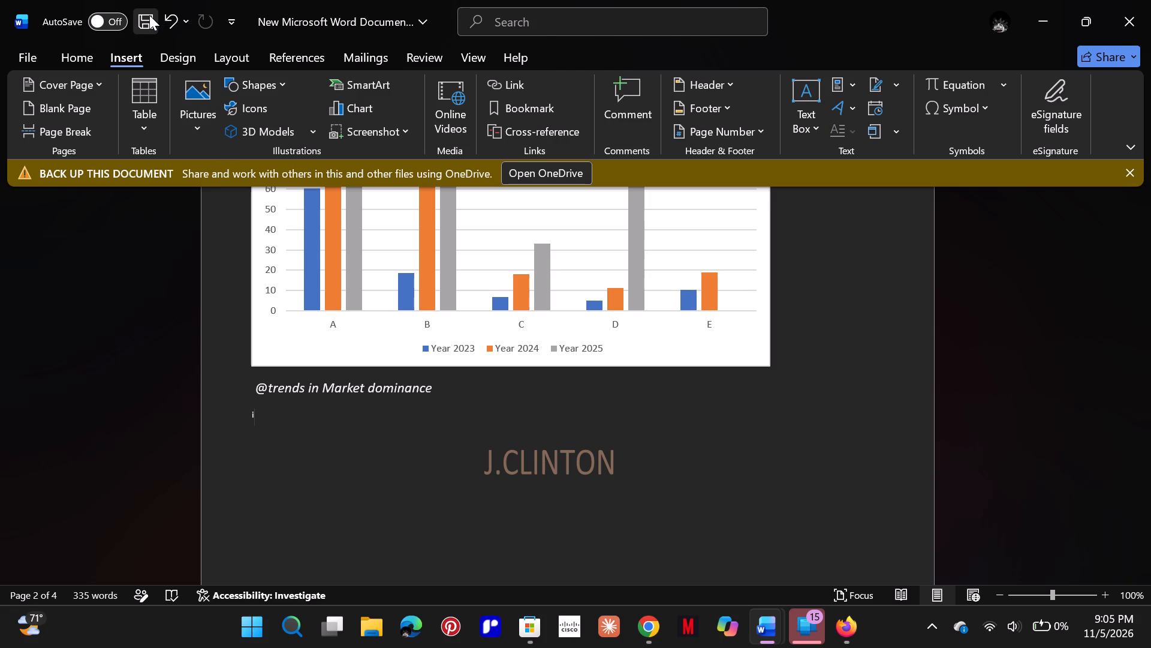
pyautogui.press('BackSpace')
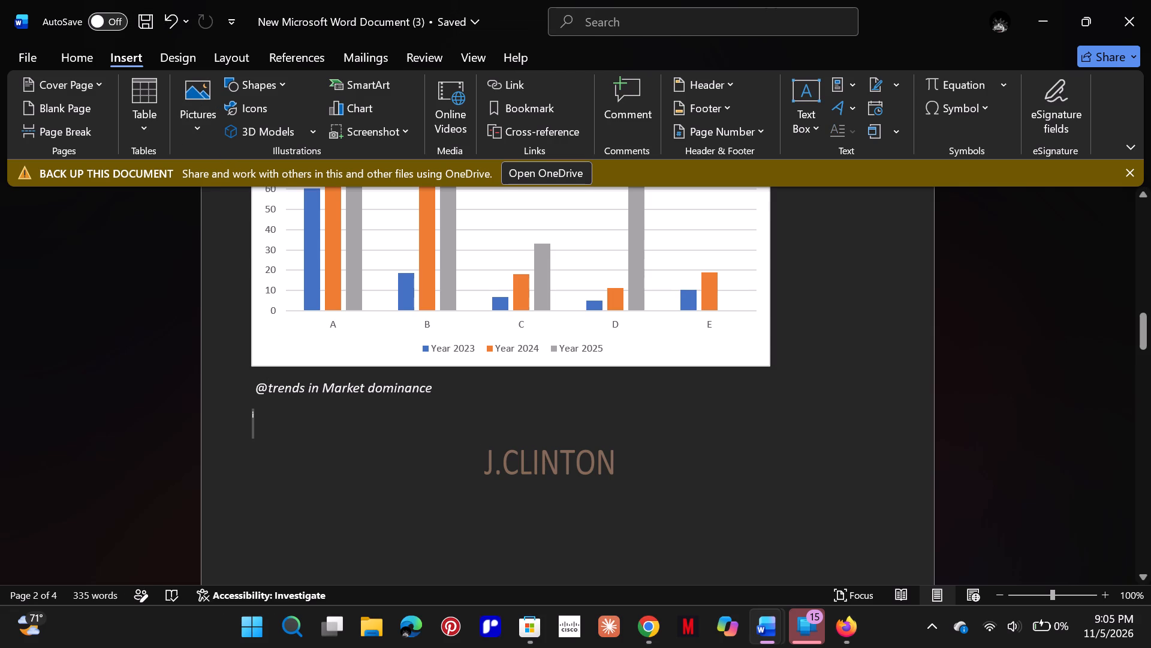
pyautogui.press('BackSpace')
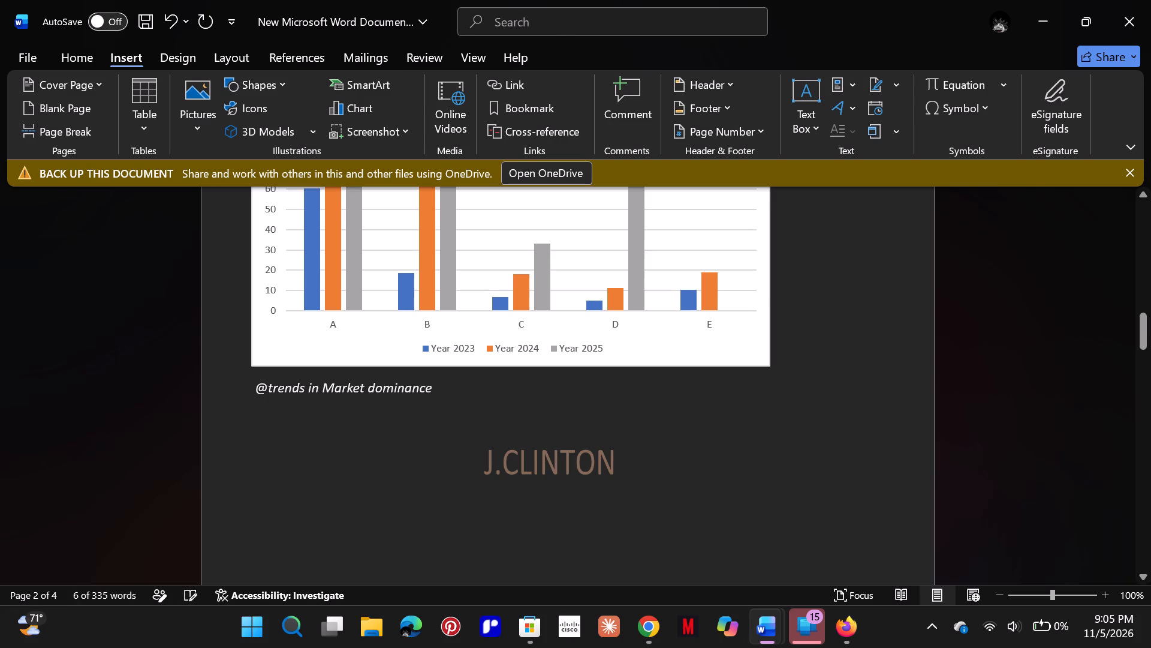
# Look over the product table, chart and flowchart pages, and save the document without the stray item.
pyautogui.scroll(20, 444, 415)
pyautogui.scroll(20, 444, 415)
pyautogui.scroll(20, 444, 415)
pyautogui.scroll(-20, 444, 415)
pyautogui.scroll(-20, 444, 415)
pyautogui.scroll(-17, 444, 415)
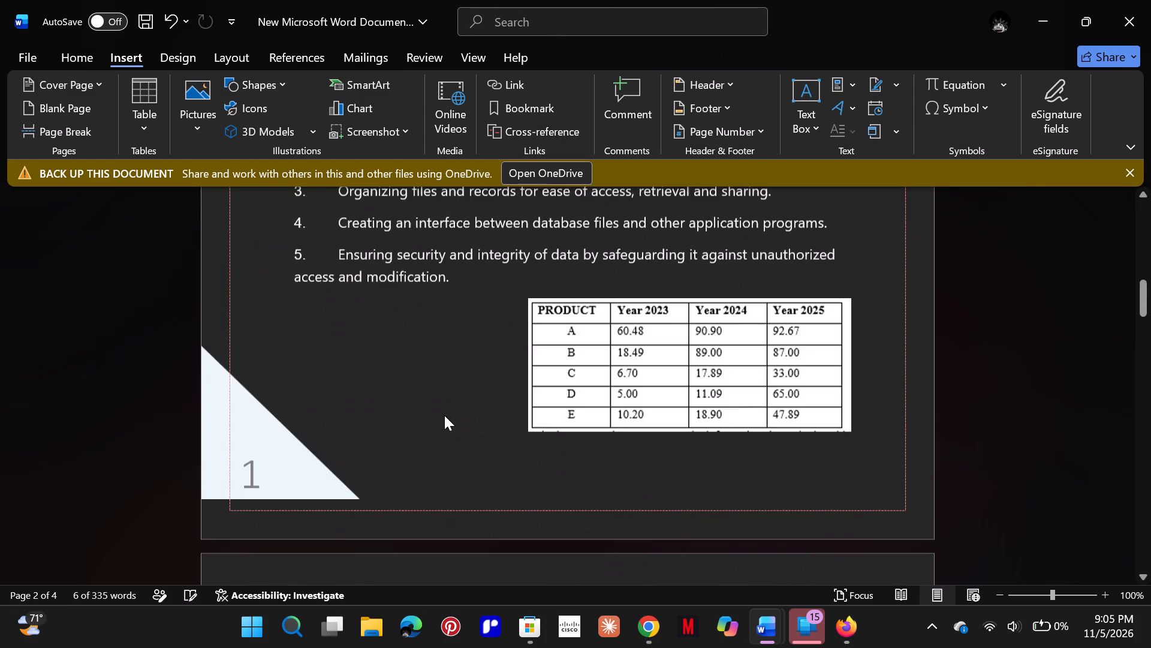
pyautogui.scroll(-20, 444, 415)
pyautogui.scroll(-20, 444, 415)
pyautogui.scroll(-20, 444, 415)
pyautogui.scroll(1, 444, 415)
pyautogui.scroll(-1, 444, 415)
pyautogui.scroll(20, 444, 415)
pyautogui.scroll(20, 444, 415)
pyautogui.scroll(17, 444, 415)
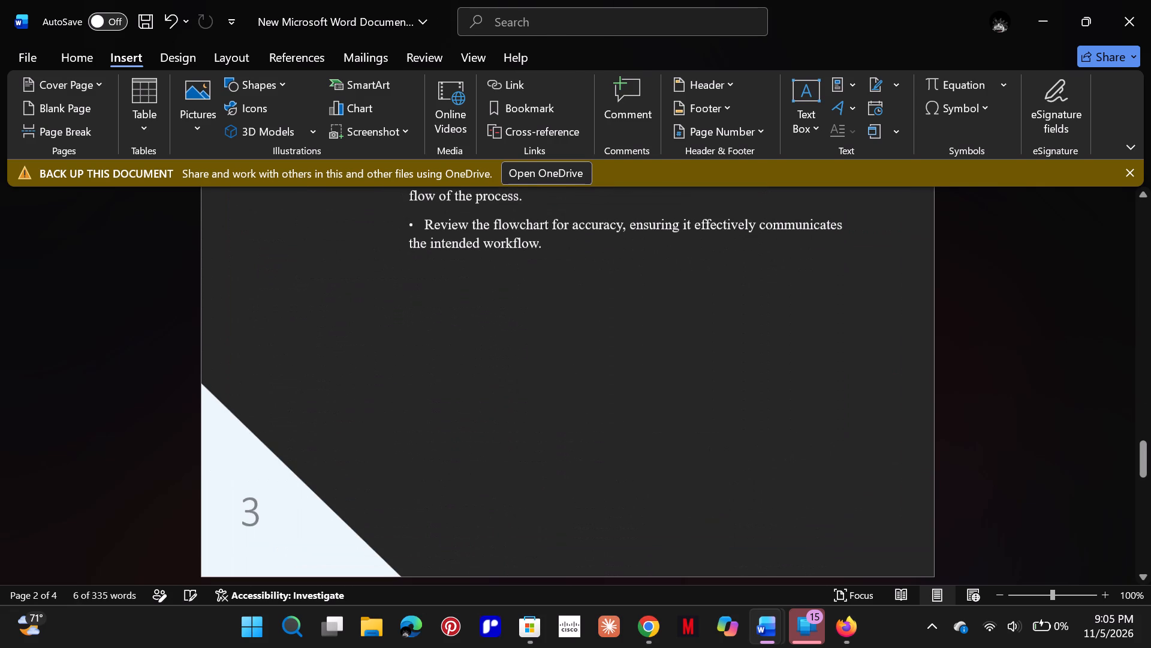
pyautogui.click(142, 11)
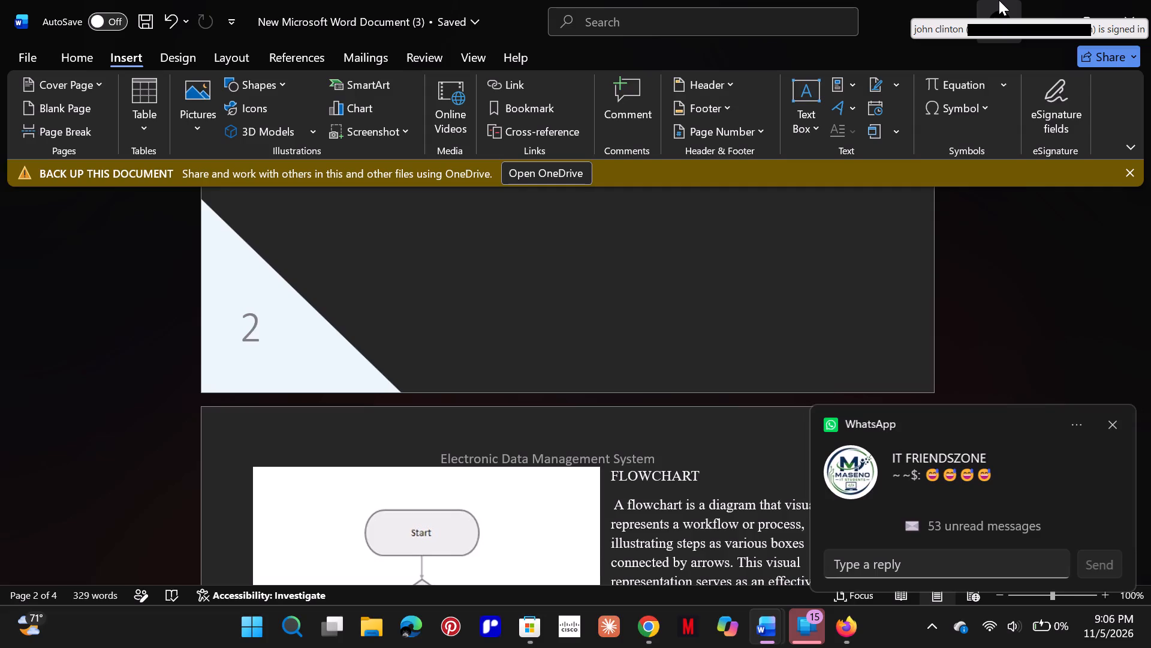
# Check the first page's heading, flat file section and four-column database systems text.
pyautogui.scroll(20, 1150, 80)
pyautogui.scroll(20, 1150, 80)
pyautogui.scroll(20, 1150, 80)
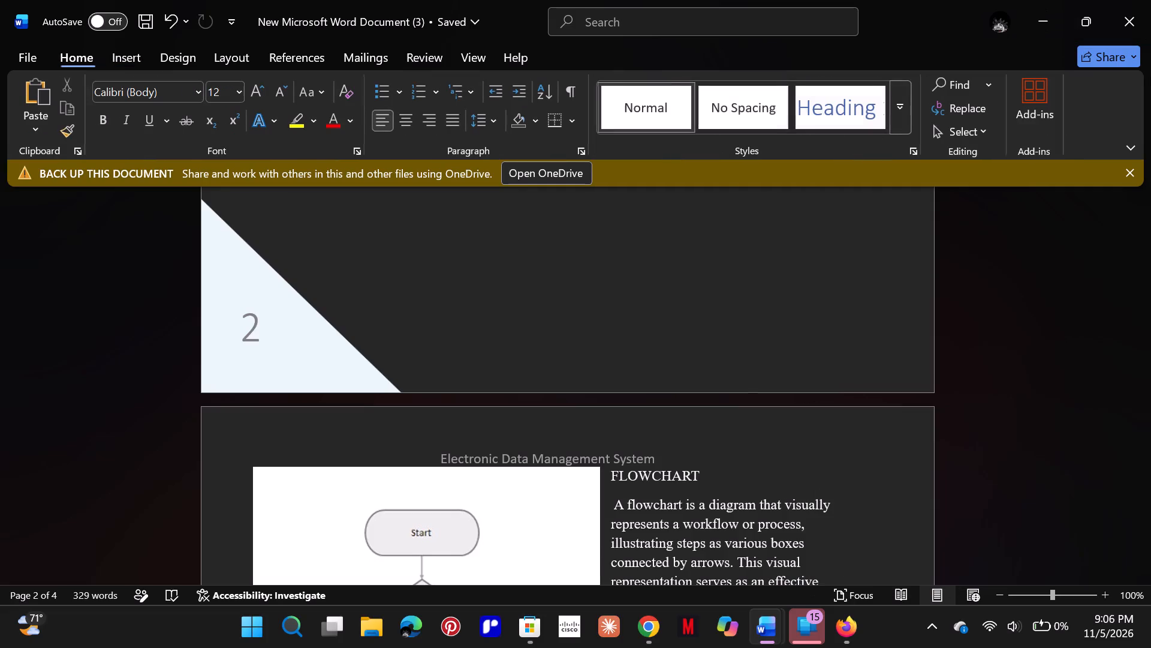
pyautogui.scroll(11, 1150, 80)
pyautogui.scroll(20, 754, 405)
pyautogui.scroll(20, 754, 405)
pyautogui.scroll(20, 754, 405)
pyautogui.scroll(-2, 754, 405)
pyautogui.scroll(20, 754, 405)
pyautogui.scroll(20, 754, 405)
pyautogui.scroll(14, 754, 405)
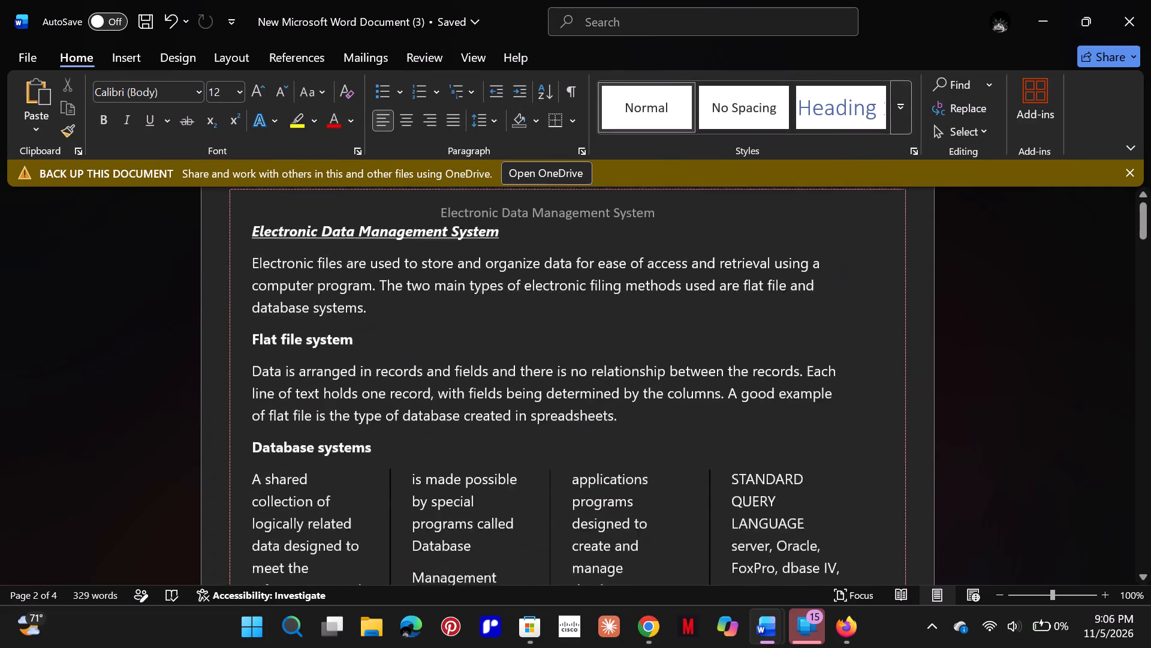
pyautogui.scroll(12, 754, 405)
pyautogui.scroll(-5, 754, 405)
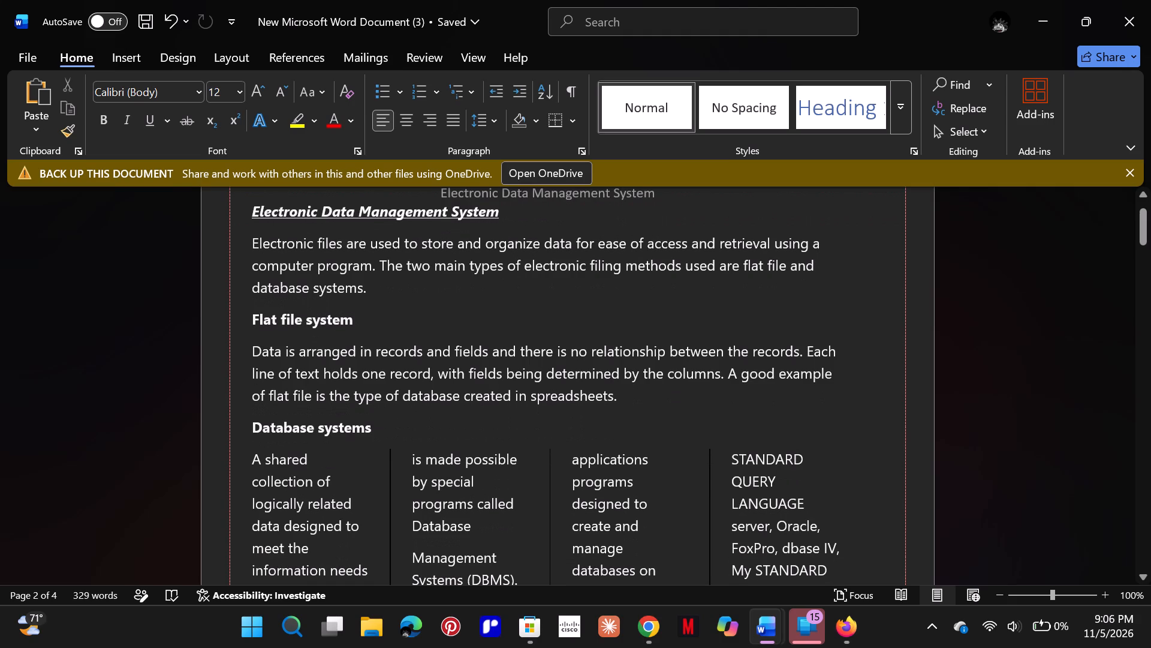
# Insert ten spaces on the blank line below the chart caption.
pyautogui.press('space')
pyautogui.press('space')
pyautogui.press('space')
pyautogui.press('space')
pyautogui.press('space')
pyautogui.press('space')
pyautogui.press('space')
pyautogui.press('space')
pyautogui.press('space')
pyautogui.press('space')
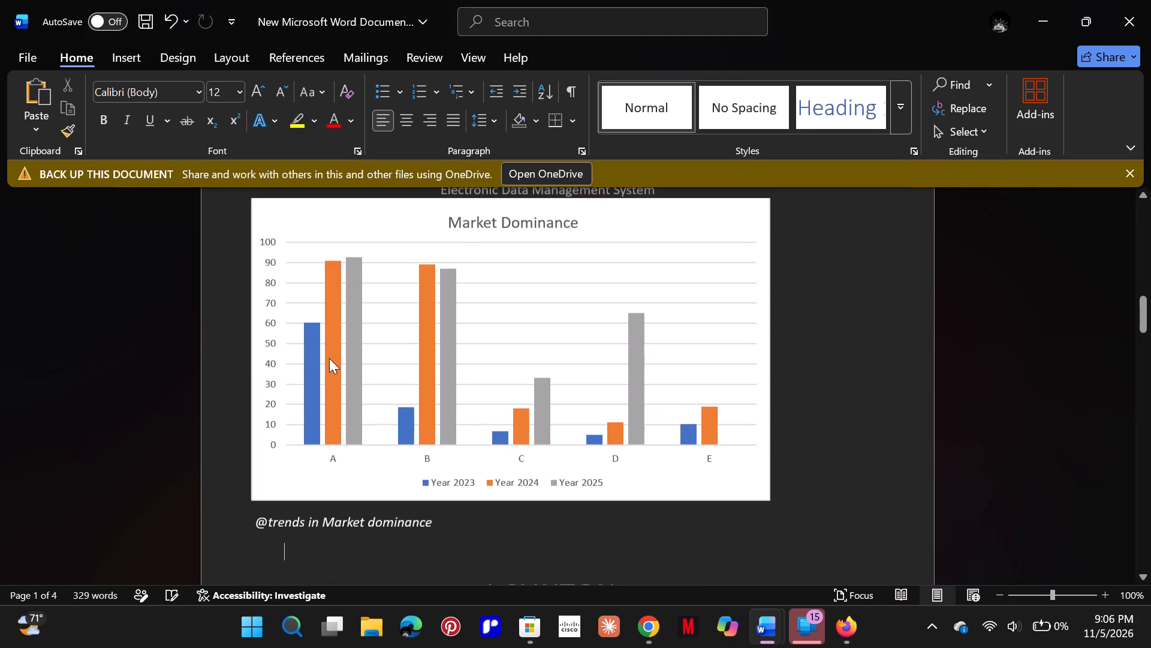
# Set a left indent of 0.6 cm for the whole paragraph under the "Flat file system" heading.
pyautogui.scroll(20, 402, 343)
pyautogui.scroll(20, 402, 343)
pyautogui.scroll(20, 402, 343)
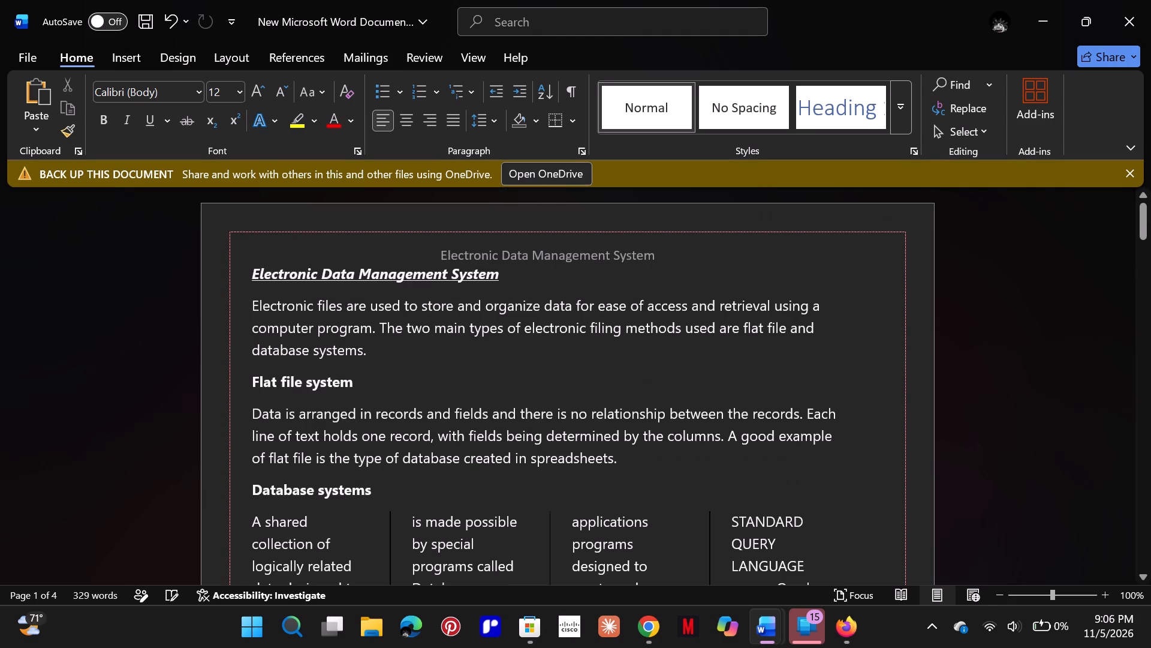
pyautogui.click(254, 421)
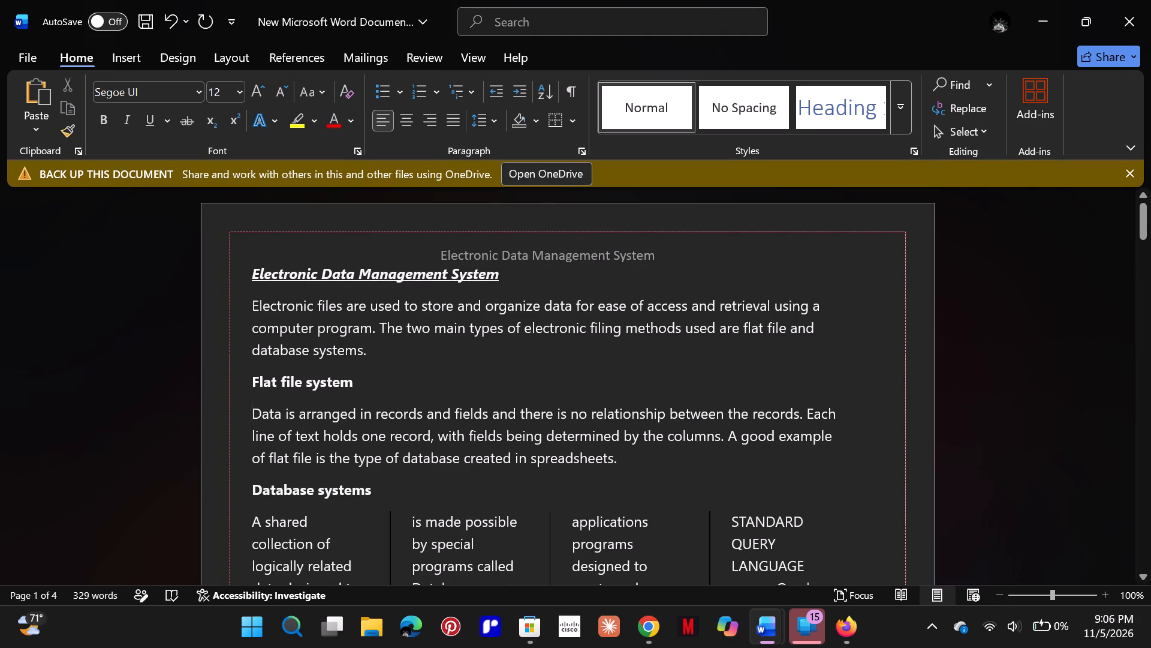
pyautogui.moveTo(252, 418); pyautogui.dragTo(644, 427)
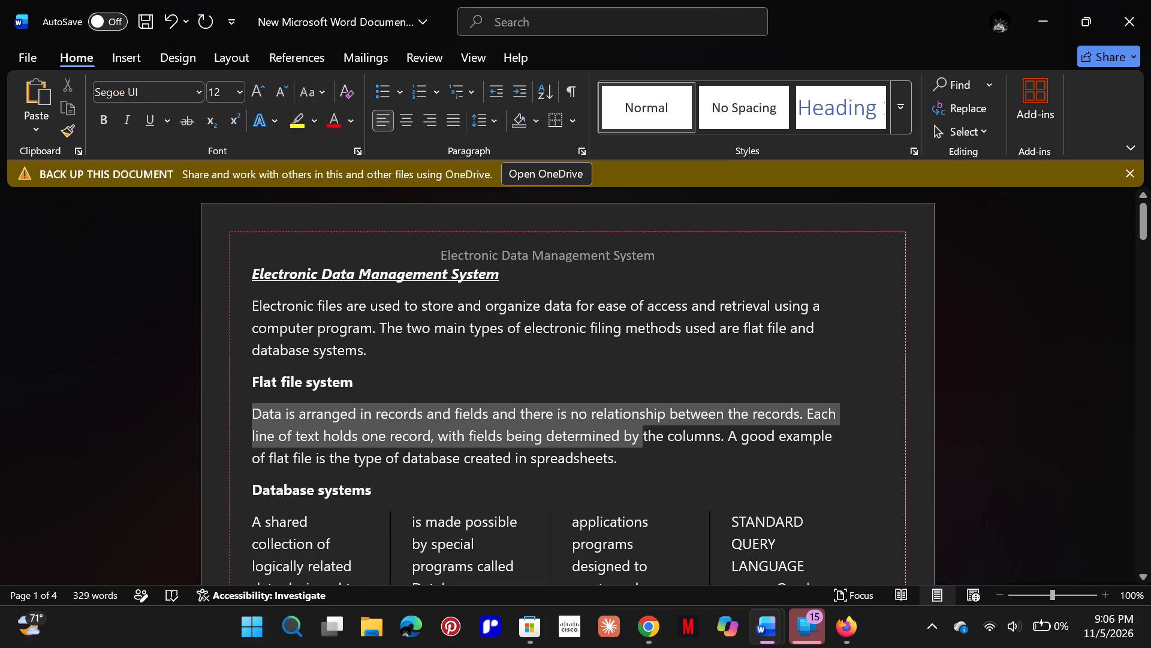
pyautogui.moveTo(644, 427); pyautogui.dragTo(634, 458)
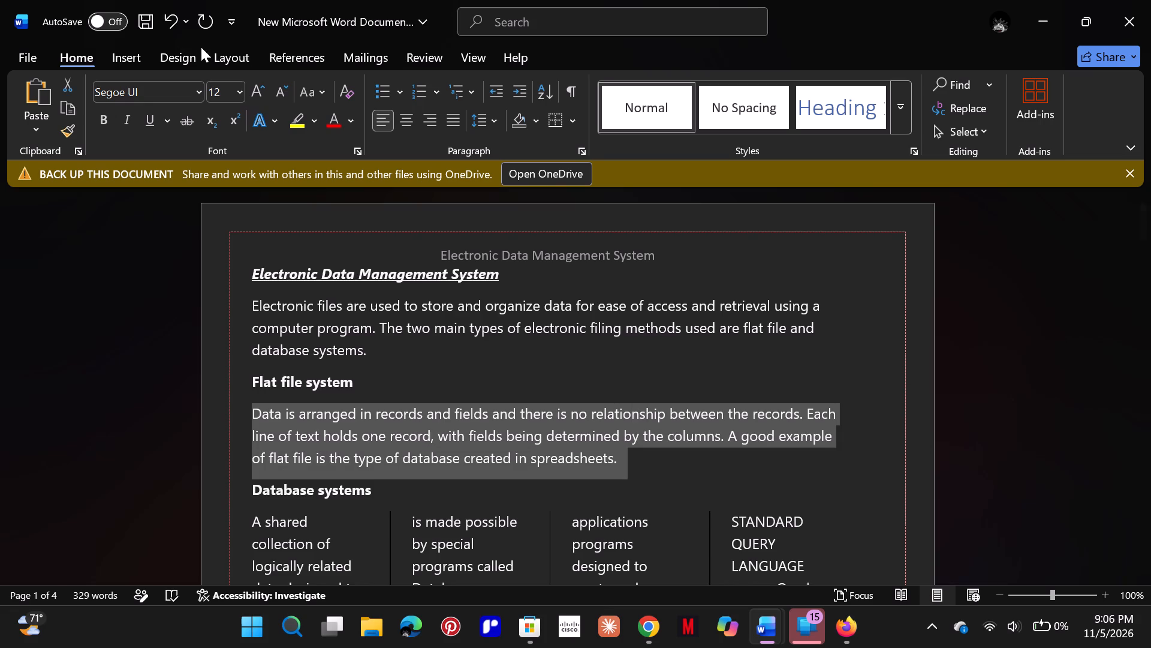
pyautogui.click(240, 53)
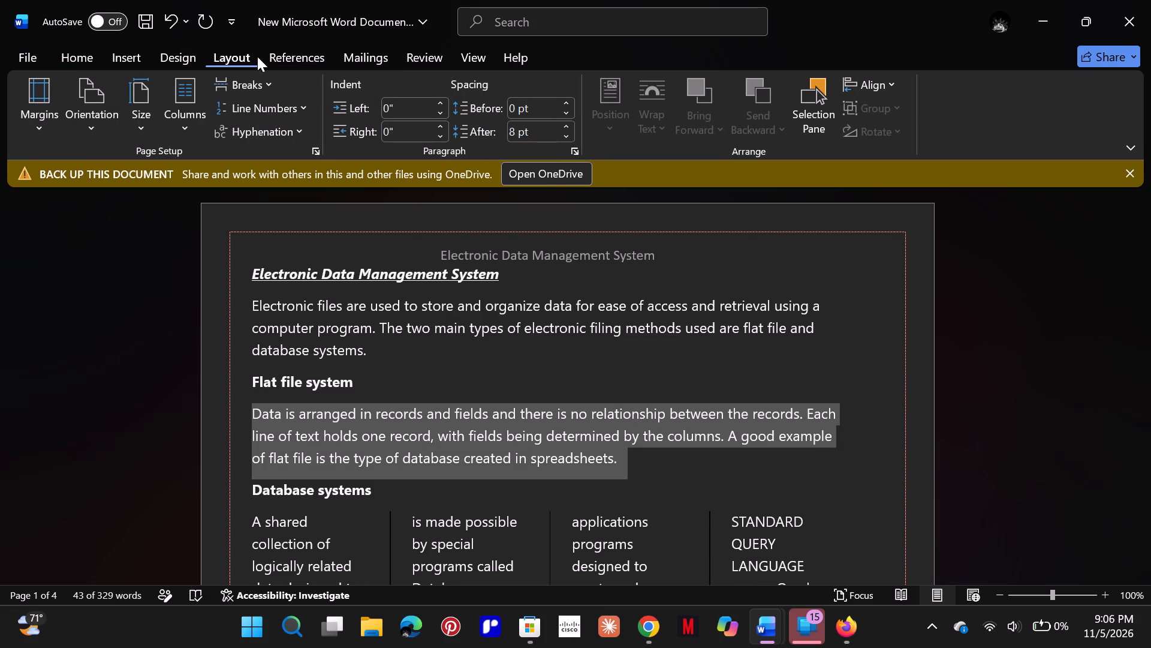
pyautogui.click(395, 106)
pyautogui.press('BackSpace')
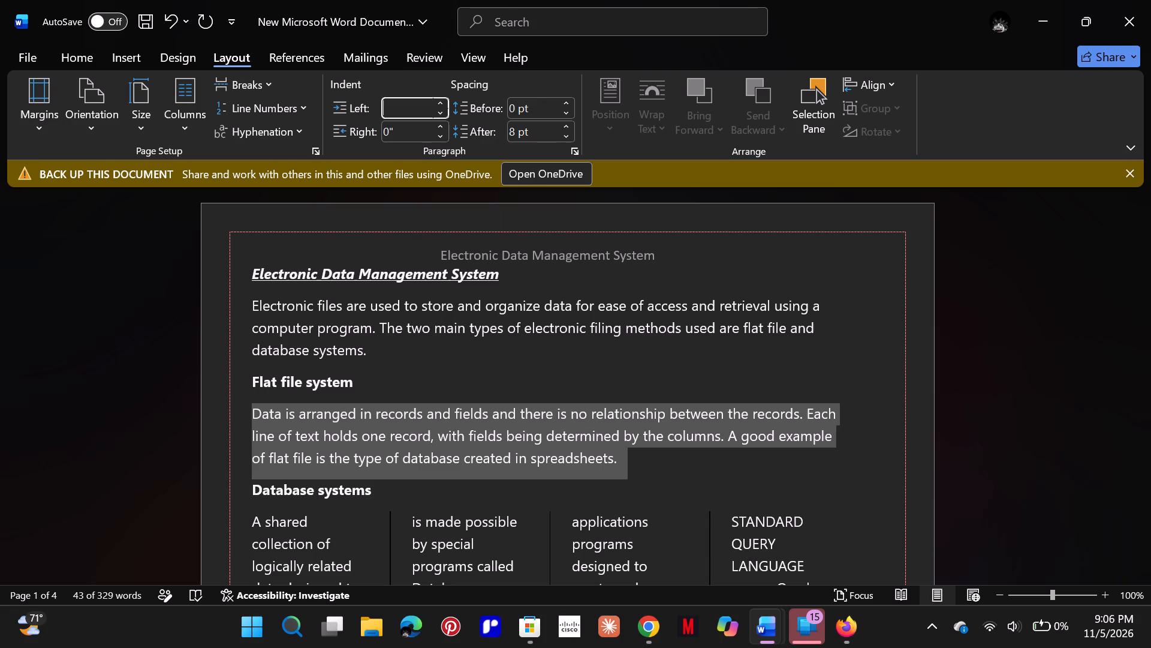
pyautogui.press('0')
pyautogui.write('.6')
pyautogui.write('cm')
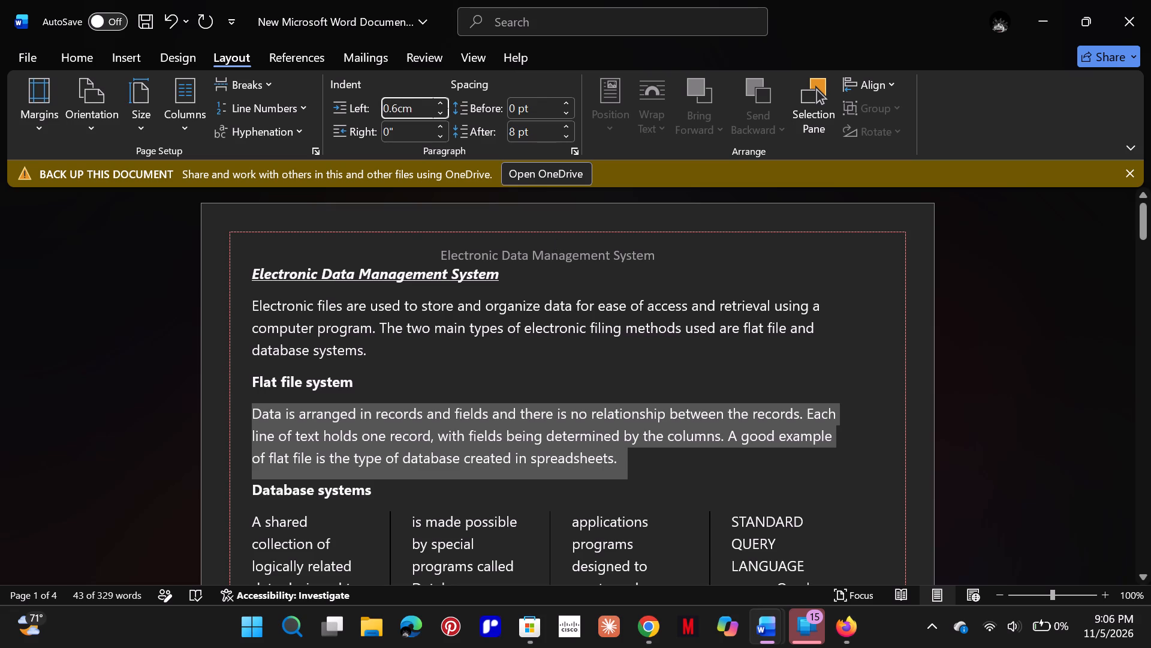
# Save the document with the indented paragraph.
pyautogui.click(143, 17)
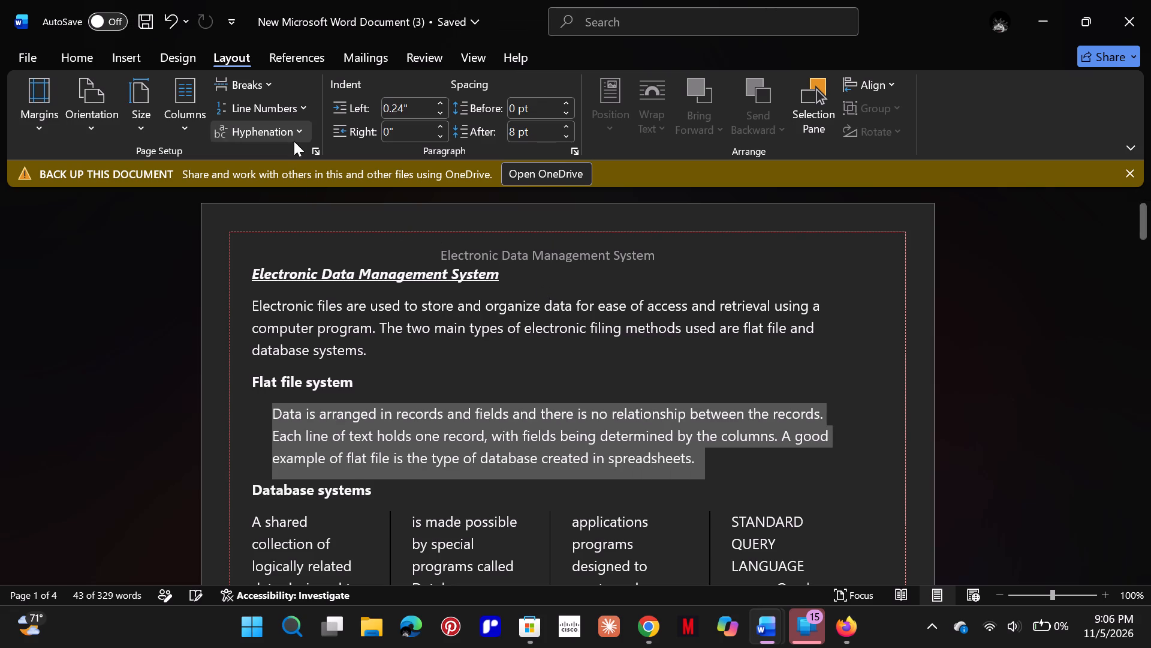
pyautogui.click(141, 16)
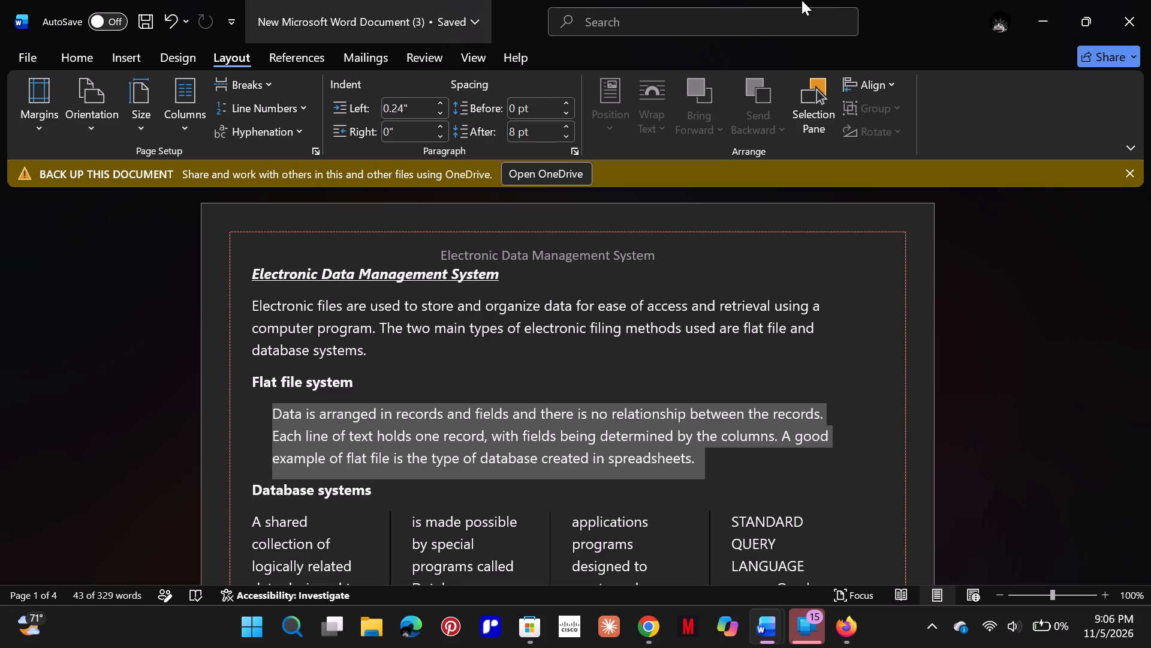
# Check the document's layout from the first page to the last page and back to the flowchart page.
pyautogui.scroll(-9, 843, 337)
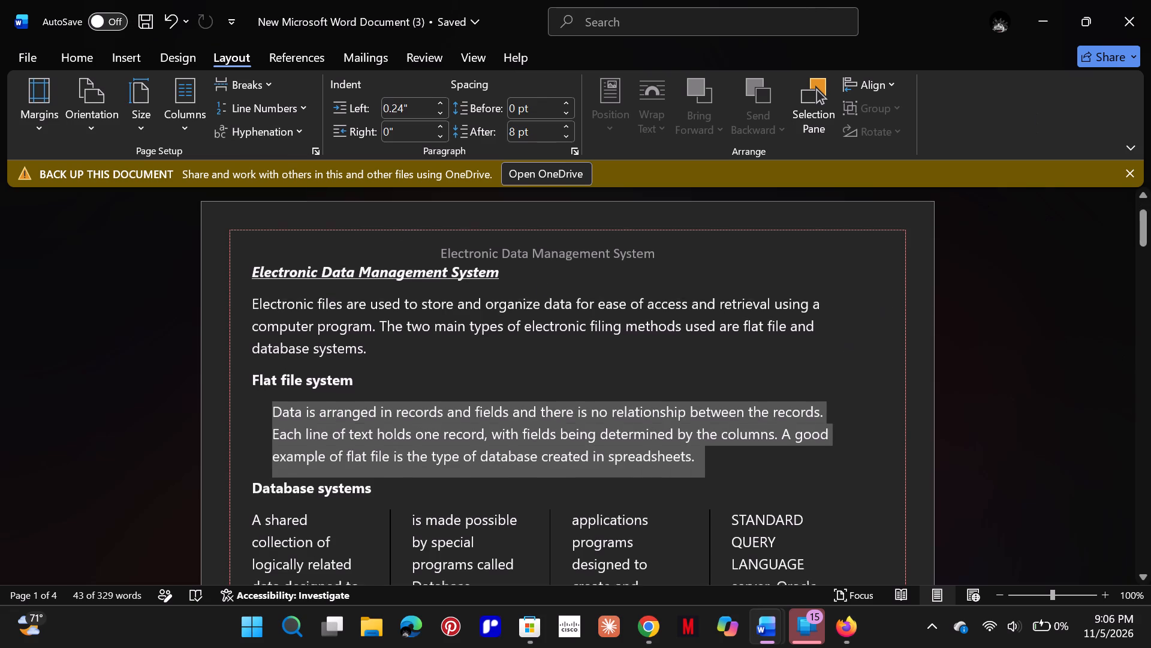
pyautogui.scroll(-20, 843, 337)
pyautogui.scroll(-20, 843, 337)
pyautogui.scroll(-20, 843, 337)
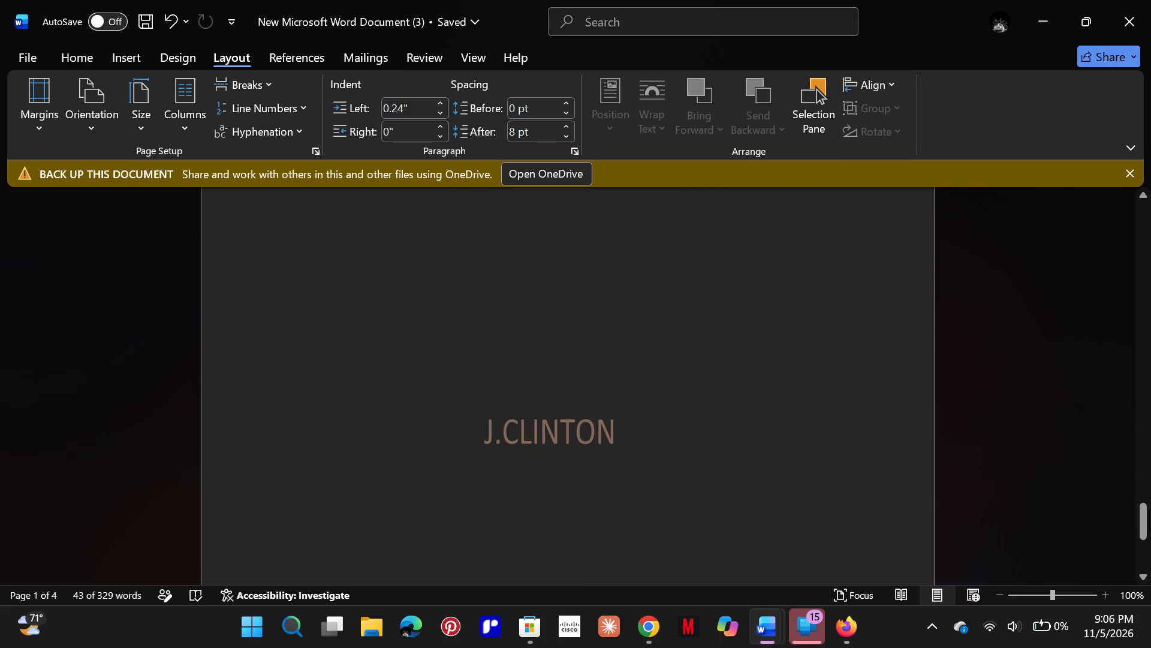
pyautogui.scroll(20, 843, 337)
pyautogui.scroll(20, 843, 337)
pyautogui.scroll(20, 843, 337)
pyautogui.scroll(-20, 843, 337)
pyautogui.scroll(-20, 843, 337)
pyautogui.scroll(-20, 843, 337)
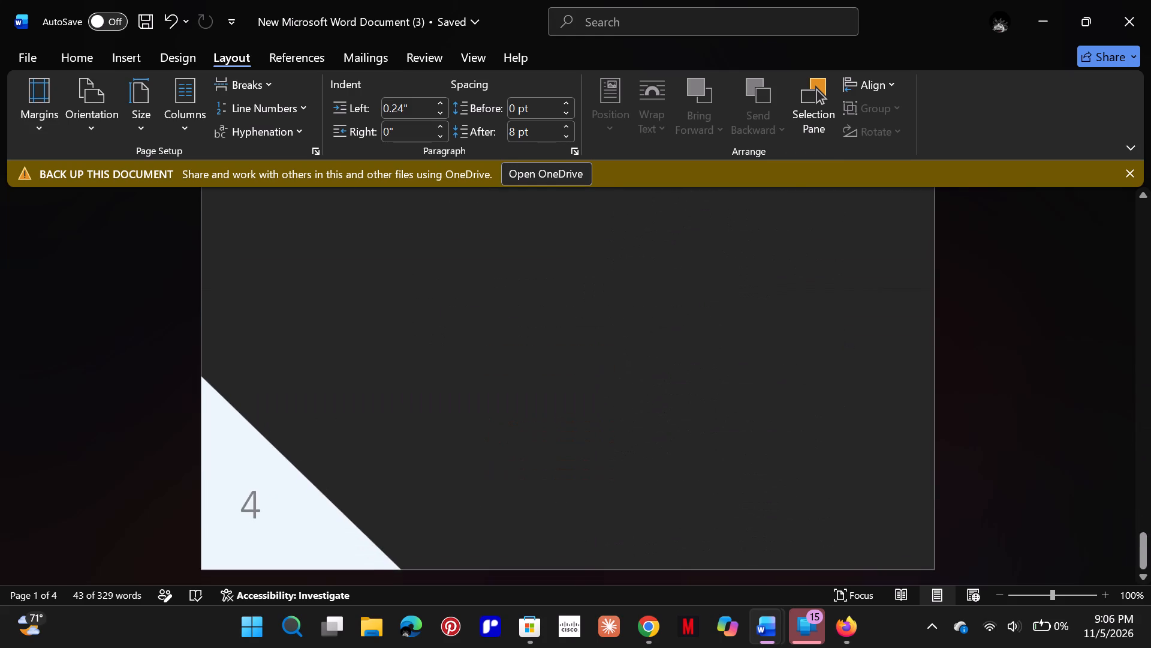
pyautogui.scroll(-18, 843, 337)
pyautogui.scroll(20, 843, 337)
pyautogui.scroll(16, 843, 337)
pyautogui.scroll(-2, 843, 337)
pyautogui.scroll(20, 843, 337)
pyautogui.scroll(10, 843, 337)
pyautogui.scroll(-1, 843, 337)
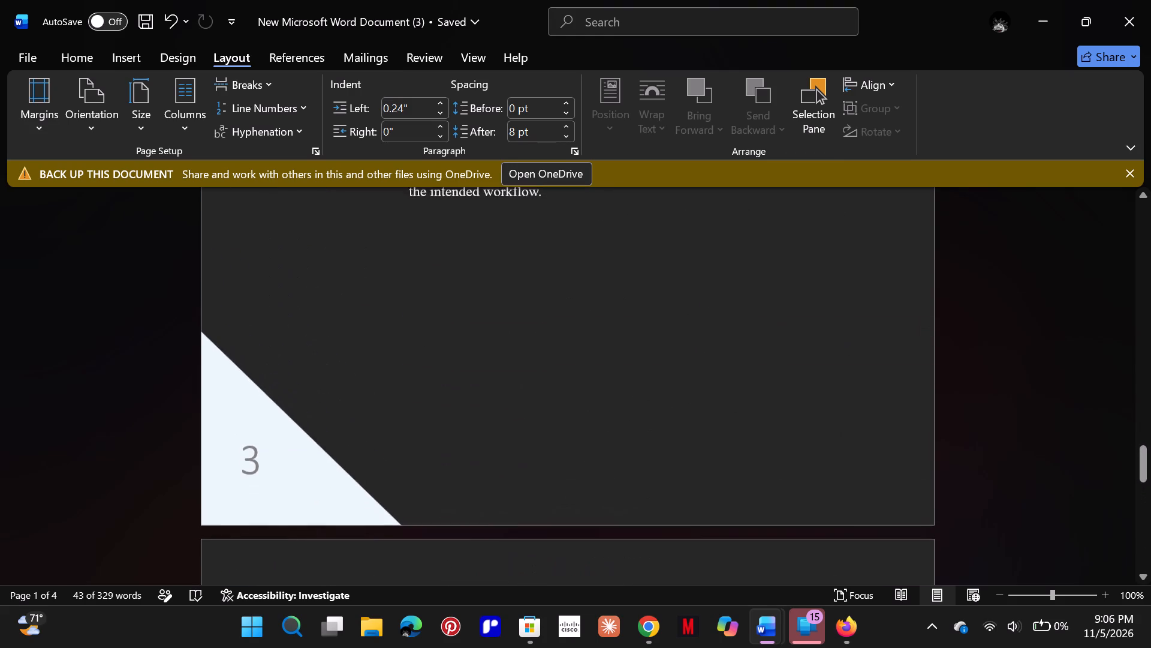
pyautogui.scroll(-1, 843, 337)
pyautogui.scroll(1, 843, 337)
pyautogui.scroll(-3, 843, 337)
pyautogui.scroll(9, 843, 337)
pyautogui.scroll(20, 843, 337)
pyautogui.scroll(3, 843, 337)
pyautogui.scroll(-1, 843, 337)
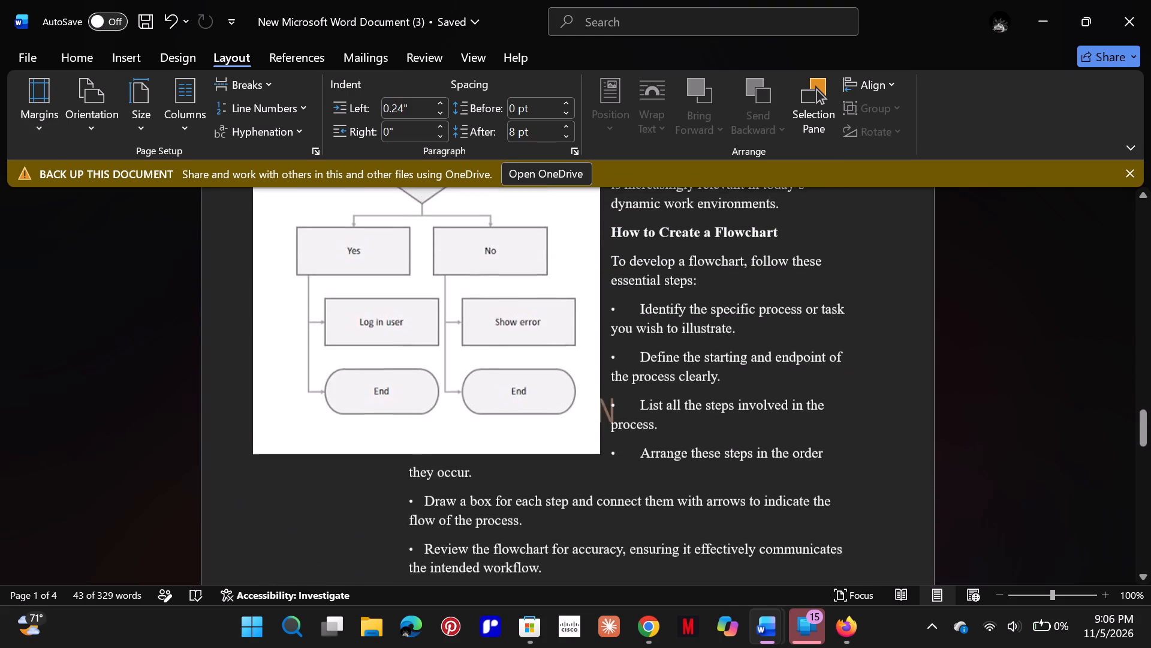
# Check the document's pages again, from the DBMS functions list and chart through to the end of page 4.
pyautogui.scroll(-1, 843, 337)
pyautogui.scroll(20, 843, 337)
pyautogui.scroll(20, 843, 337)
pyautogui.scroll(20, 843, 337)
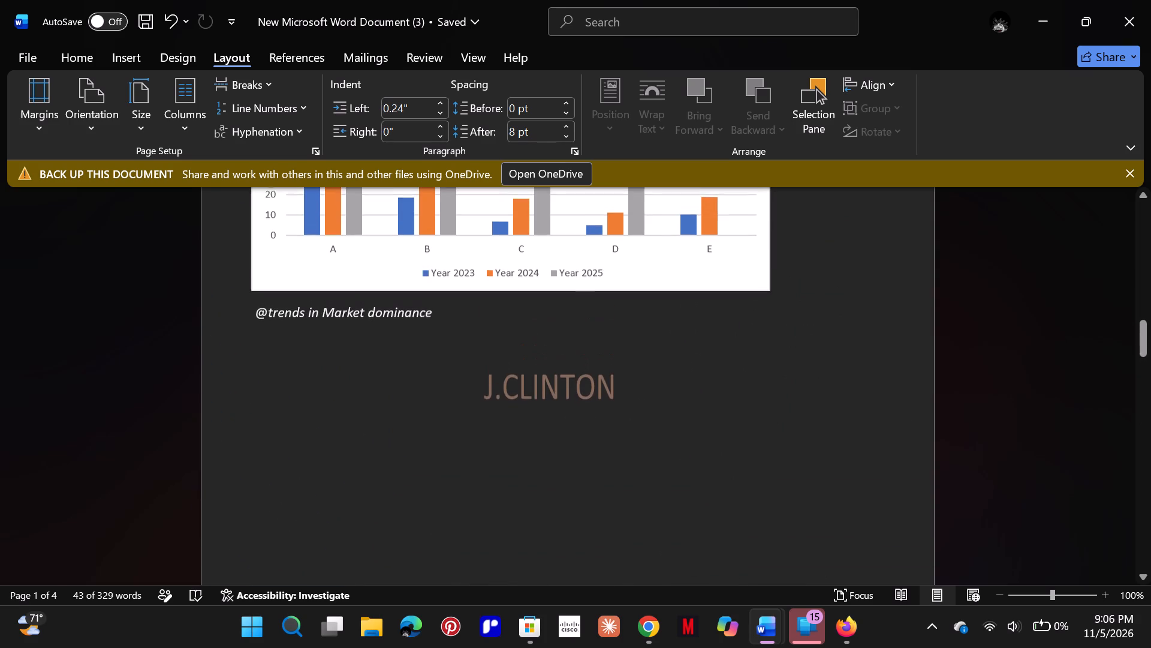
pyautogui.scroll(20, 843, 337)
pyautogui.scroll(20, 843, 337)
pyautogui.scroll(20, 843, 337)
pyautogui.scroll(-2, 843, 337)
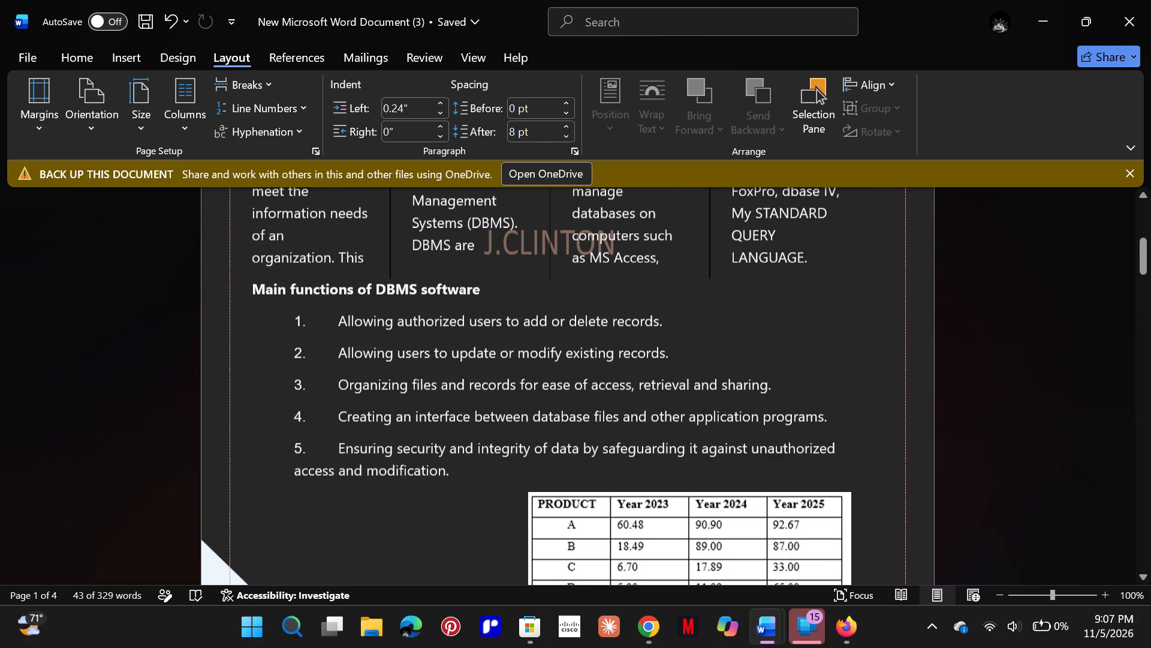
pyautogui.scroll(20, 843, 337)
pyautogui.scroll(20, 843, 337)
pyautogui.scroll(4, 843, 337)
pyautogui.scroll(-20, 843, 337)
pyautogui.scroll(-20, 843, 337)
pyautogui.scroll(-20, 843, 337)
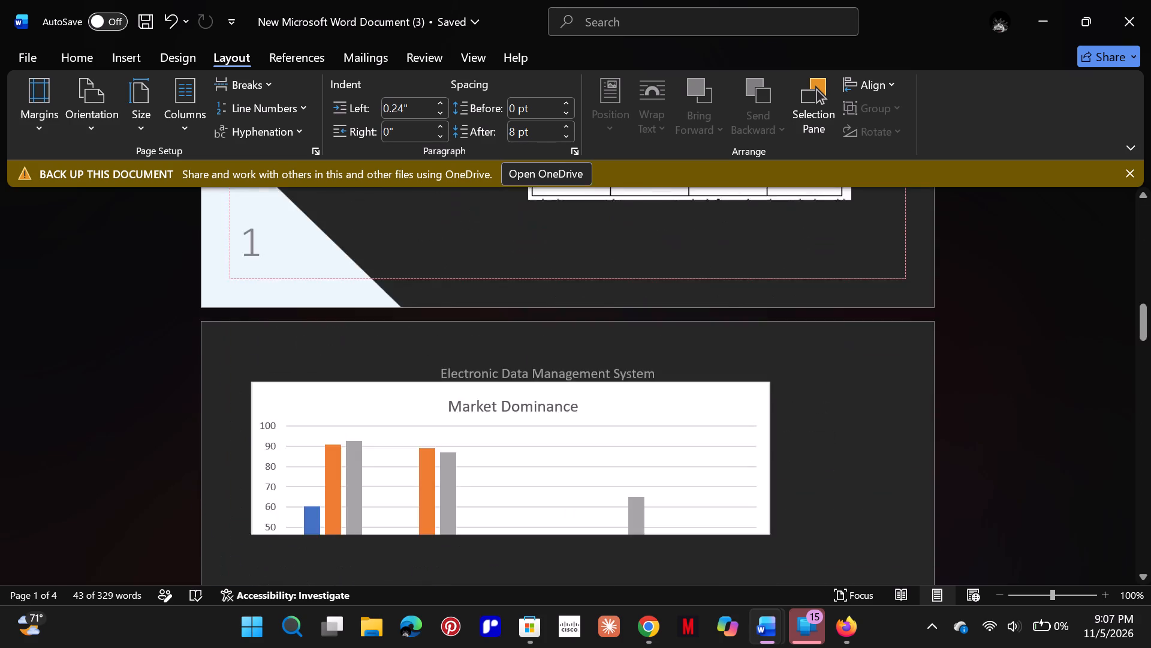
pyautogui.scroll(-20, 843, 337)
pyautogui.scroll(-20, 843, 337)
pyautogui.scroll(-20, 843, 337)
pyautogui.scroll(-20, 843, 337)
pyautogui.scroll(-20, 843, 337)
pyautogui.scroll(-20, 843, 337)
pyautogui.scroll(5, 843, 337)
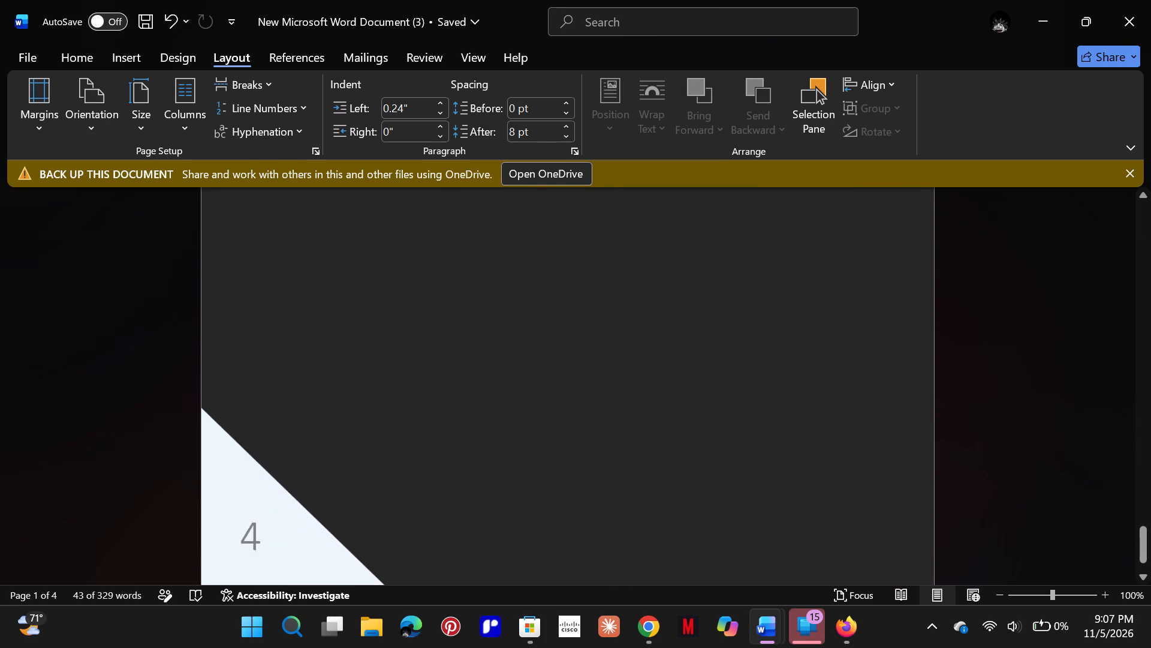
pyautogui.scroll(4, 843, 337)
pyautogui.scroll(20, 843, 337)
pyautogui.scroll(20, 843, 337)
pyautogui.scroll(14, 843, 337)
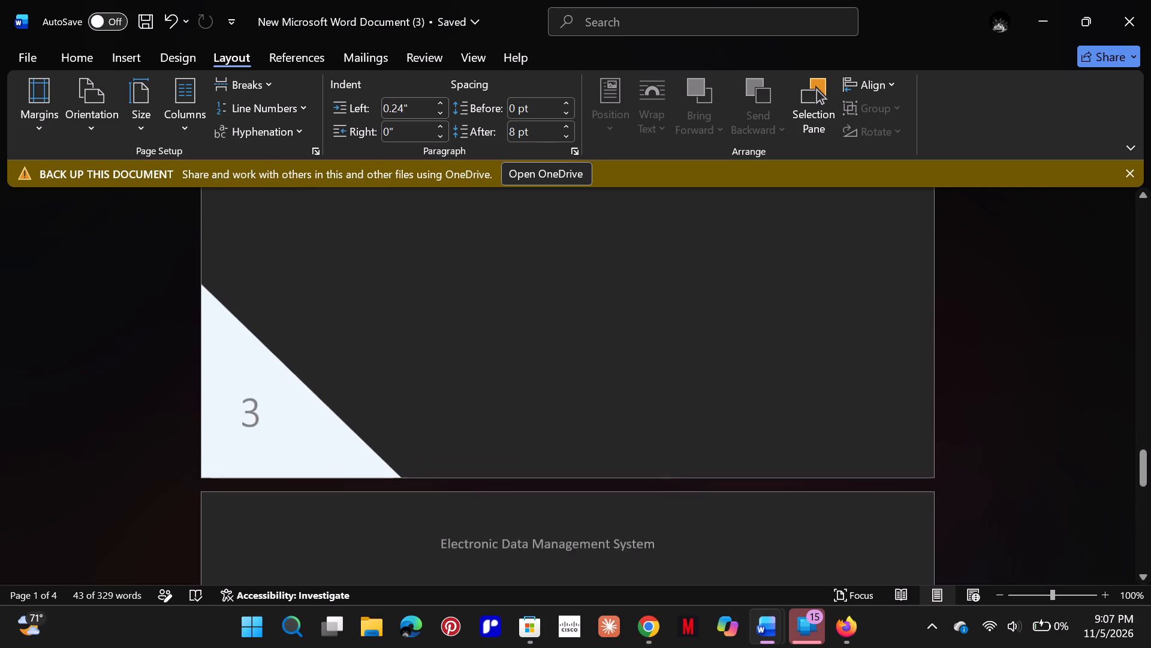
# Insert an endnote at the selected paragraph under the "Flat file system" heading.
pyautogui.click(721, 13)
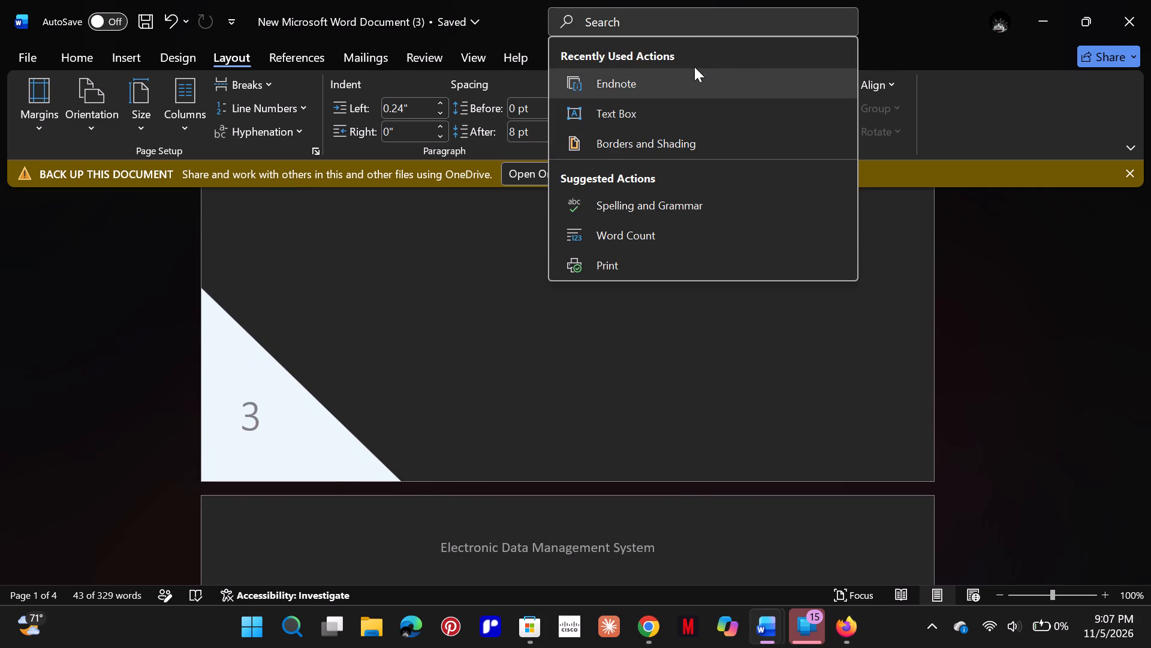
pyautogui.doubleClick(694, 67)
pyautogui.click(684, 74)
# Write the endnote text on the last page, beginning with "DBMS stands".
pyautogui.scroll(20, 378, 320)
pyautogui.scroll(7, 378, 320)
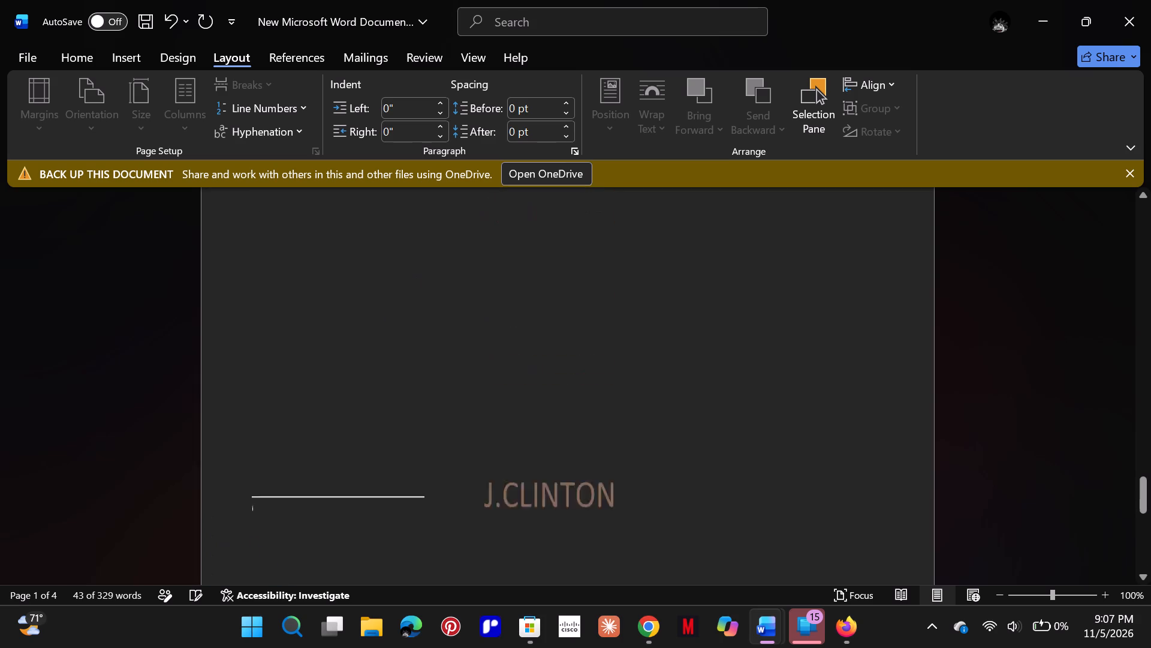
pyautogui.scroll(20, 378, 320)
pyautogui.scroll(20, 378, 320)
pyautogui.scroll(20, 378, 320)
pyautogui.scroll(-20, 378, 320)
pyautogui.scroll(-20, 378, 320)
pyautogui.scroll(-20, 378, 320)
pyautogui.scroll(6, 378, 320)
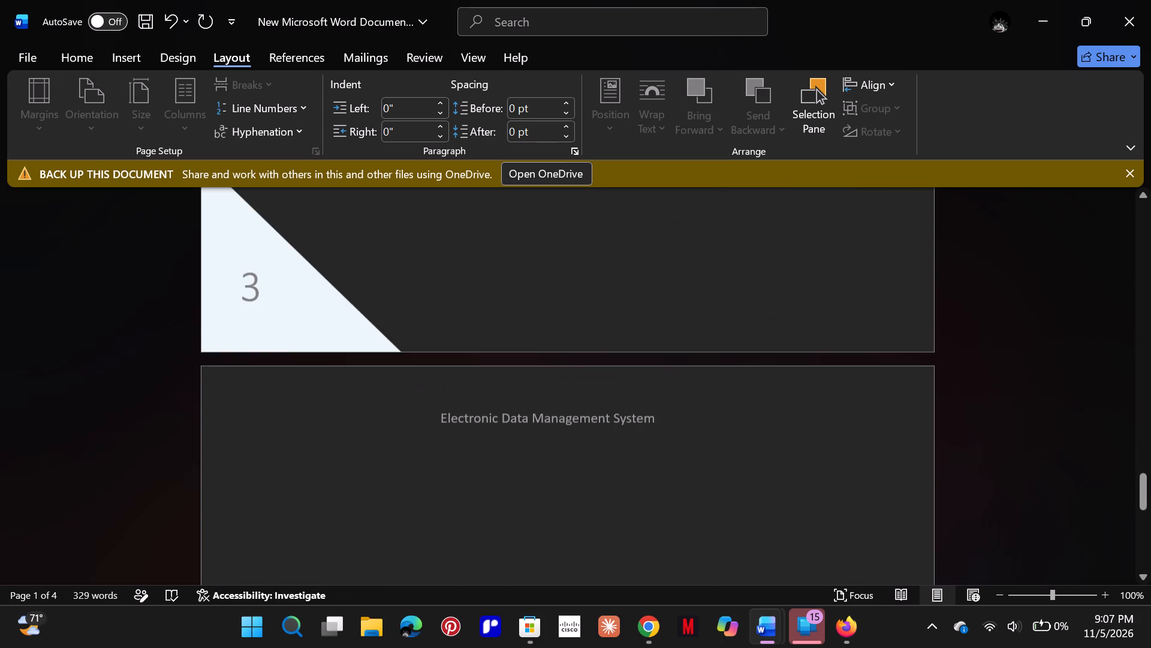
pyautogui.scroll(15, 378, 320)
pyautogui.scroll(-1, 378, 320)
pyautogui.scroll(20, 378, 320)
pyautogui.scroll(20, 378, 320)
pyautogui.scroll(17, 378, 320)
pyautogui.scroll(-20, 378, 320)
pyautogui.scroll(-20, 378, 320)
pyautogui.scroll(-4, 378, 320)
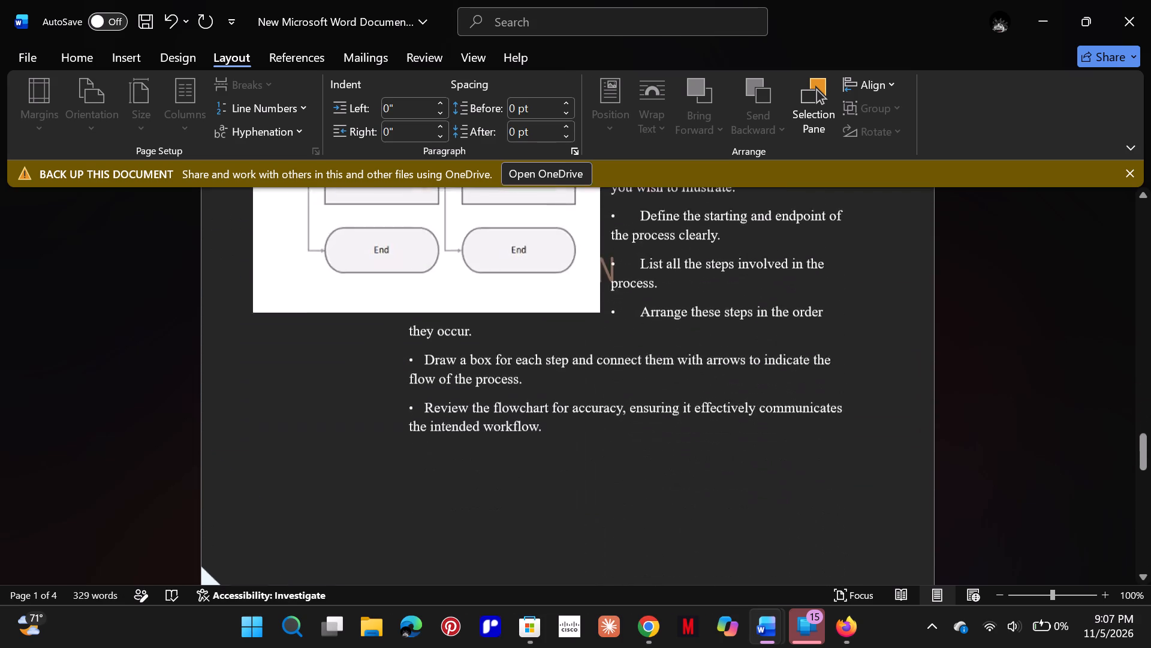
pyautogui.scroll(-20, 378, 320)
pyautogui.scroll(-20, 378, 320)
pyautogui.scroll(-18, 378, 320)
pyautogui.scroll(1, 378, 320)
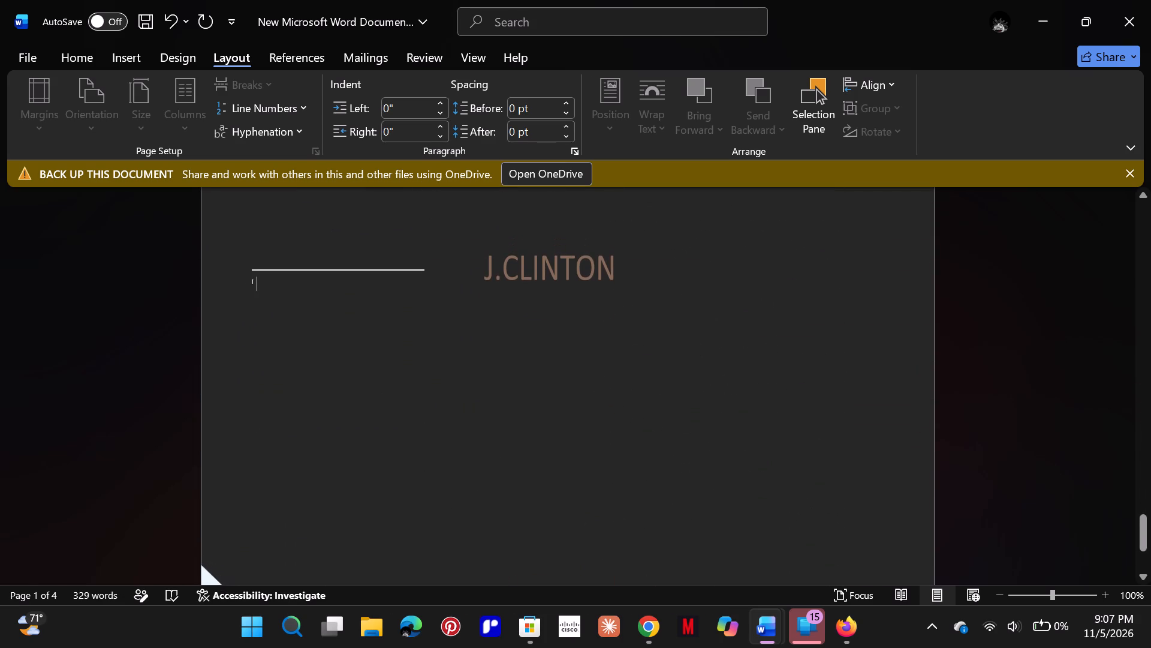
pyautogui.hotkey('shift', 'd')
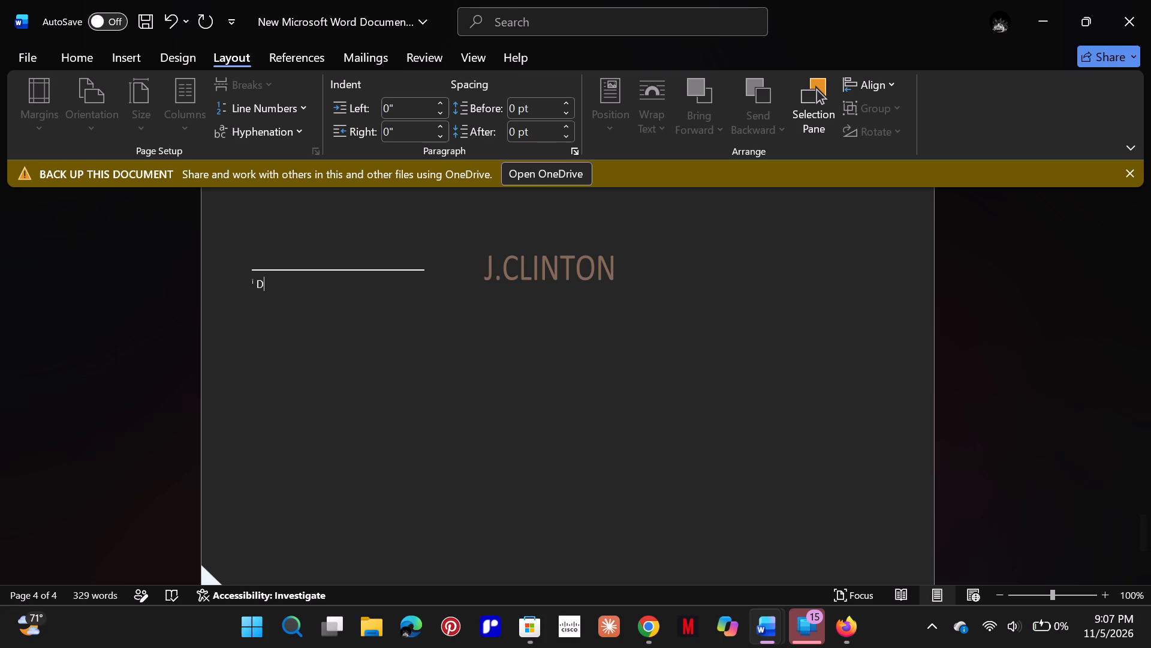
pyautogui.hotkey('shift', 'b')
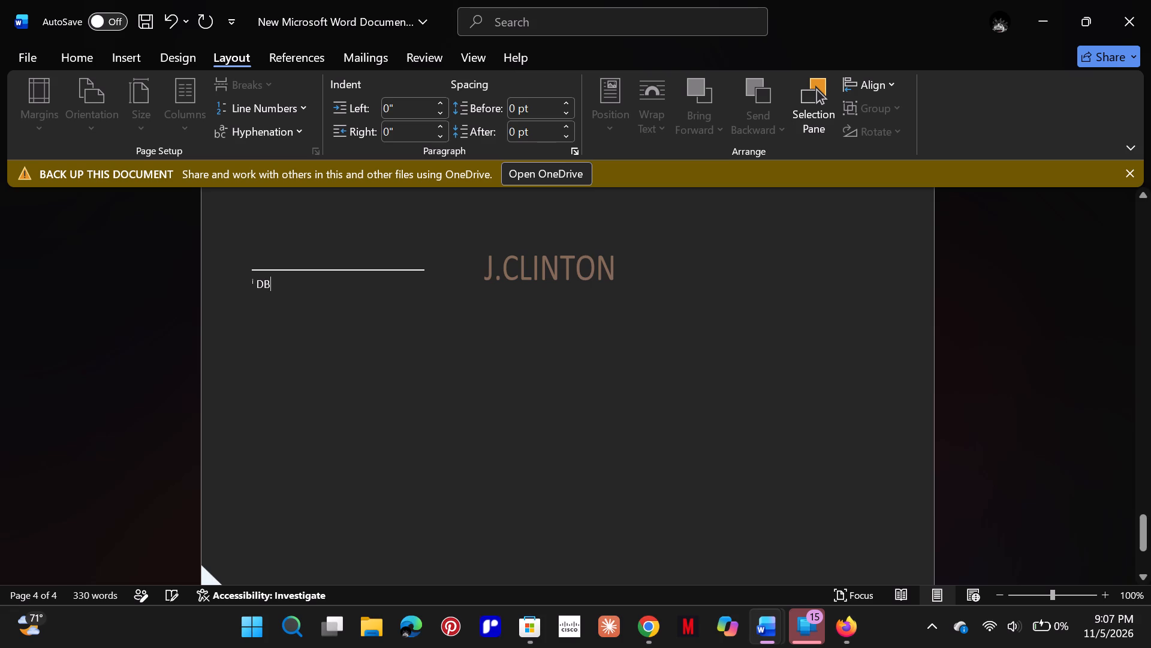
pyautogui.write('MS')
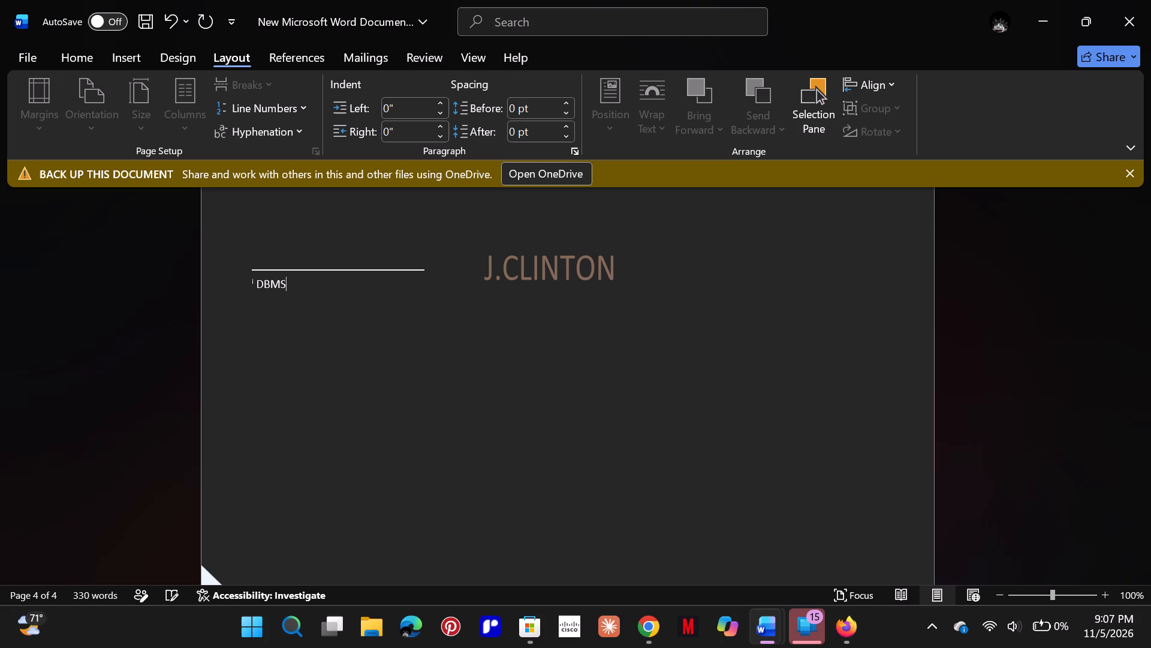
pyautogui.press('space')
pyautogui.write('stands')
pyautogui.press('space')
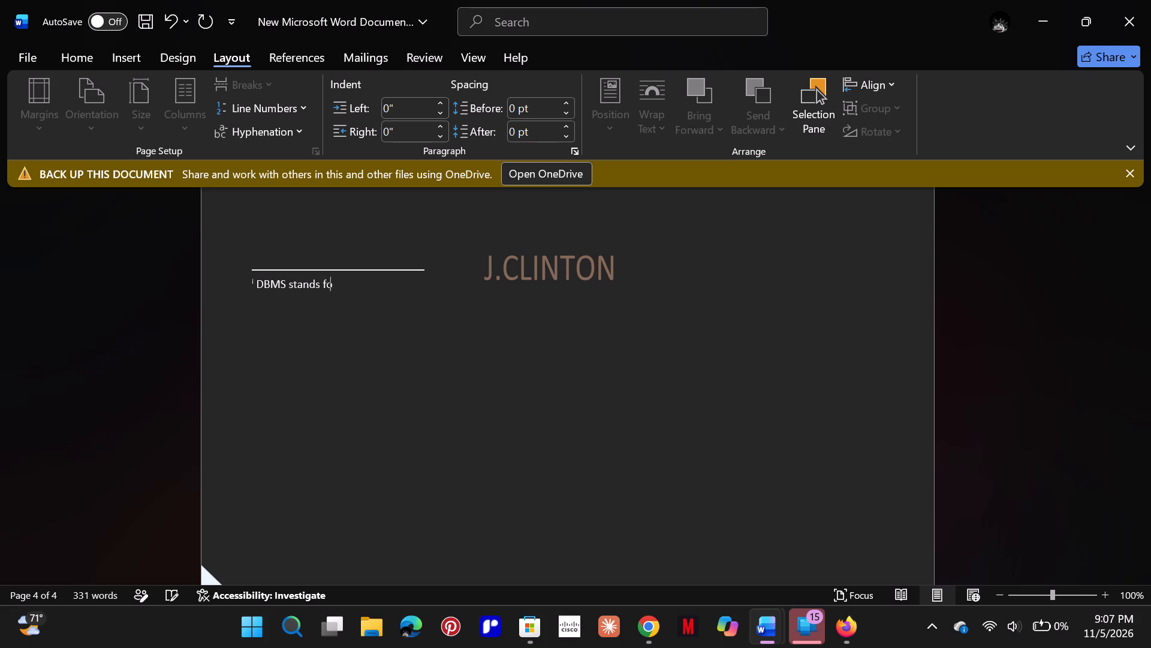
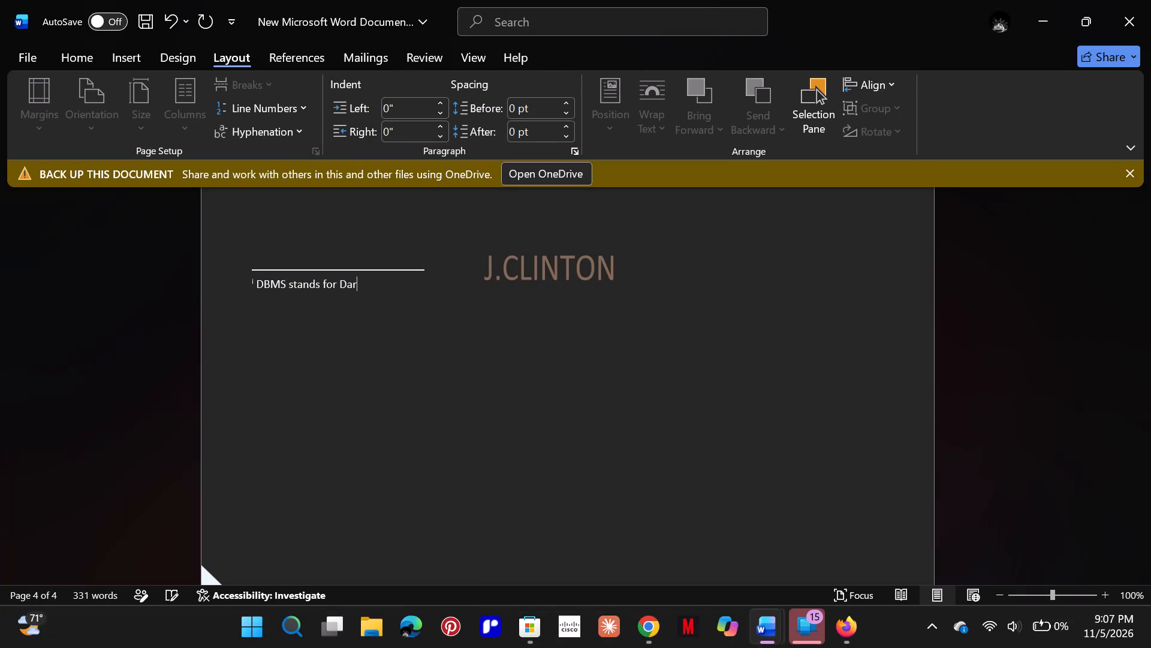
# Correct the mistyped word and complete the endnote text as "DBMS stands for Database Management System".
pyautogui.press('BackSpace')
pyautogui.write('ta')
pyautogui.press('b')
pyautogui.press('a')
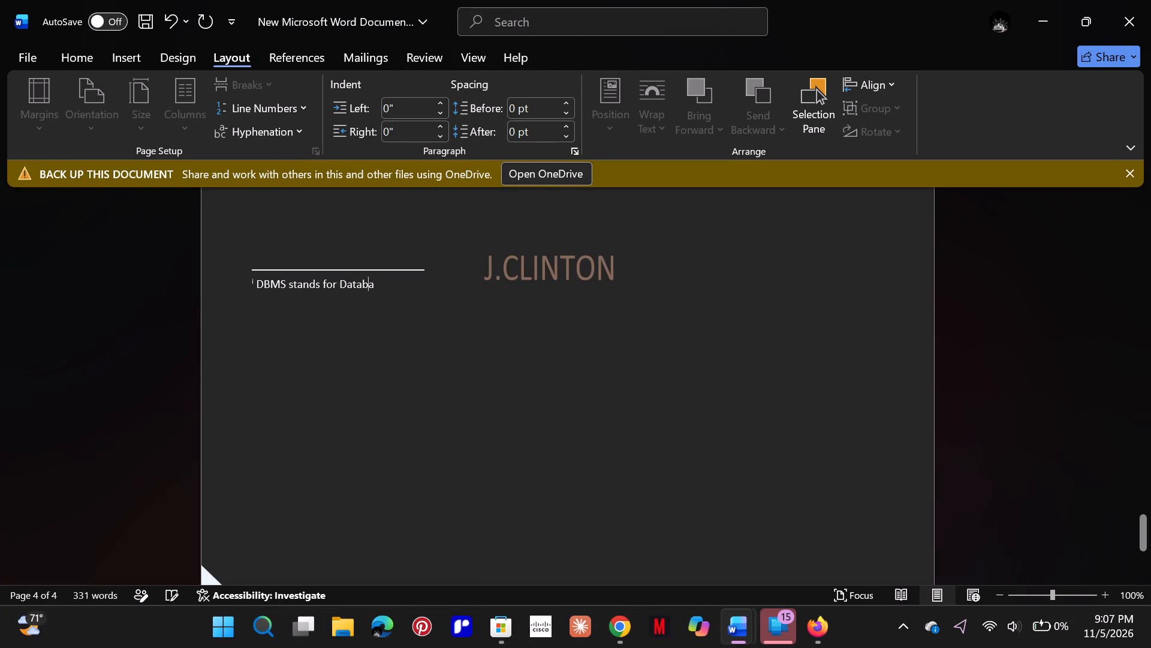
pyautogui.write('se')
pyautogui.press('space')
pyautogui.write('Mana')
pyautogui.write('gement')
pyautogui.press('space')
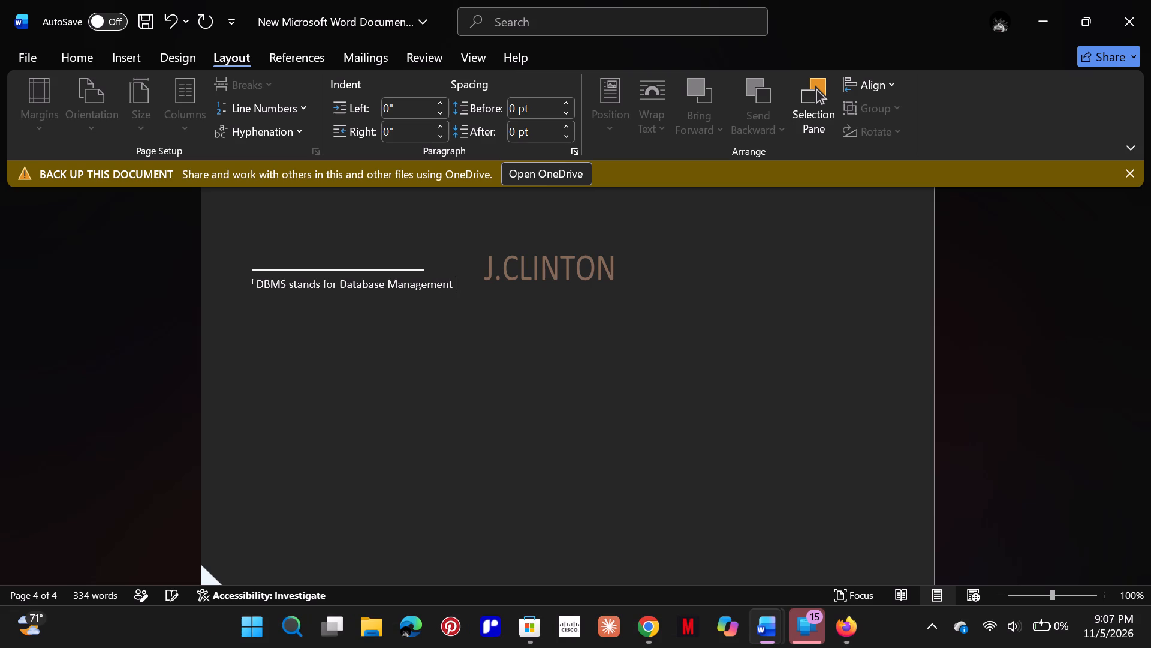
pyautogui.write('Sys')
pyautogui.write('tem')
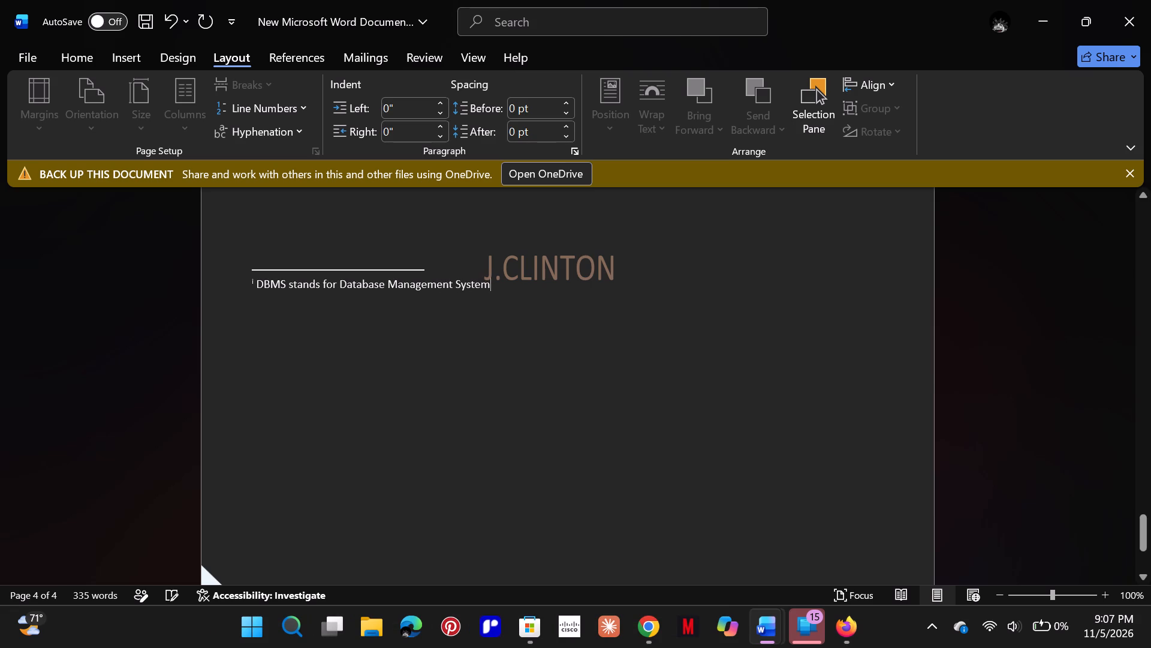
# Save the document.
pyautogui.click(138, 21)
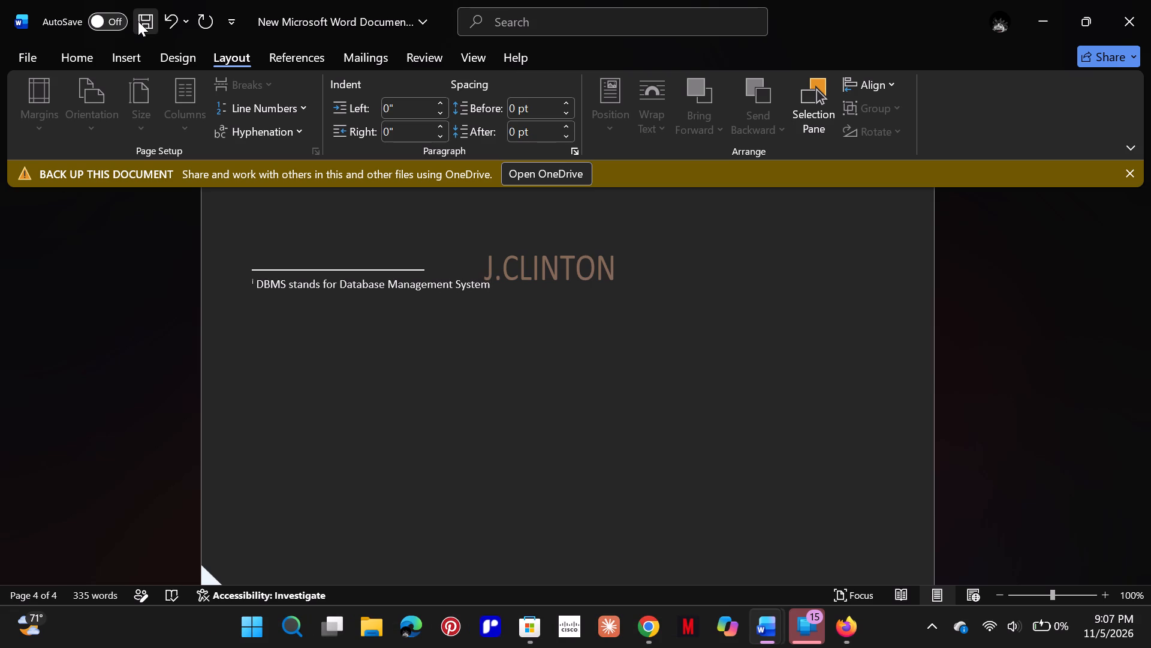
pyautogui.click(138, 21)
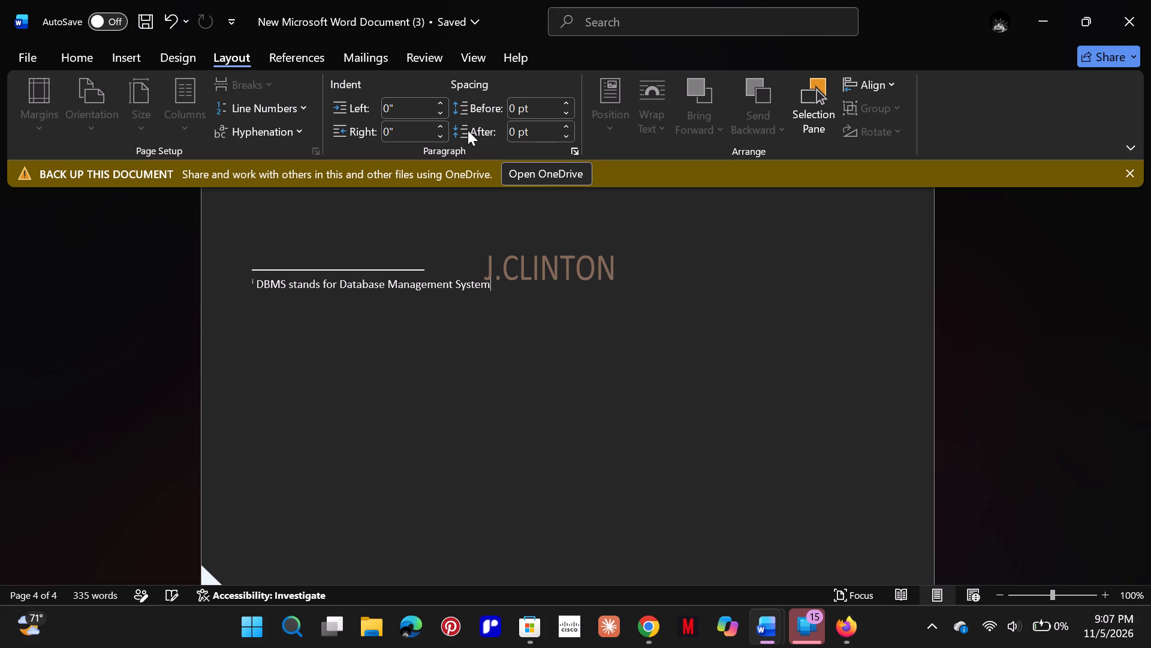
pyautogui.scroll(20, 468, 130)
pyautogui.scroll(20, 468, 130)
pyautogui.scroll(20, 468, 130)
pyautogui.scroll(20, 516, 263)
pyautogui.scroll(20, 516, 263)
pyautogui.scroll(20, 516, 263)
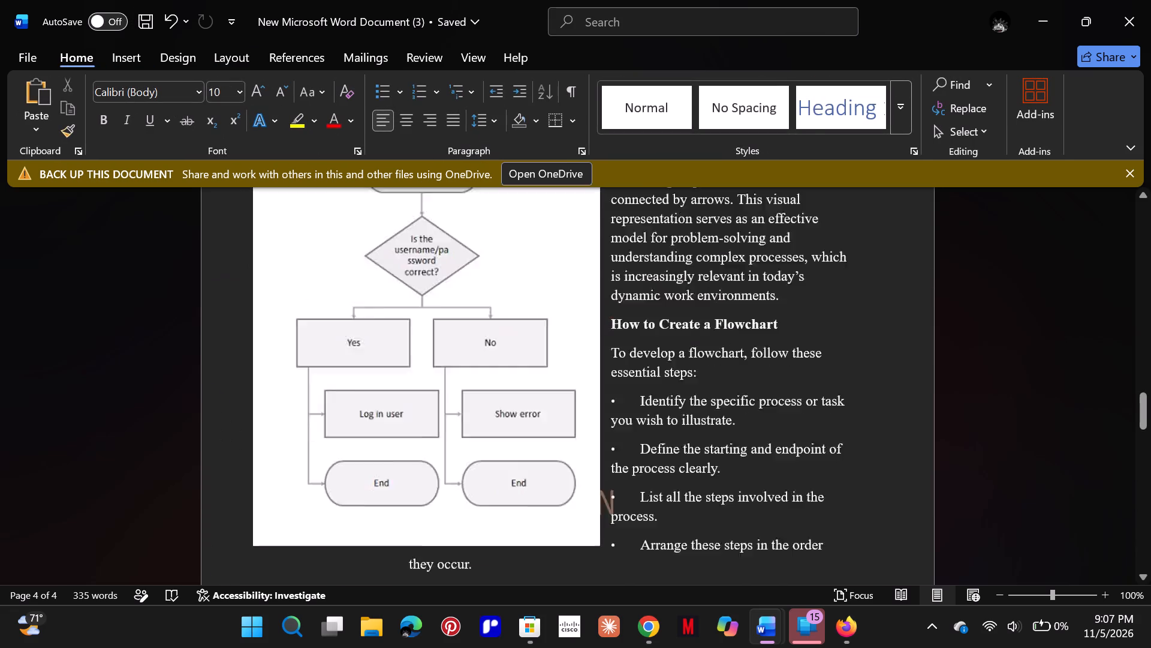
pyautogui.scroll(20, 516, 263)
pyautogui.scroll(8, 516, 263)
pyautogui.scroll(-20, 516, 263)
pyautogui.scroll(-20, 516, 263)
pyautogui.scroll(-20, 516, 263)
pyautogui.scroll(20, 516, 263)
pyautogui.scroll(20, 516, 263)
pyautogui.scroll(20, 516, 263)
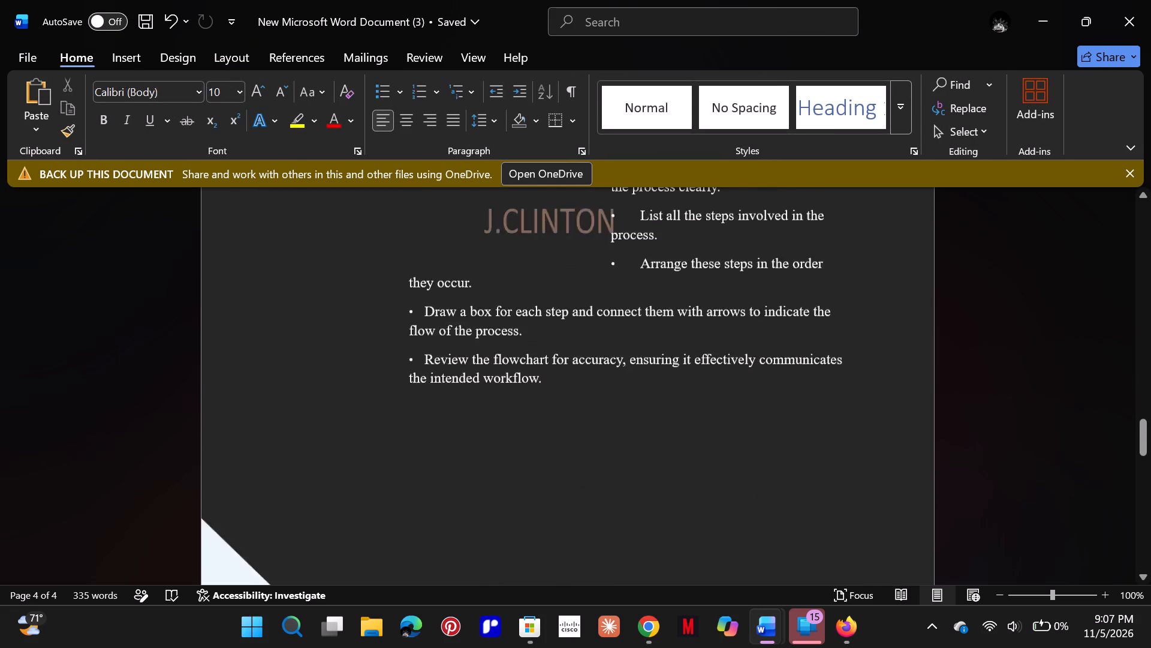
# Save the document again after returning to its first page.
pyautogui.scroll(20, 516, 263)
pyautogui.scroll(20, 516, 263)
pyautogui.scroll(20, 516, 263)
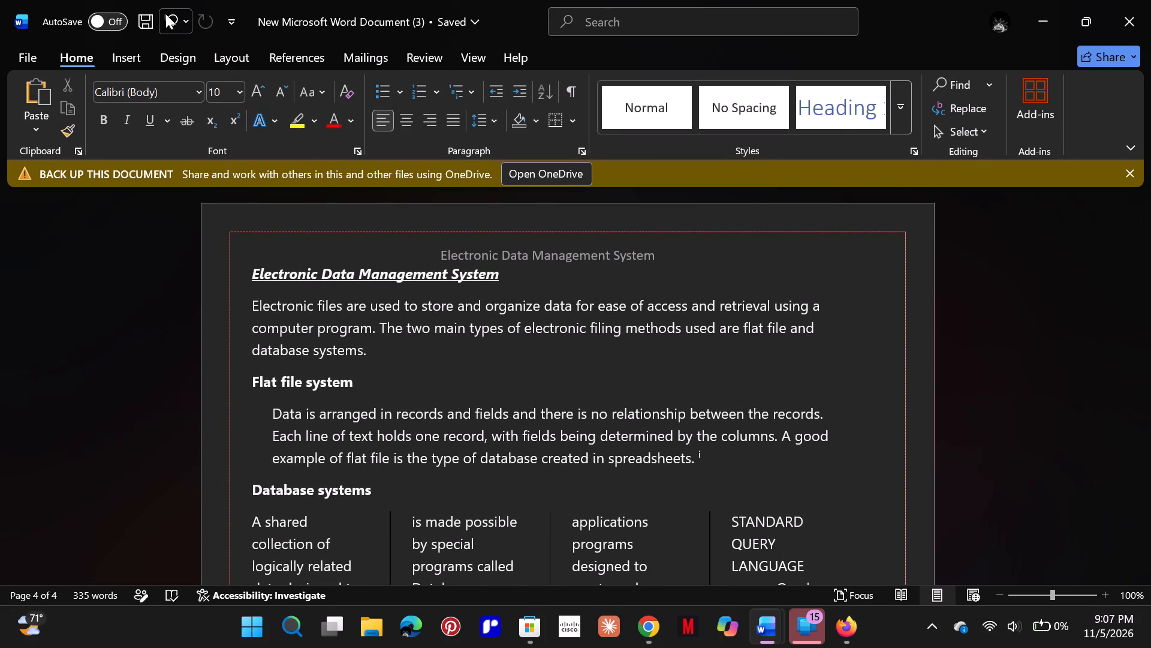
pyautogui.click(149, 7)
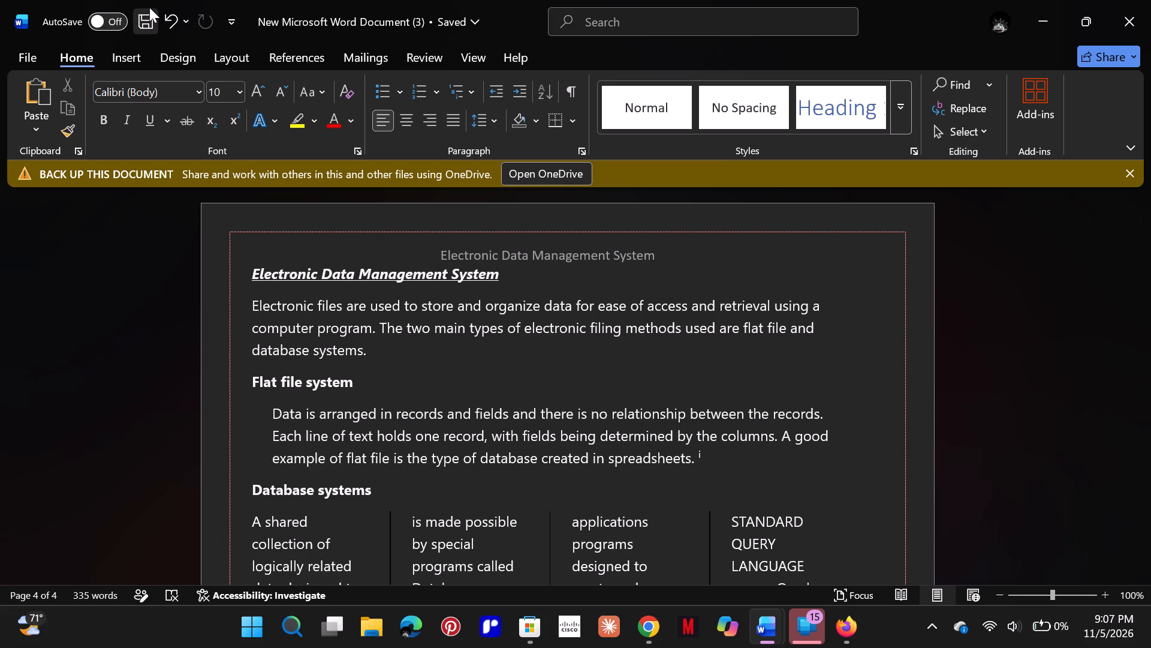
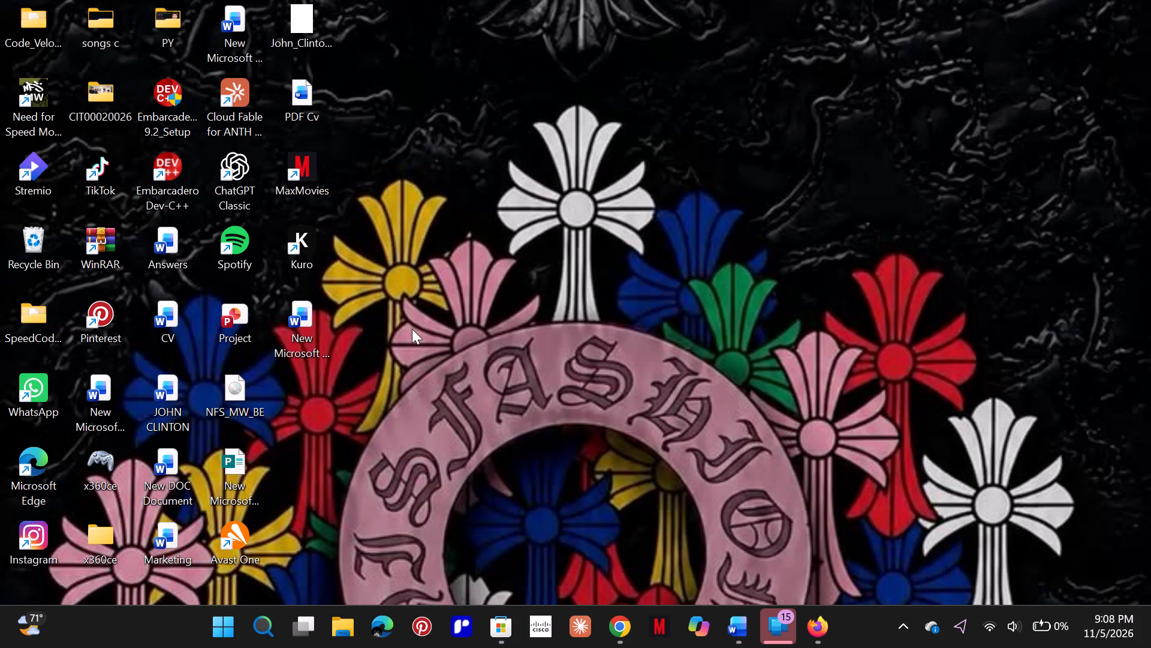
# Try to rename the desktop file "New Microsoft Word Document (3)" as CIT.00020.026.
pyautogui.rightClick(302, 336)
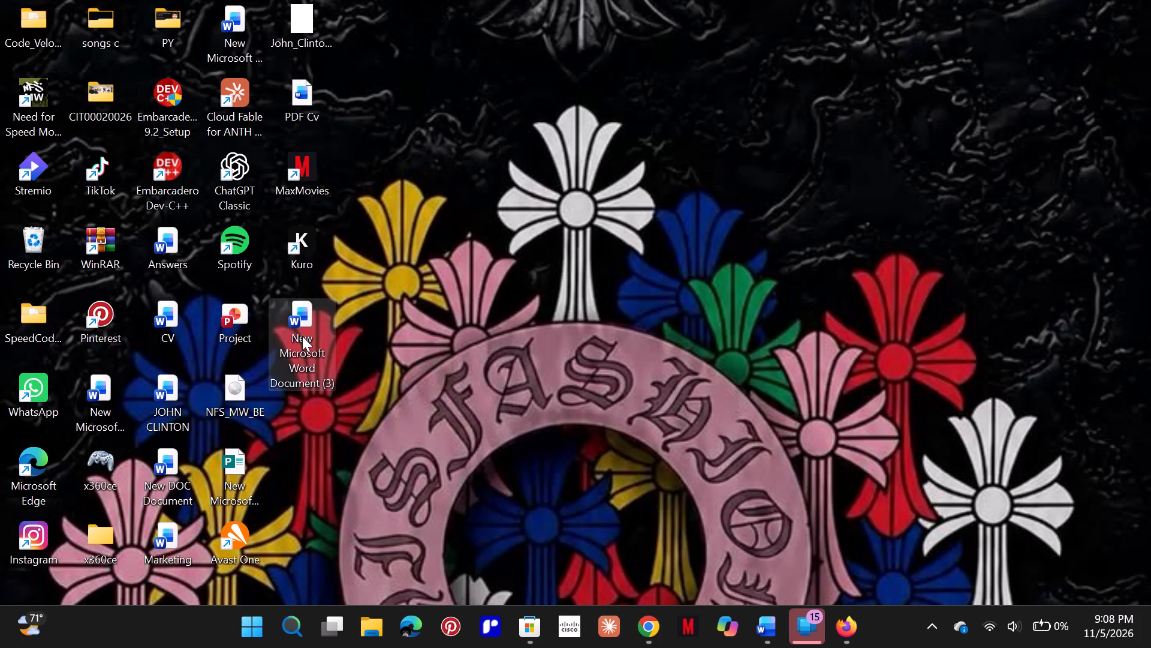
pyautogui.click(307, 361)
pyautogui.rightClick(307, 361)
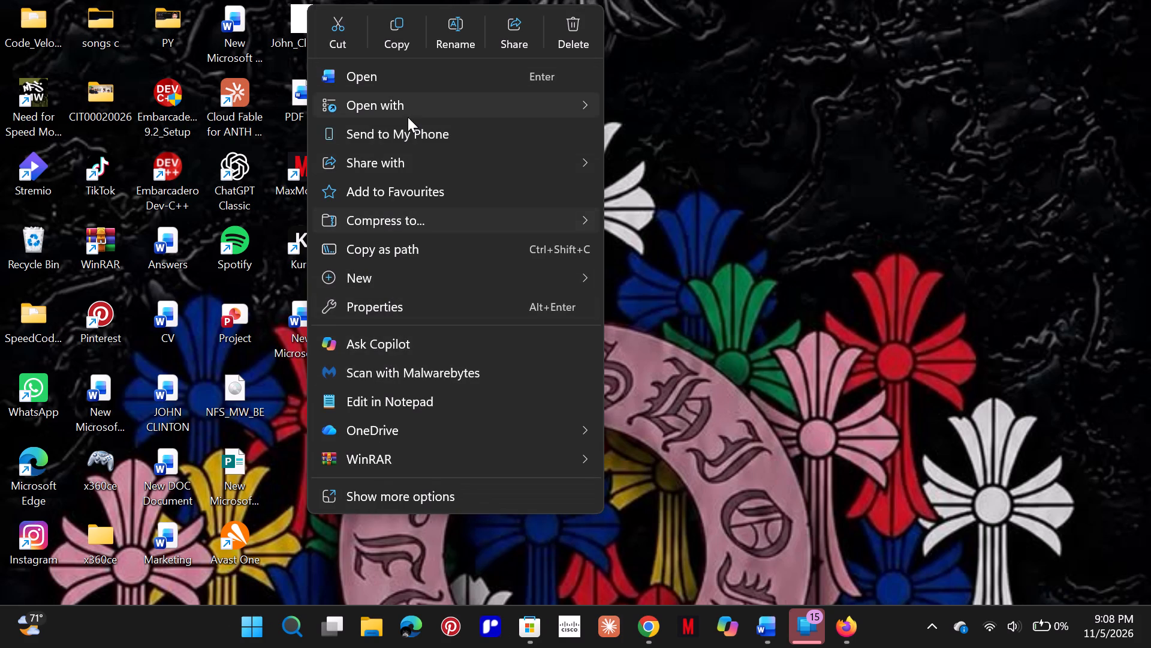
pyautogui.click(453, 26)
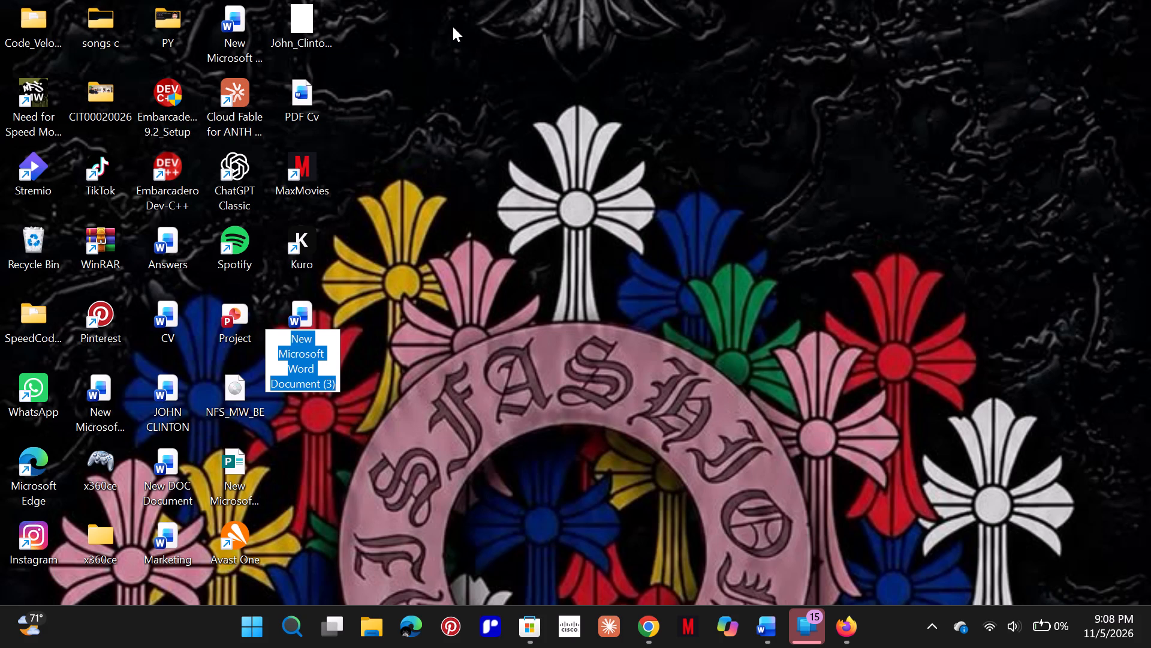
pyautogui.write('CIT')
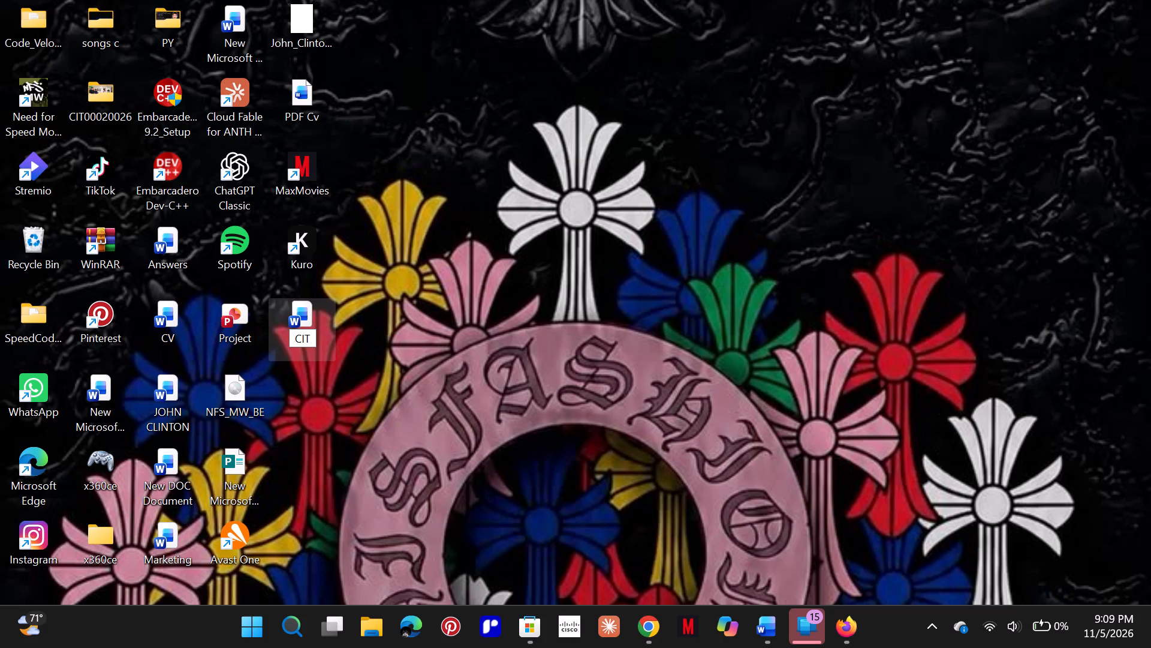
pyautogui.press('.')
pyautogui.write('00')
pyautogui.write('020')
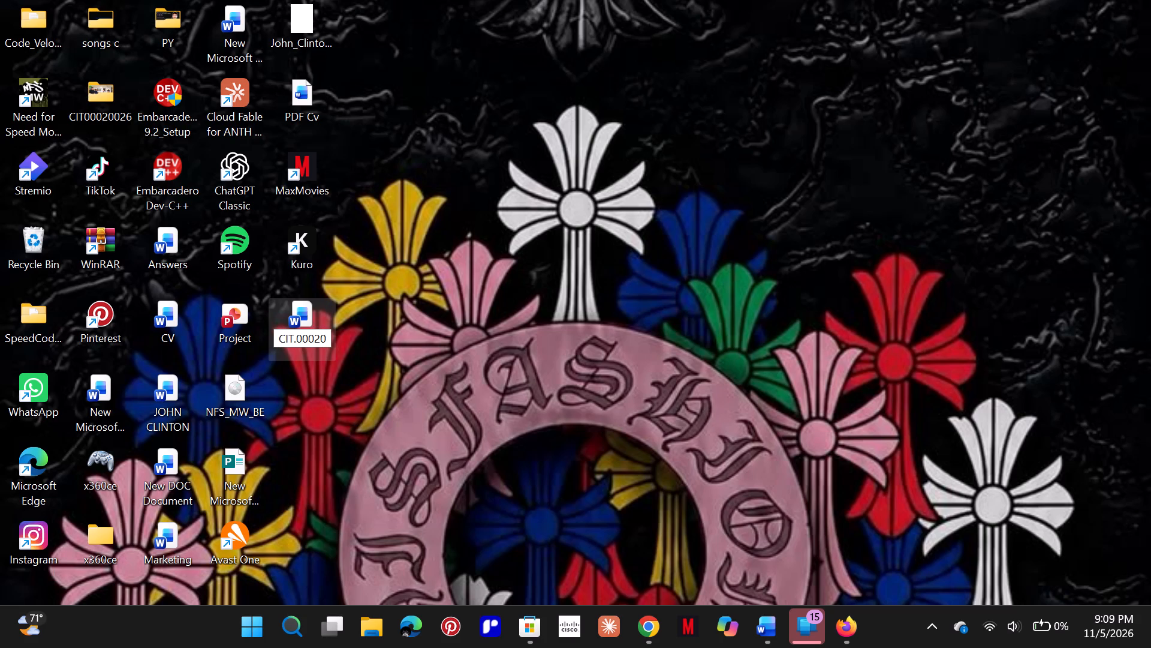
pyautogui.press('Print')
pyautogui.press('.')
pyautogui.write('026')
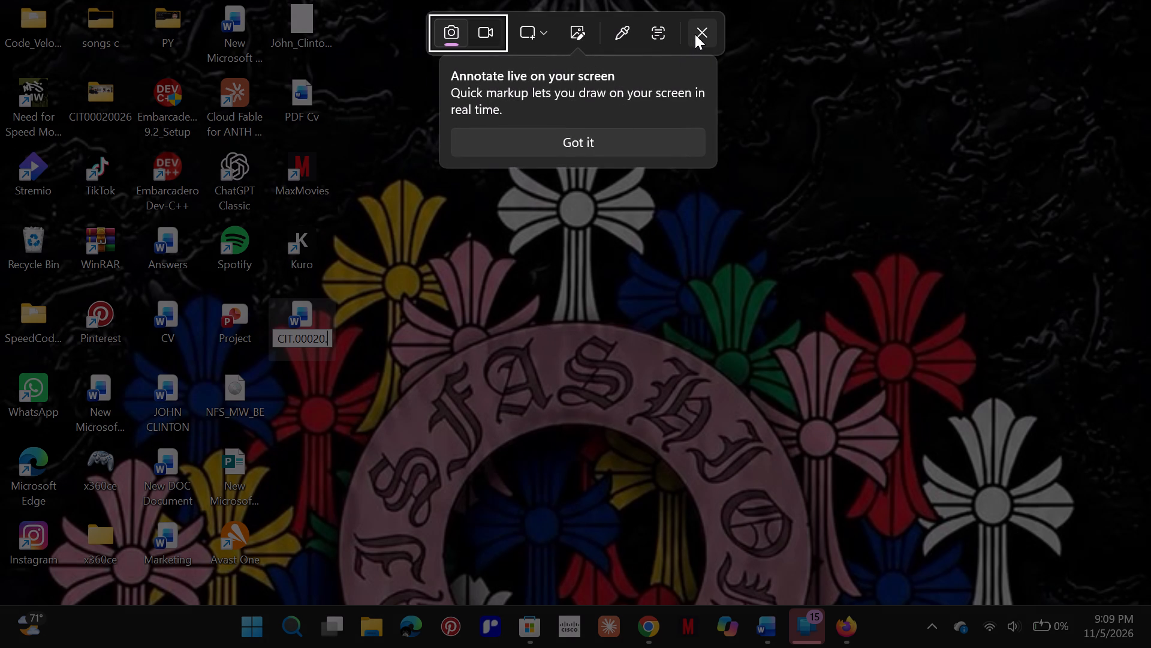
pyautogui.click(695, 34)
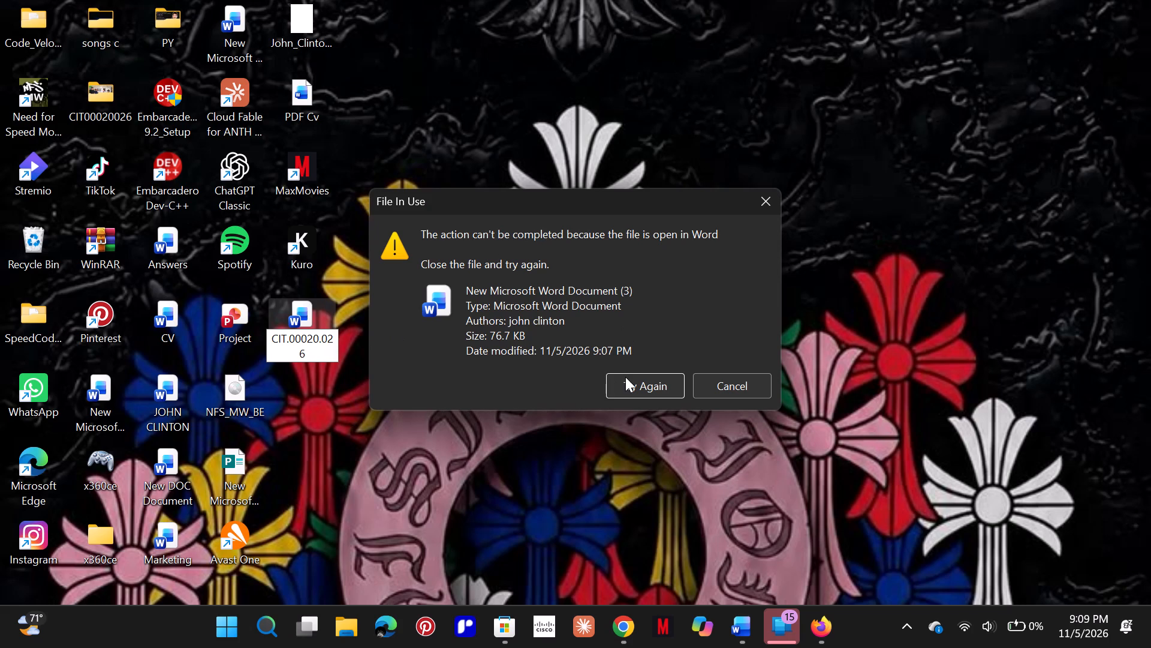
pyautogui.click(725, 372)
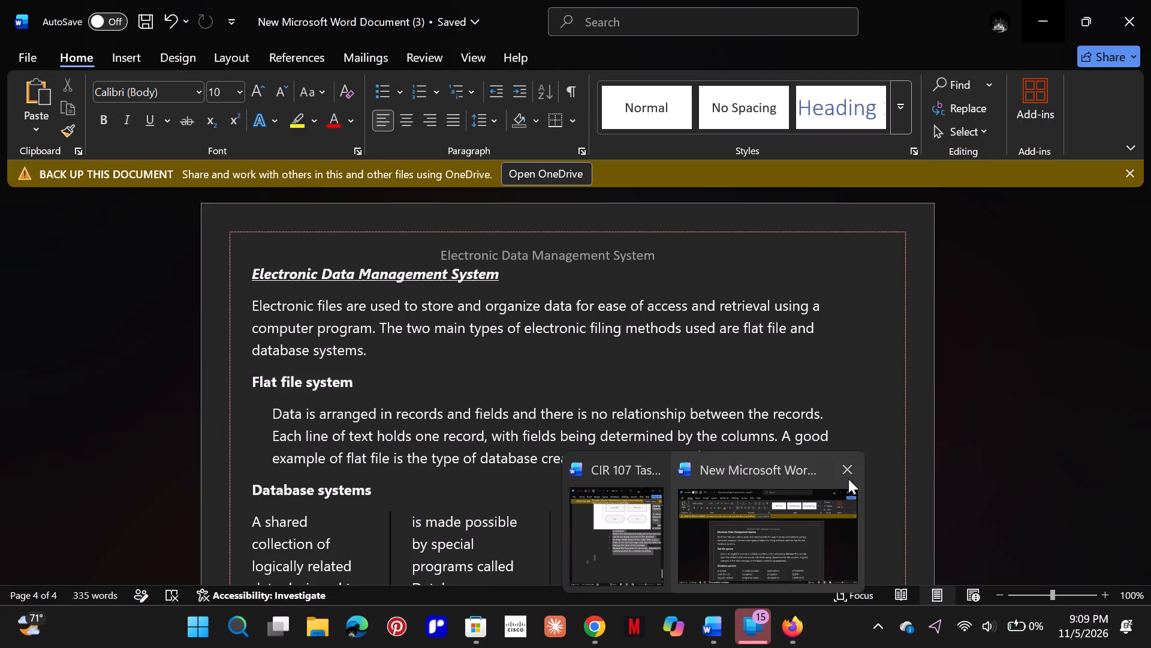
# Close the open New Microsoft Word Document (3) and retry renaming its desktop file as CIT.00020.026.
pyautogui.click(851, 478)
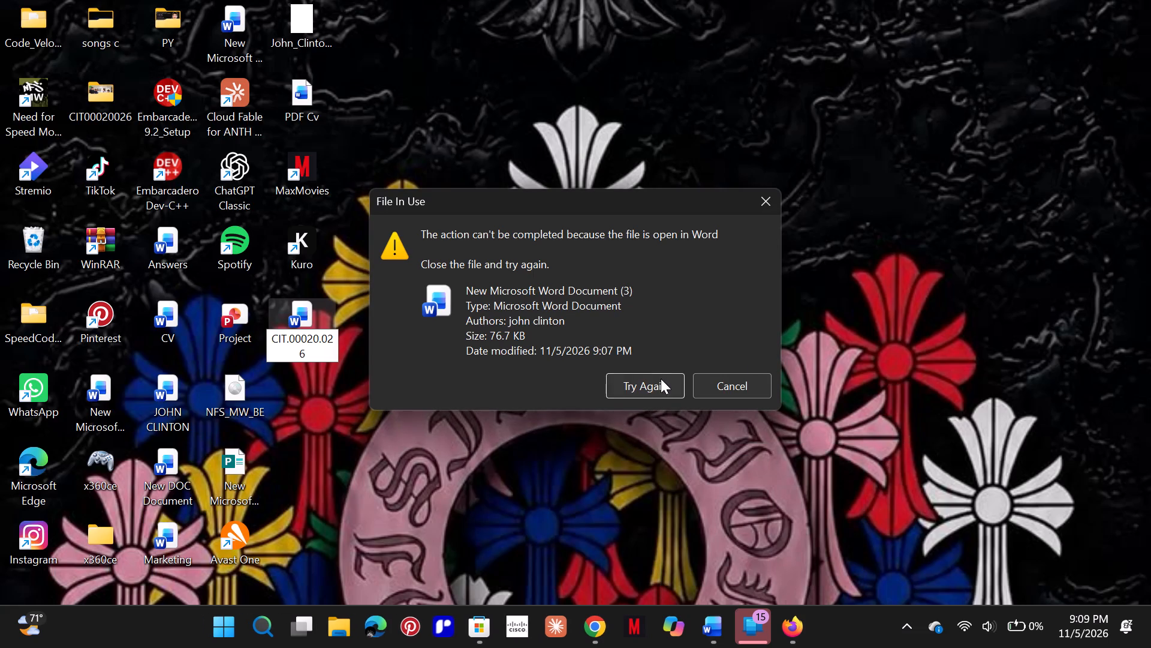
pyautogui.click(661, 379)
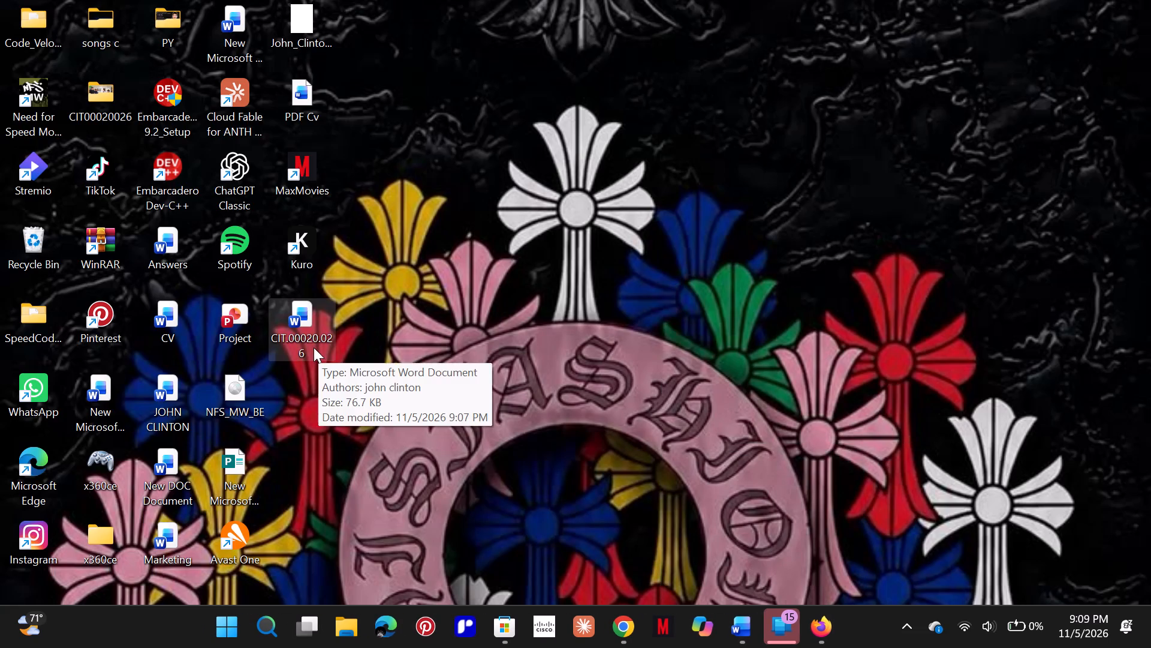
pyautogui.click(314, 347)
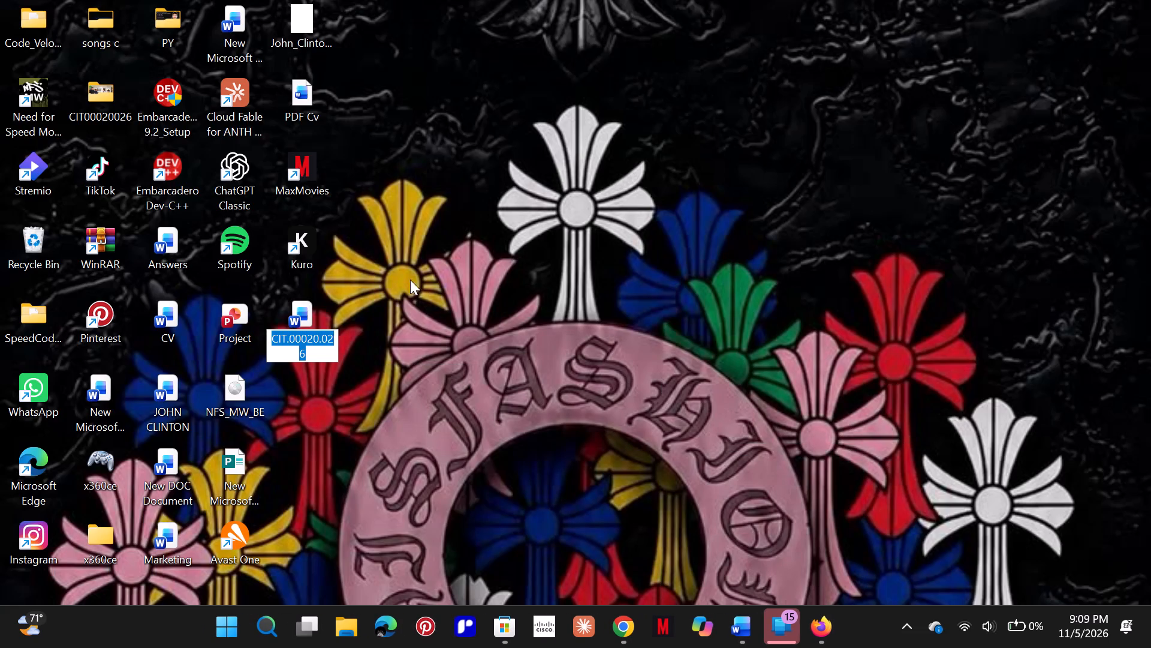
pyautogui.click(421, 279)
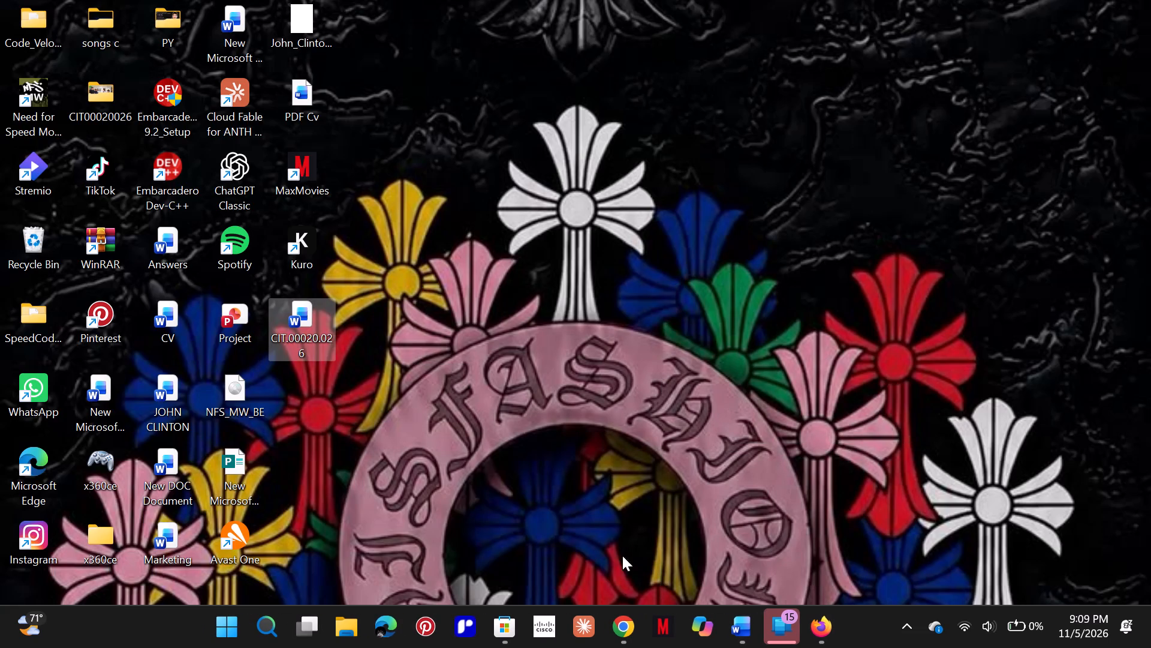
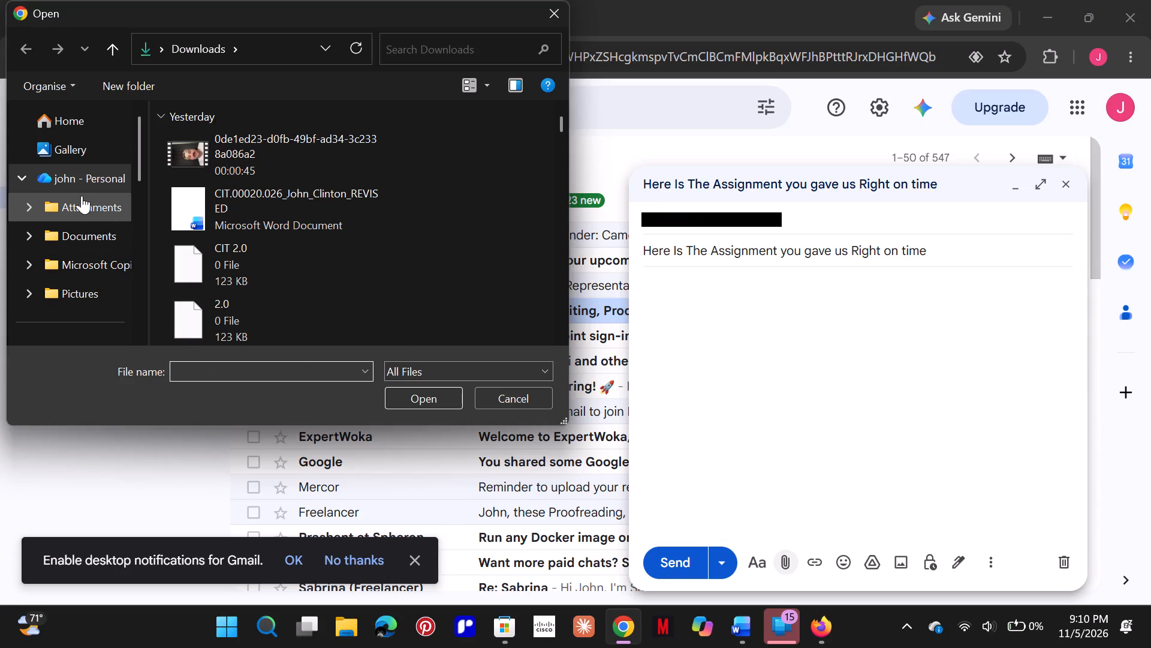
# Choose the CIT.00020.026 document in the Desktop folder as the attachment for the assignment email draft.
pyautogui.scroll(8, 51, 146)
pyautogui.scroll(-6, 51, 143)
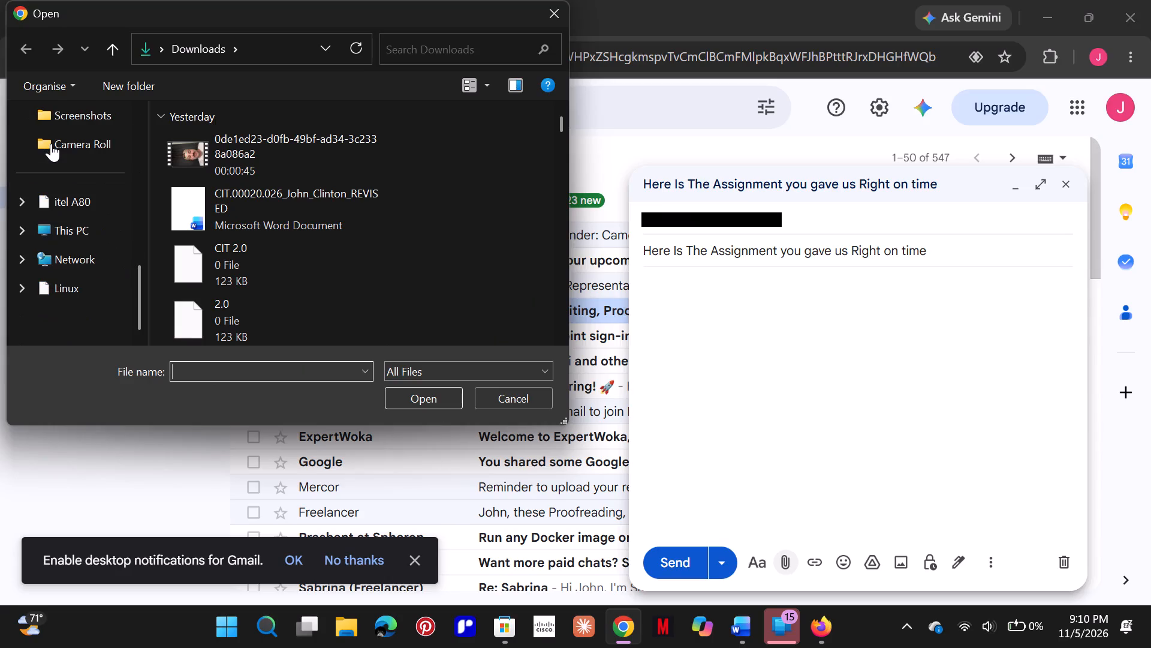
pyautogui.scroll(5, 51, 143)
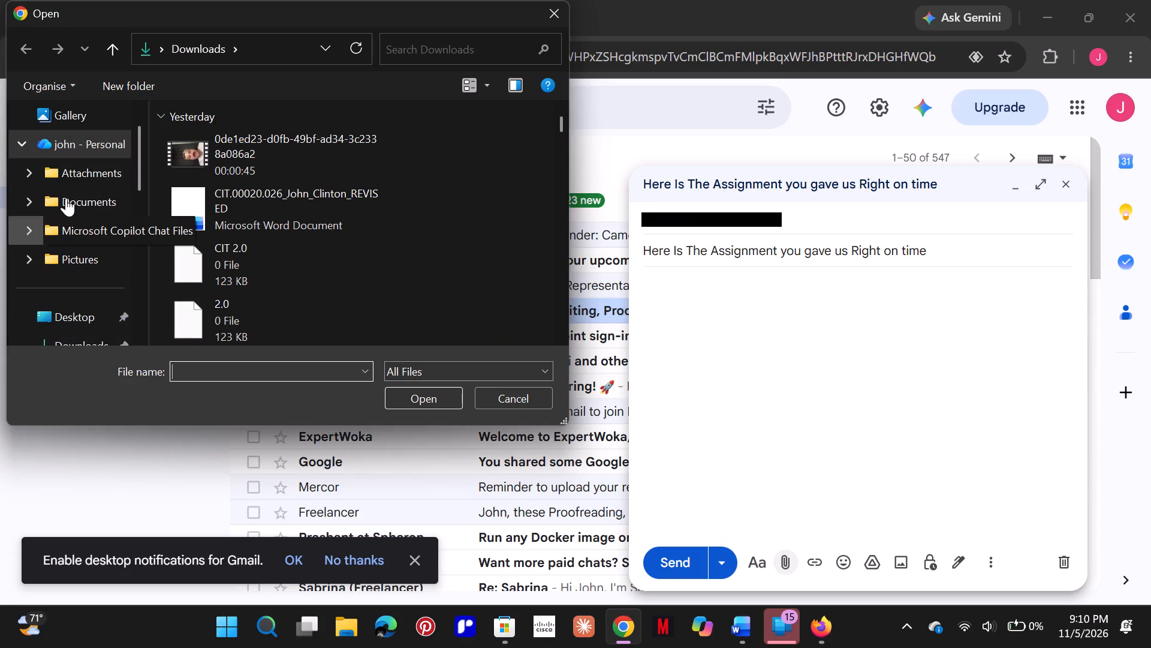
pyautogui.scroll(3, 66, 198)
pyautogui.scroll(-4, 66, 198)
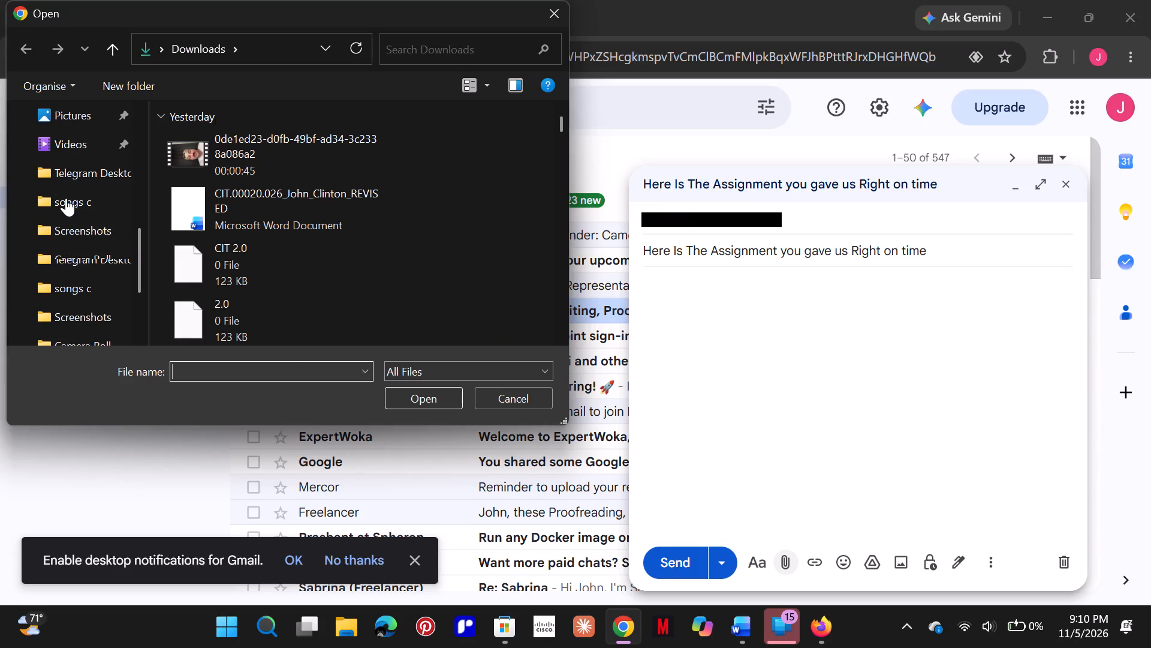
pyautogui.scroll(1, 66, 198)
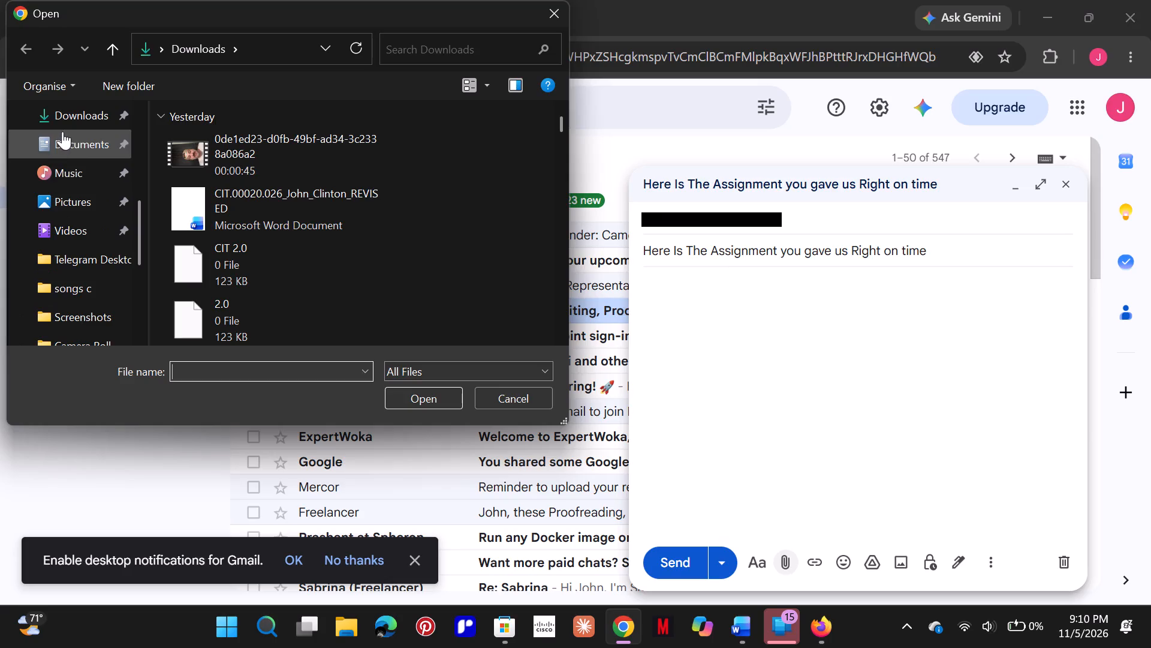
pyautogui.scroll(1, 62, 131)
pyautogui.click(69, 159)
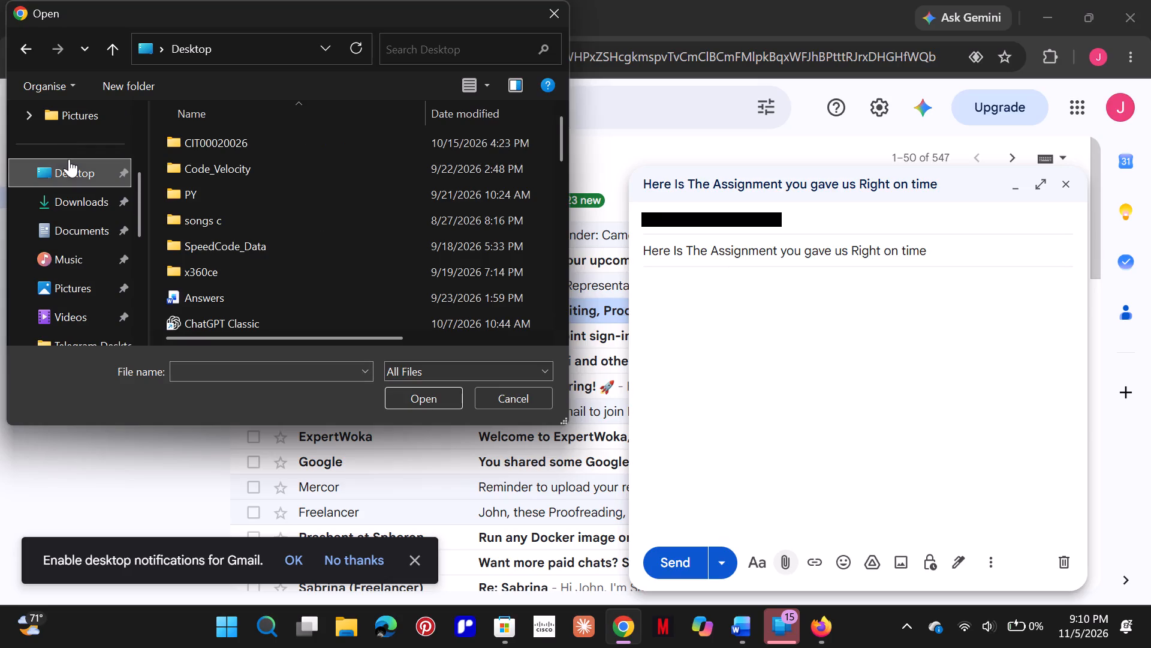
pyautogui.scroll(-4, 224, 182)
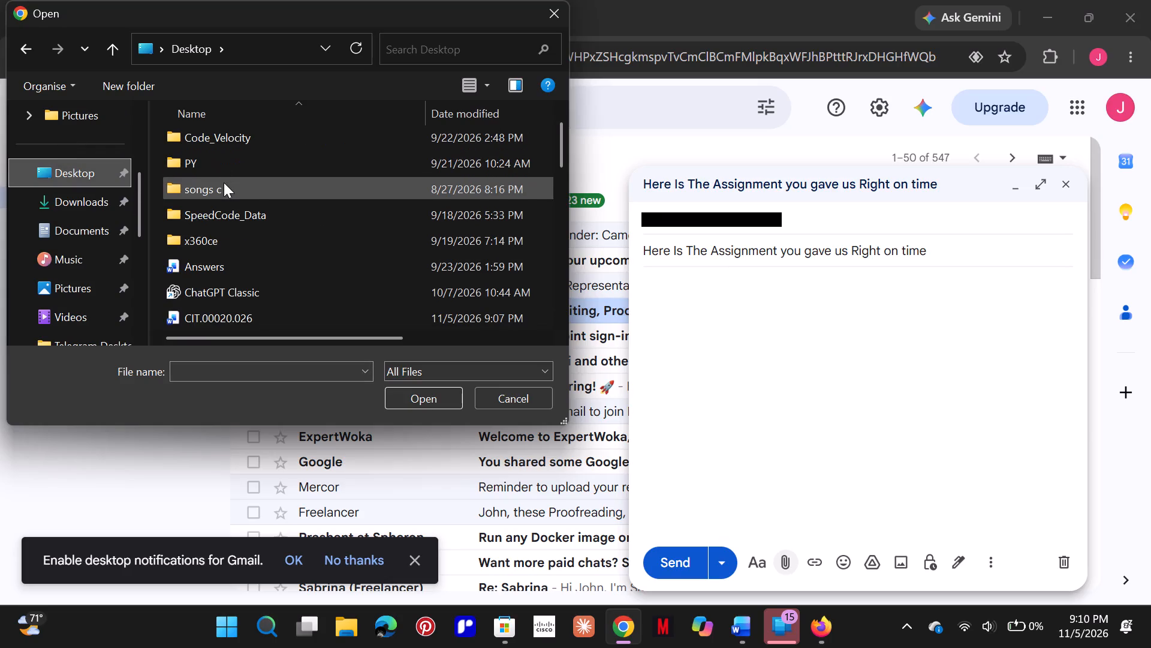
pyautogui.scroll(-1, 224, 182)
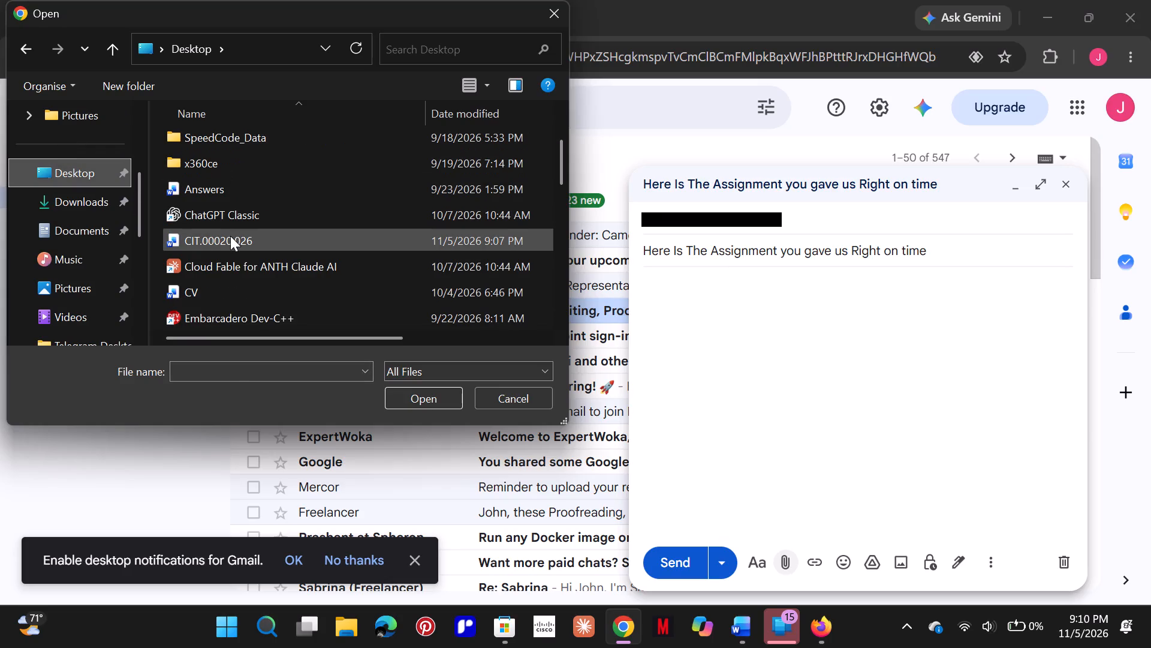
pyautogui.click(230, 236)
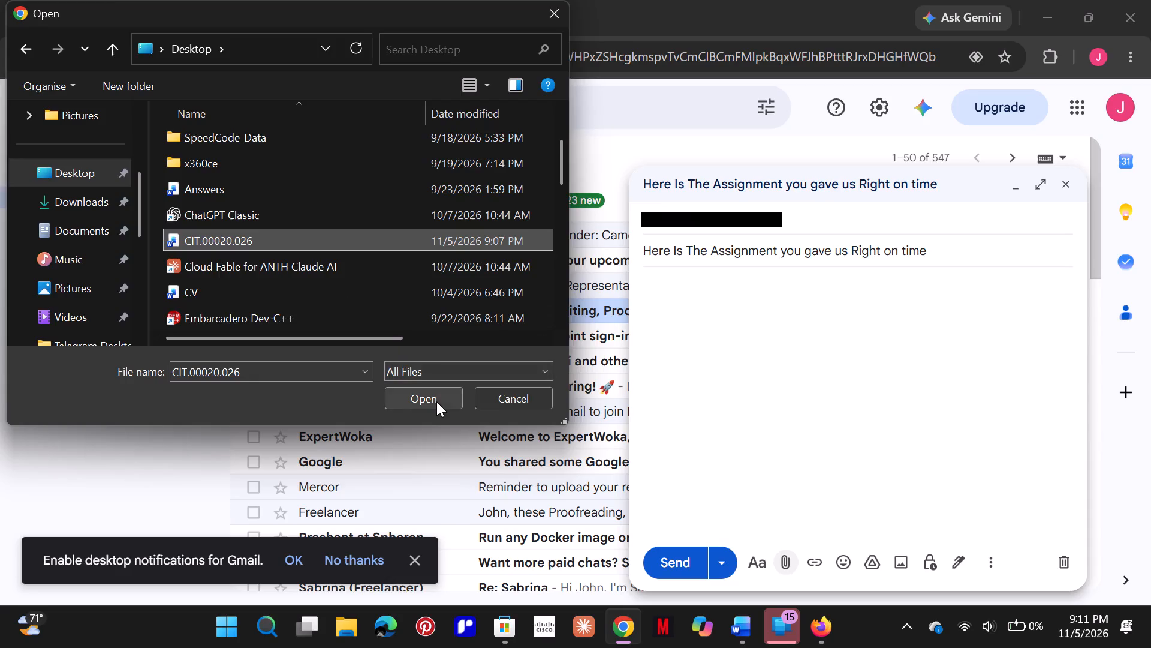